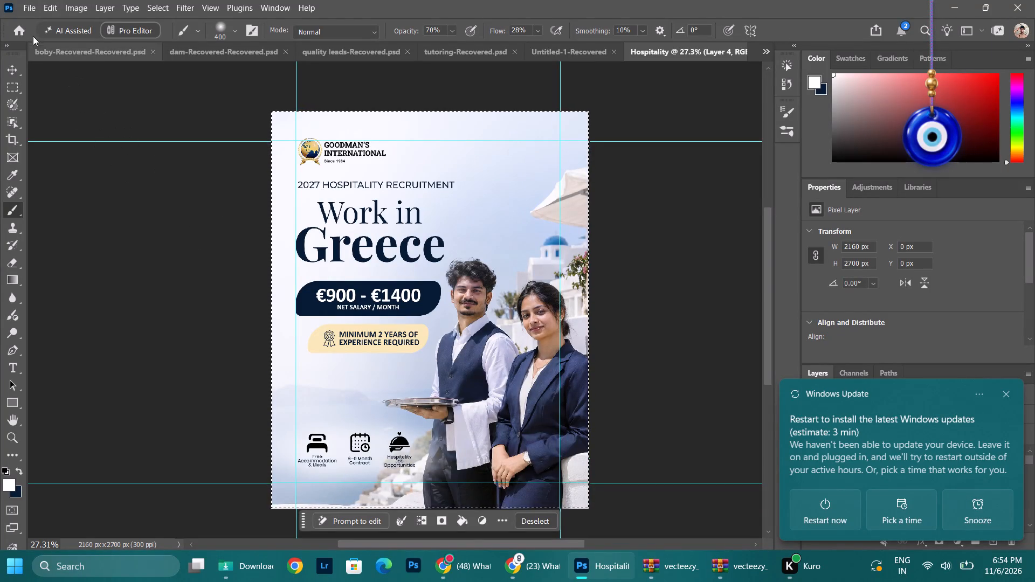
Open Save As for the Hospitality poster and browse the available save locations.
left_click(26, 0)
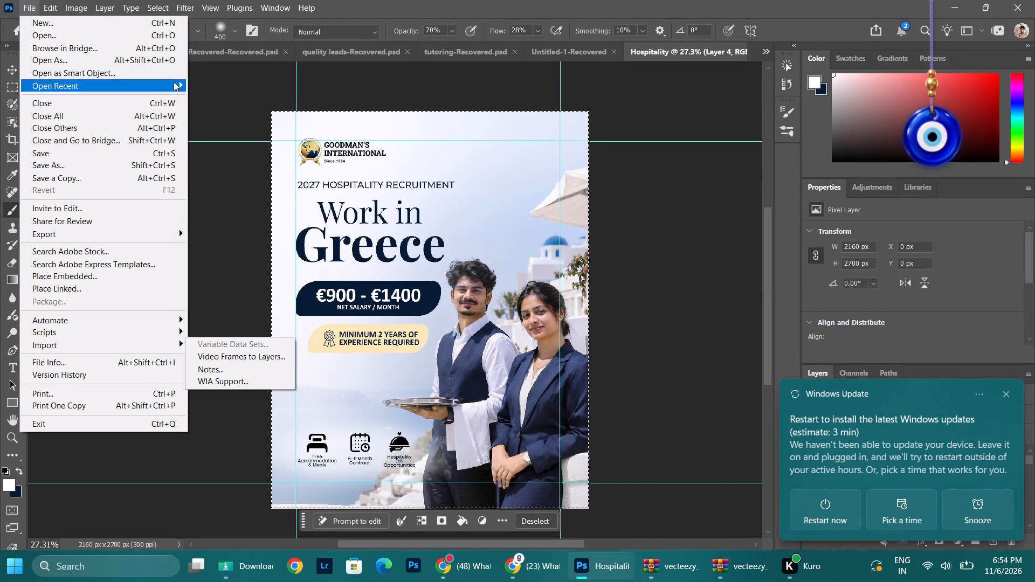
left_click(124, 164)
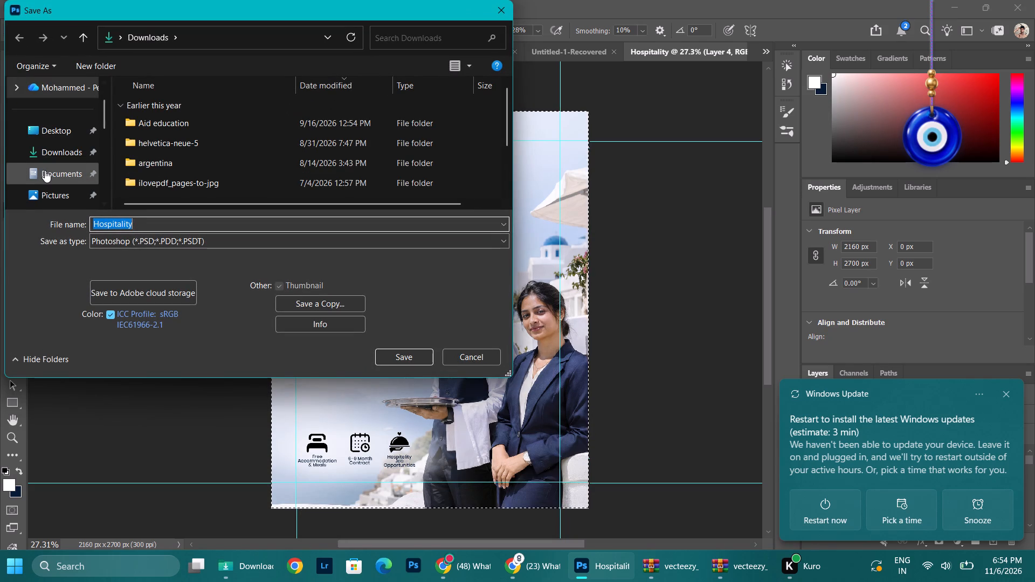
scroll(45, 170, "down", 1)
scroll(45, 170, "up", 1)
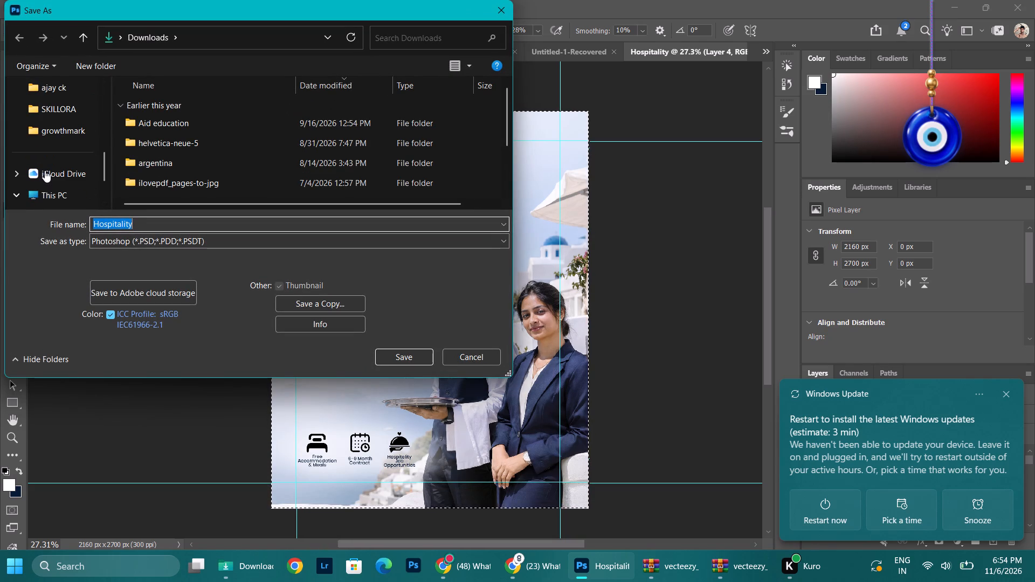
scroll(45, 170, "up", 2)
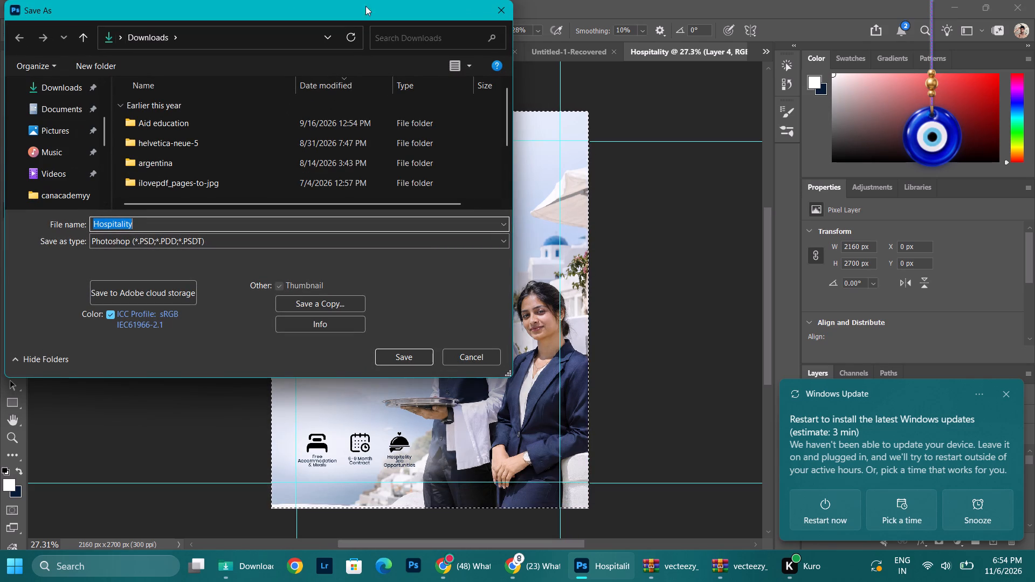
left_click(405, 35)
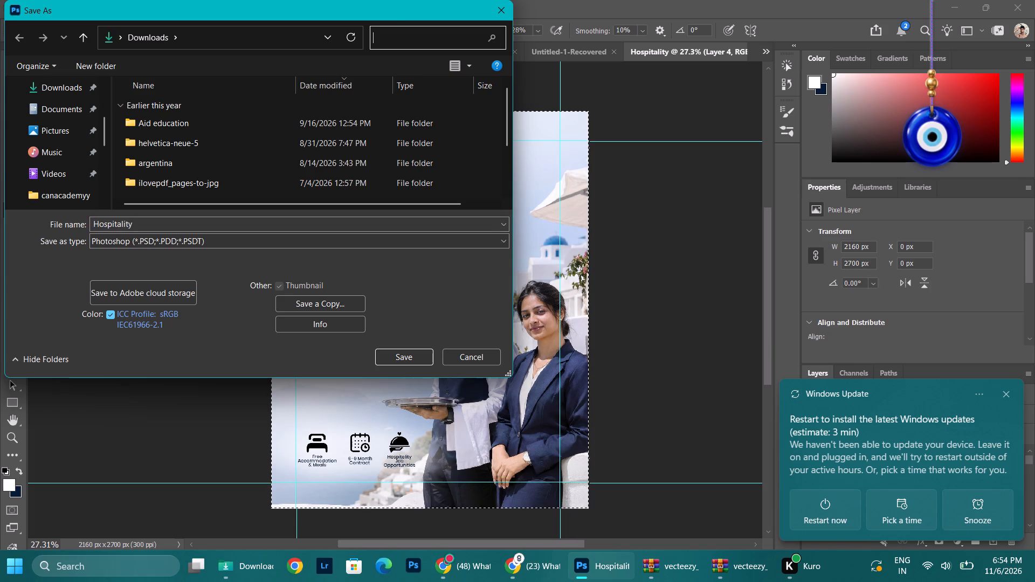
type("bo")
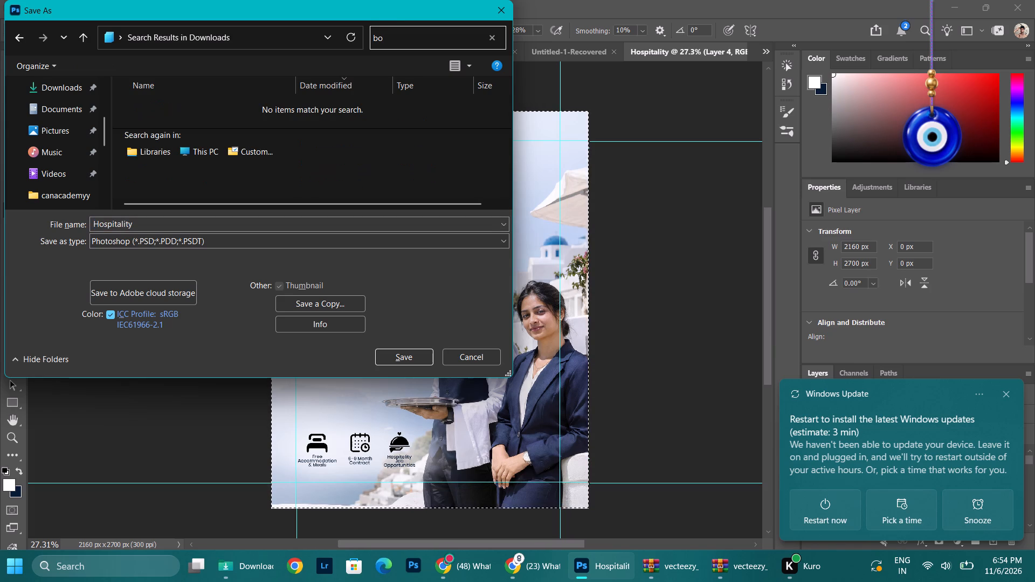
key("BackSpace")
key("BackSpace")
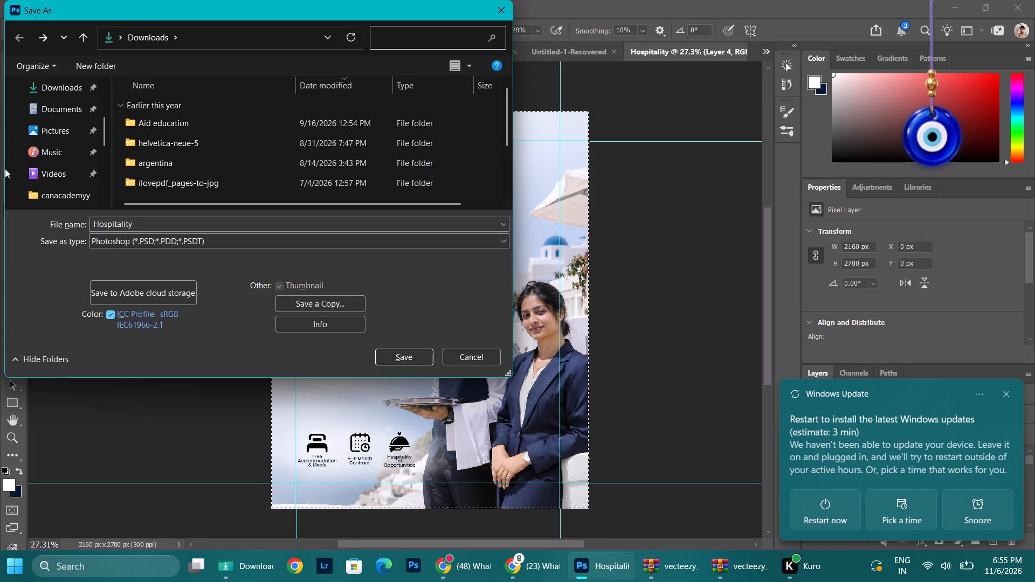
Create a new folder named cansoft inside the photoshop editz folder in Documents.
scroll(48, 197, "down", 1)
scroll(48, 197, "up", 1)
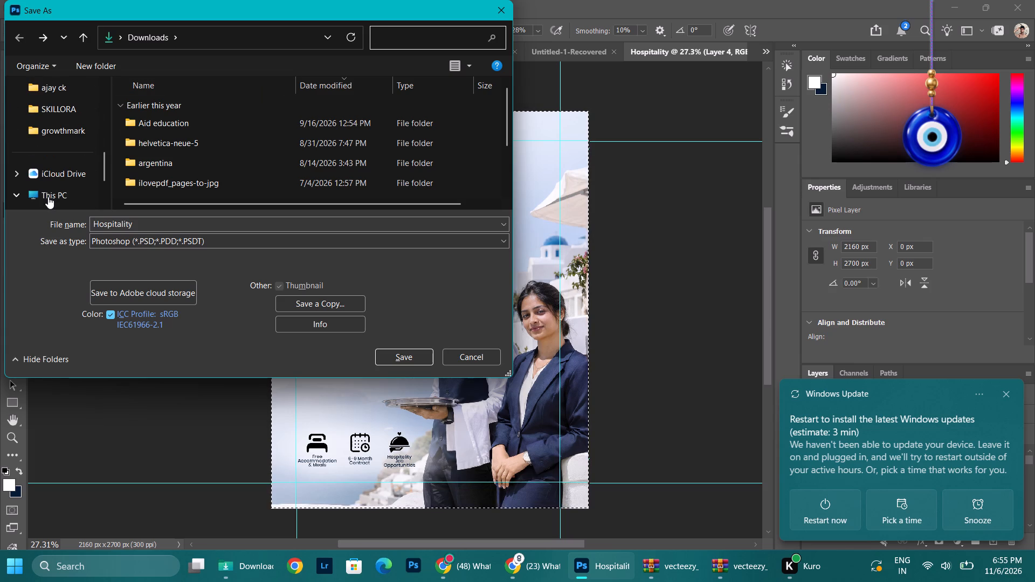
scroll(48, 197, "up", 1)
left_click(56, 133)
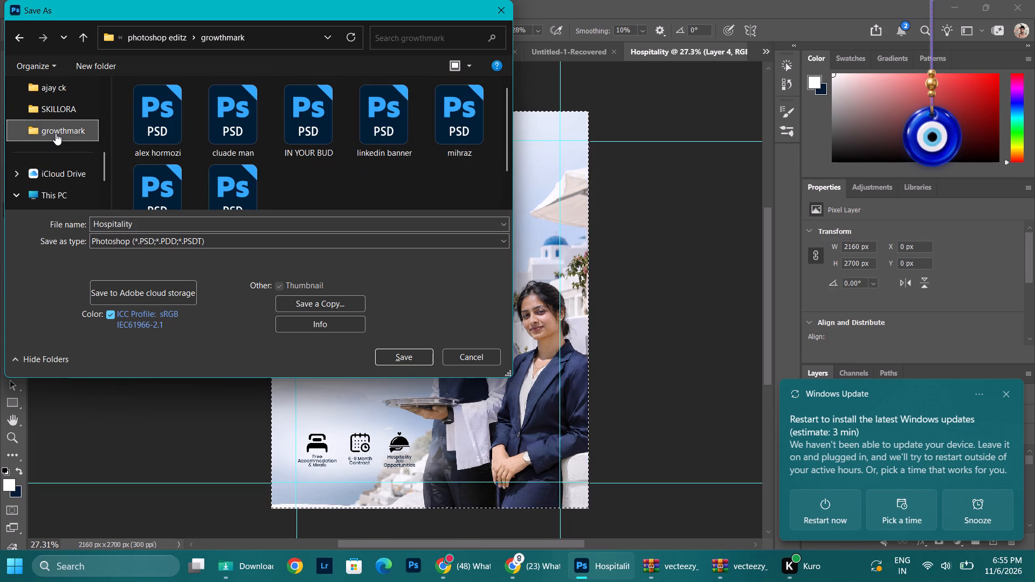
left_click(164, 36)
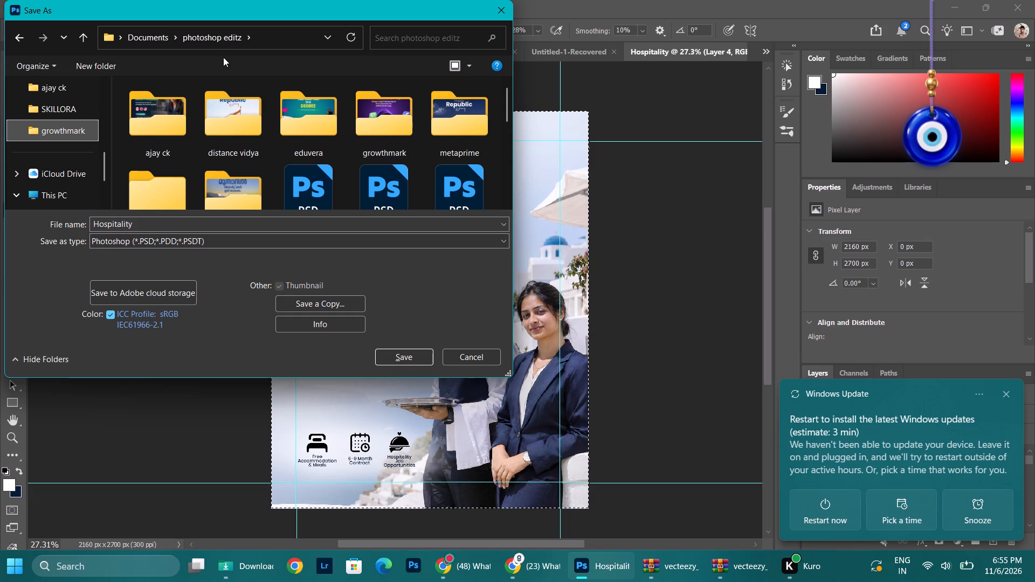
left_click(87, 67)
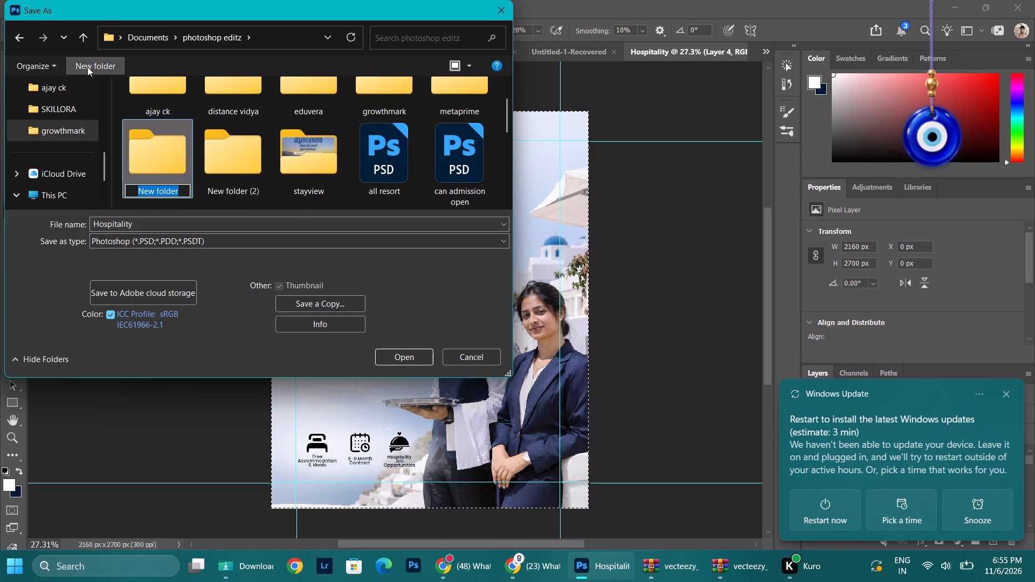
type("cansoft")
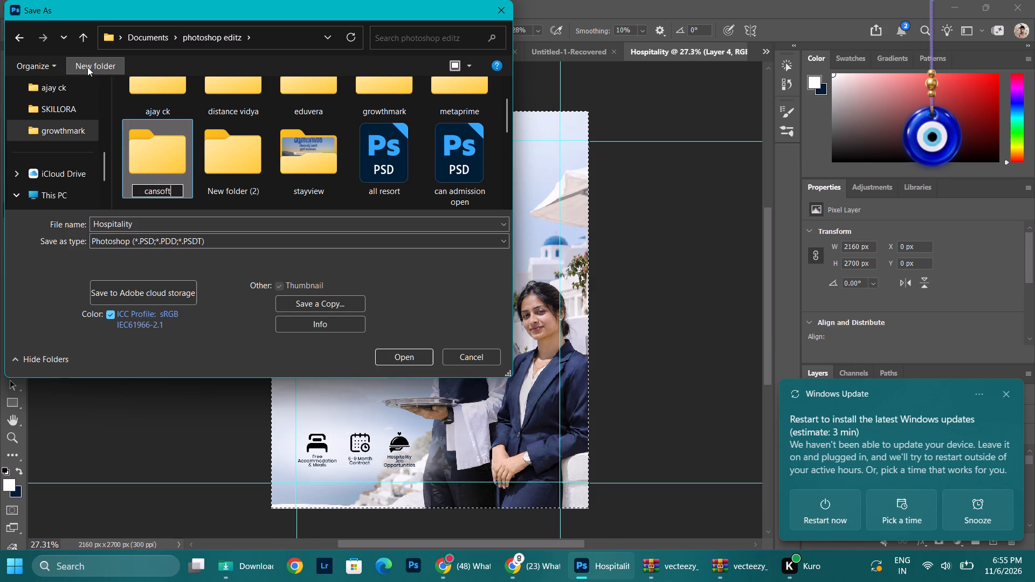
double_click(158, 148)
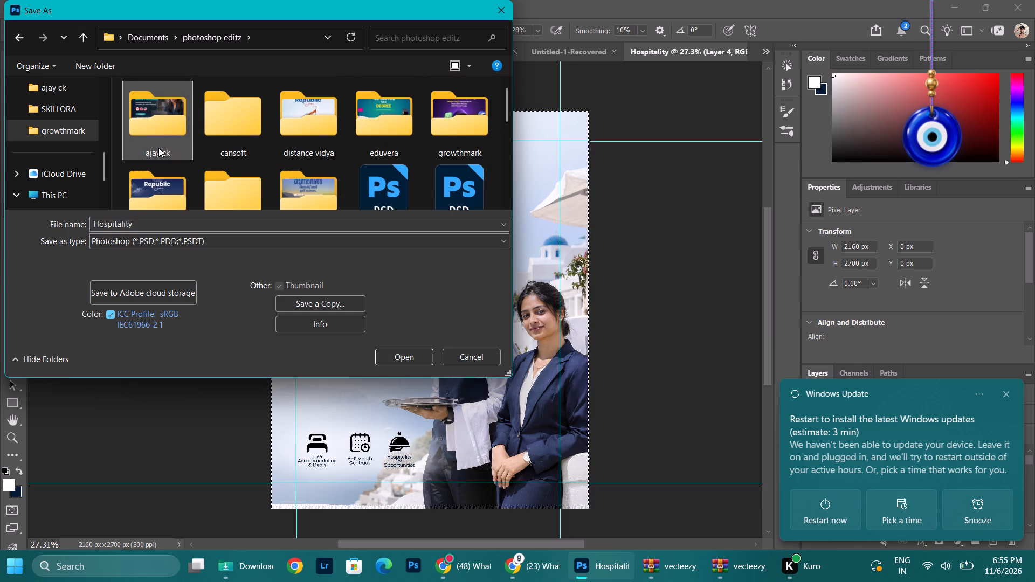
Save the poster as Hospitality in Photoshop PSD format inside the cansoft folder, with Maximize Compatibility on.
scroll(158, 148, "down", 2)
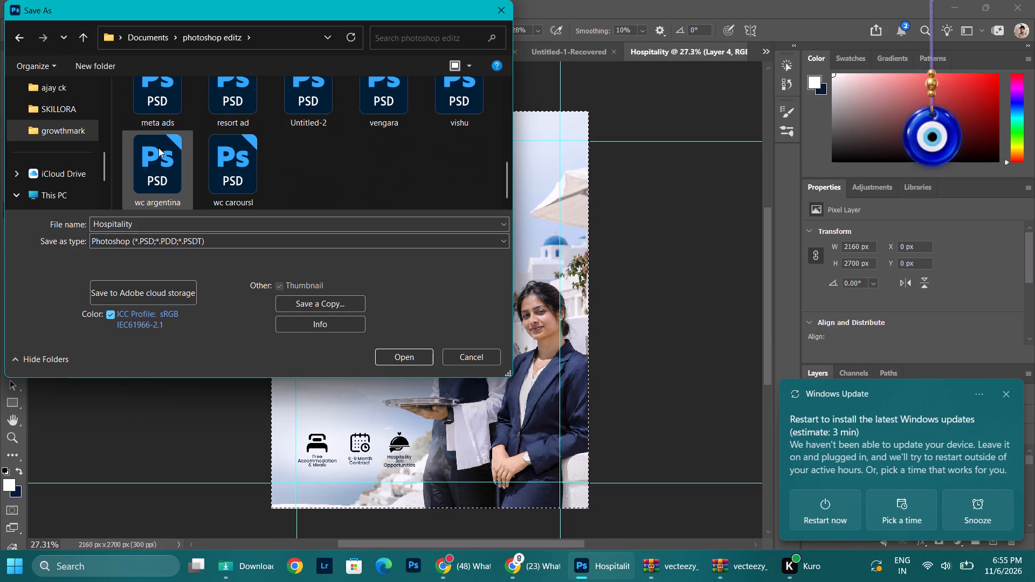
scroll(158, 148, "up", 5)
double_click(247, 118)
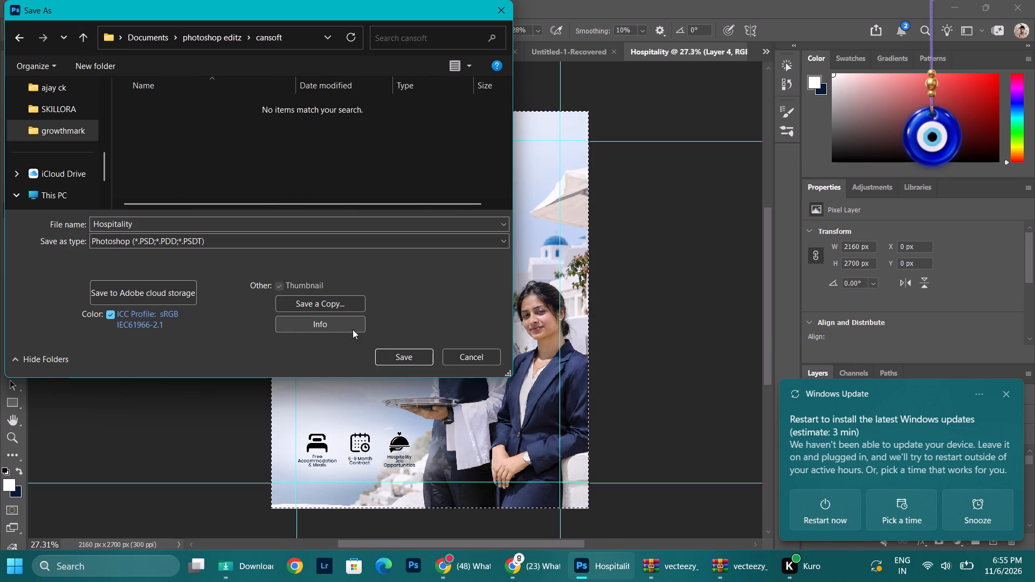
left_click(398, 353)
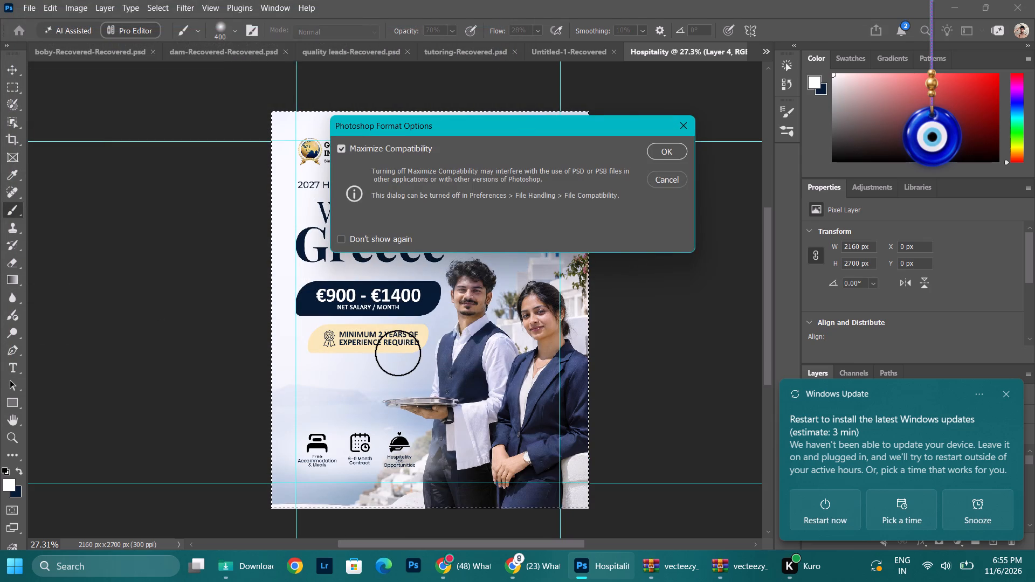
left_click(667, 151)
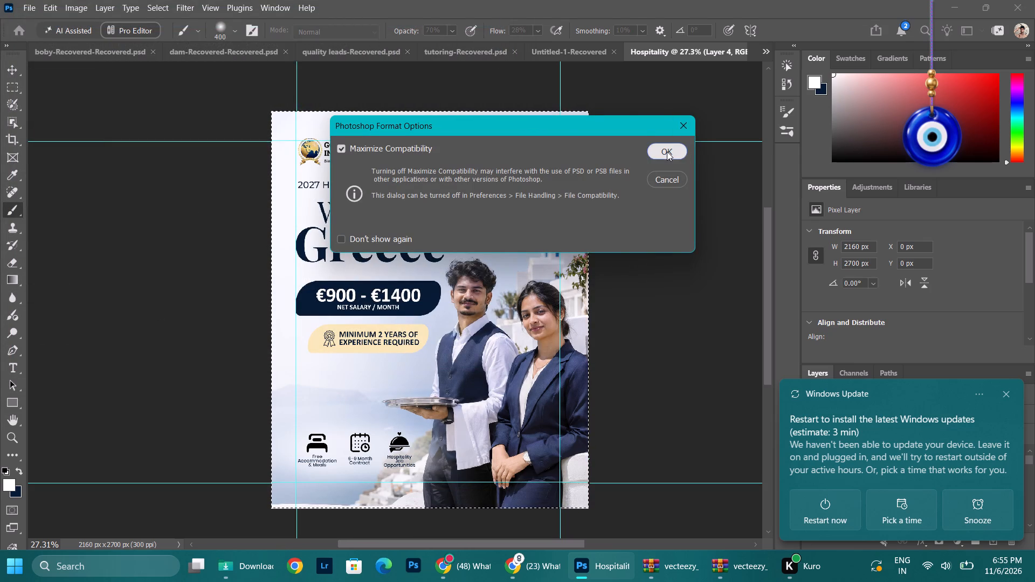
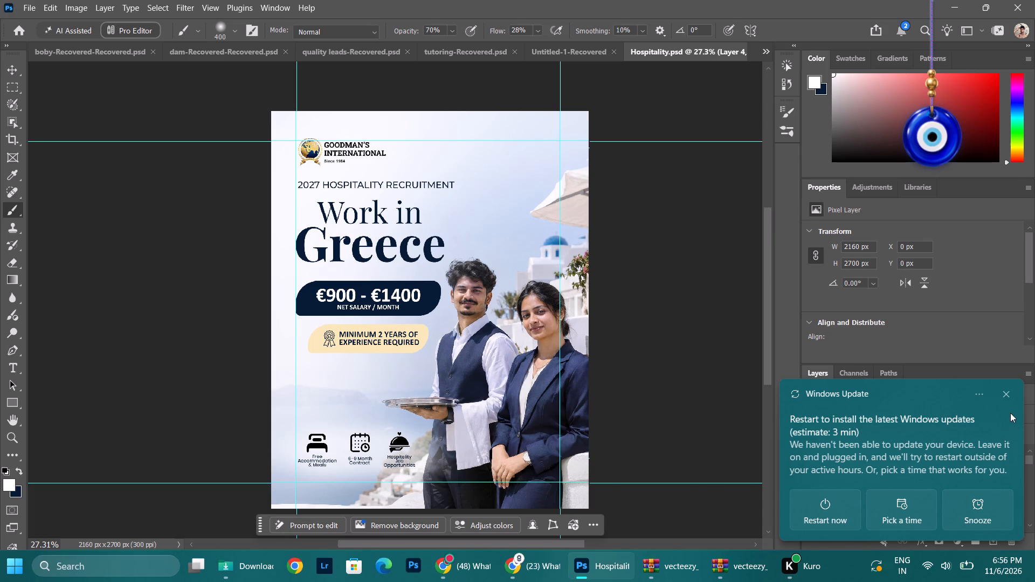
Dismiss the Windows Update reminder and delete Layer 4 from the top of the poster's layer stack.
left_click(1005, 390)
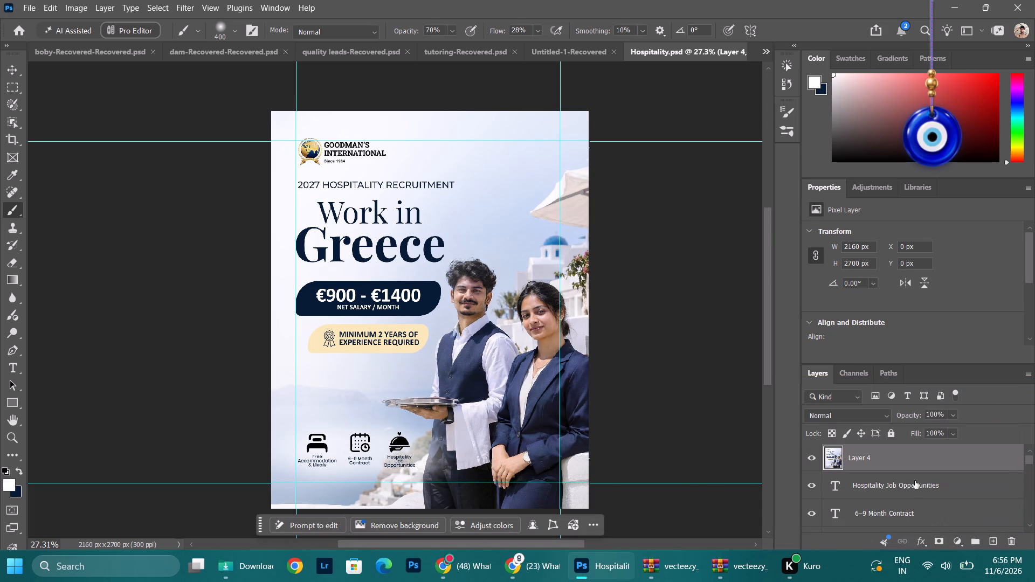
key("BackSpace")
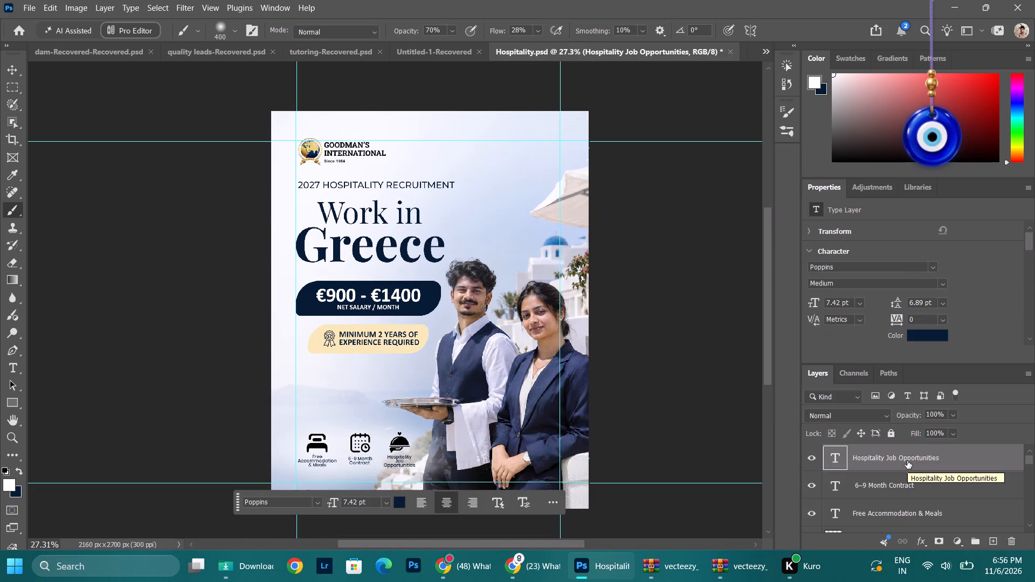
On the upscalemedia-transformed layer, select an ellipse about 1150 by 191 px over the poster's bottom-left edge and fill it with Content-Aware at 100% opacity.
scroll(907, 461, "down", 11)
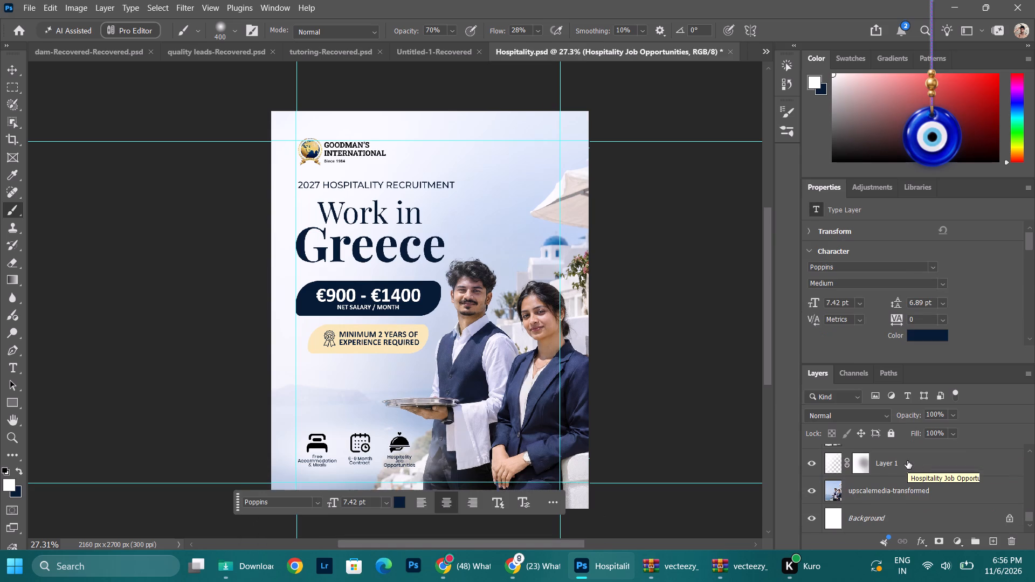
left_click(899, 493)
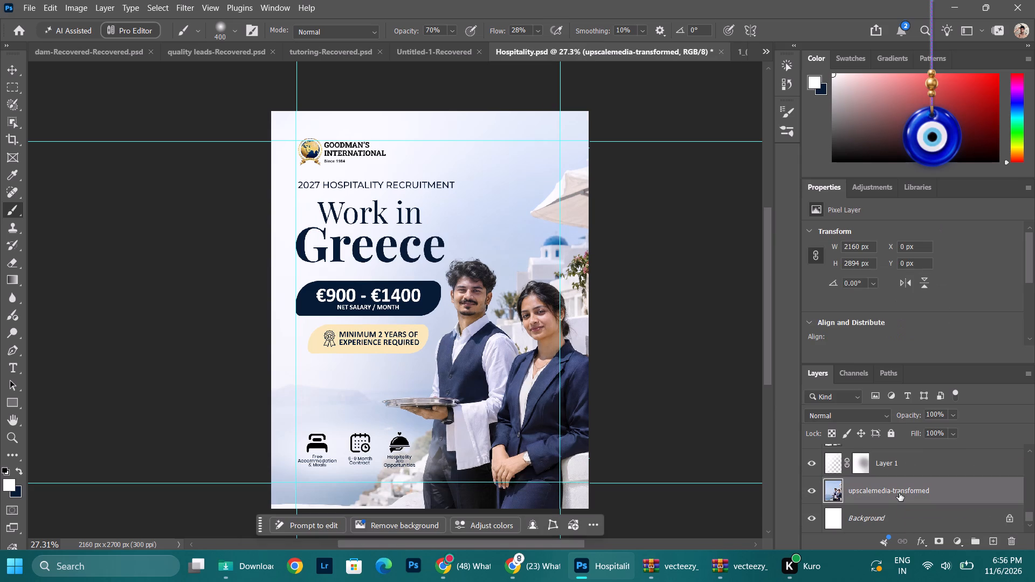
left_click(15, 93)
right_click(15, 93)
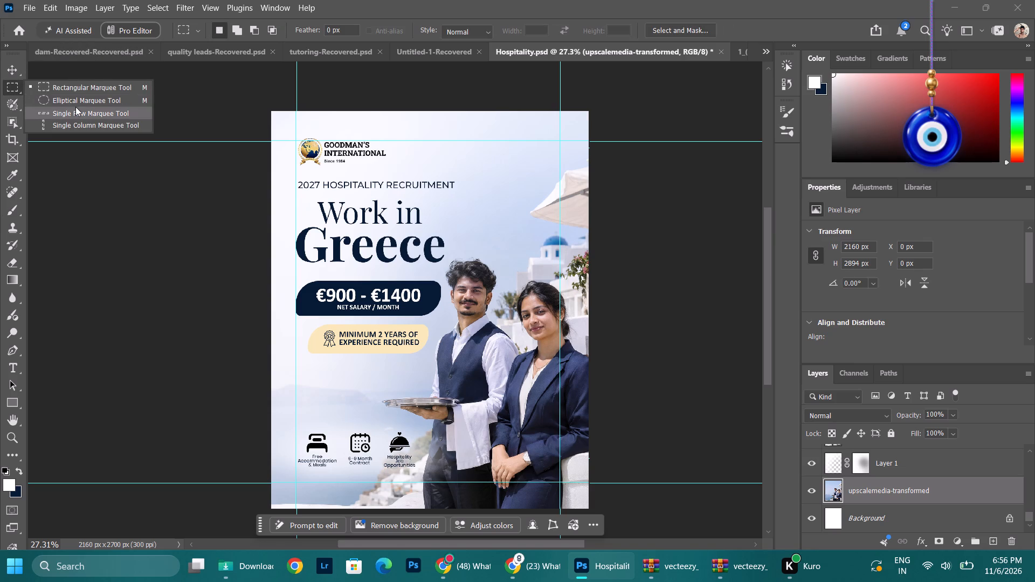
left_click_drag(75, 107, 65, 100)
left_click(65, 100)
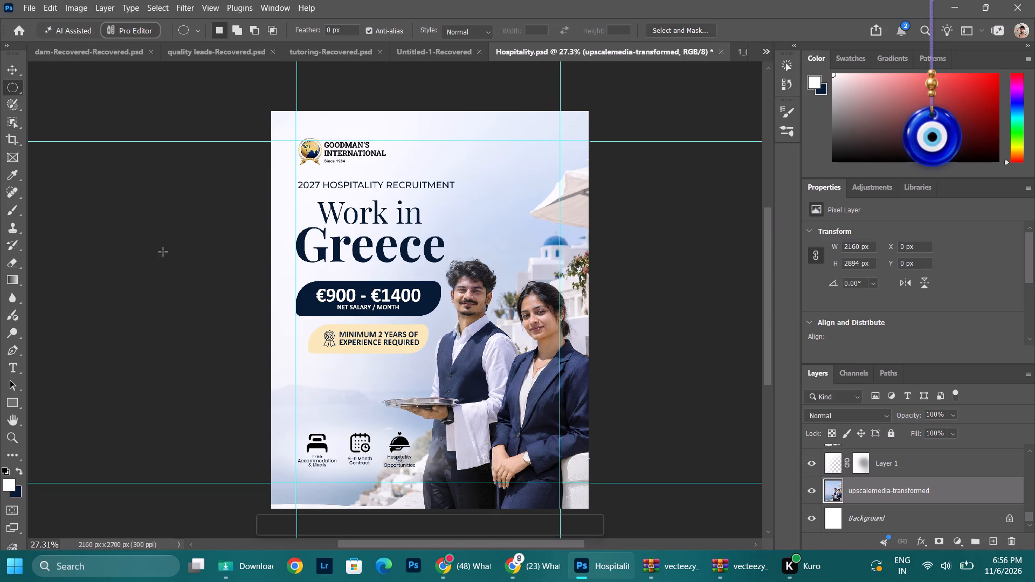
left_click_drag(254, 494, 263, 497)
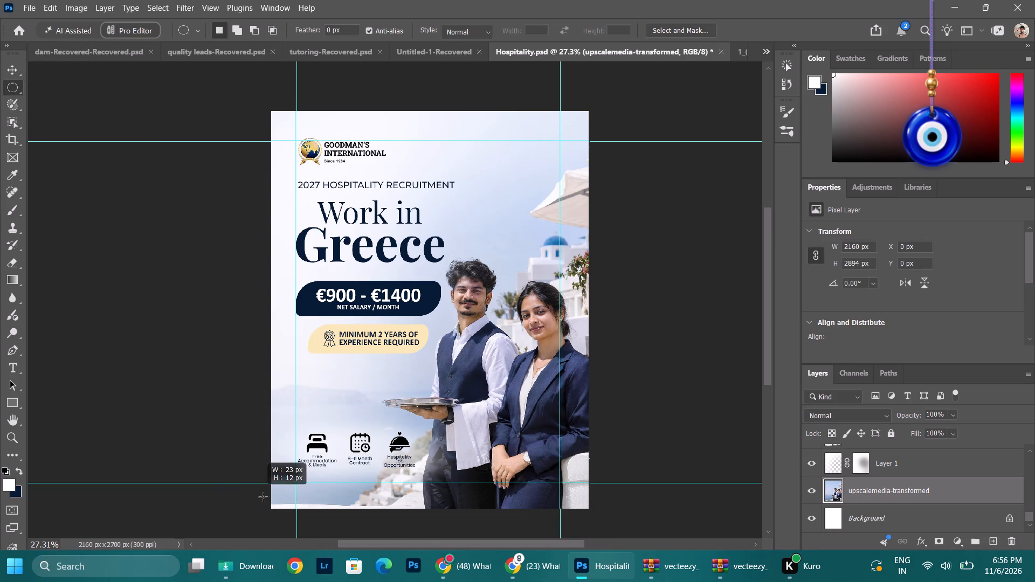
left_click_drag(263, 497, 419, 516)
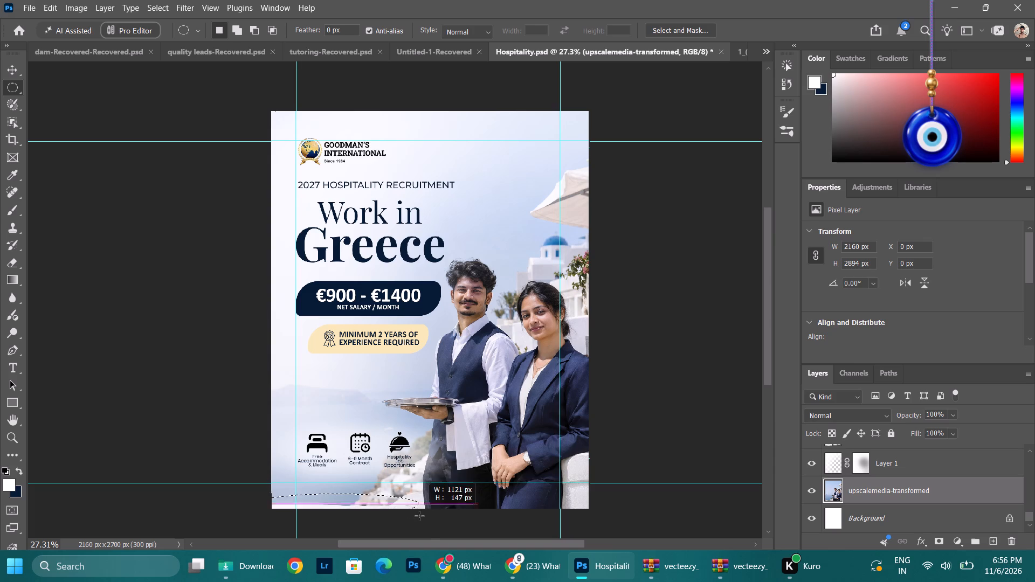
left_click_drag(419, 516, 423, 520)
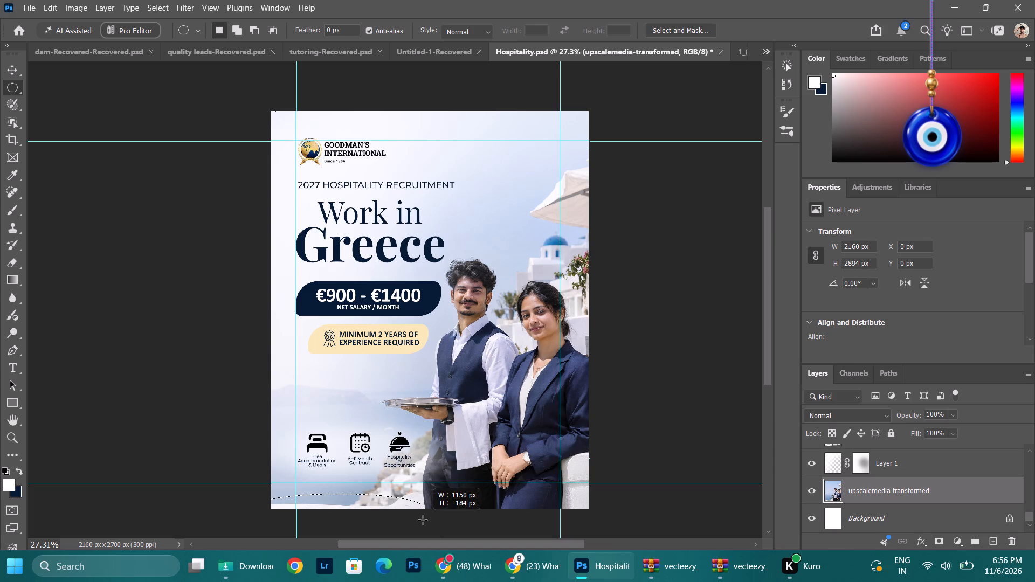
left_click_drag(423, 520, 423, 521)
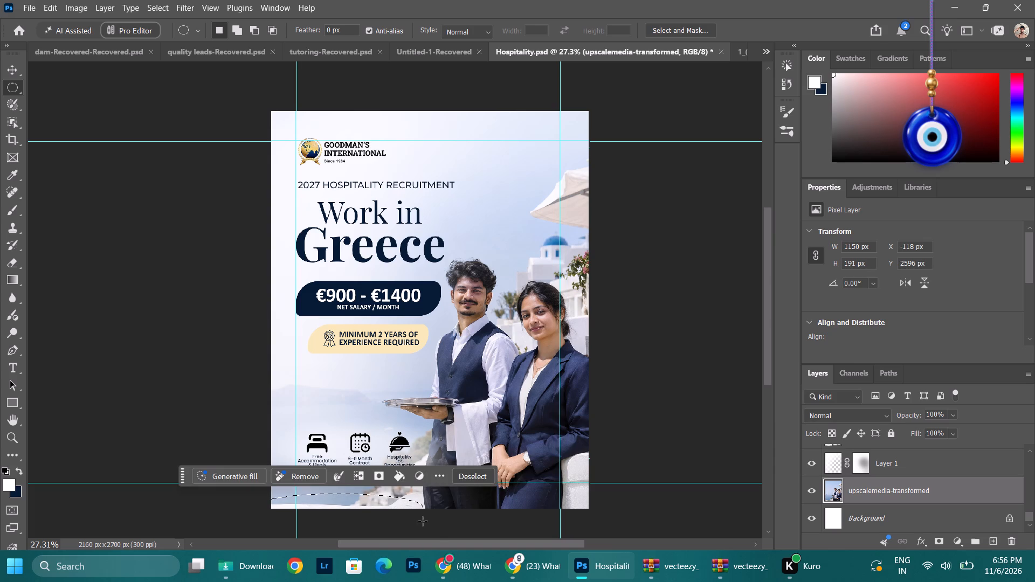
key("shift+F5")
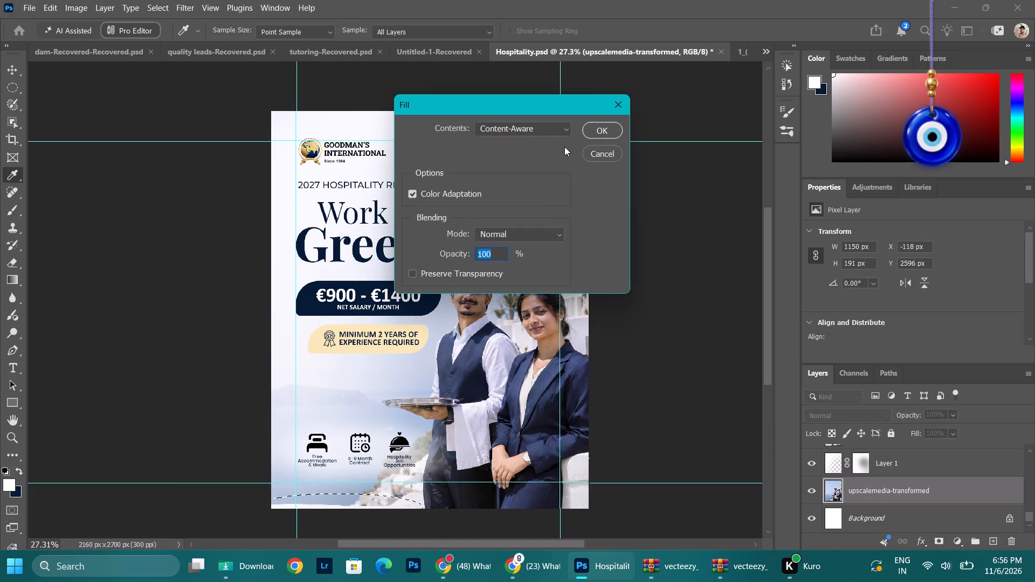
left_click(611, 129)
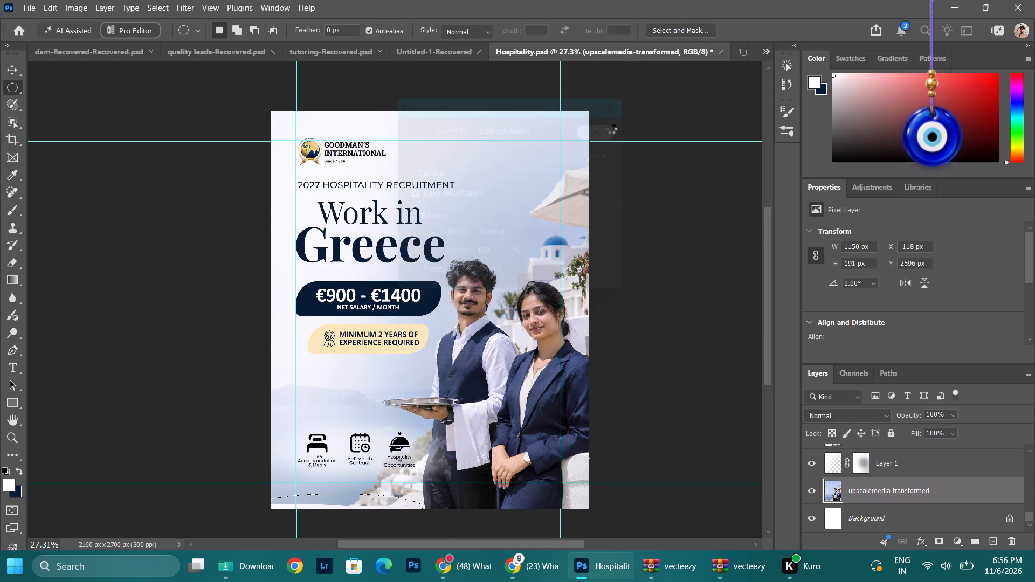
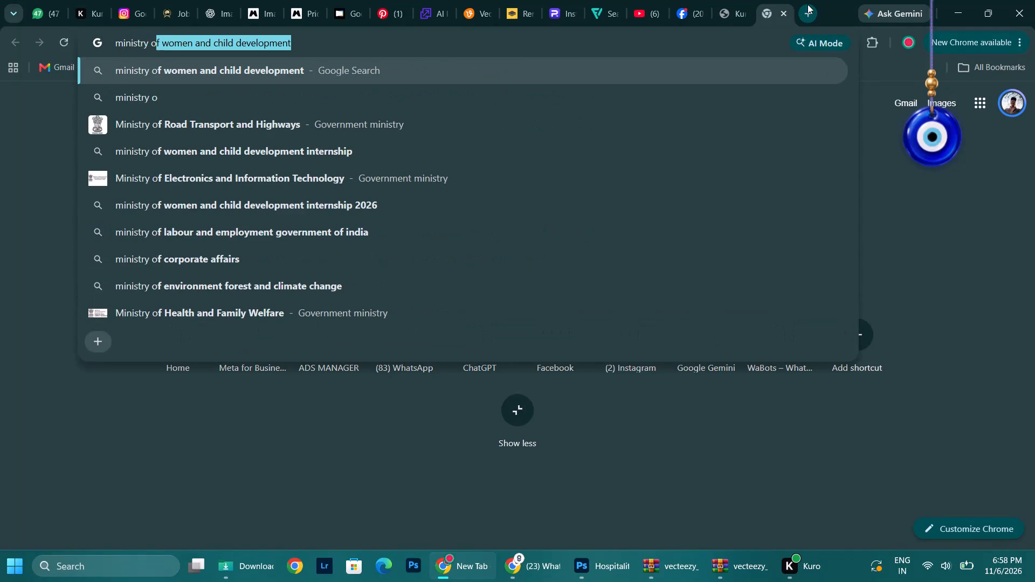
Search the web for "ministry of external affairs" and open the Government of India ministry's home page at mea.gov.in.
type("f e")
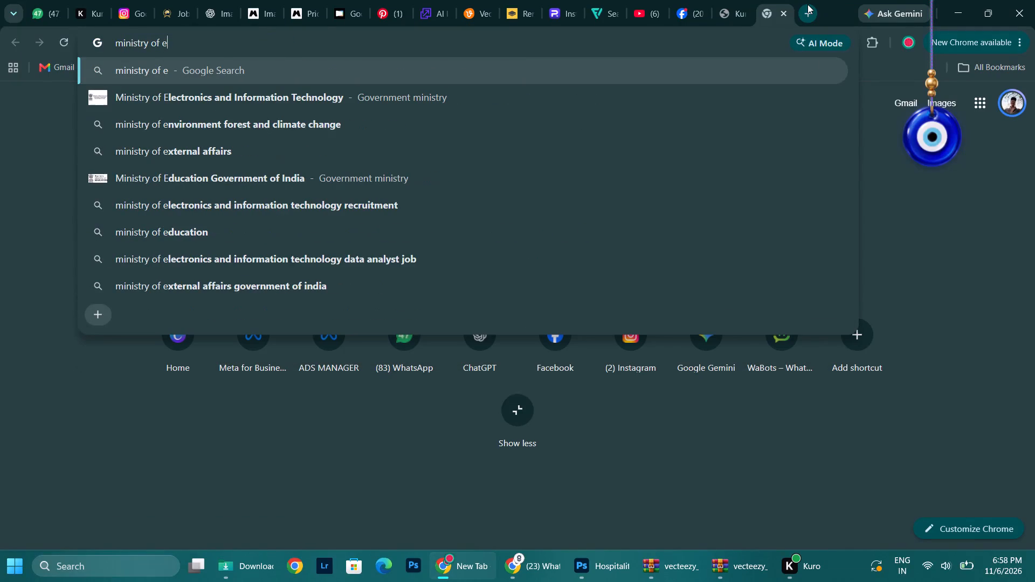
type("xt")
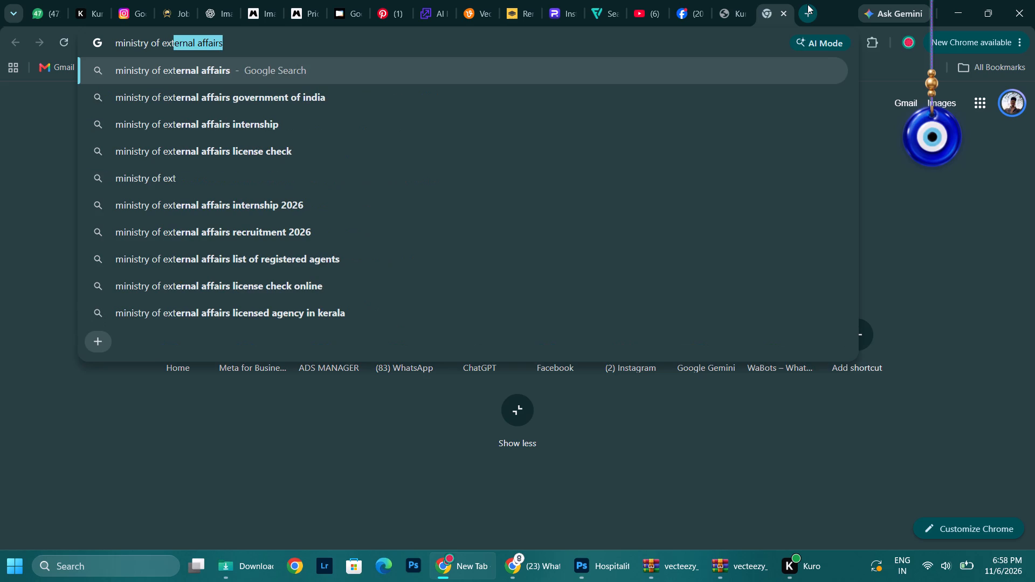
key("Return")
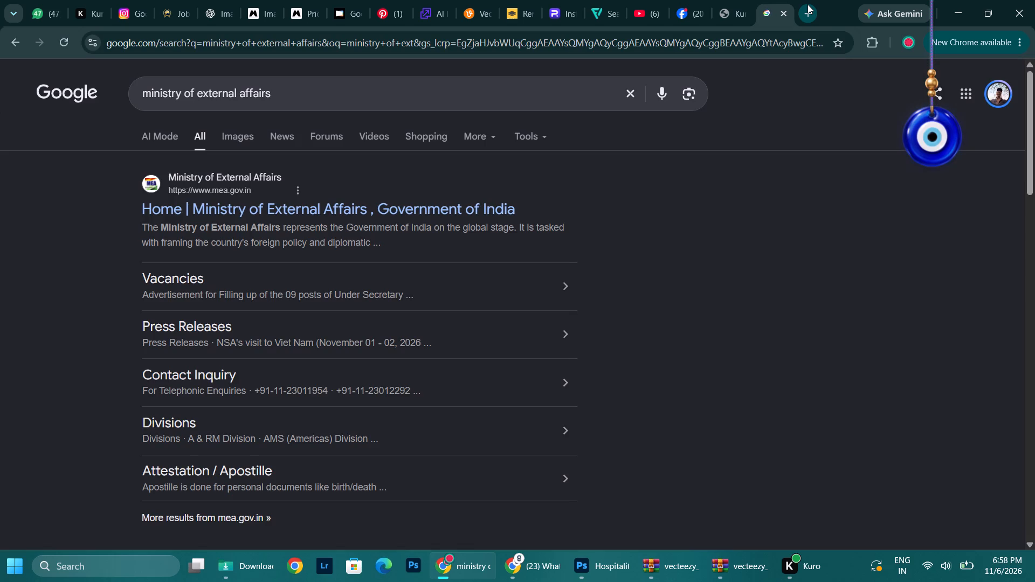
left_click(433, 209)
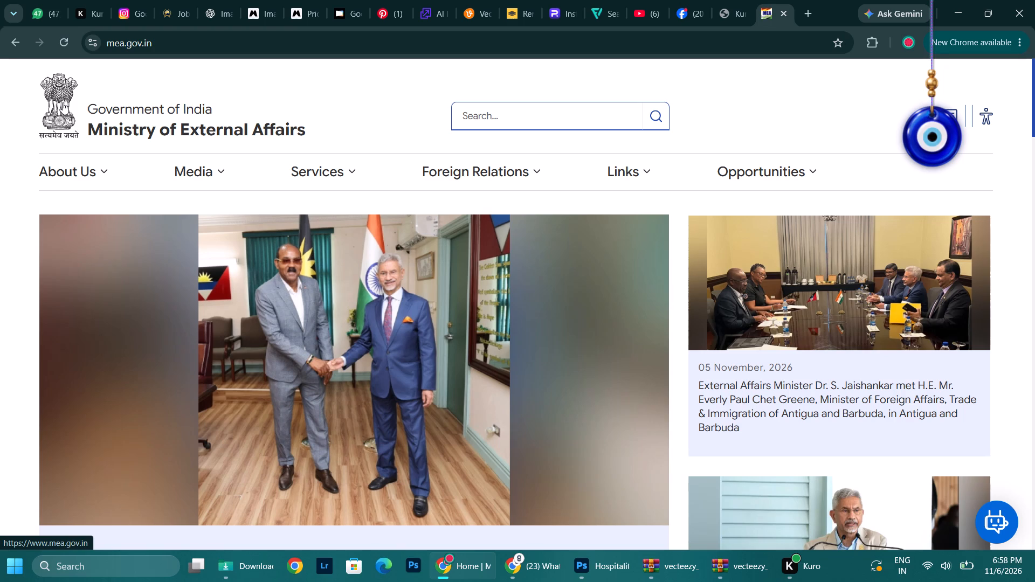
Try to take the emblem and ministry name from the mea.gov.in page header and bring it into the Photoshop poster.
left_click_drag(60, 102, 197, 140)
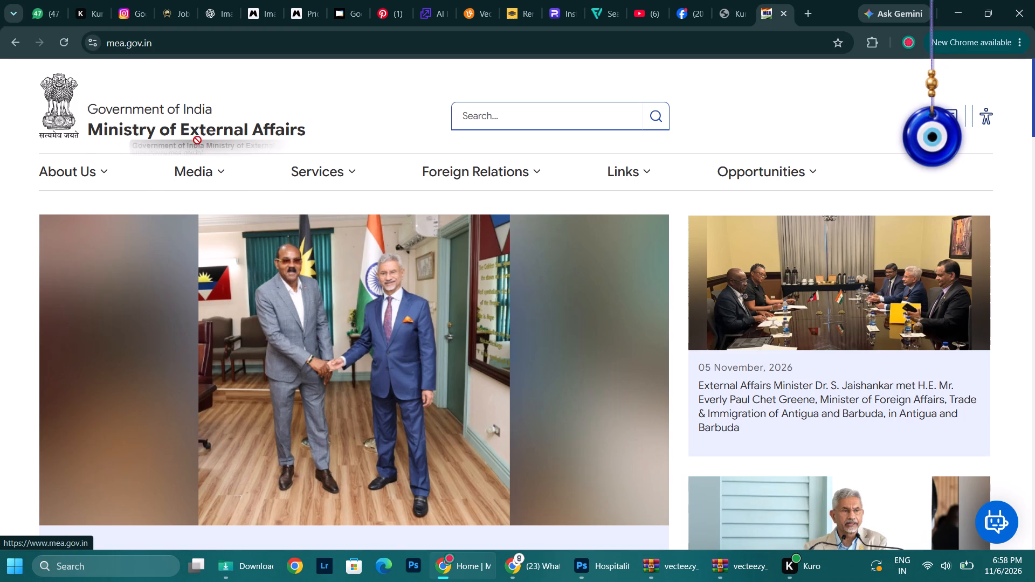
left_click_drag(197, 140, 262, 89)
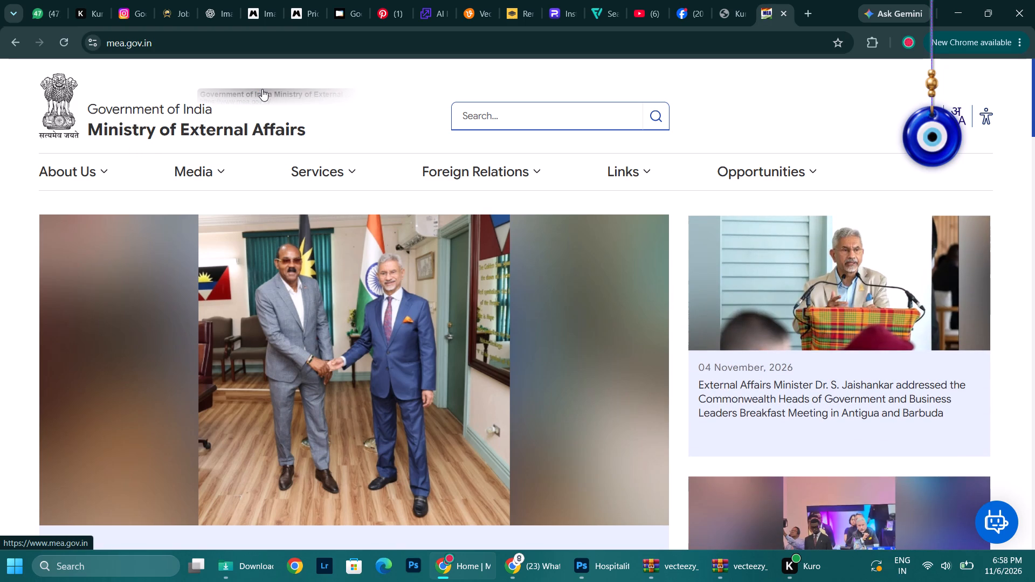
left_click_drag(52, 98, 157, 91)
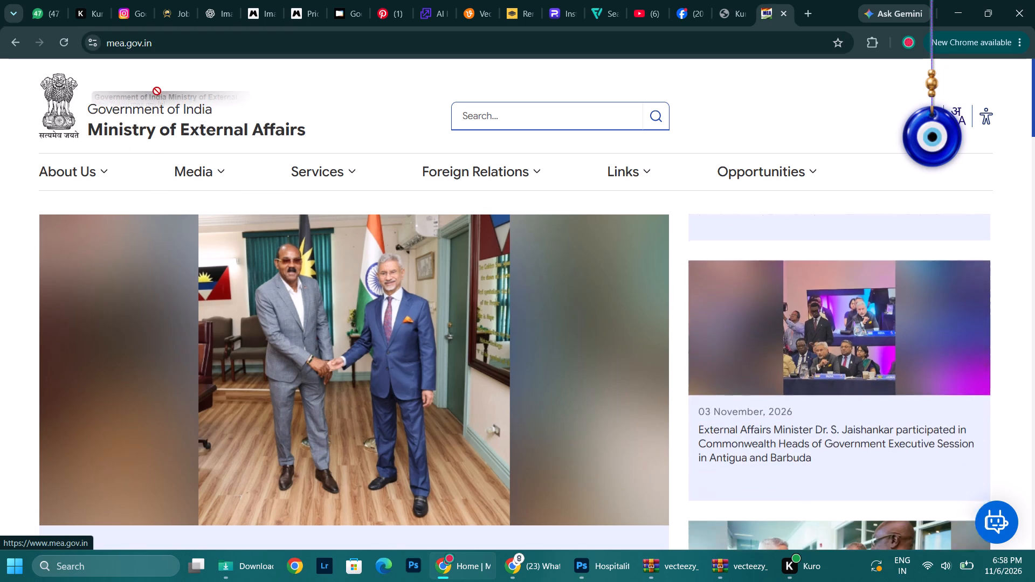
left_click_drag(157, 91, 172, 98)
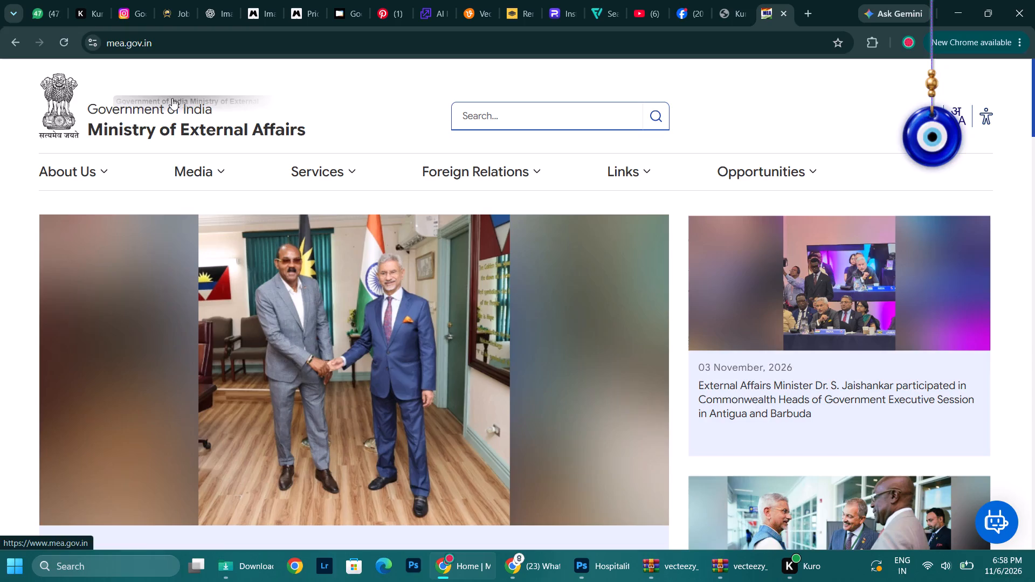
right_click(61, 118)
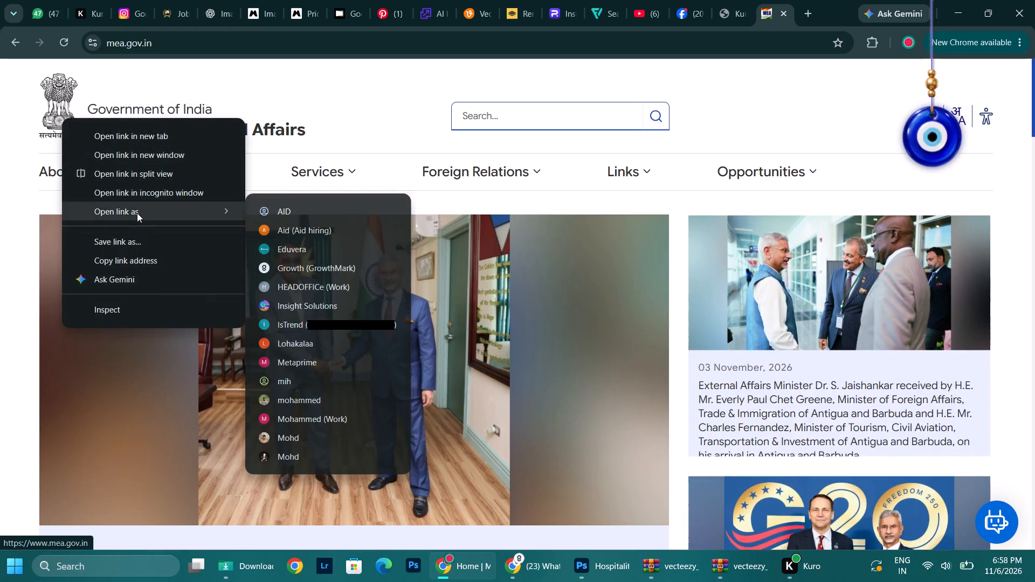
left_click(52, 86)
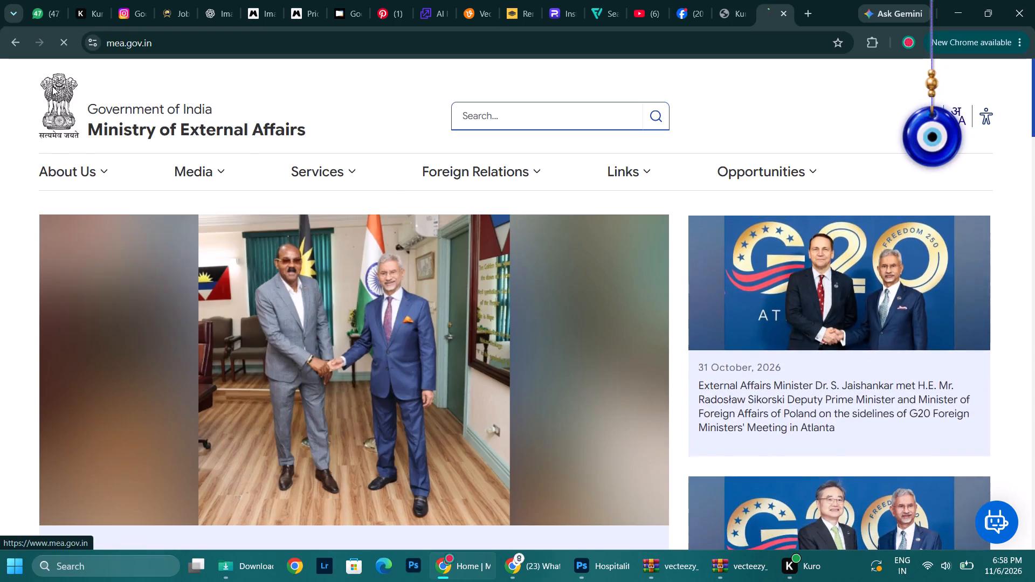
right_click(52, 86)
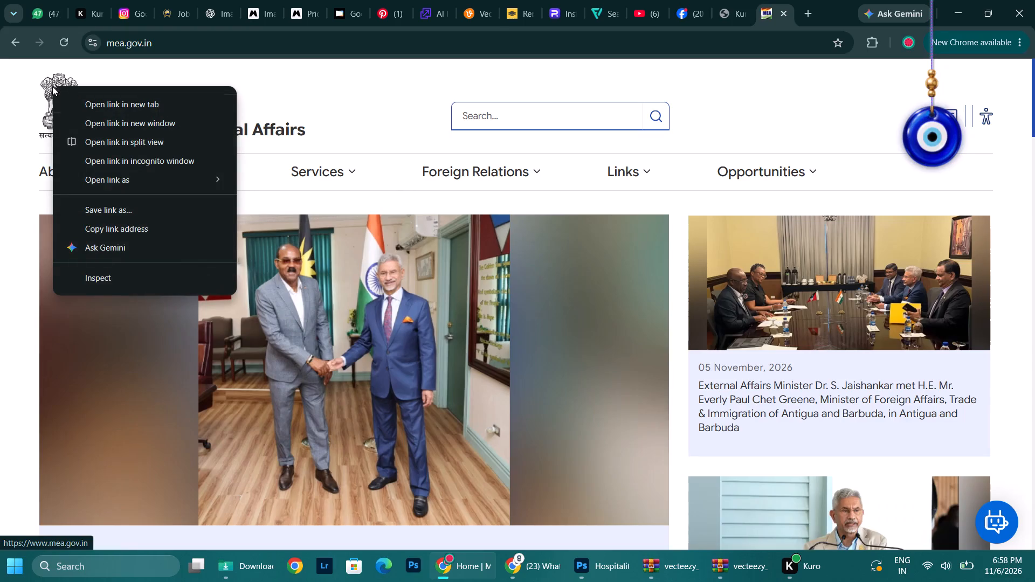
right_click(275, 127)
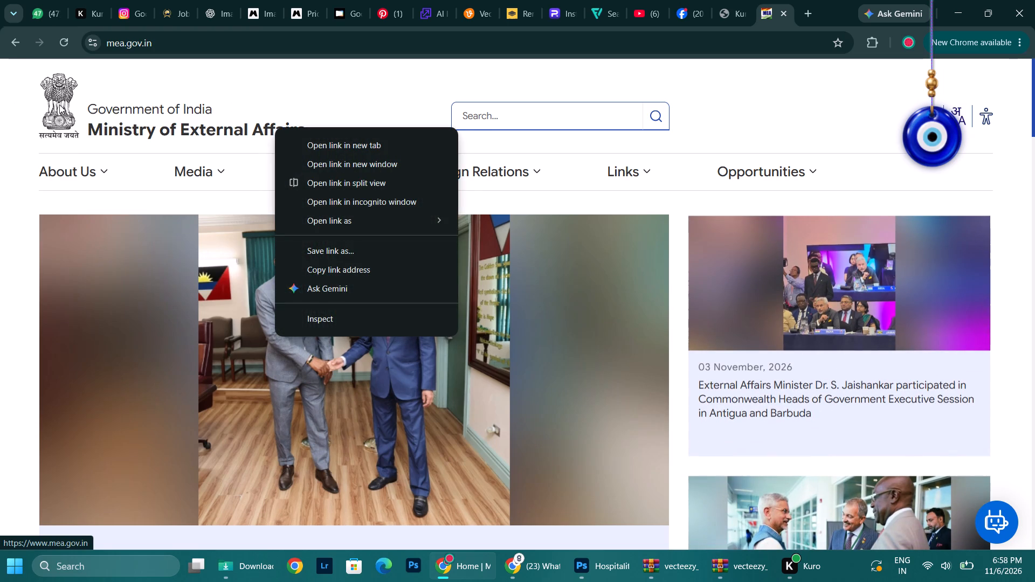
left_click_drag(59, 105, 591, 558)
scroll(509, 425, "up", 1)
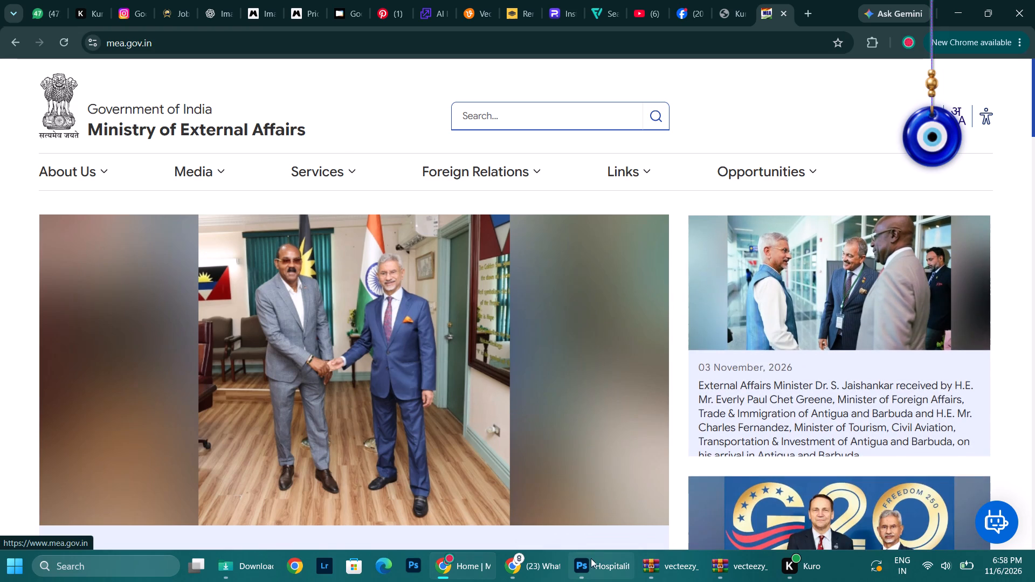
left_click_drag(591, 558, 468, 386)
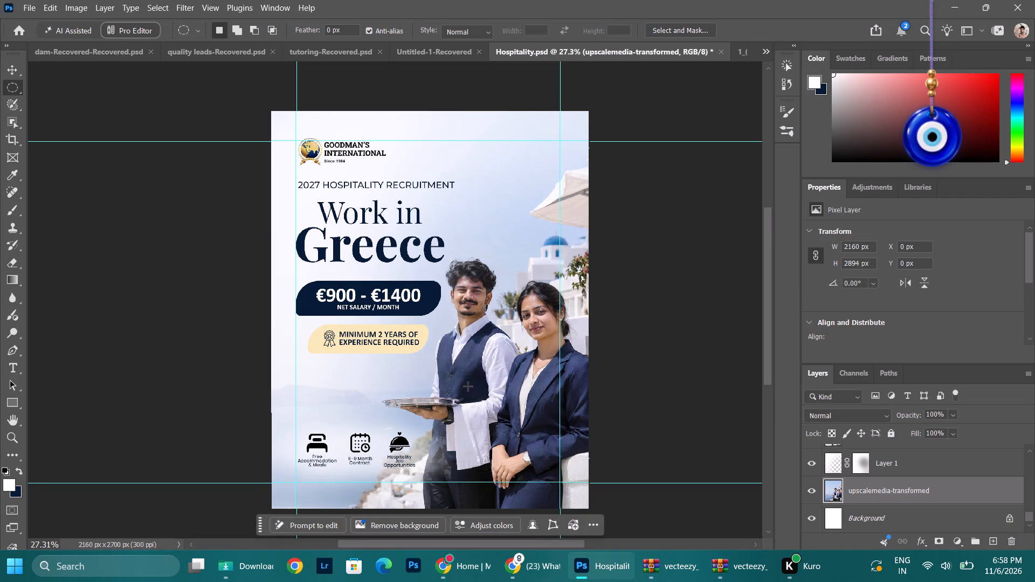
Select the Hospitality Job Opportunities text layer at the top of the poster's layer stack.
scroll(884, 477, "up", 15)
left_click(879, 468)
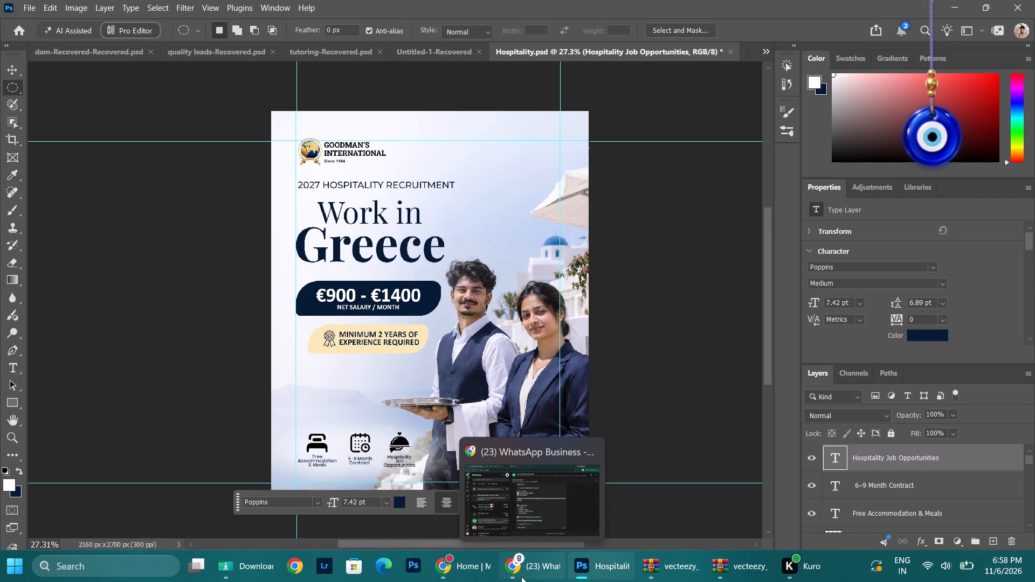
Switch back to Chrome and look through the ministry's home page and the earlier search results for a logo source.
left_click(469, 577)
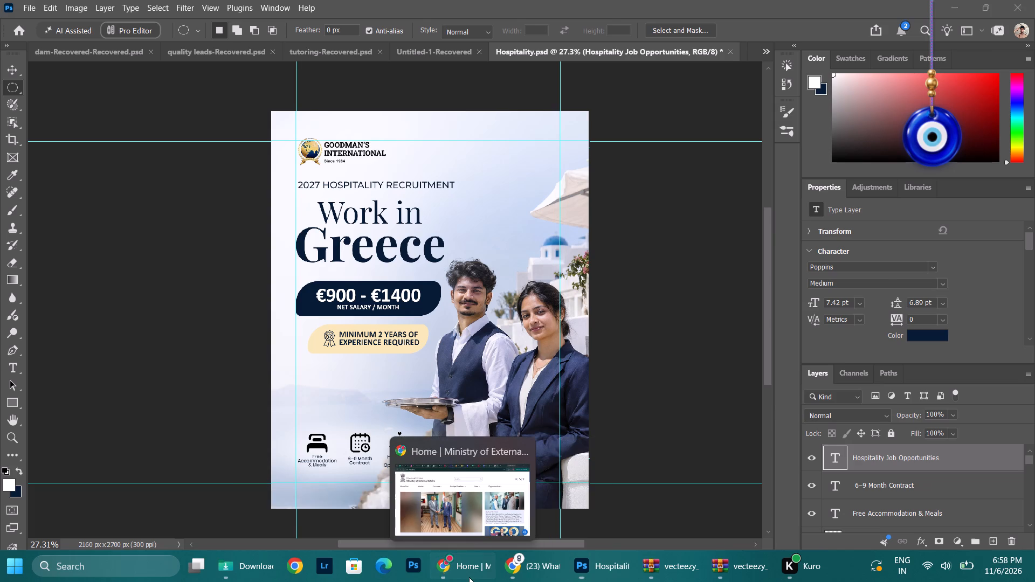
scroll(578, 326, "down", 5)
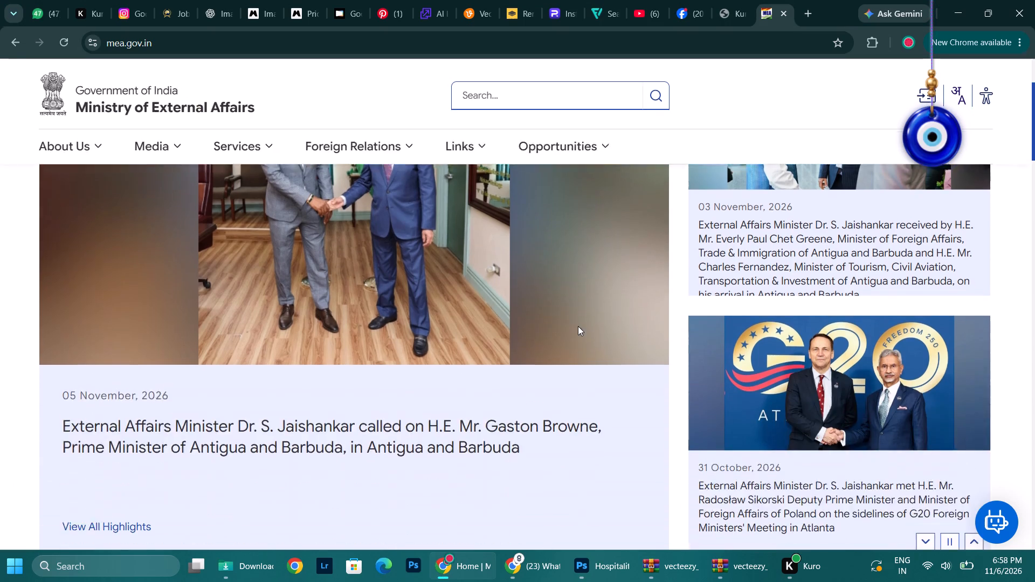
scroll(578, 326, "down", 3)
scroll(578, 326, "up", 7)
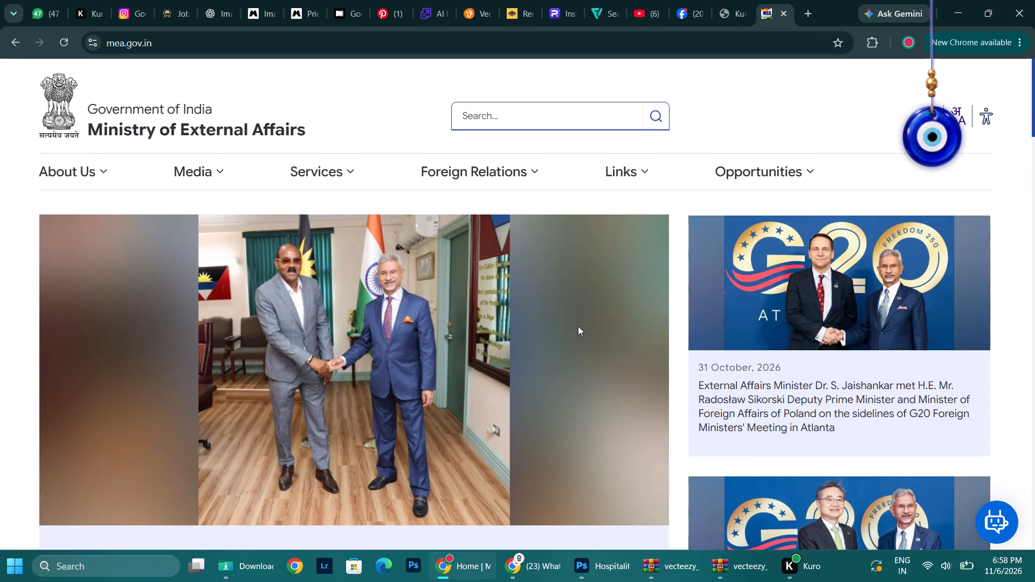
left_click(18, 45)
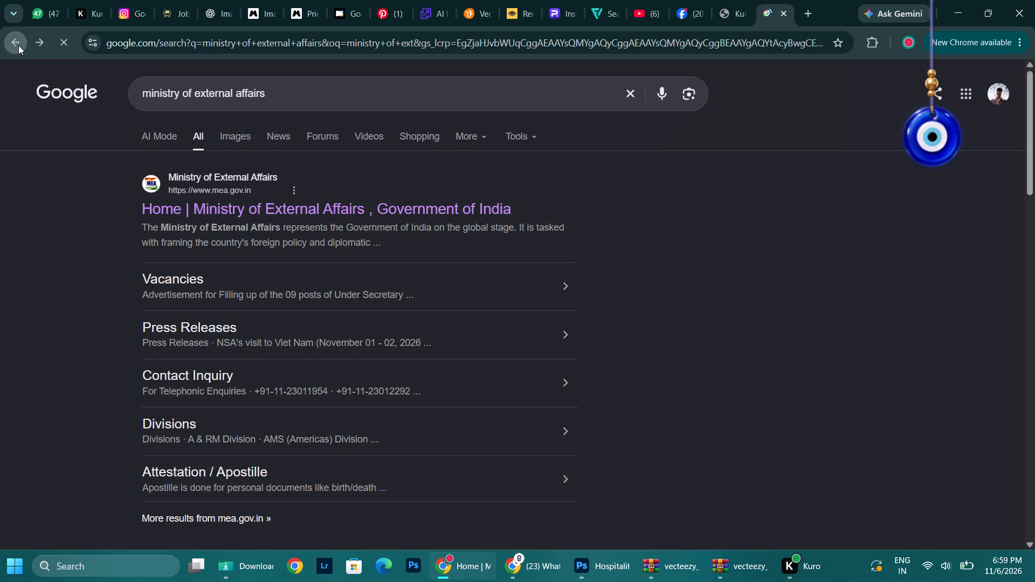
scroll(144, 290, "down", 2)
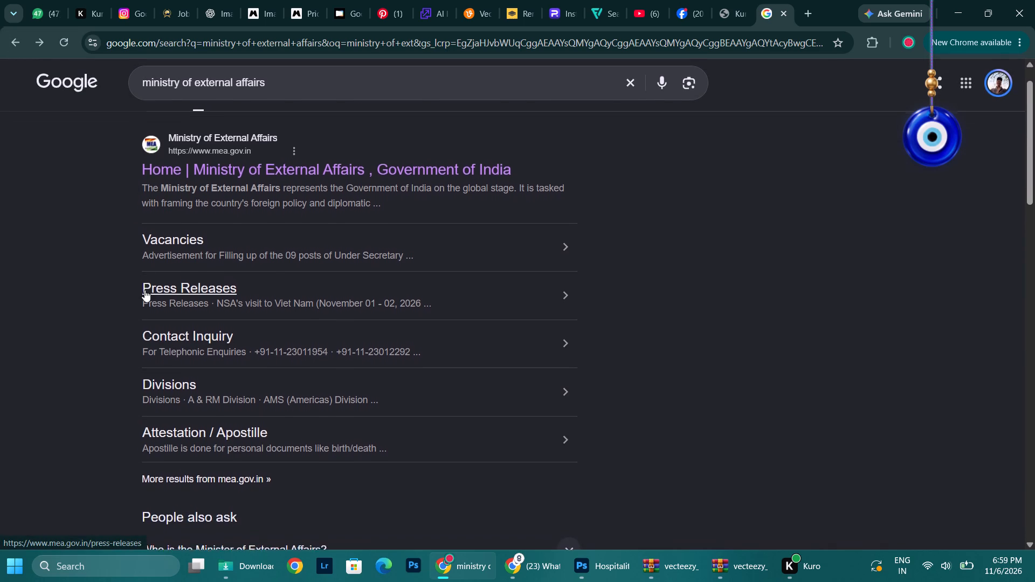
scroll(144, 290, "down", 6)
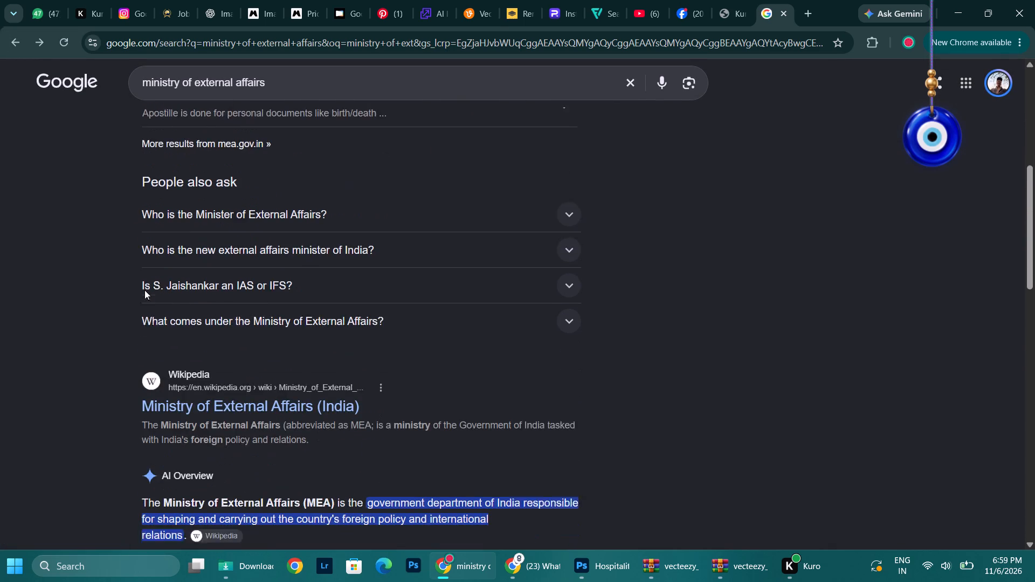
scroll(144, 290, "up", 7)
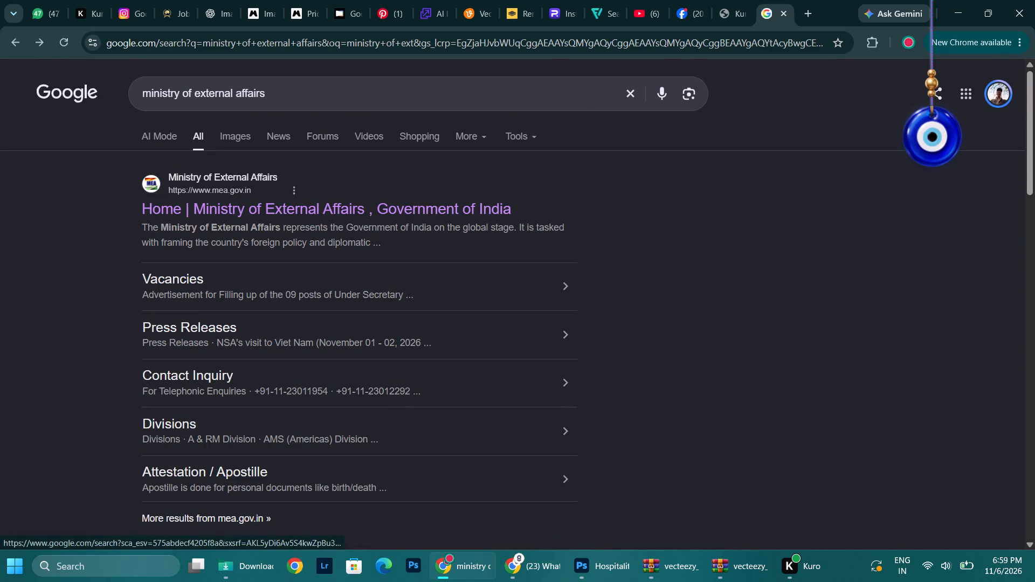
Search for "ministry of external affairs logo" and open the Wikimedia Commons page of the Ministry of External Affairs India.svg file.
left_click(272, 100)
key("space")
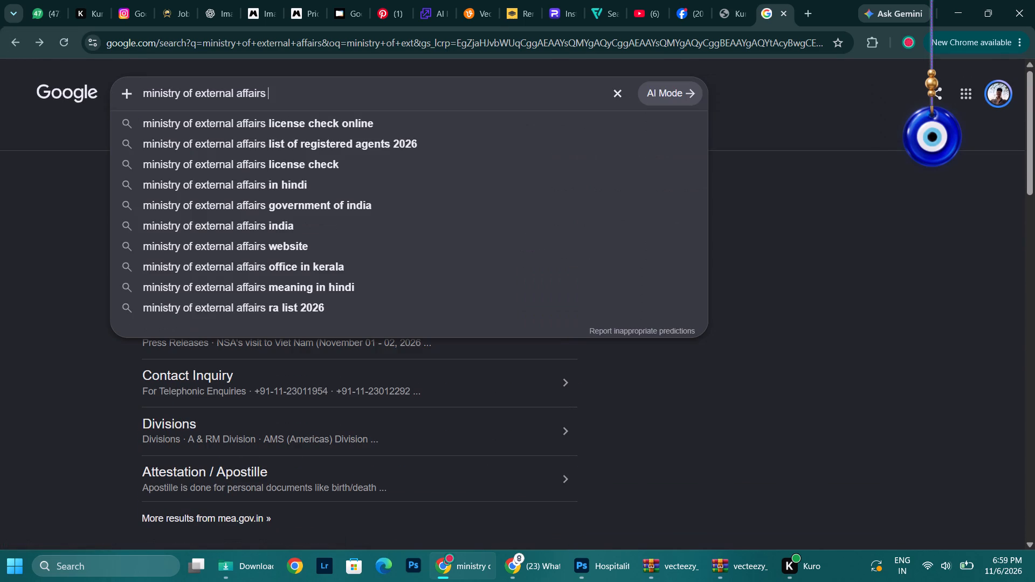
type("lo")
key("d")
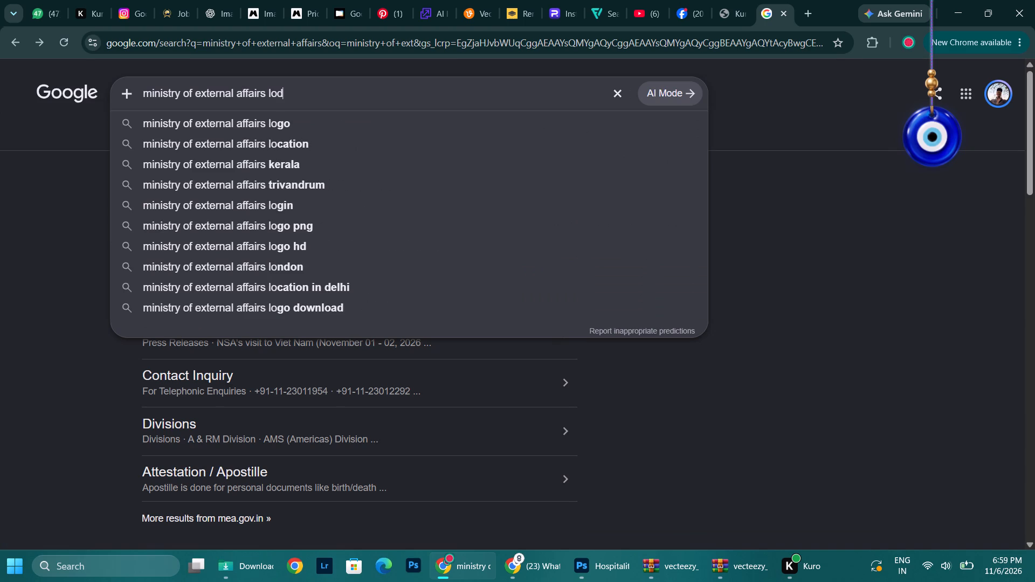
key("BackSpace")
key("g")
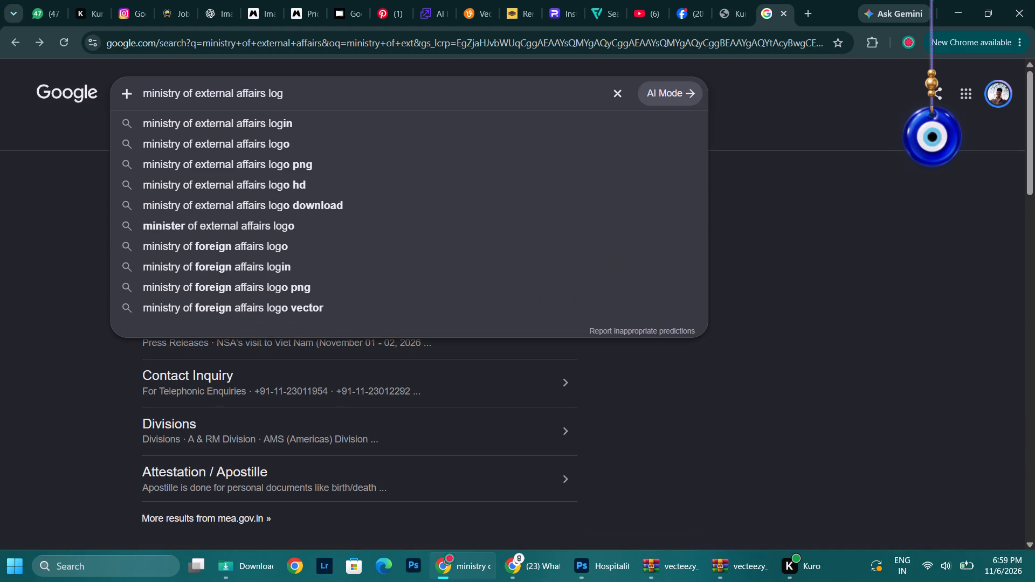
left_click(290, 140)
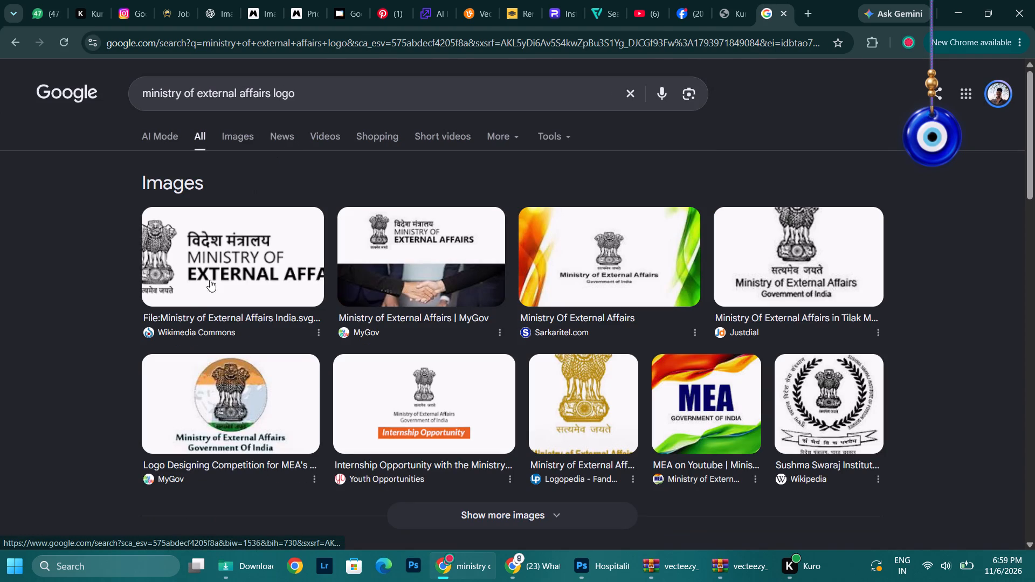
left_click(191, 316)
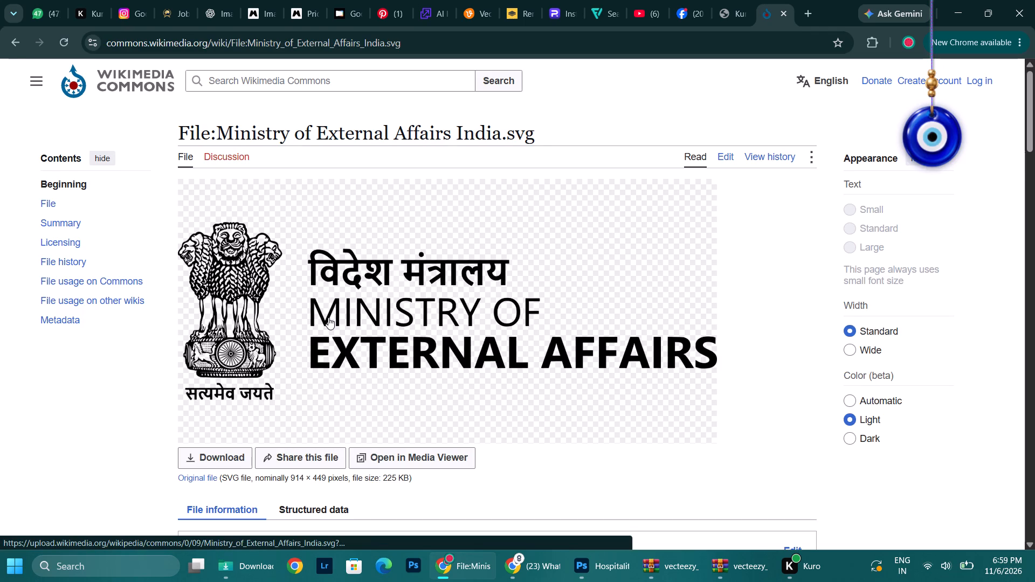
Download the Ministry of External Affairs India SVG from Wikimedia Commons at full resolution.
left_click(199, 462)
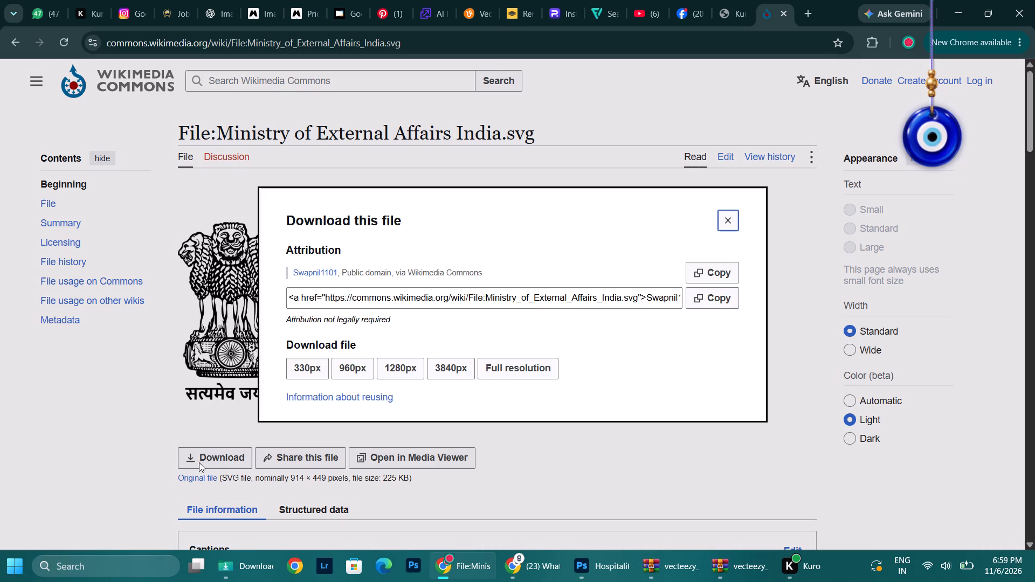
left_click_drag(199, 462, 536, 371)
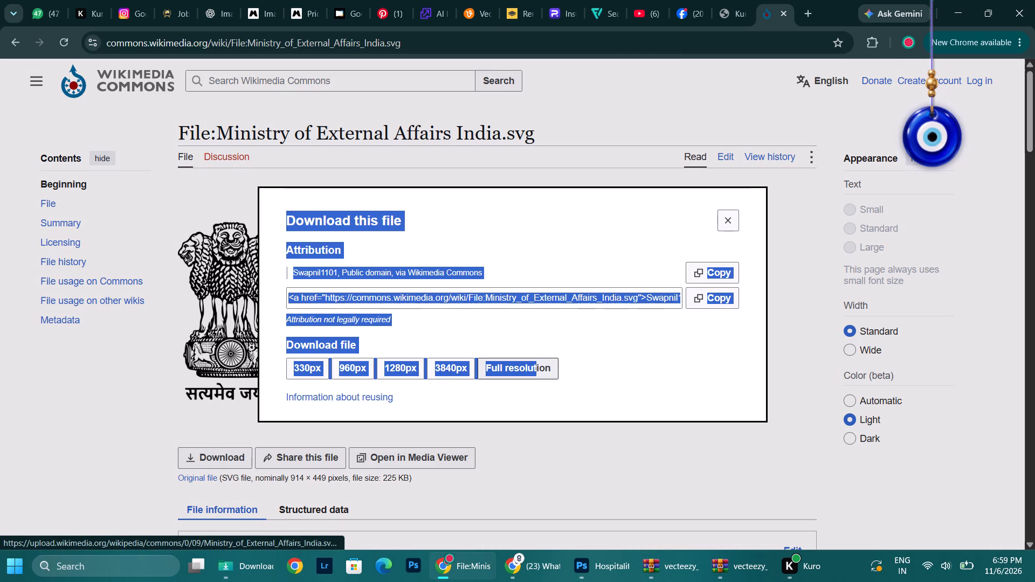
left_click_drag(536, 371, 531, 371)
left_click(531, 371)
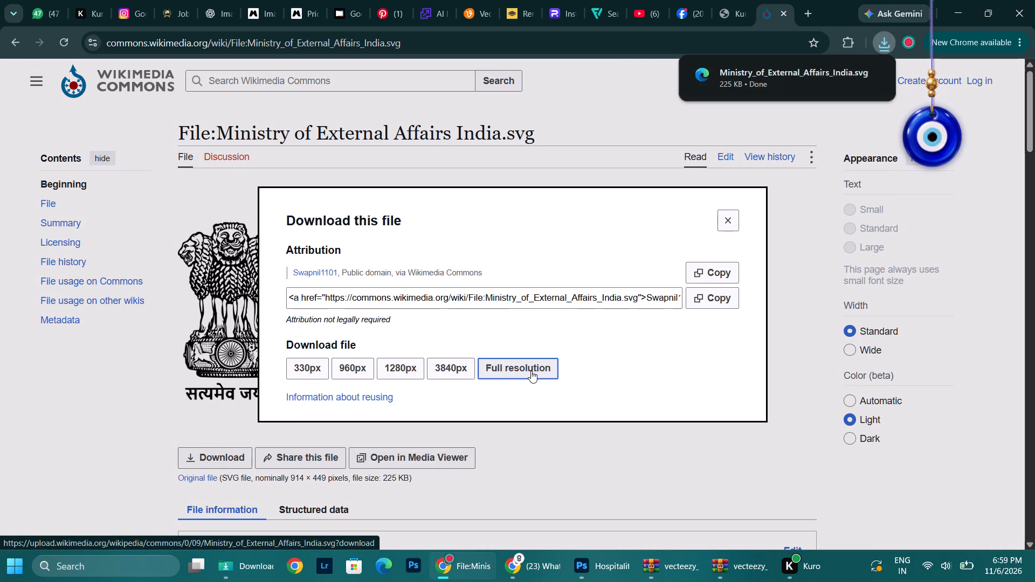
Place the downloaded Ministry_of_External_Affairs_India.svg onto the Hospitality.psd poster in Photoshop.
left_click_drag(792, 77, 746, 393)
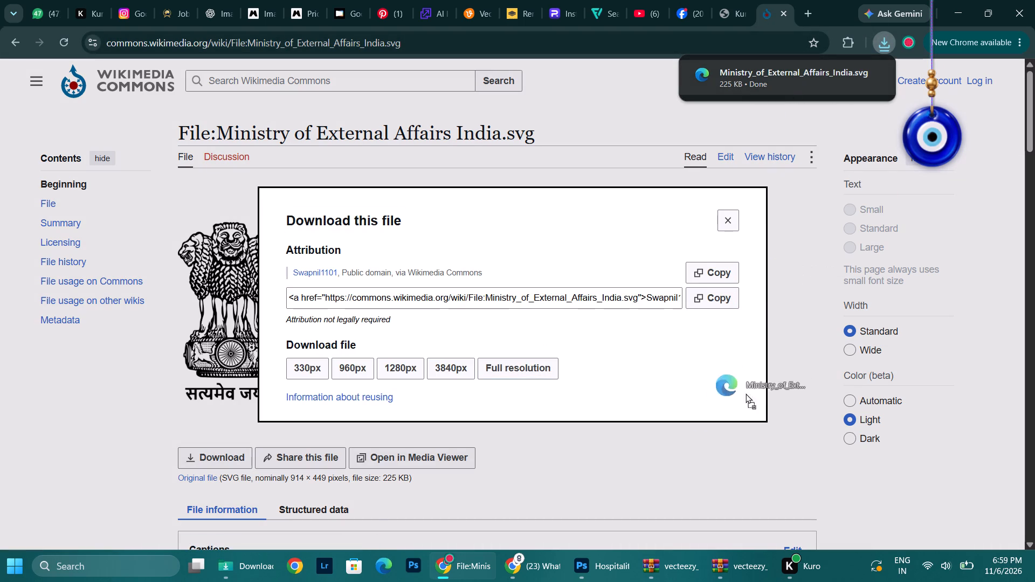
left_click_drag(746, 393, 452, 387)
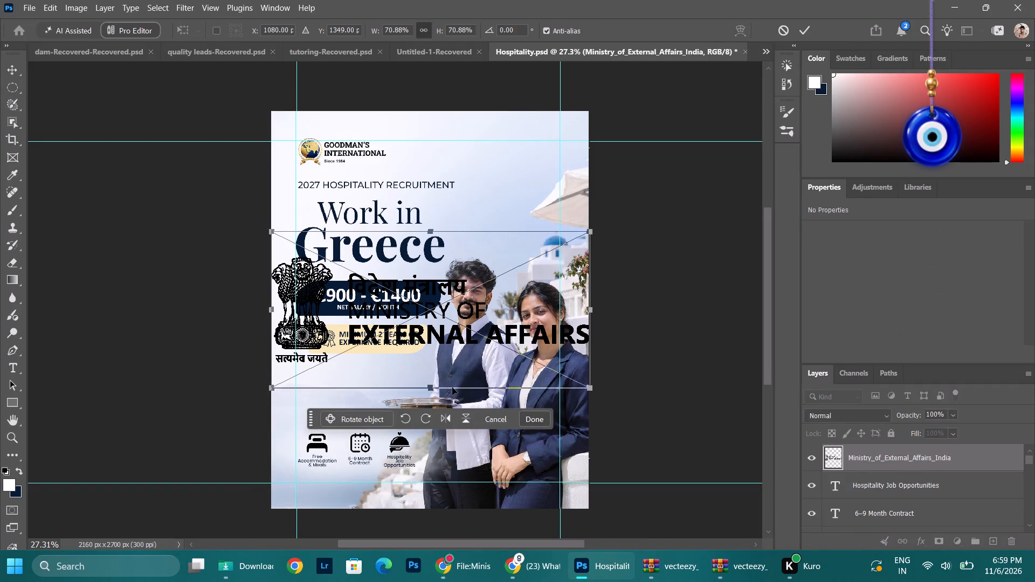
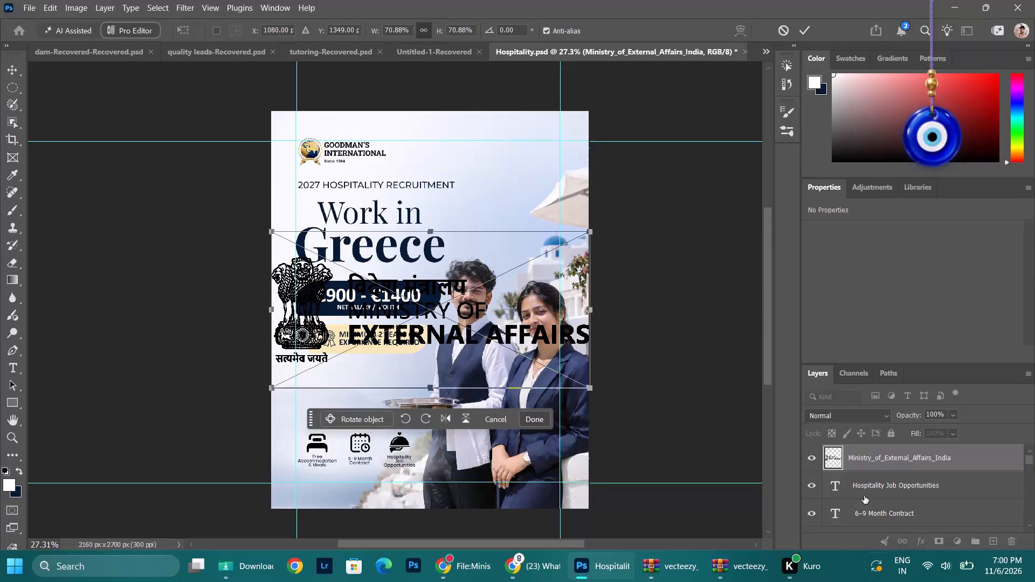
Commit the placed Ministry_of_External_Affairs_India logo and convert its layer to a smart object.
right_click(951, 459)
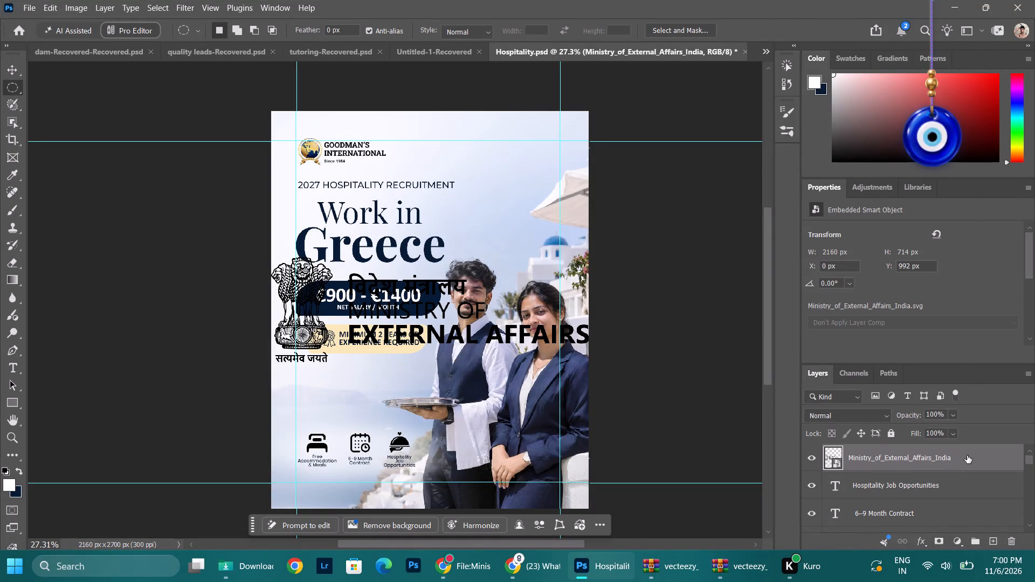
right_click(967, 455)
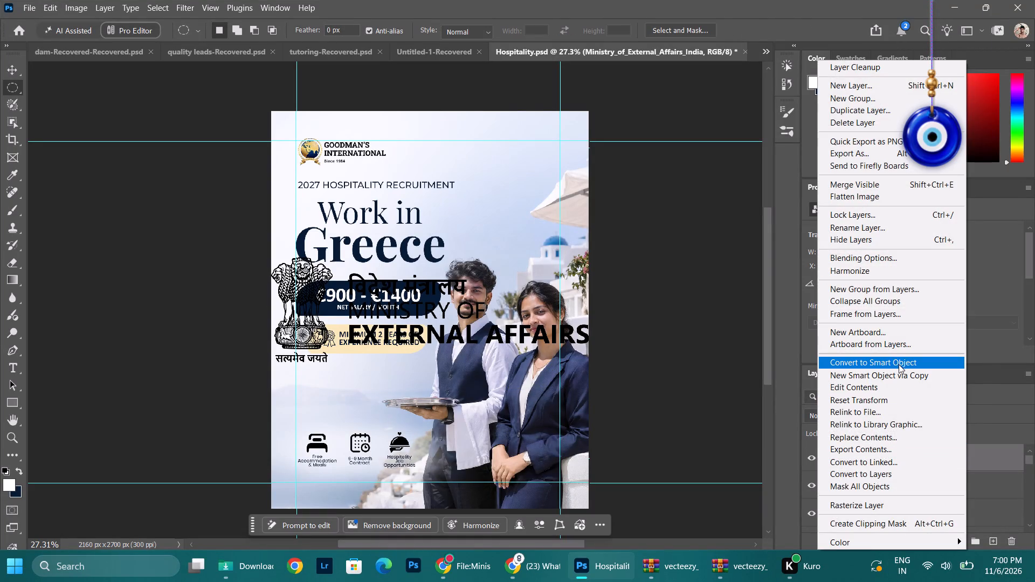
left_click(899, 364)
Scale the ministry logo to about 22.5% and place it in the poster's upper-right corner, level with the Goodman's International logo.
key("ctrl+t")
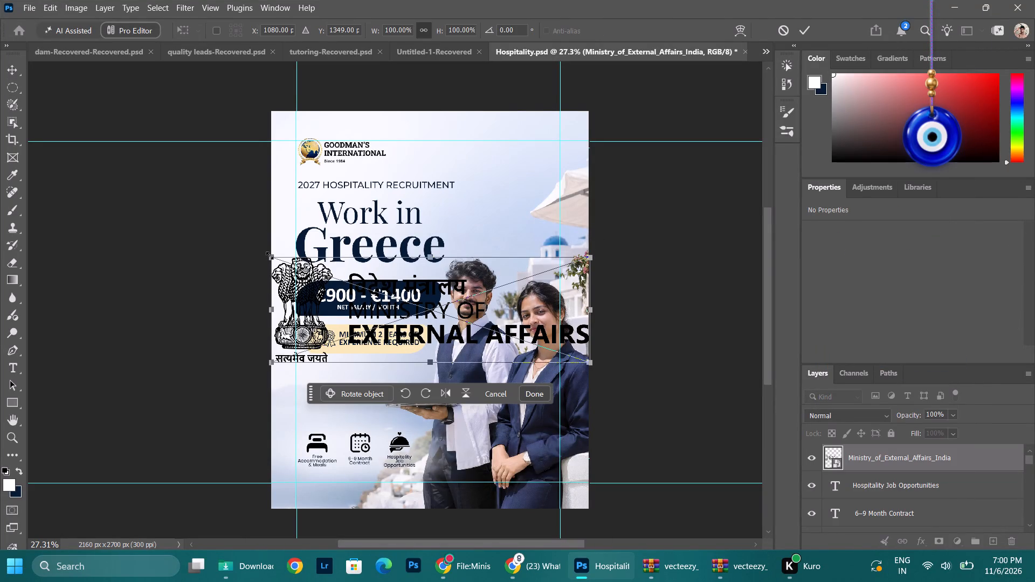
left_click_drag(270, 254, 489, 336)
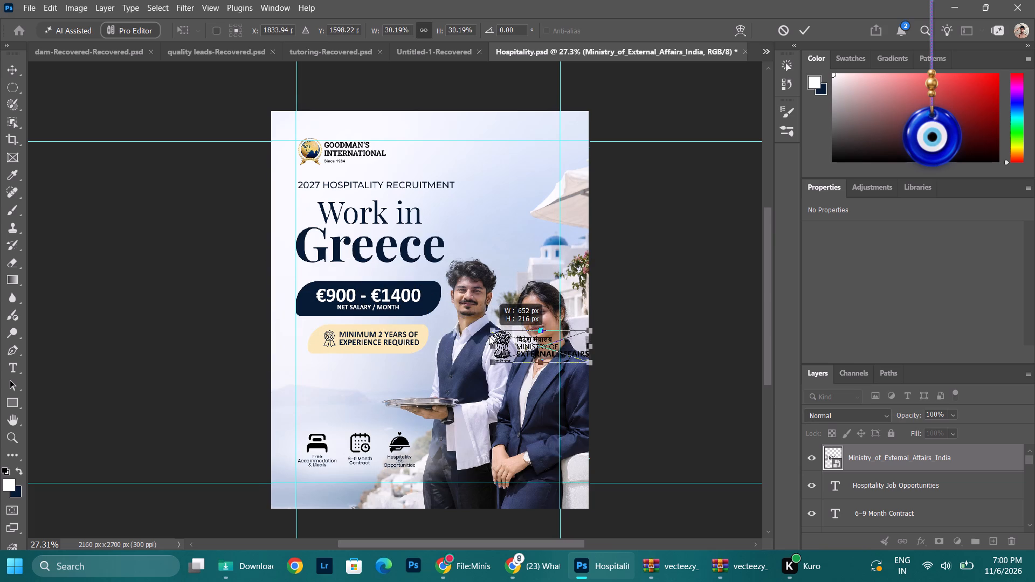
left_click_drag(489, 336, 498, 337)
left_click_drag(536, 344, 525, 300)
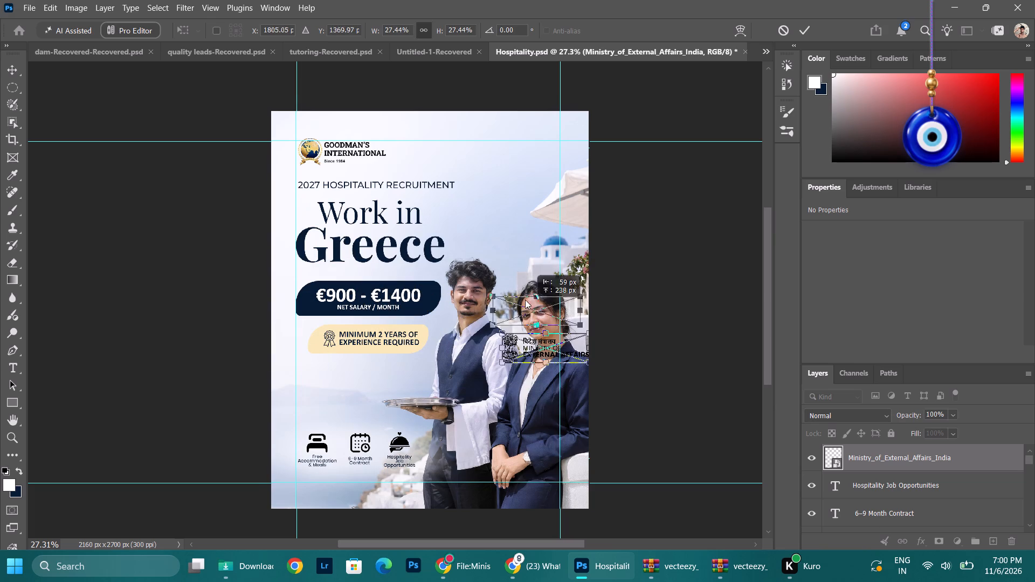
left_click_drag(525, 300, 482, 151)
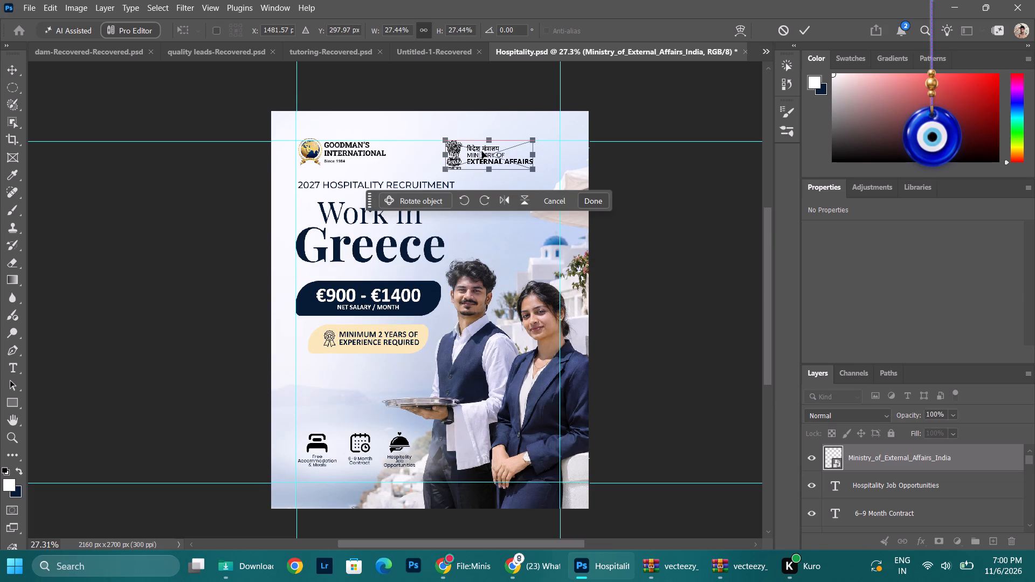
left_click_drag(442, 171, 451, 169)
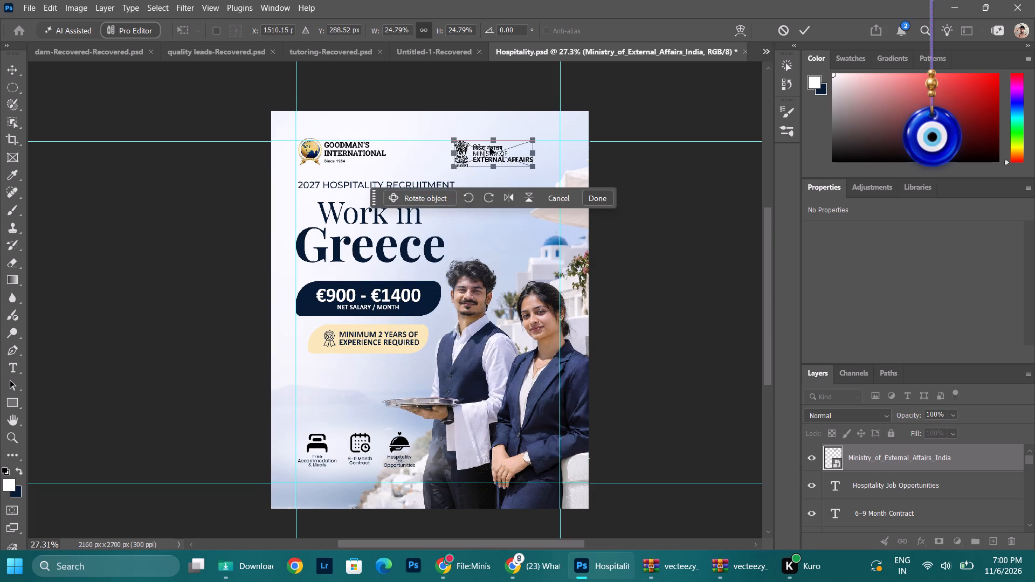
left_click_drag(491, 148, 522, 150)
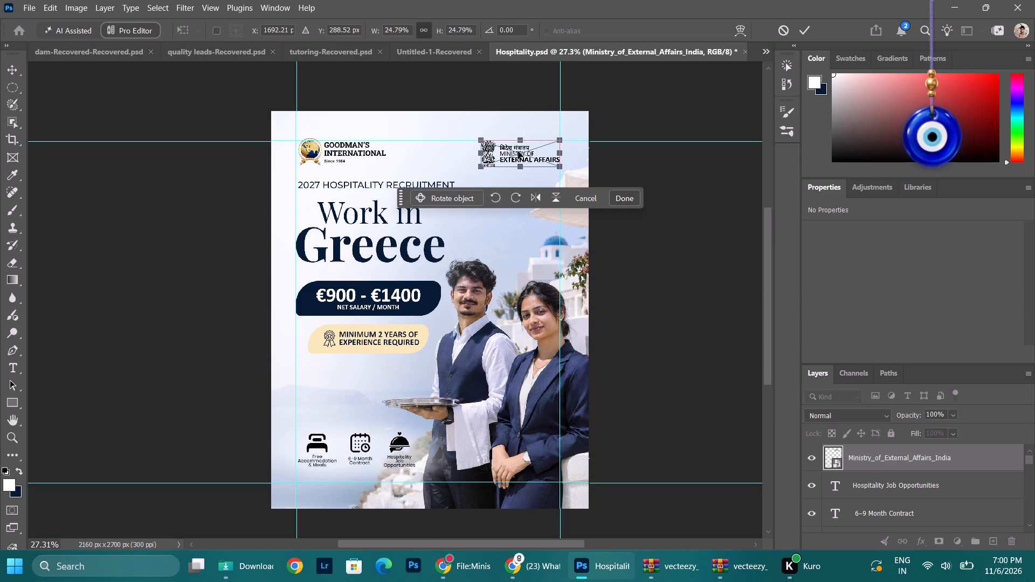
left_click_drag(478, 169, 486, 169)
left_click_drag(520, 157, 525, 156)
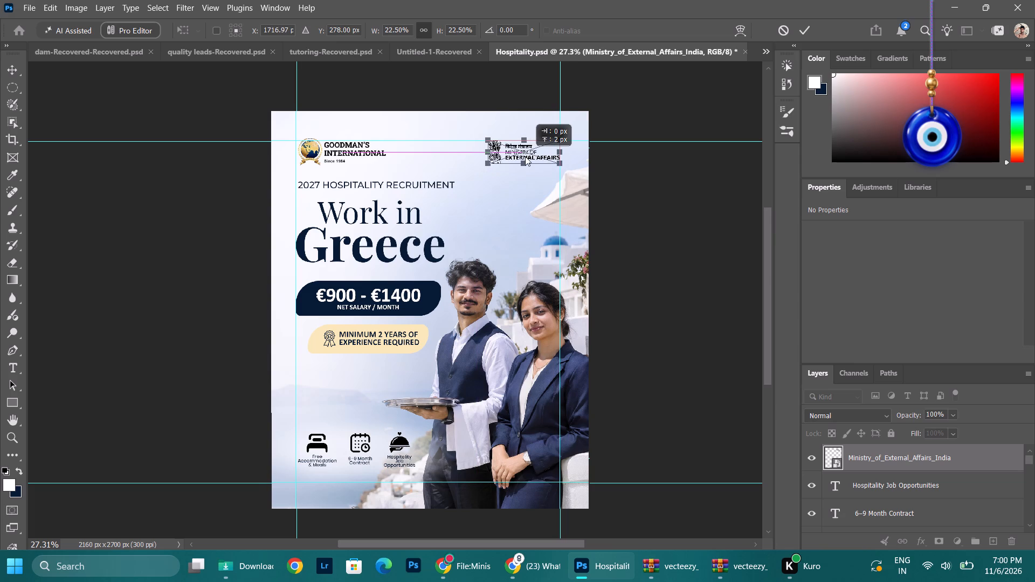
left_click_drag(525, 156, 525, 156)
left_click_drag(525, 156, 527, 157)
left_click(799, 37)
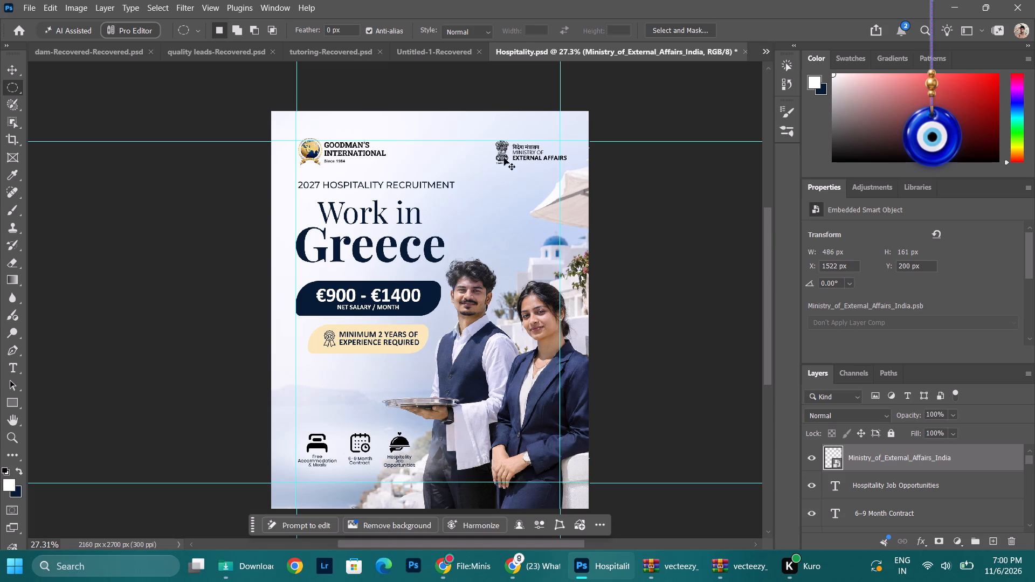
Shift the ministry logo left to X 1474 px so its right edge aligns with the poster's right margin guide.
key("ctrl+t")
left_click_drag(517, 158, 510, 158)
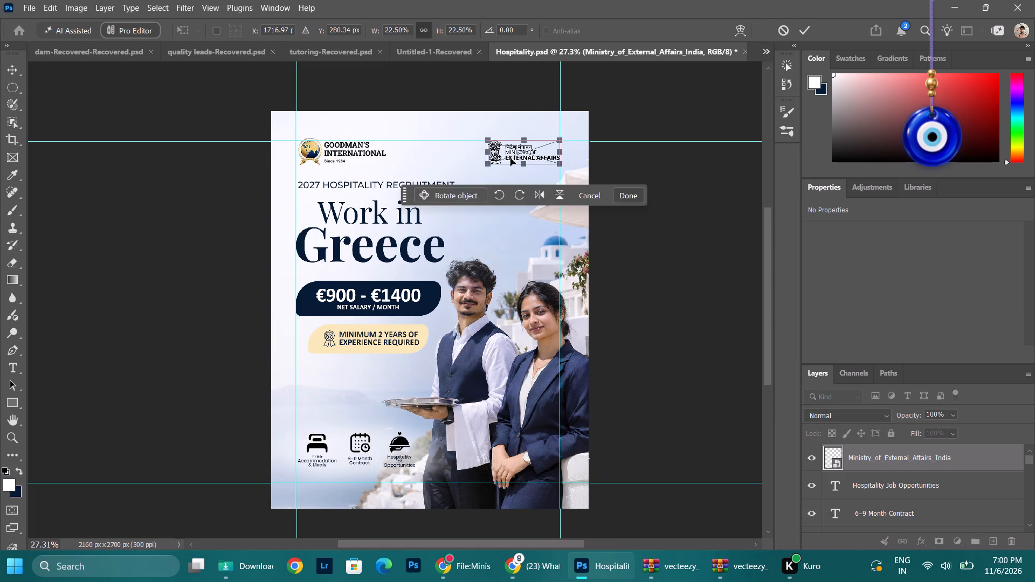
left_click(802, 24)
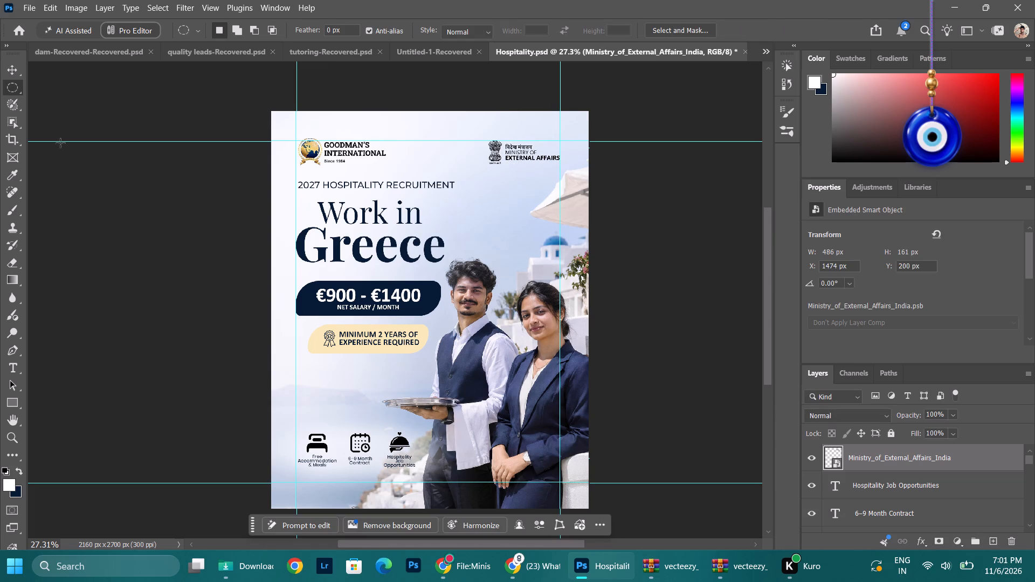
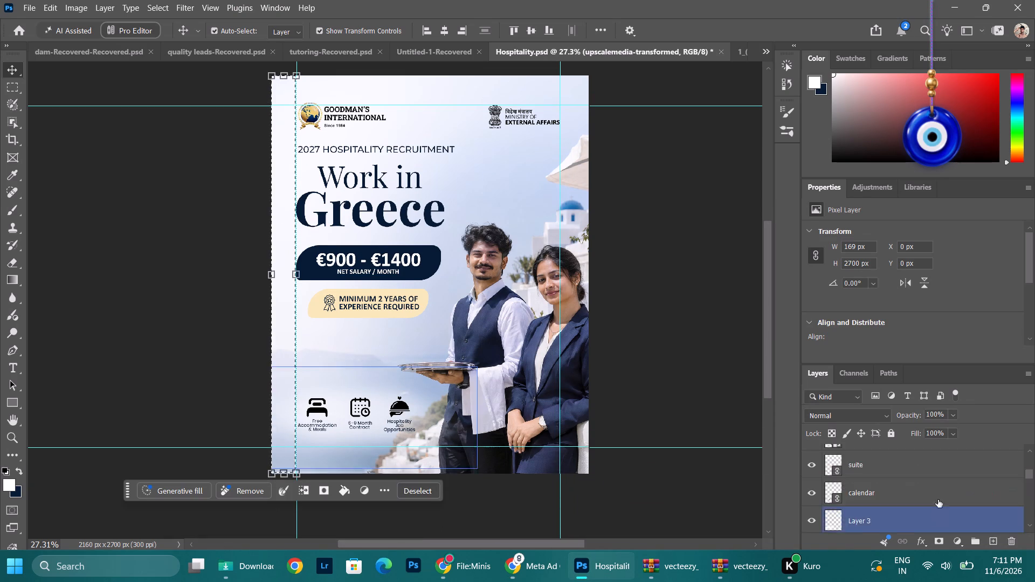
scroll(938, 500, "up", 11)
left_click(1032, 463)
left_click(1002, 461)
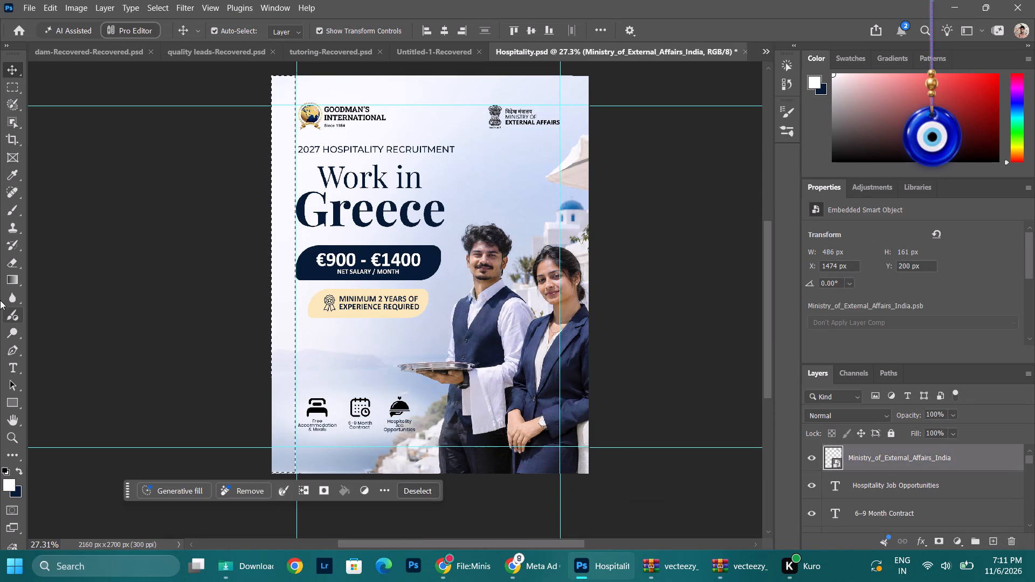
left_click(12, 397)
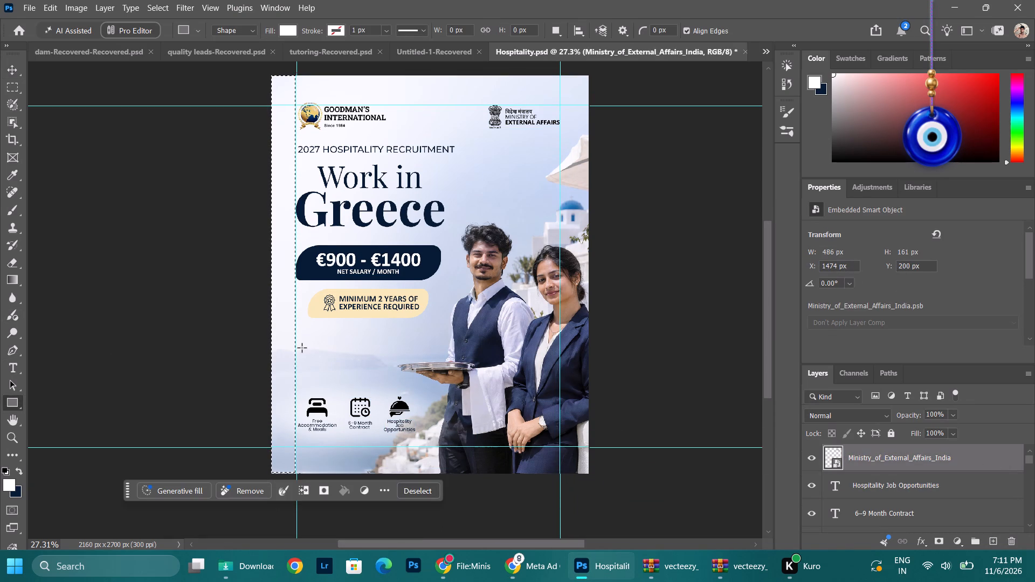
left_click_drag(305, 337, 410, 379)
Round all four corners of the new rectangle to a radius of about 125 px.
scroll(301, 376, "down", 3)
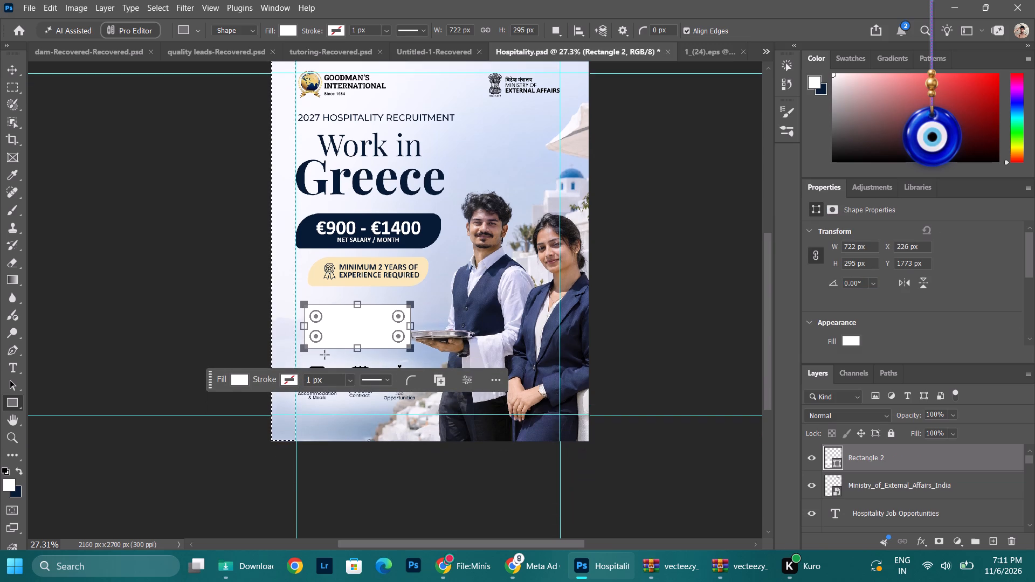
scroll(307, 351, "up", 11, "alt")
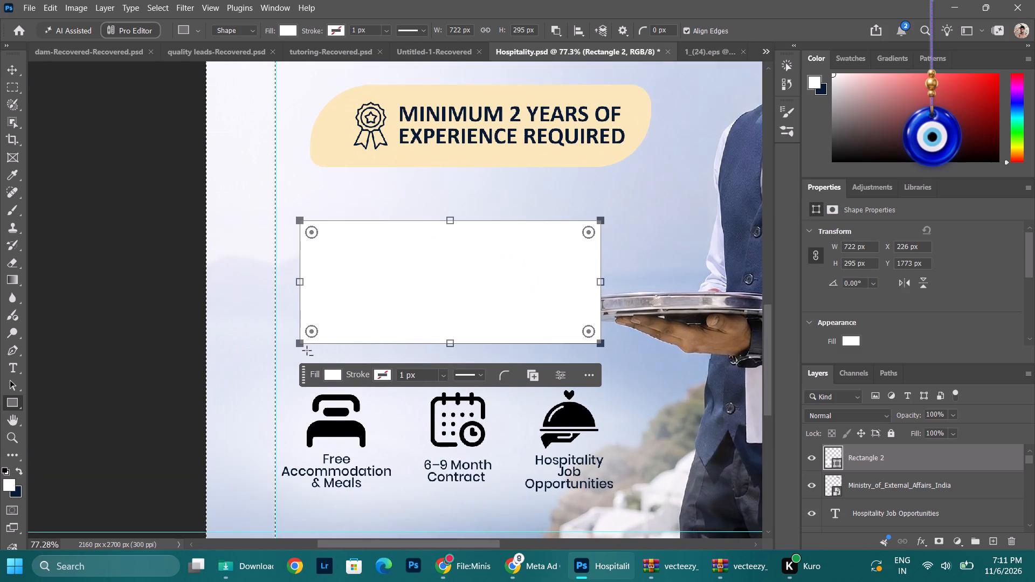
left_click_drag(310, 231, 329, 262)
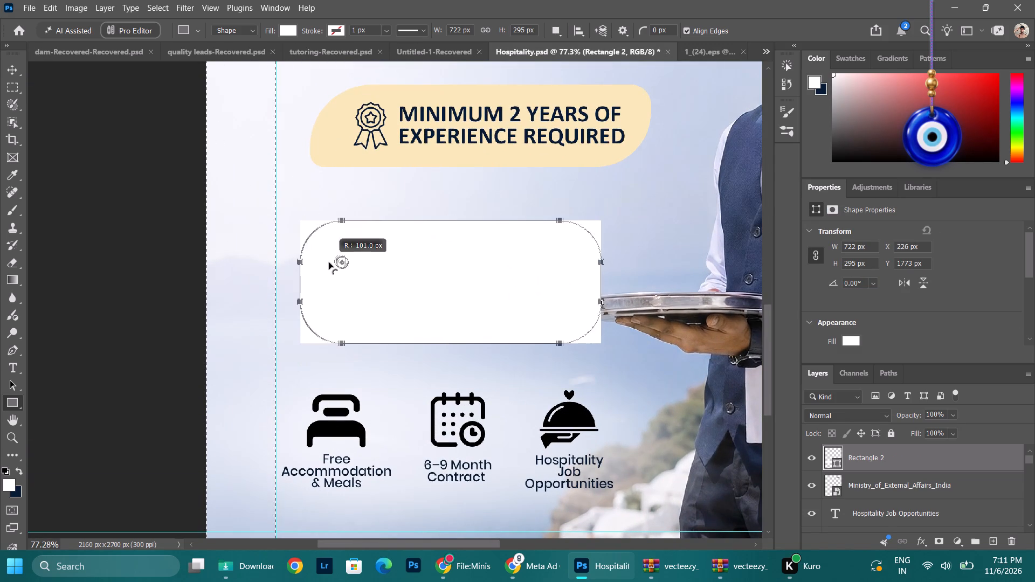
left_click_drag(329, 262, 342, 275)
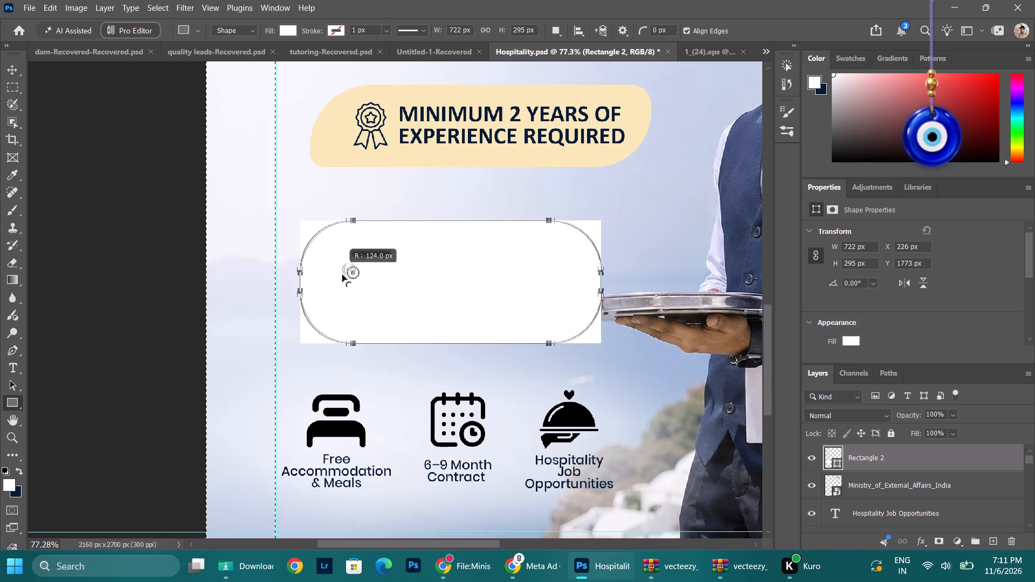
left_click_drag(342, 275, 359, 293)
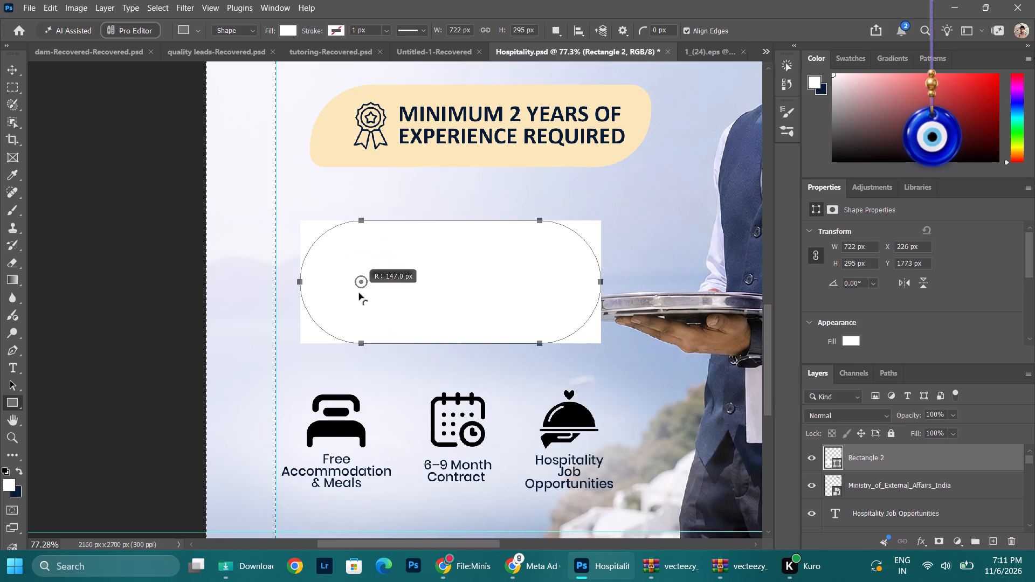
left_click_drag(359, 293, 341, 274)
Fill the rounded rectangle with the recently used dark navy colour.
left_click(288, 30)
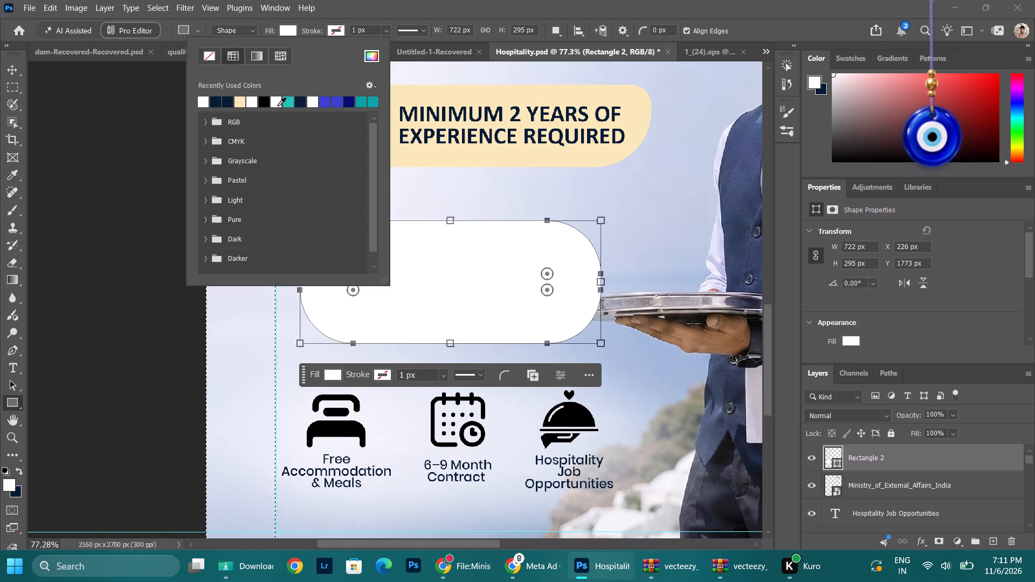
left_click(223, 103)
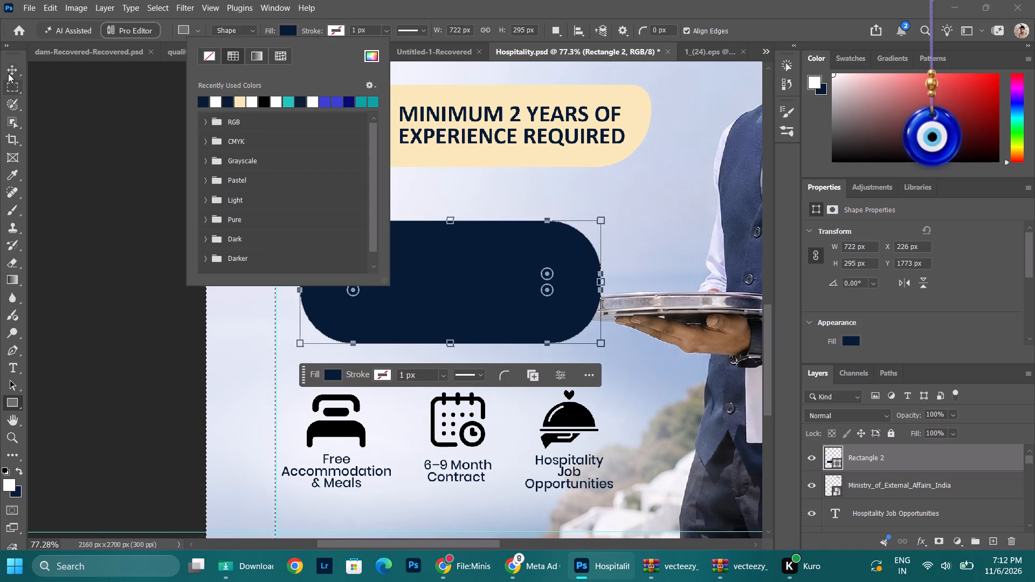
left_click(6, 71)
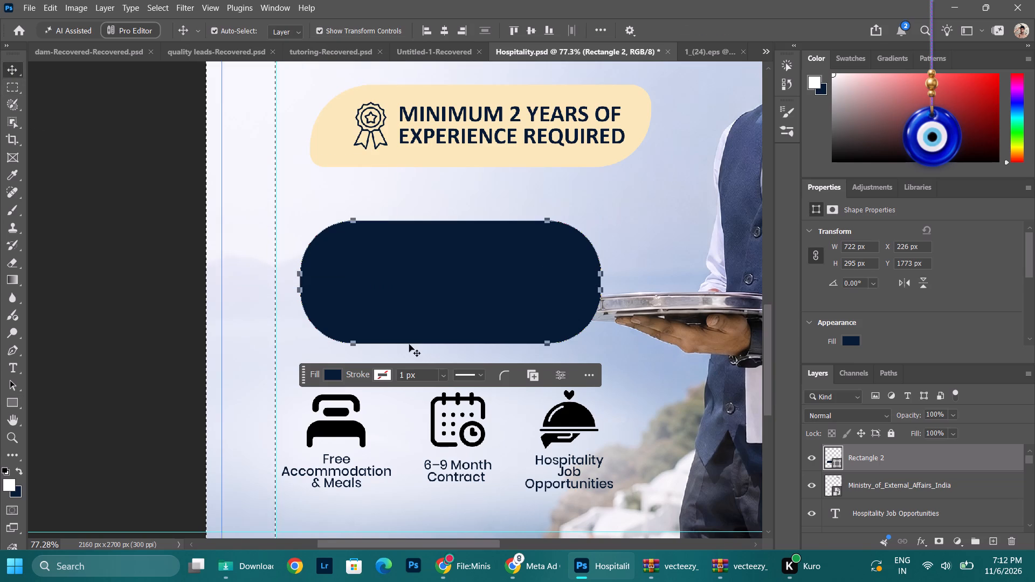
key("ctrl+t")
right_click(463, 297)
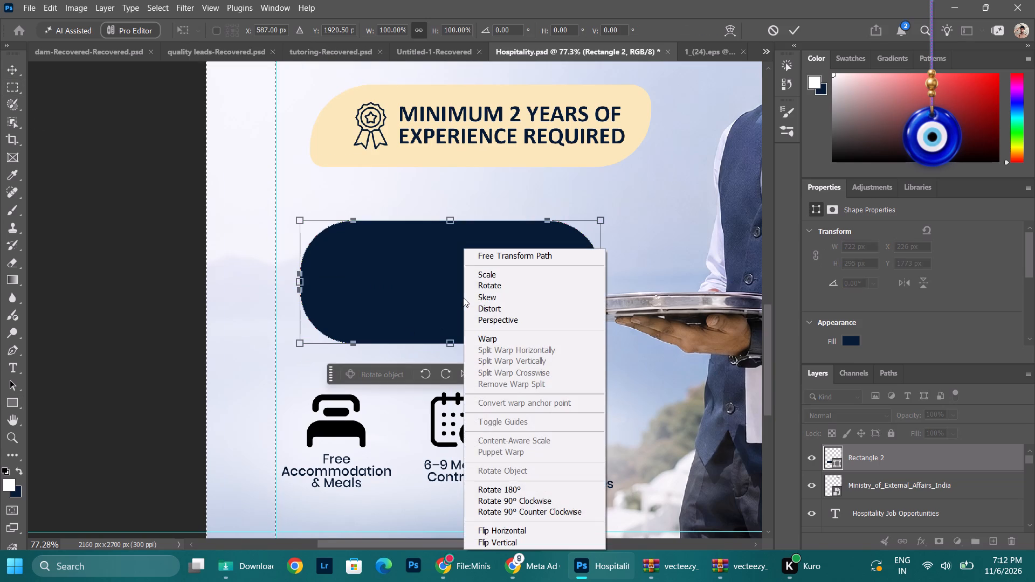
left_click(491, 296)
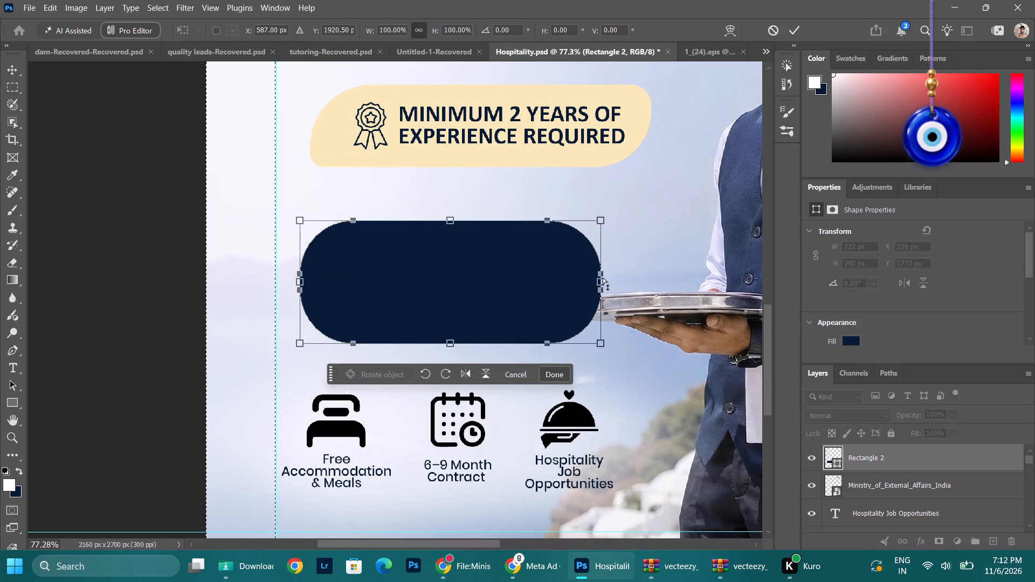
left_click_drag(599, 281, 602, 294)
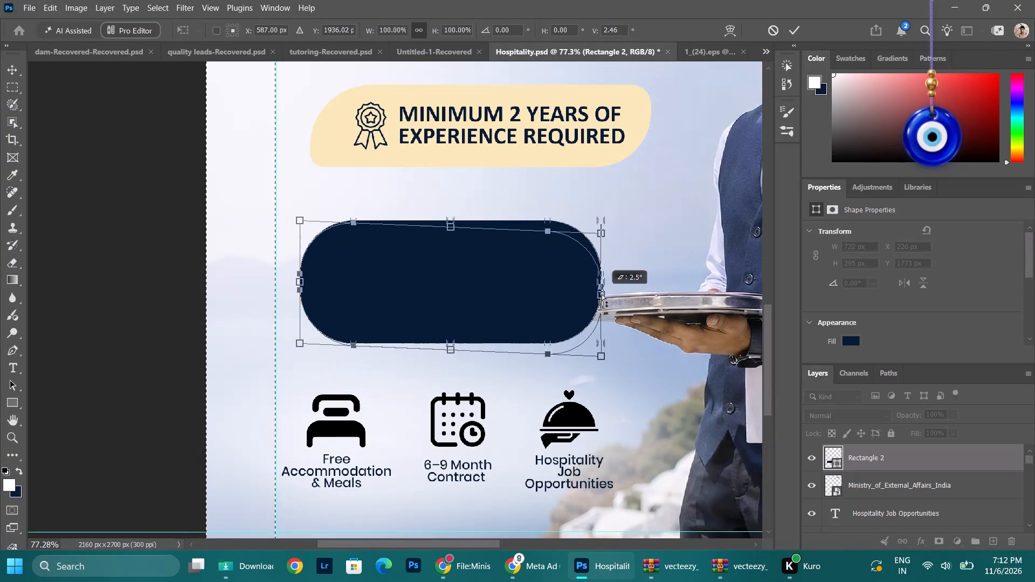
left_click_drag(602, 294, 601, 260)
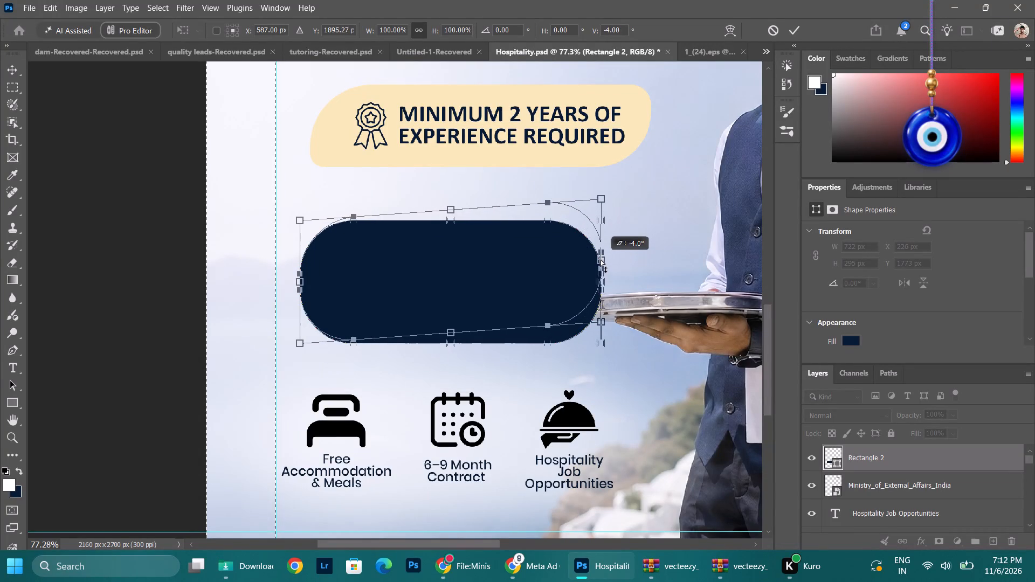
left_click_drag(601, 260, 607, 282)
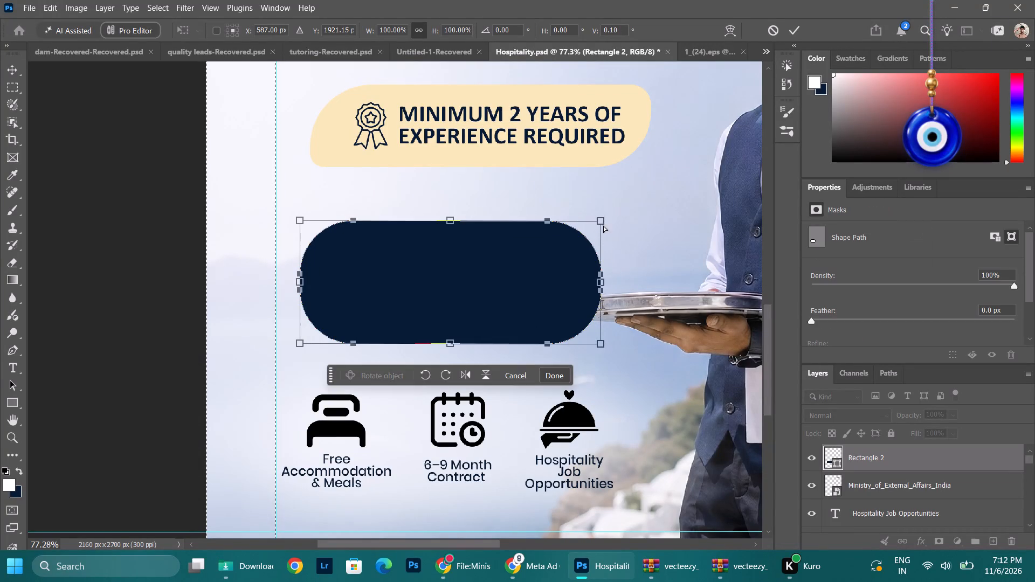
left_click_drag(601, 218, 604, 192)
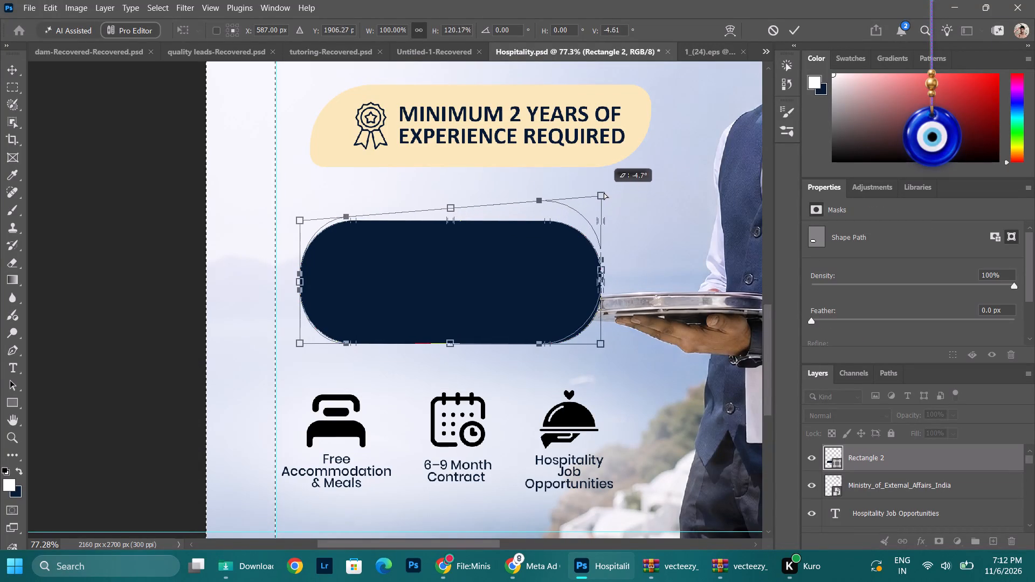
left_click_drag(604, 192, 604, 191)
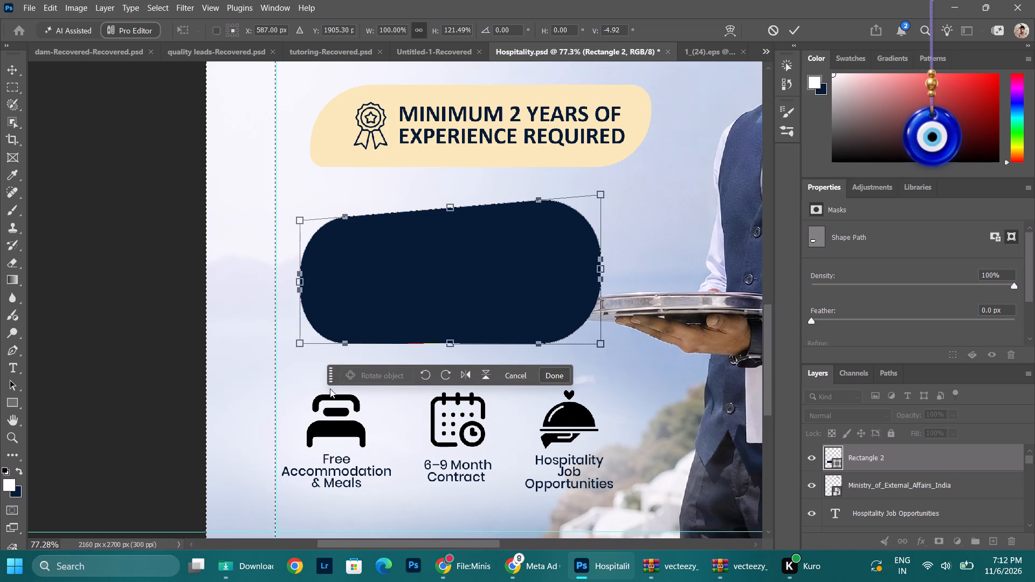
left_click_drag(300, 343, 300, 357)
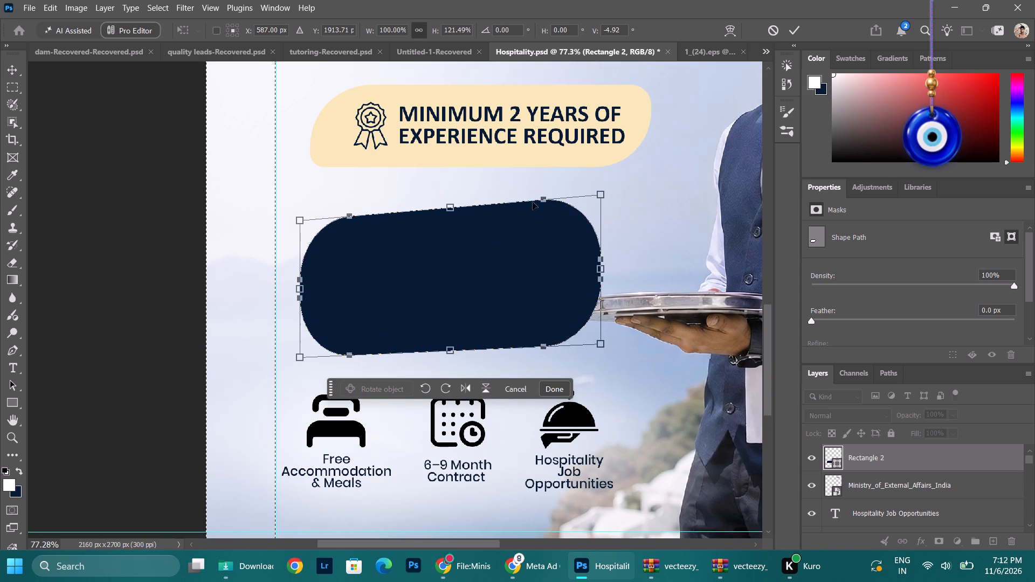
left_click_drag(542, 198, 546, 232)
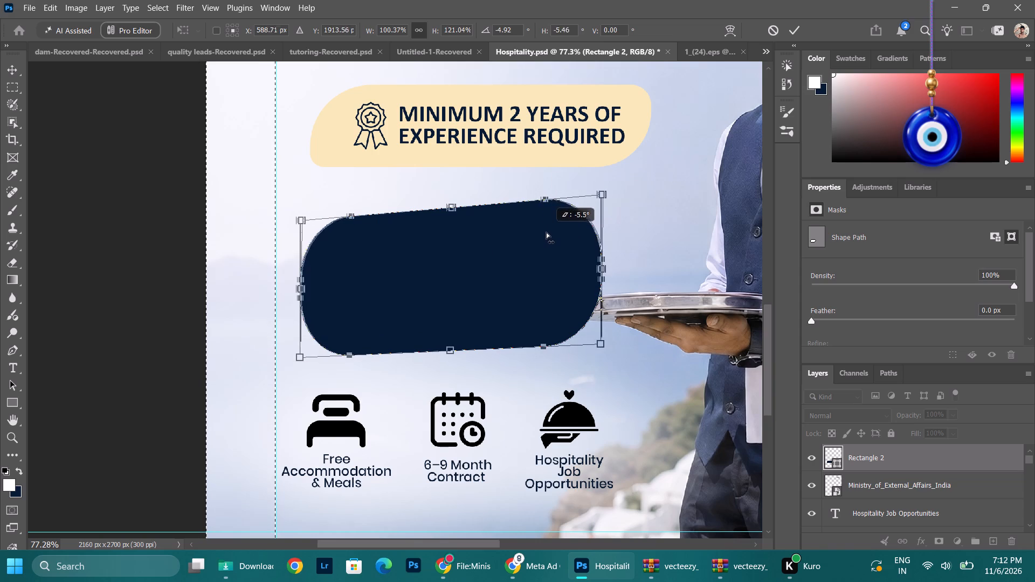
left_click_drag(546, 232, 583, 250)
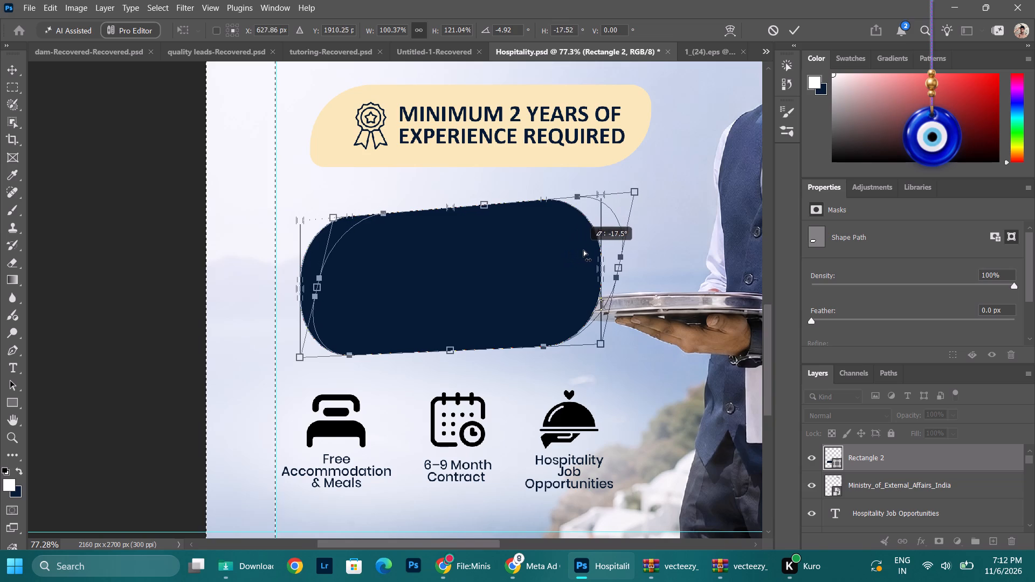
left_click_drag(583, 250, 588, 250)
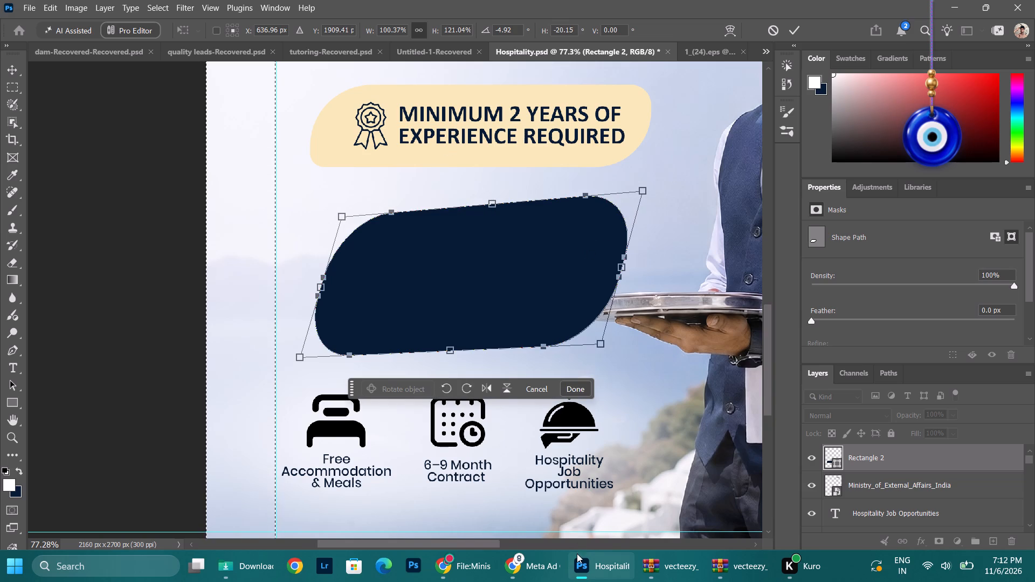
Switch to Chrome, pause the Liked Songs playlist in Spotify, and return to the Hospitality poster in Photoshop.
left_click(443, 578)
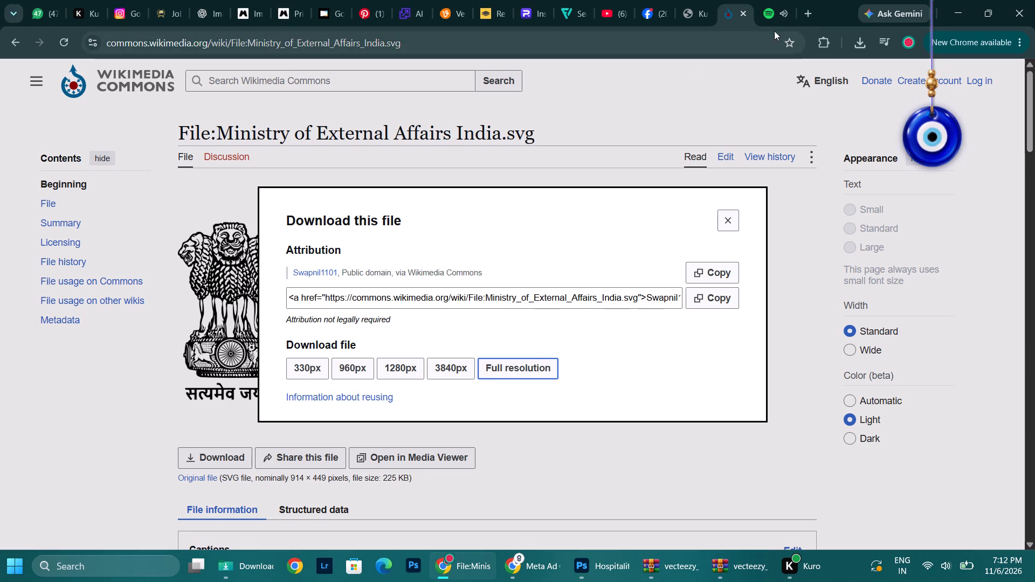
left_click(769, 17)
left_click(282, 290)
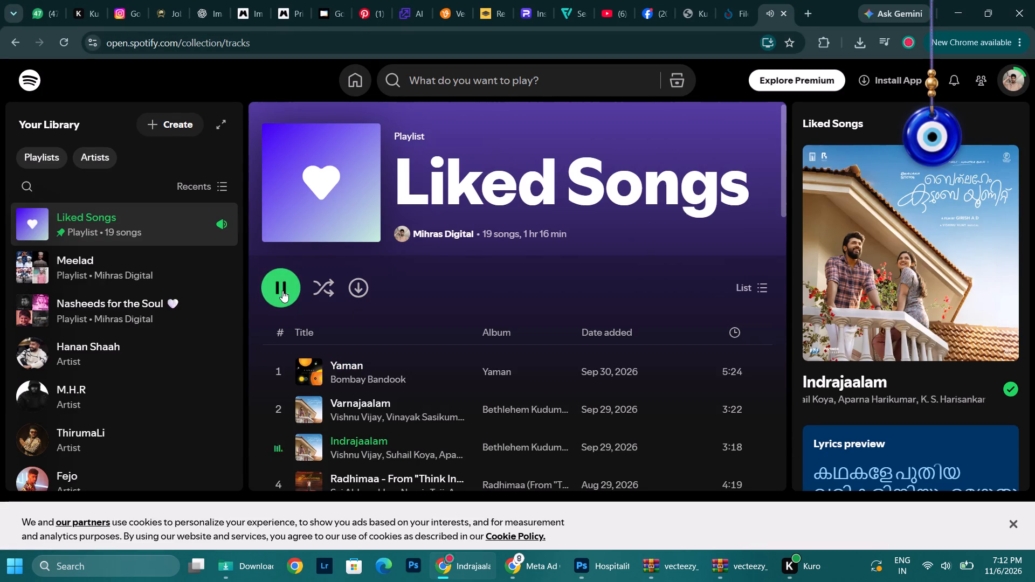
left_click(580, 571)
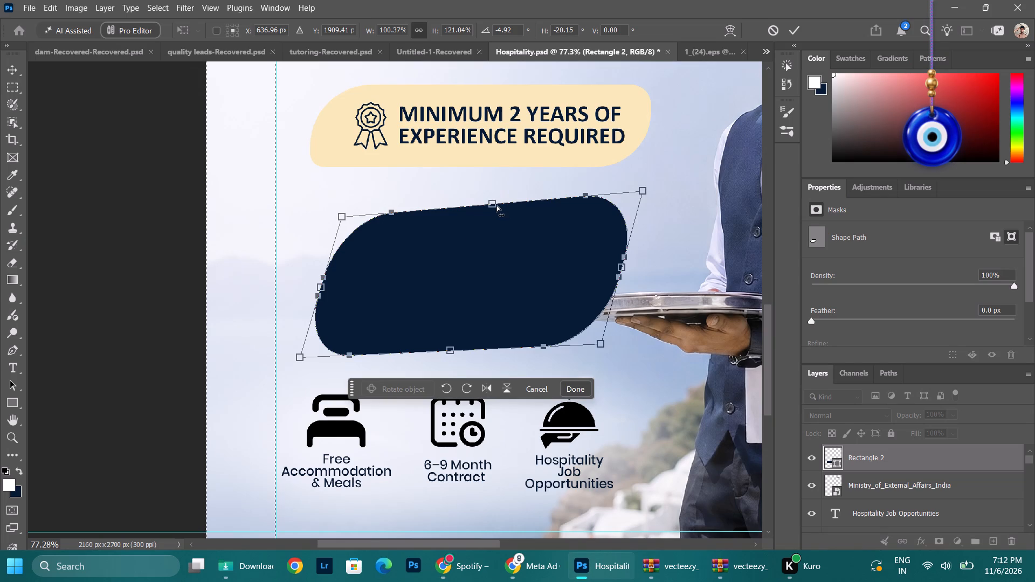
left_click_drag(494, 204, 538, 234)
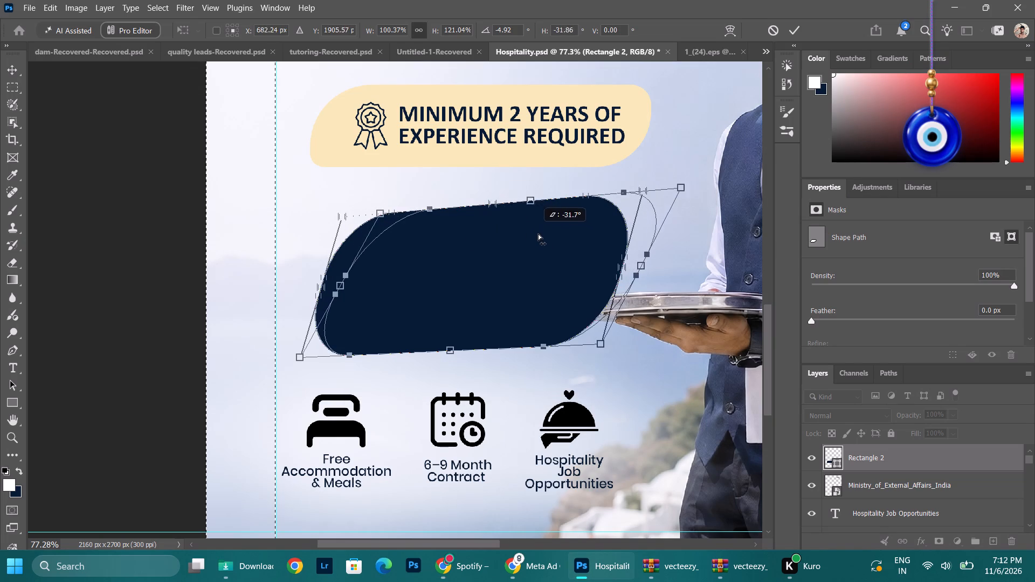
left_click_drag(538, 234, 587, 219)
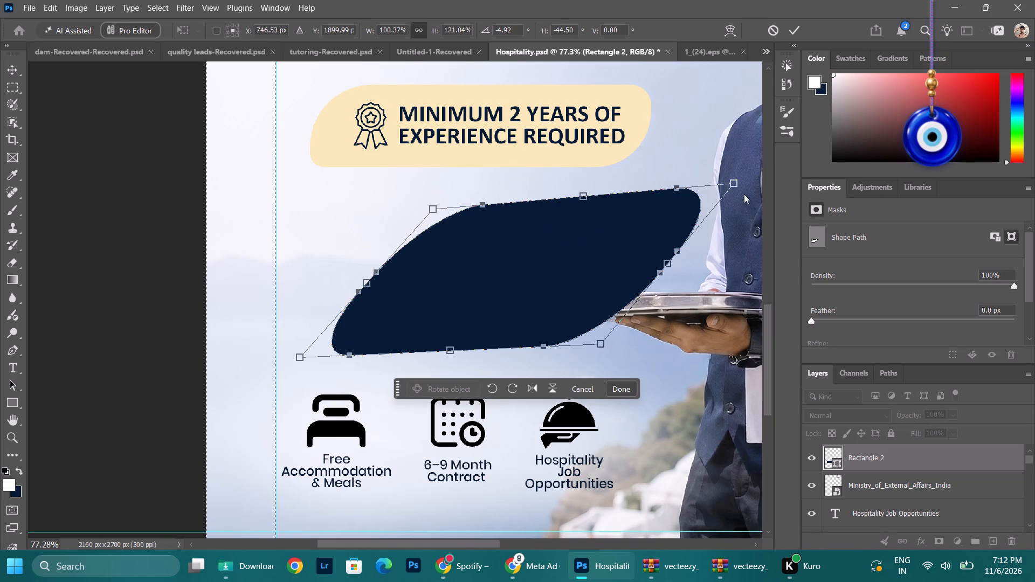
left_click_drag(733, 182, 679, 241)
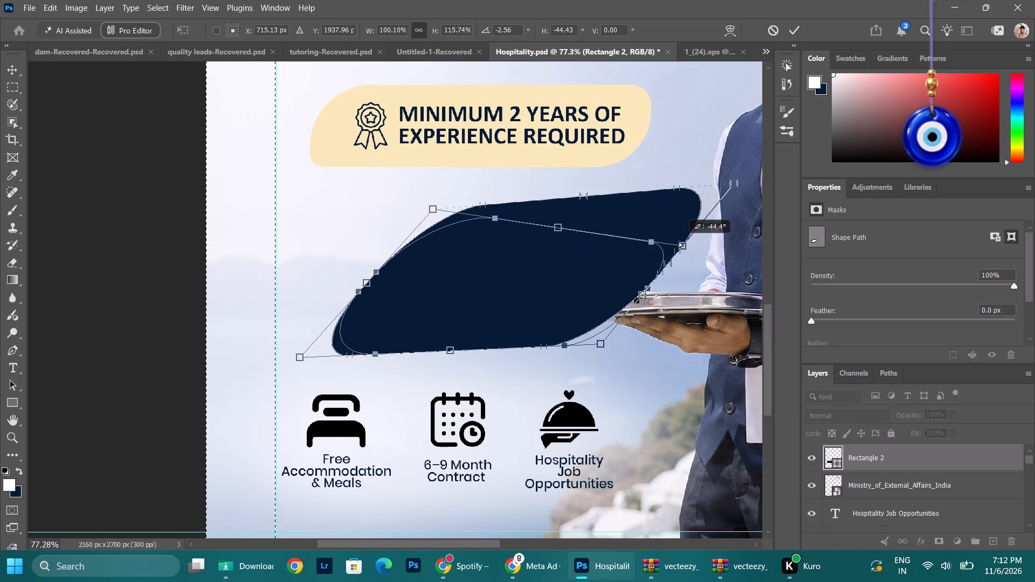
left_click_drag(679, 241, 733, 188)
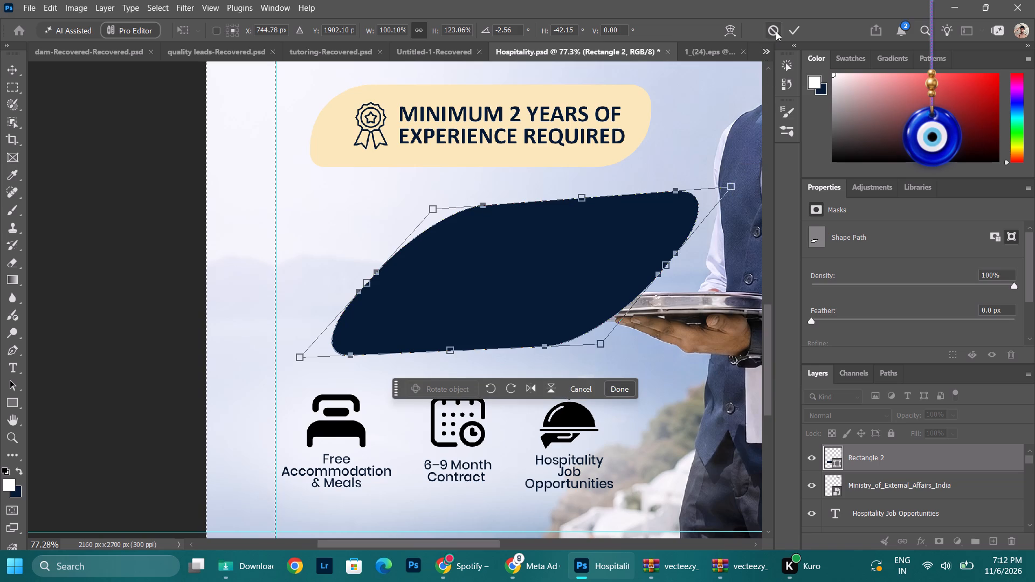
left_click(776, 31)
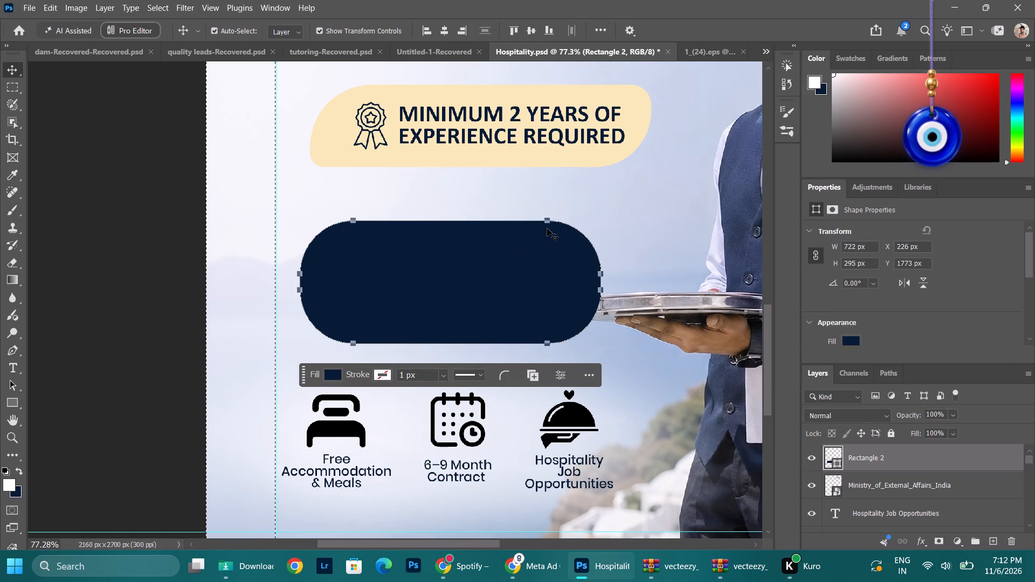
Using Free Transform, move the navy rounded rectangle slightly higher, centred at about X 581 px, Y 1879 px.
key("ctrl+t")
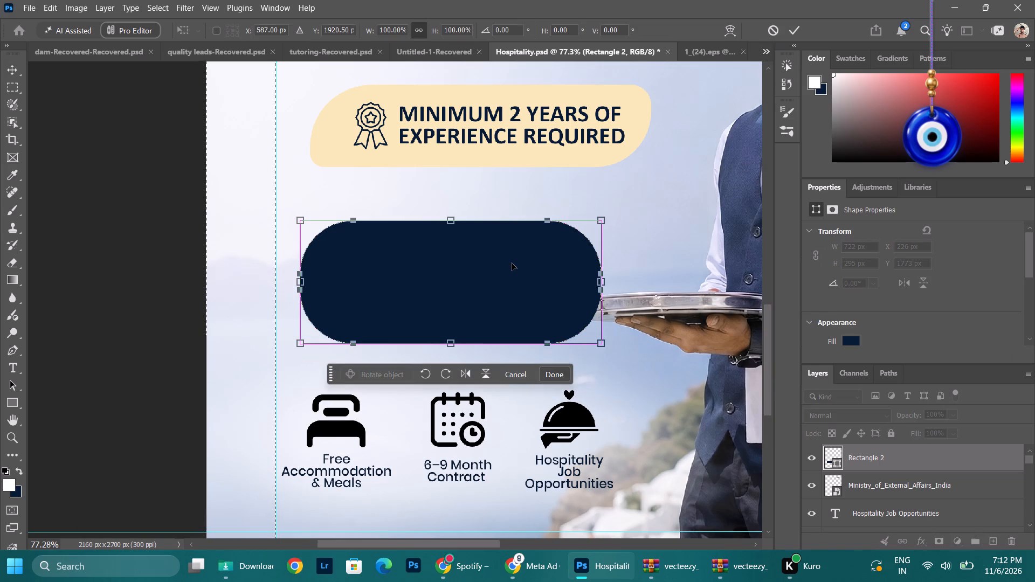
right_click(512, 263)
left_click(550, 281)
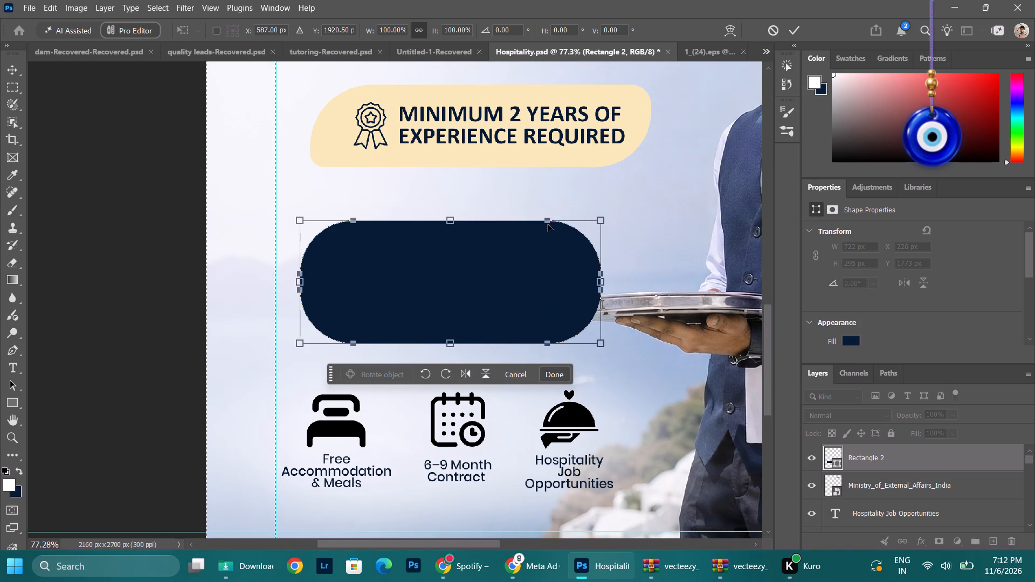
left_click(597, 224)
left_click_drag(546, 223, 553, 210)
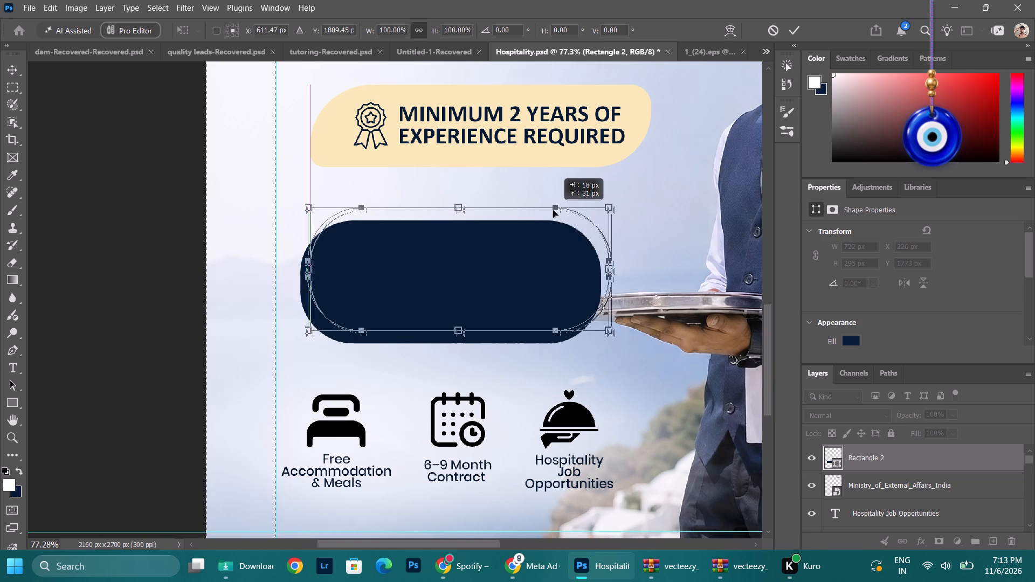
left_click_drag(553, 210, 543, 206)
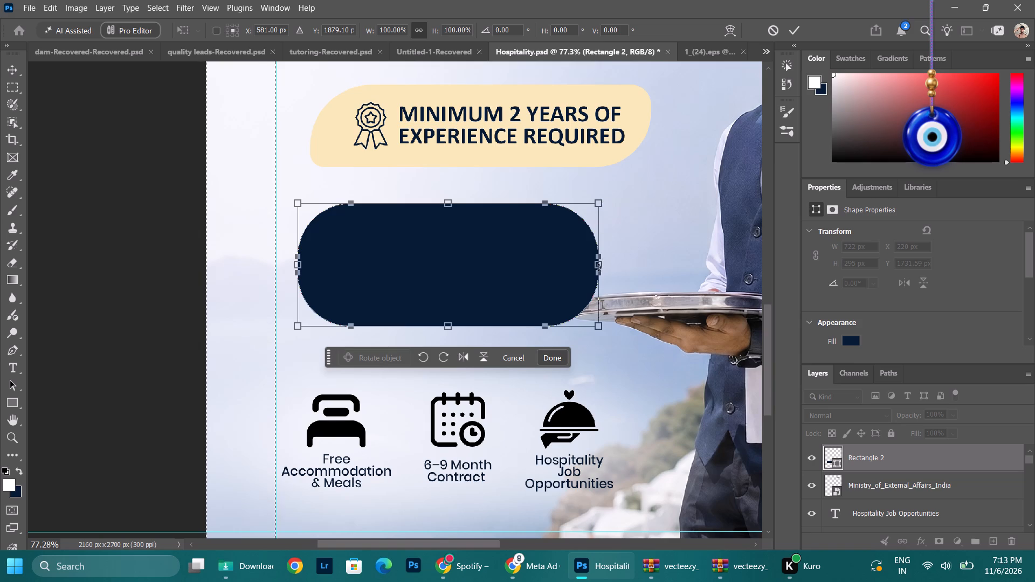
Skew the navy shape so both long edges rise rightward, with about -2.5° vertical skew, 84% height and centre X about 556 px.
right_click(426, 251)
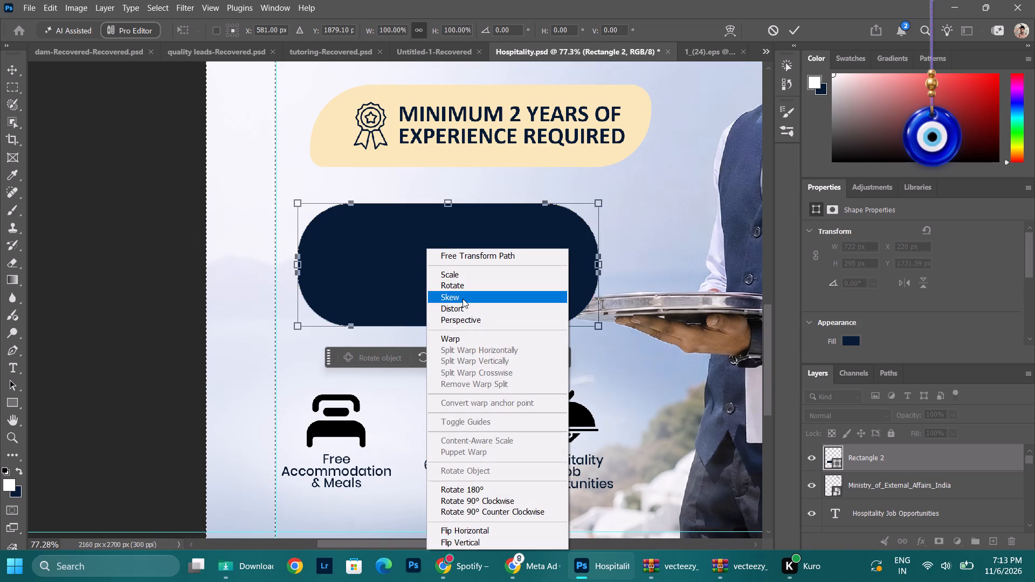
left_click(463, 299)
left_click(601, 202)
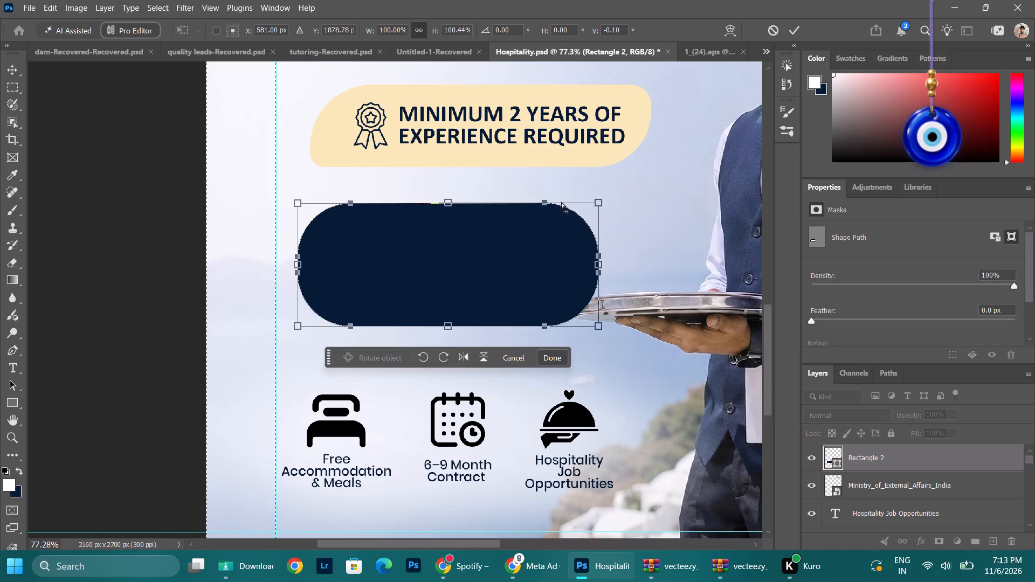
left_click_drag(545, 203, 548, 200)
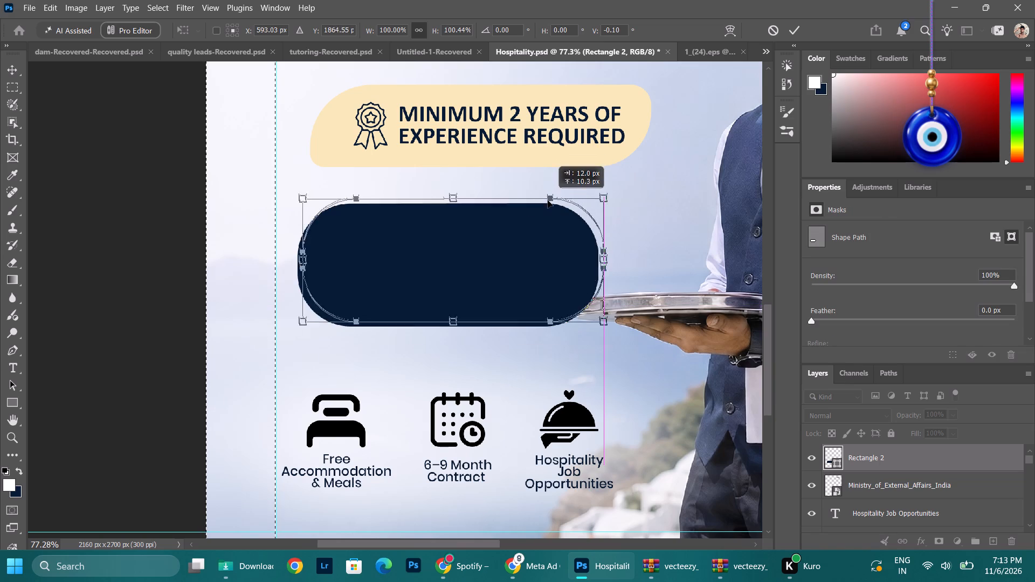
left_click_drag(548, 200, 535, 202)
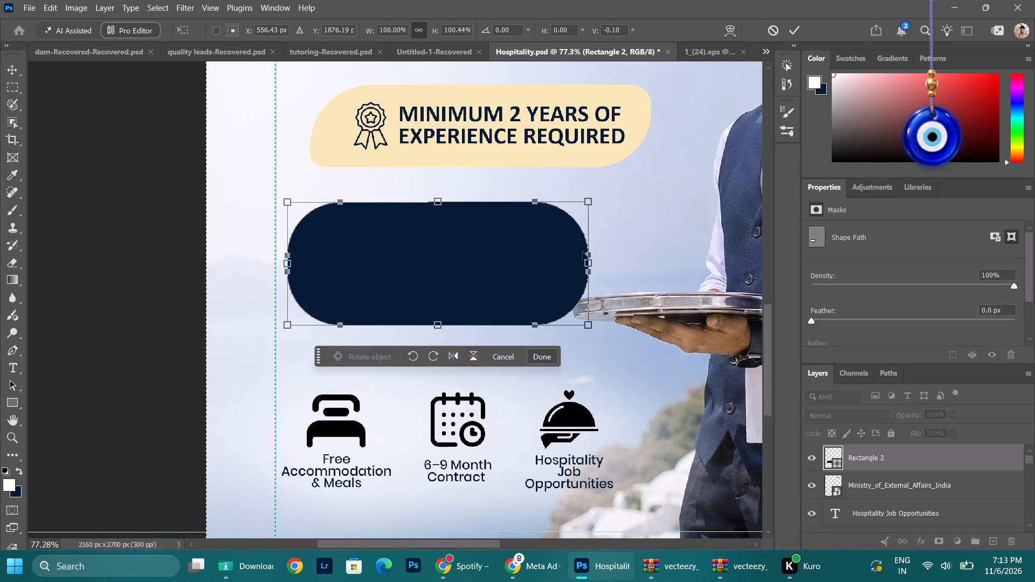
left_click_drag(587, 328, 596, 297)
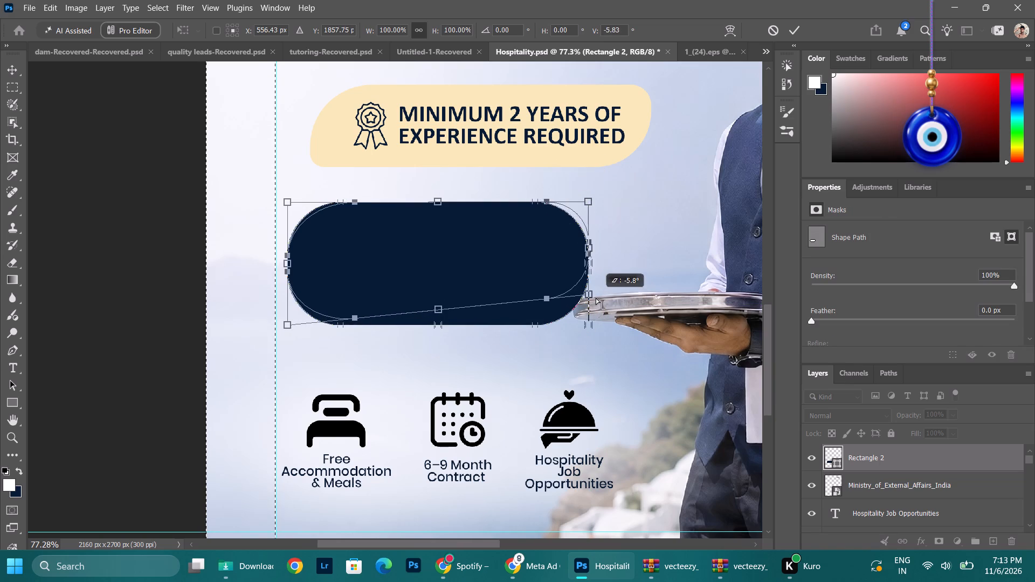
left_click_drag(596, 297, 589, 317)
left_click_drag(287, 200, 300, 221)
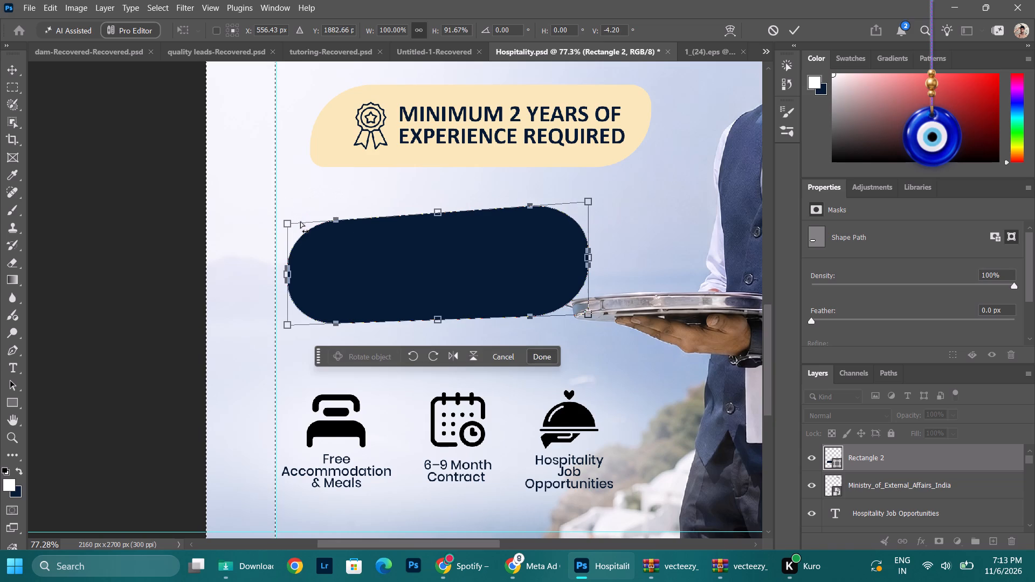
left_click_drag(592, 203, 591, 212)
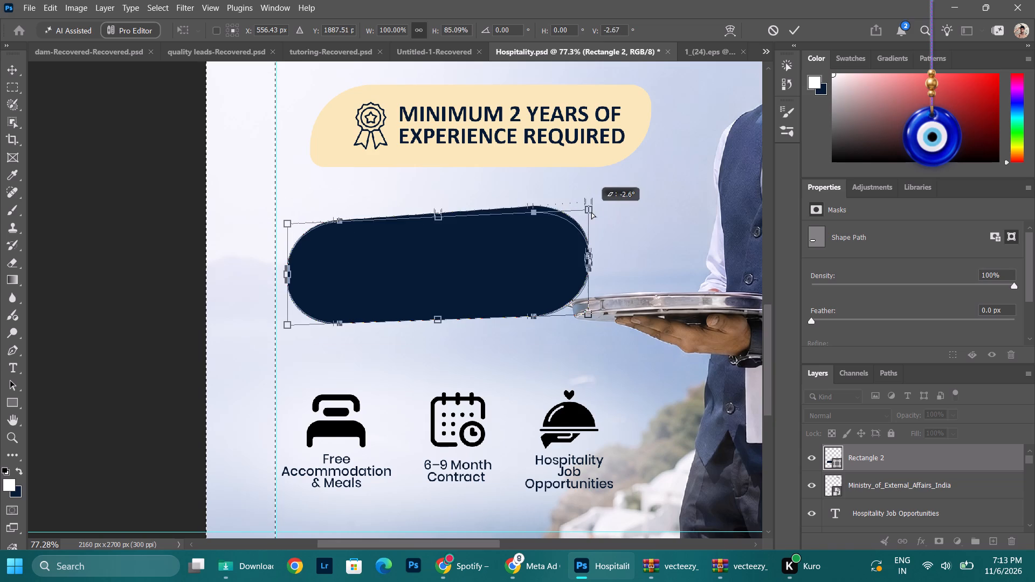
left_click_drag(591, 212, 591, 212)
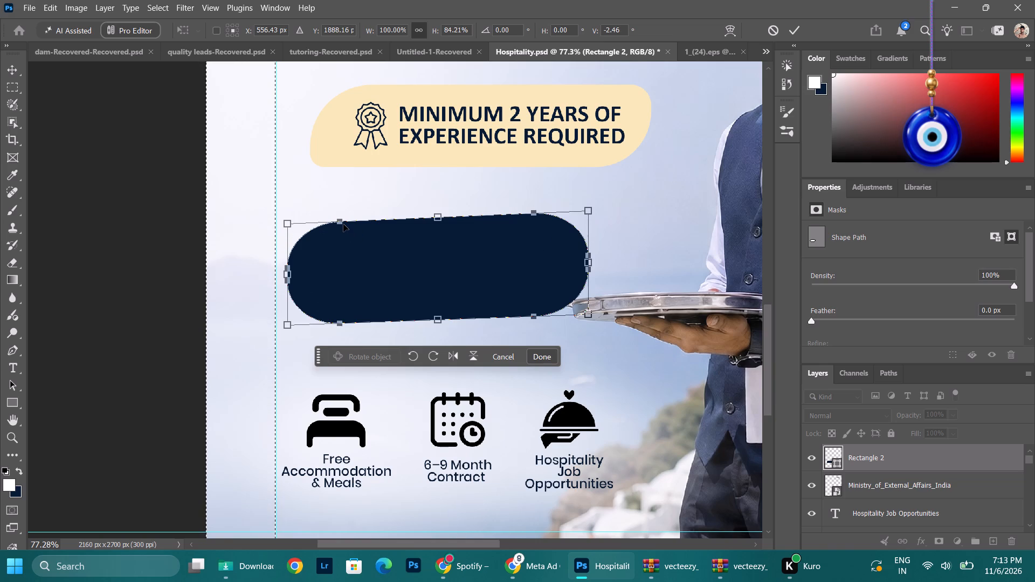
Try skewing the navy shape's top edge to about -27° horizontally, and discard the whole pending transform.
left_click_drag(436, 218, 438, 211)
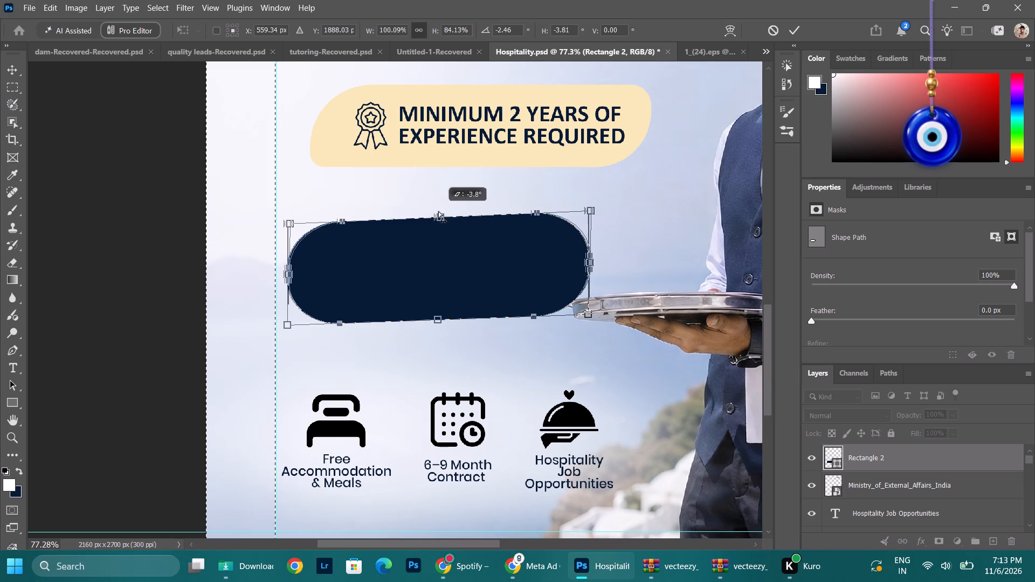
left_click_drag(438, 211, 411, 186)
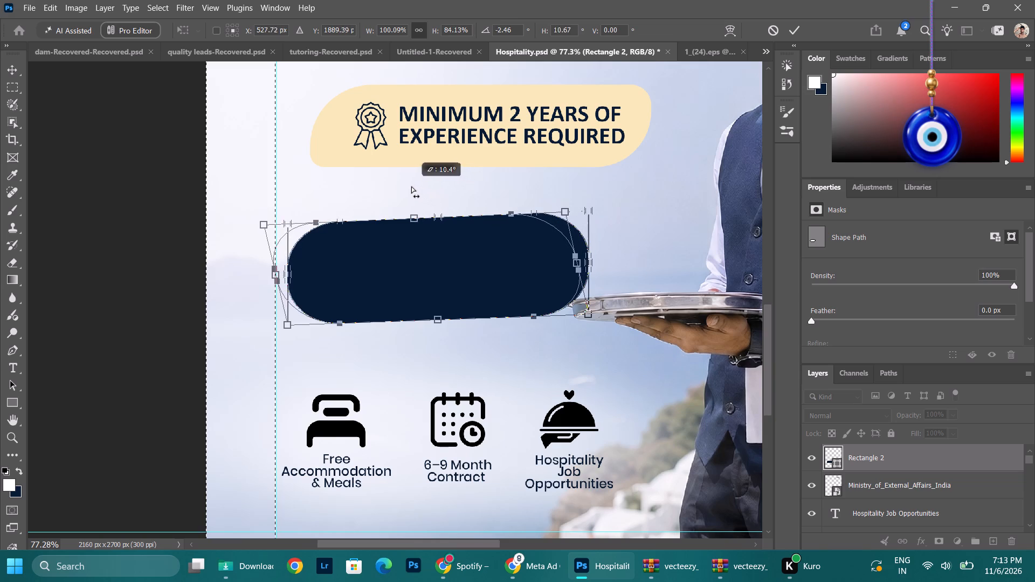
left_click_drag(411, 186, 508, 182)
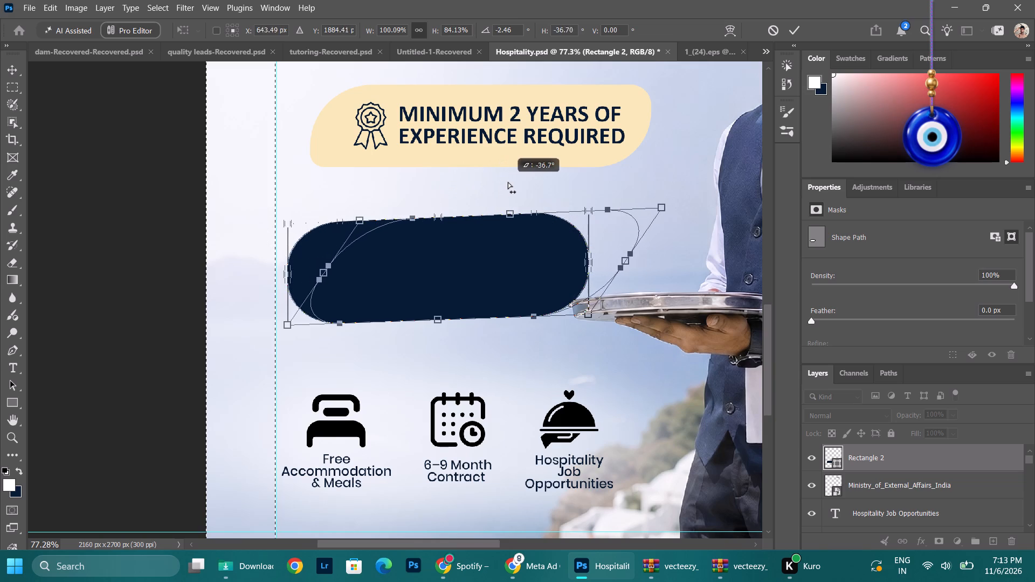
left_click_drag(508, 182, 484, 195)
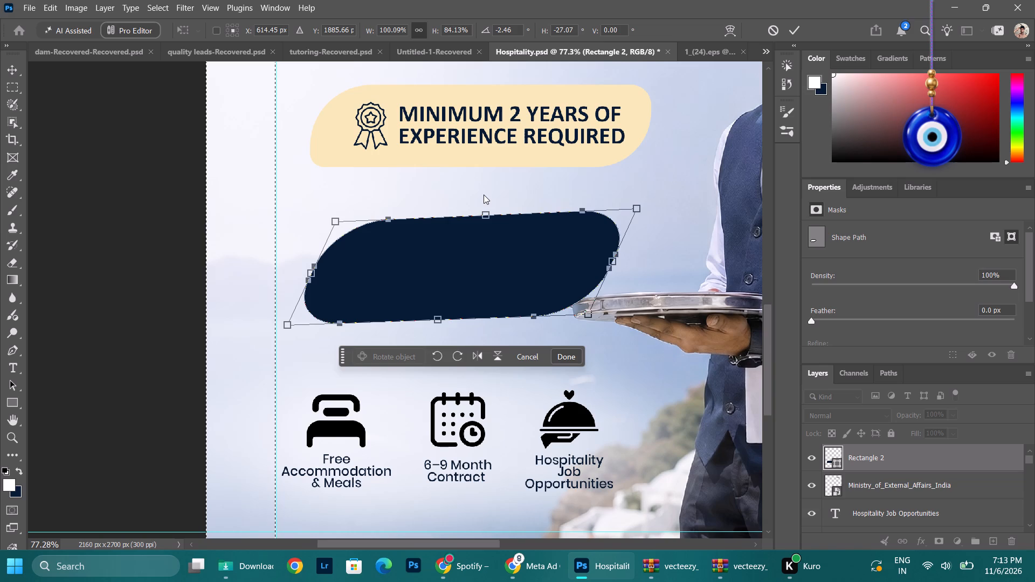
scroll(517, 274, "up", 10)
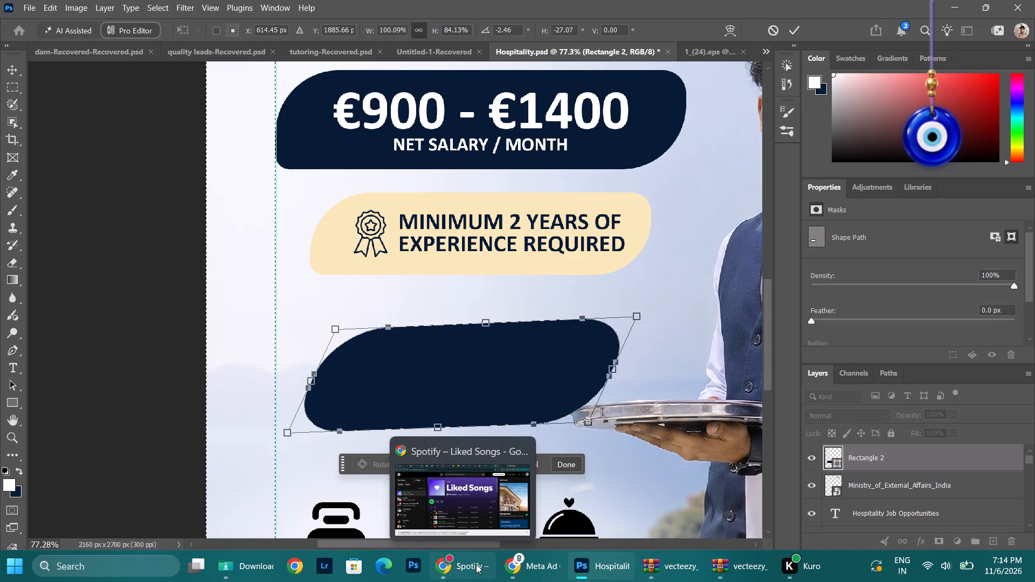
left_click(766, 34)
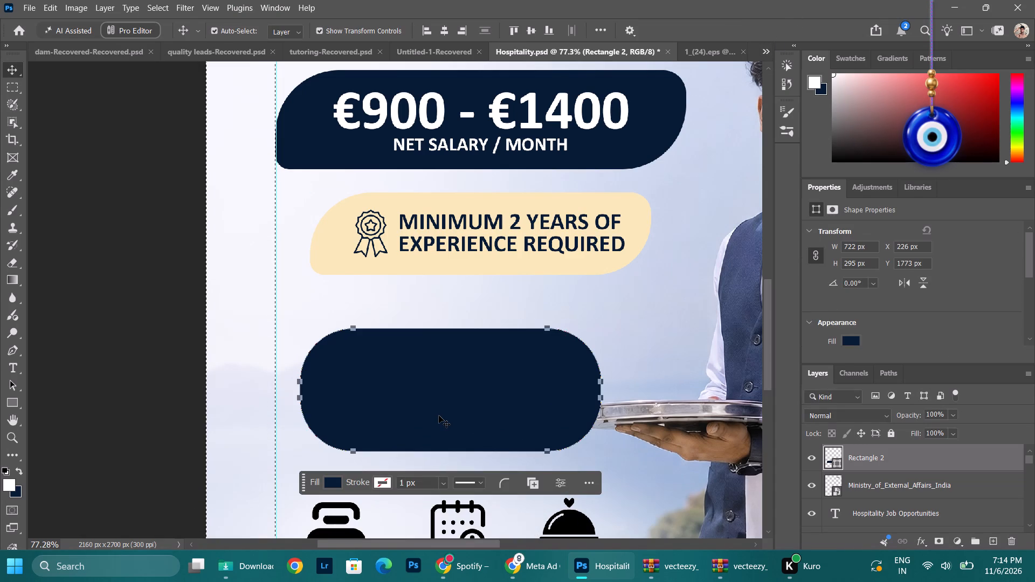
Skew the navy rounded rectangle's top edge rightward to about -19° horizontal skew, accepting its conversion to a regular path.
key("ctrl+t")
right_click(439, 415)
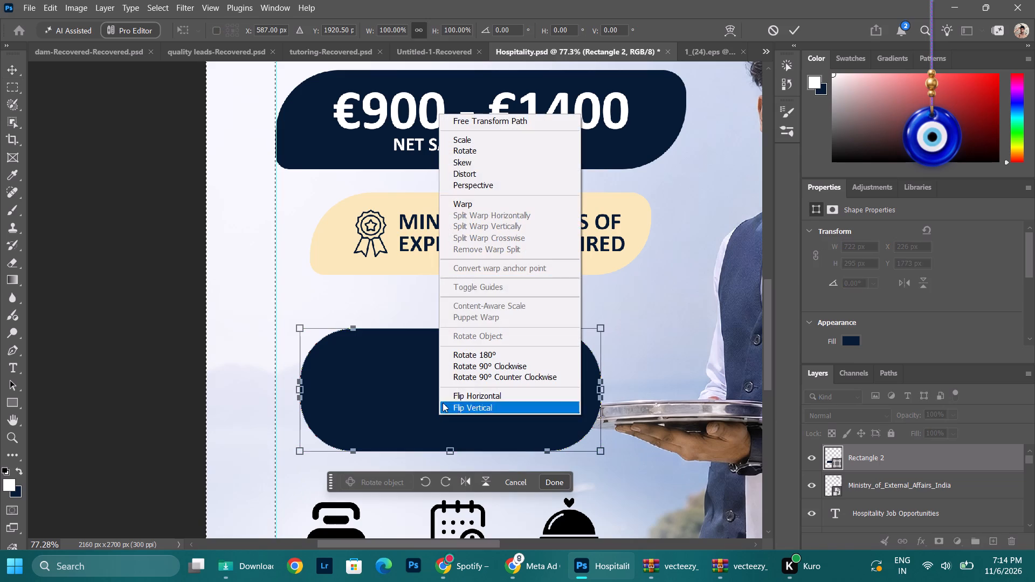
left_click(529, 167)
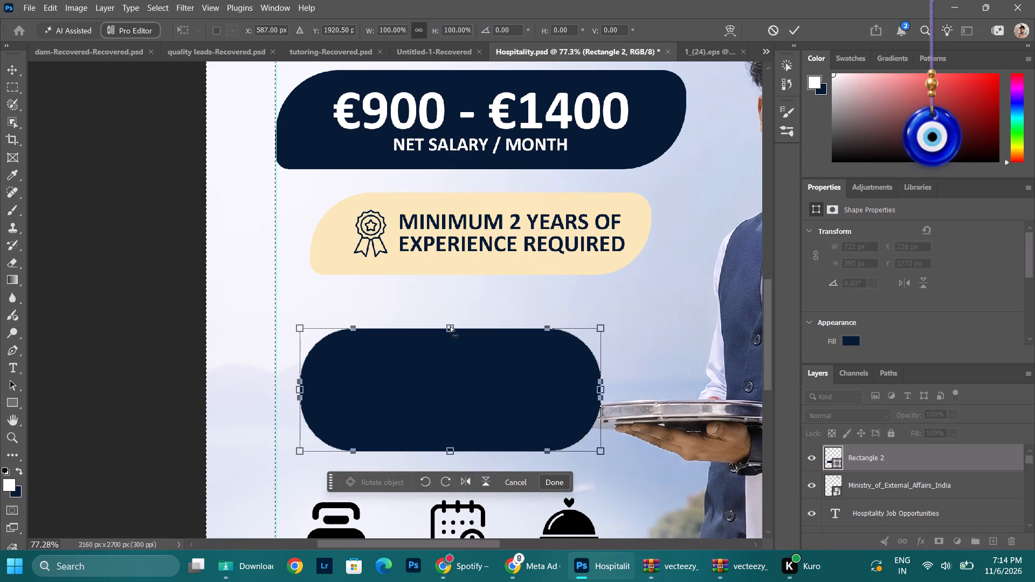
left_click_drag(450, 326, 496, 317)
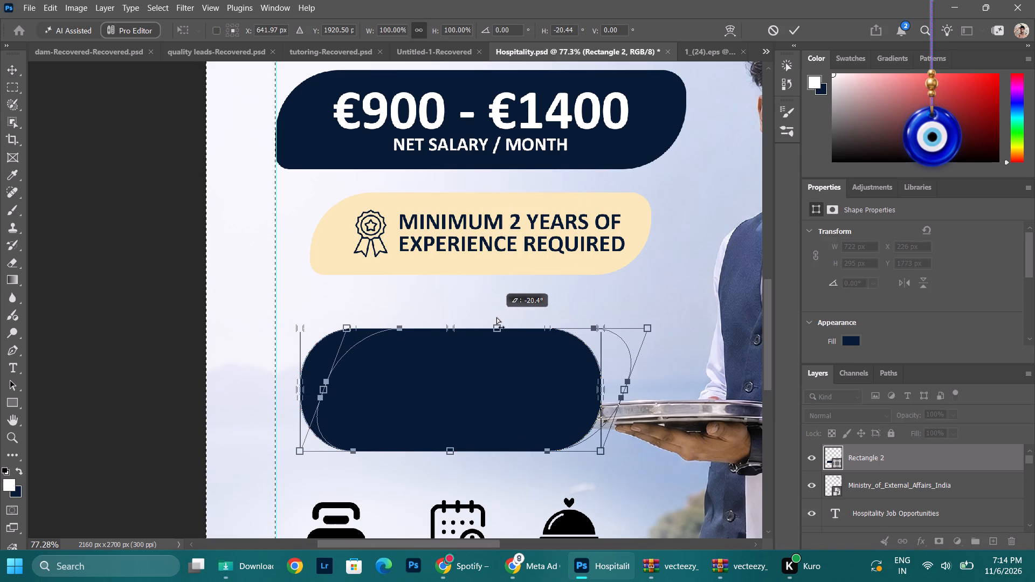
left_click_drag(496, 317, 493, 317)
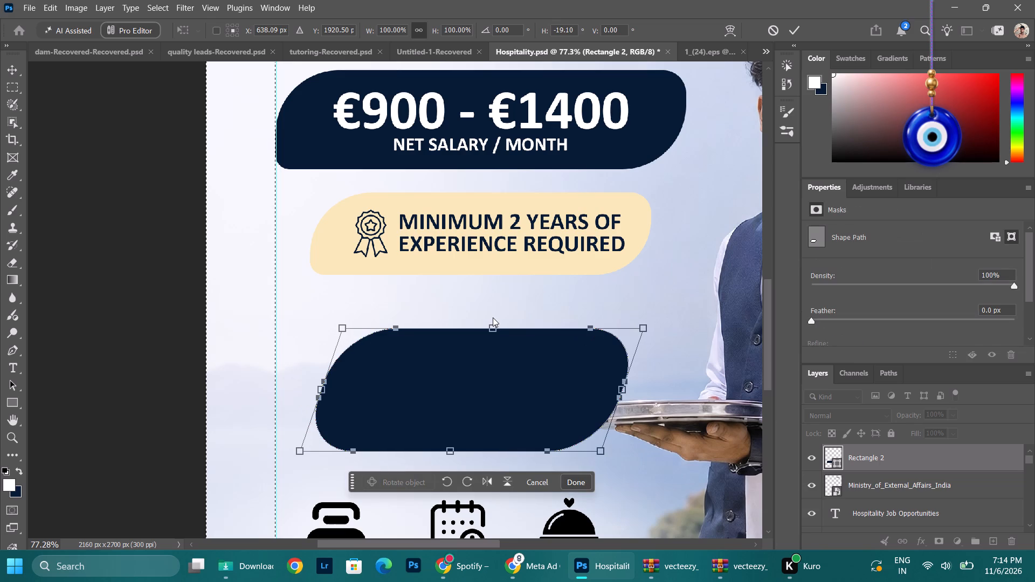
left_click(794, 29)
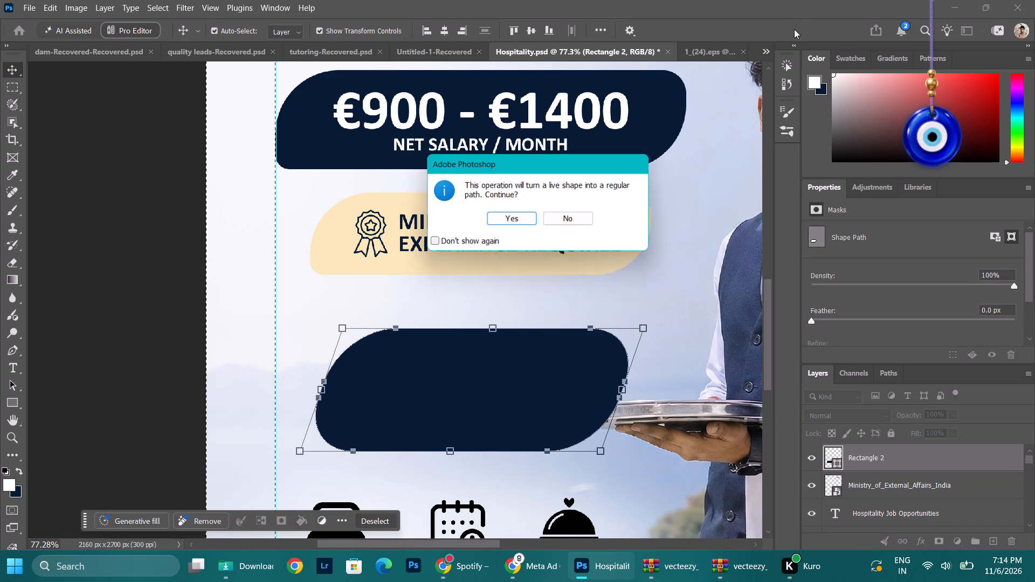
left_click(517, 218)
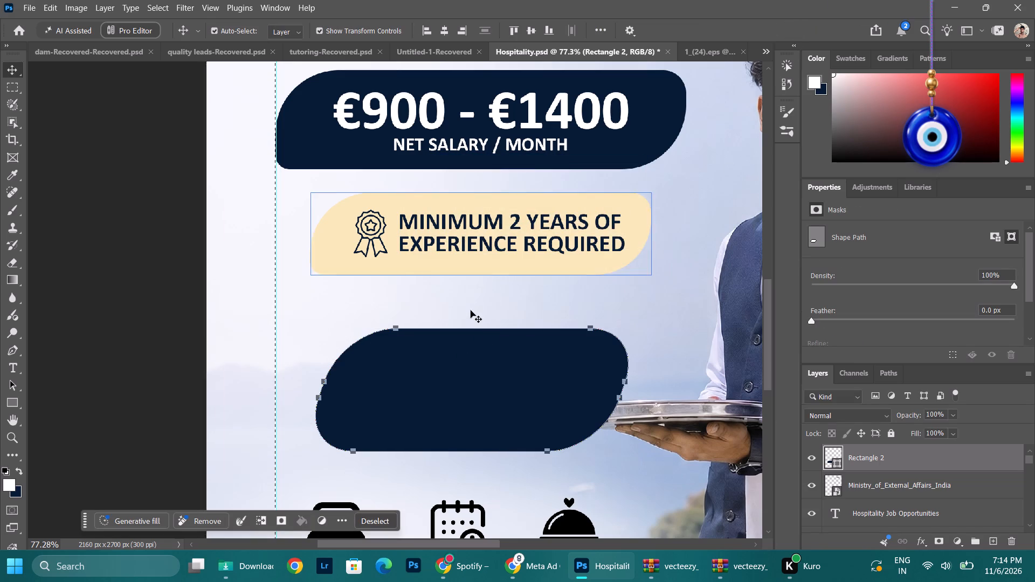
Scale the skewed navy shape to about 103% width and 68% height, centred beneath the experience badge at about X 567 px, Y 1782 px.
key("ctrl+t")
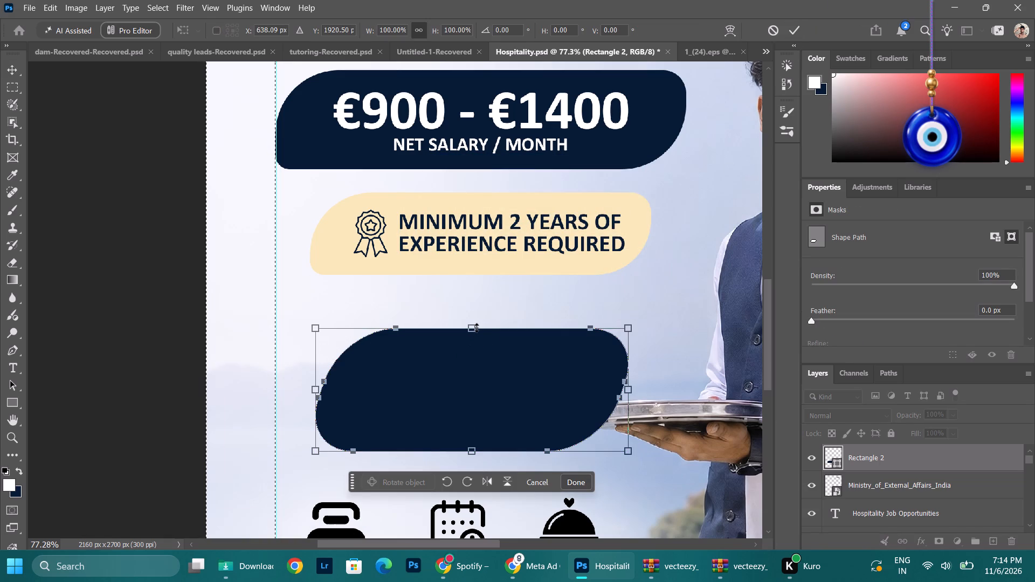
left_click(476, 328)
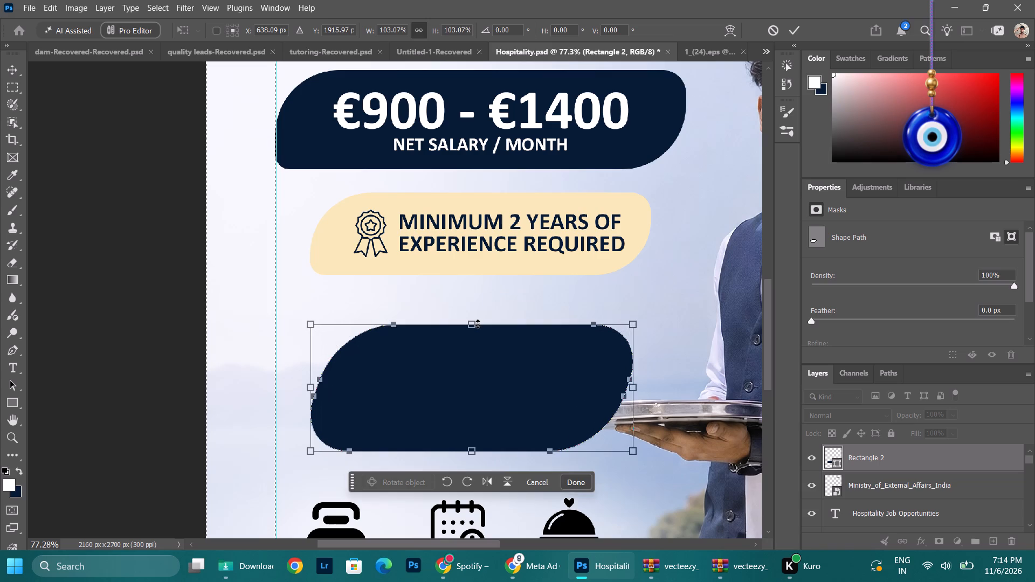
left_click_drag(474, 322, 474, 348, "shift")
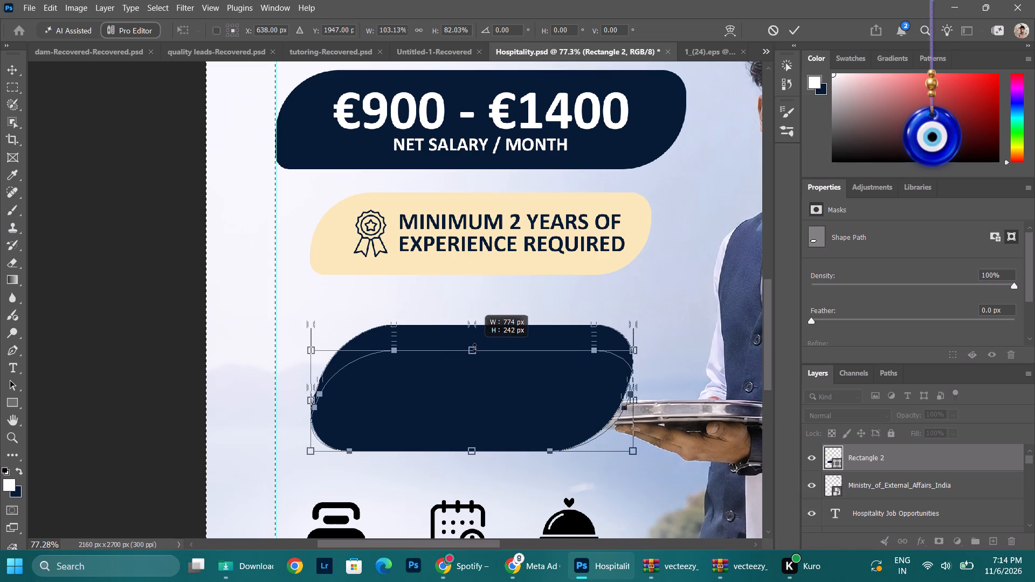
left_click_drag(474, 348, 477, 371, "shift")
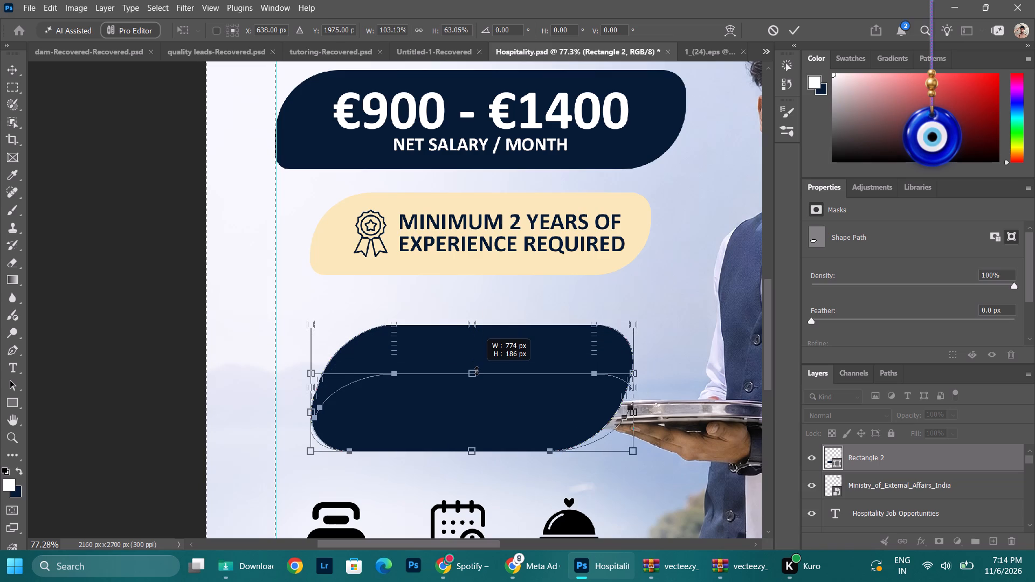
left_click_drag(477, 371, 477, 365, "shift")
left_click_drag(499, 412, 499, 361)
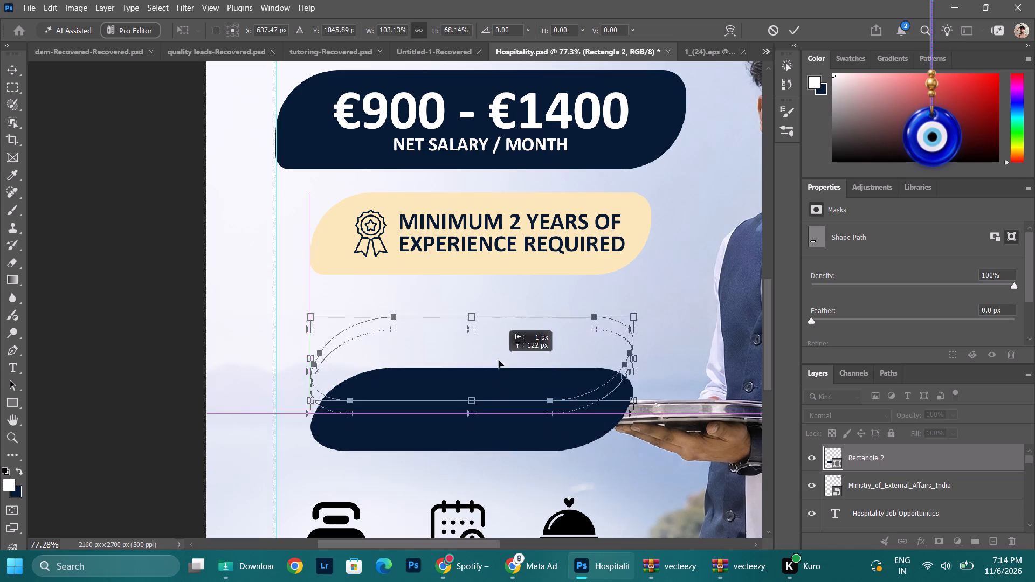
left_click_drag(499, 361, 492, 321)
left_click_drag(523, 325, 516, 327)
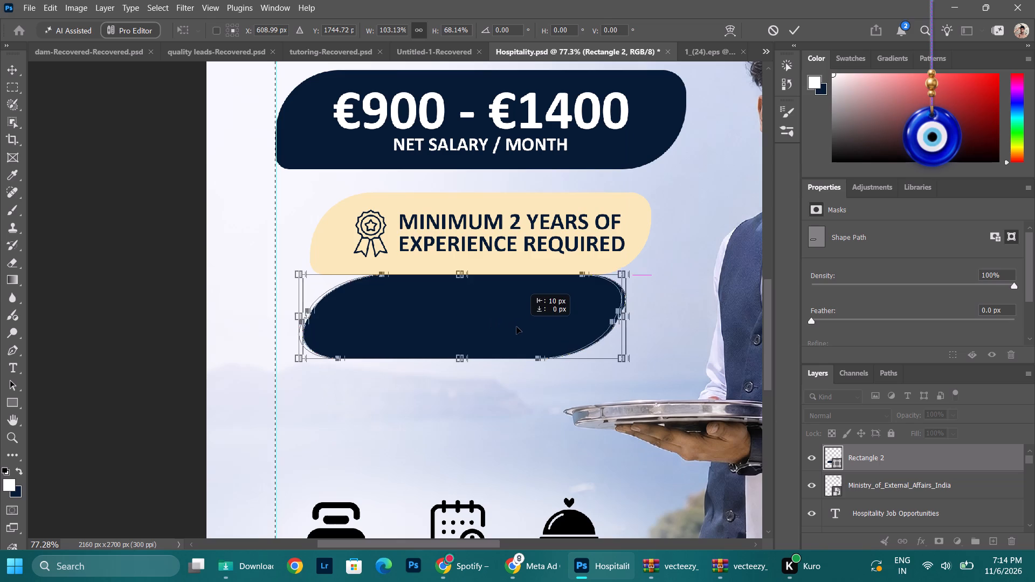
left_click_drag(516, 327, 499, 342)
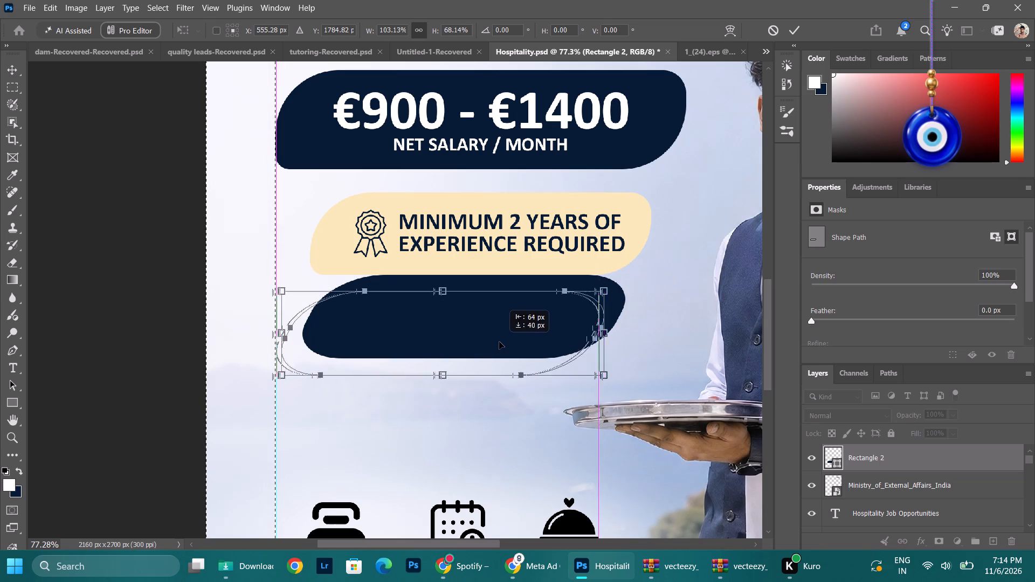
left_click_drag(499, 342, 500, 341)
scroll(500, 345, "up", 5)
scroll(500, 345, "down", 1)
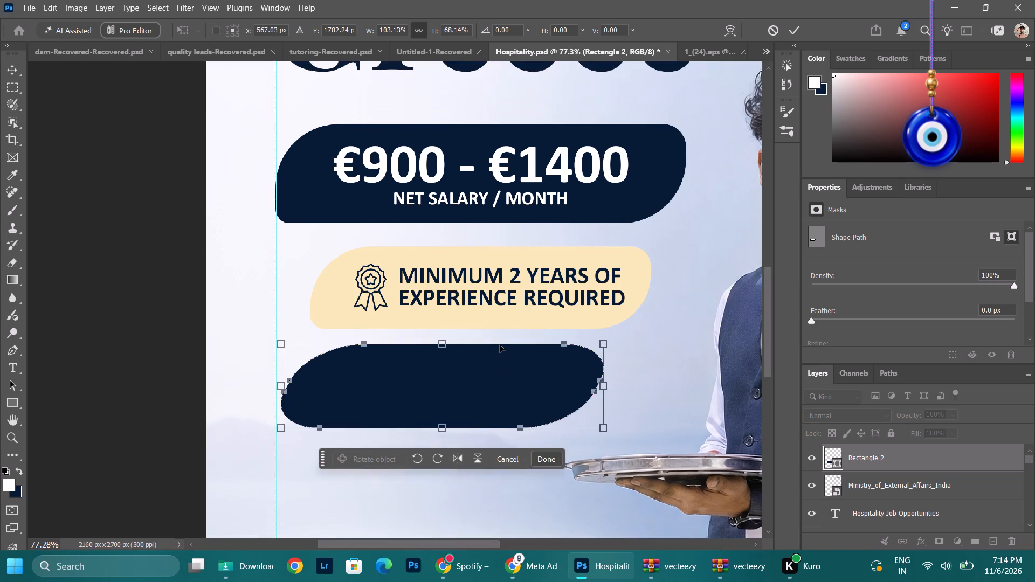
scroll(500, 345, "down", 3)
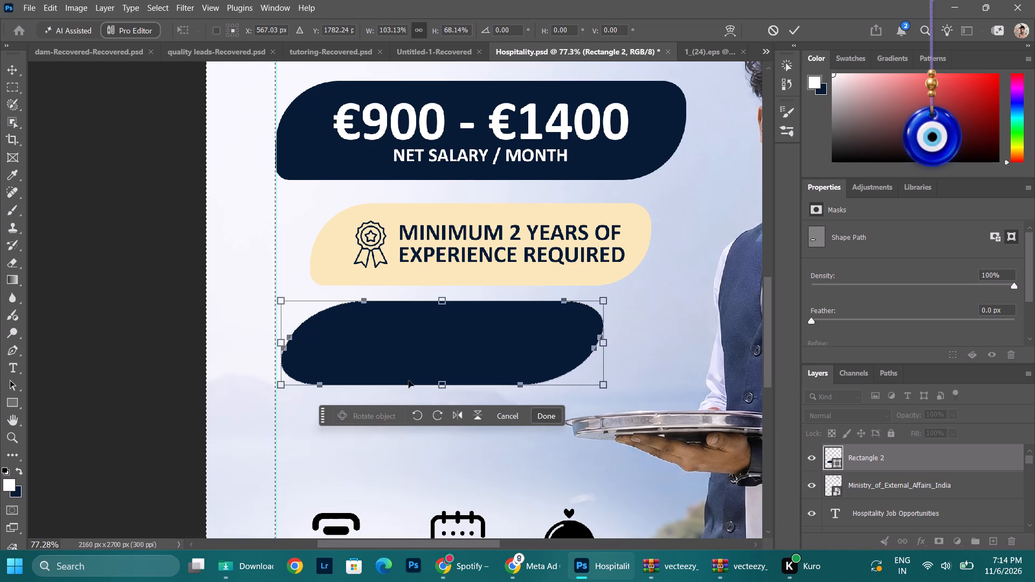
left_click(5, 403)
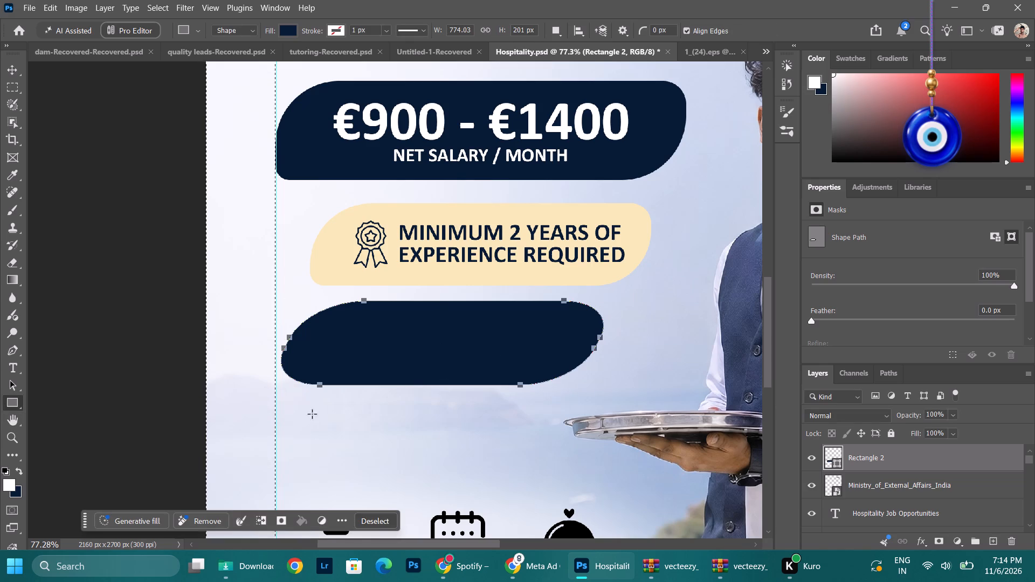
Turn on CMYK proof colours for the poster.
scroll(408, 335, "up", 6, "ctrl")
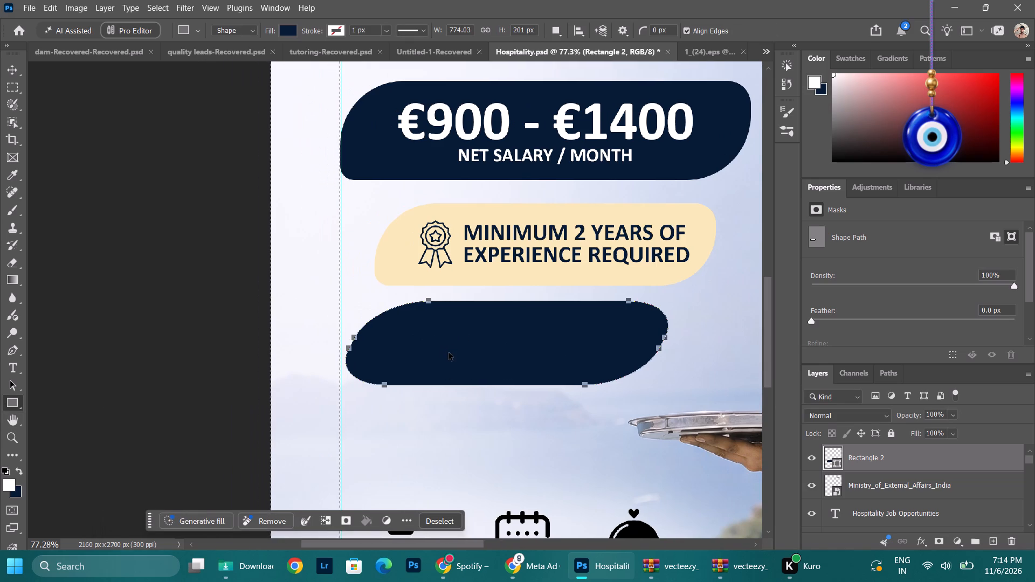
key("ctrl+y")
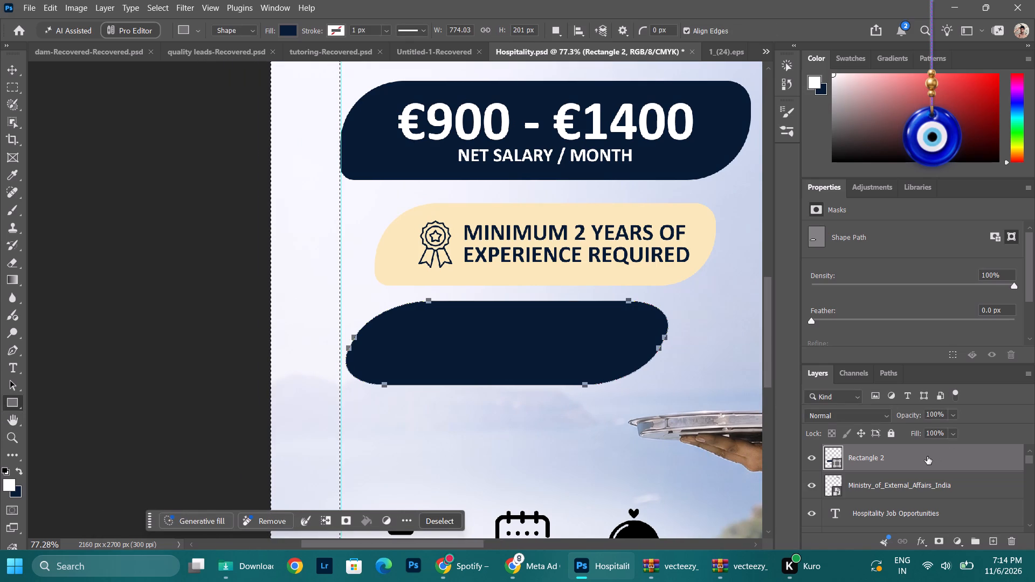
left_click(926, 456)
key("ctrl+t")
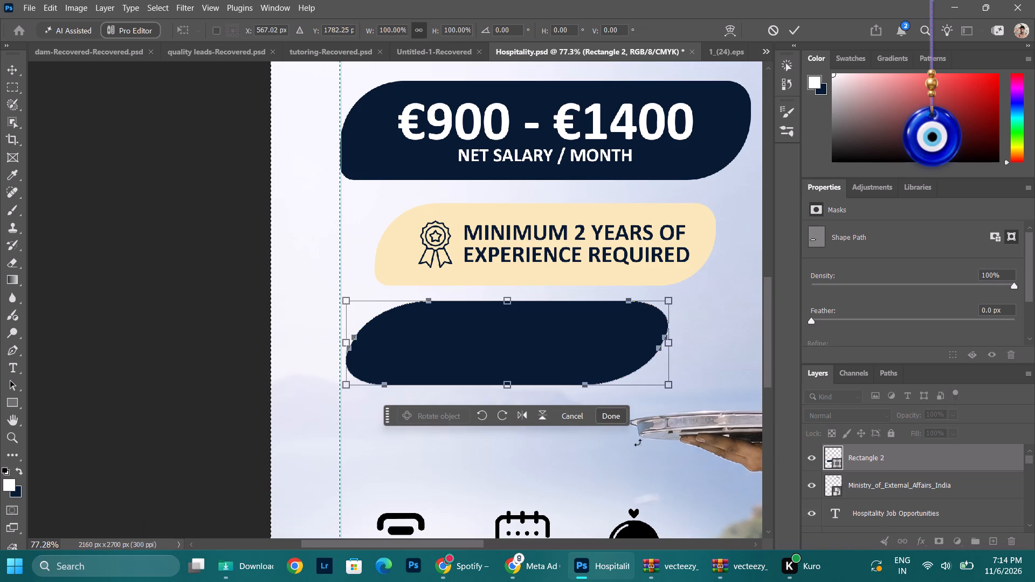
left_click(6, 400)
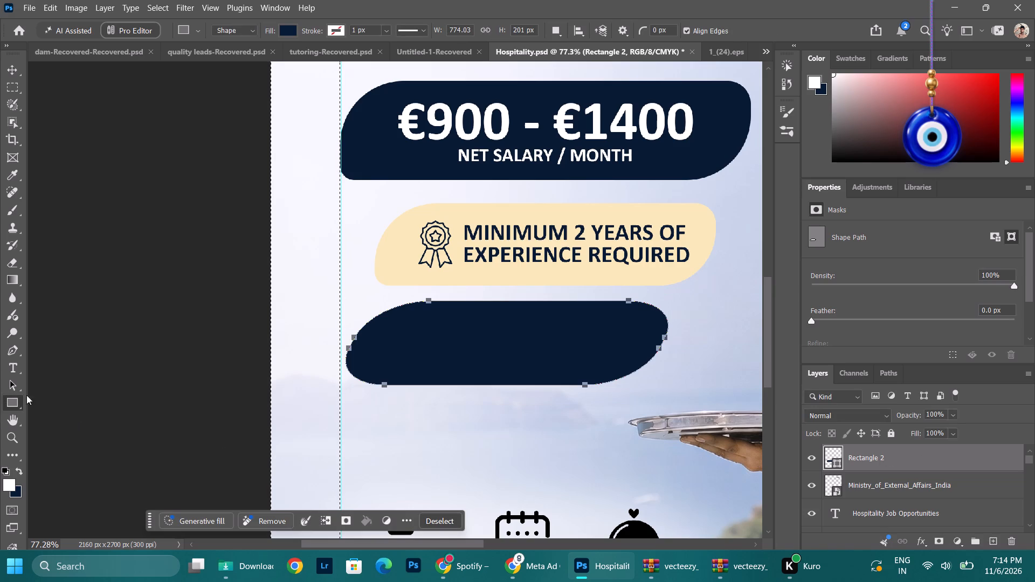
Delete the skewed navy shape layer beneath the experience badge.
scroll(656, 394, "up", 6)
scroll(656, 394, "down", 5)
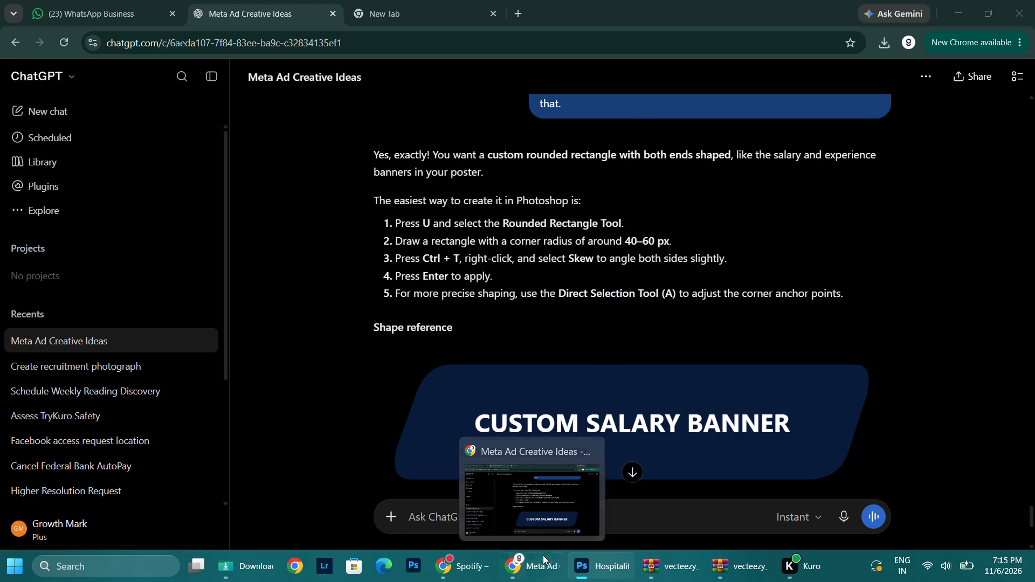
scroll(432, 309, "up", 5)
scroll(432, 309, "down", 2)
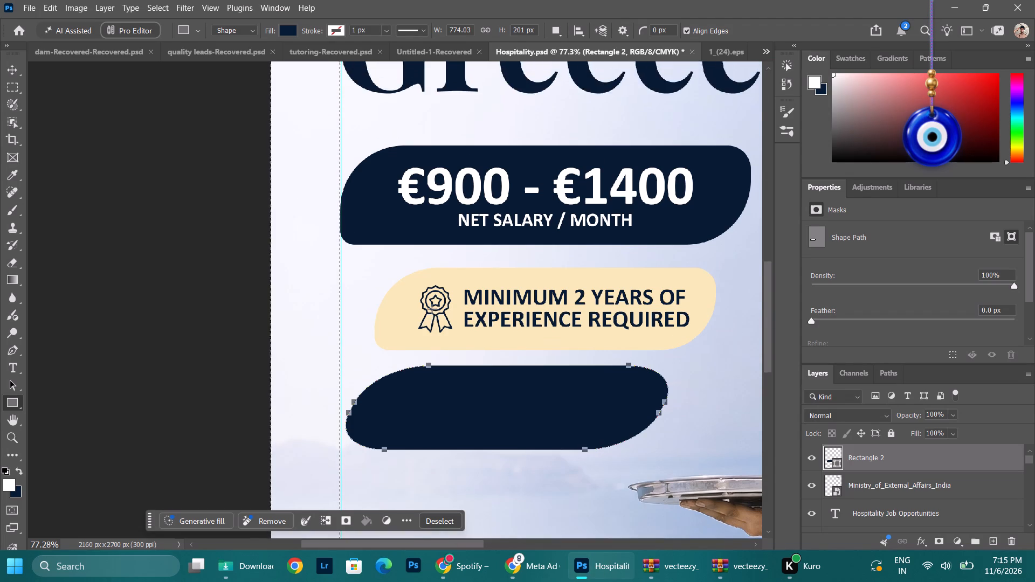
scroll(432, 309, "down", 3)
scroll(432, 309, "up", 1)
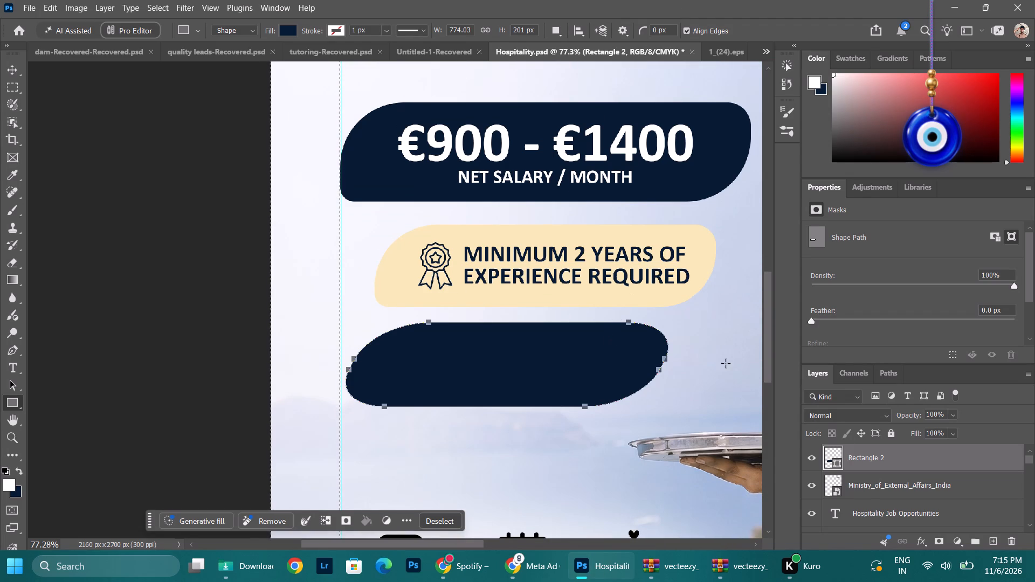
left_click(936, 454)
key("BackSpace")
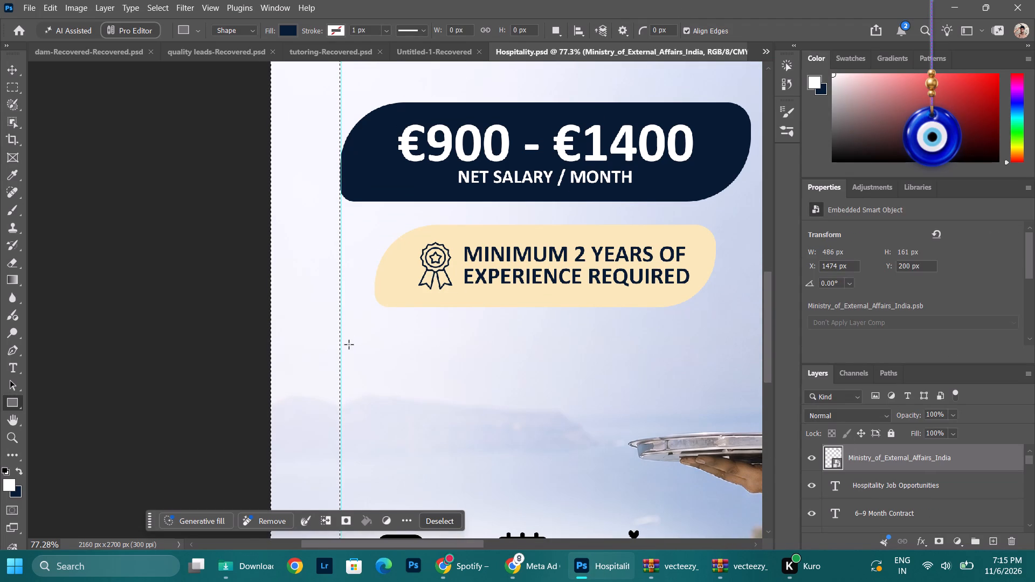
Draw a navy rectangle about 801 × 282 px beneath the experience badge and round all four corners equally.
left_click_drag(349, 344, 647, 451)
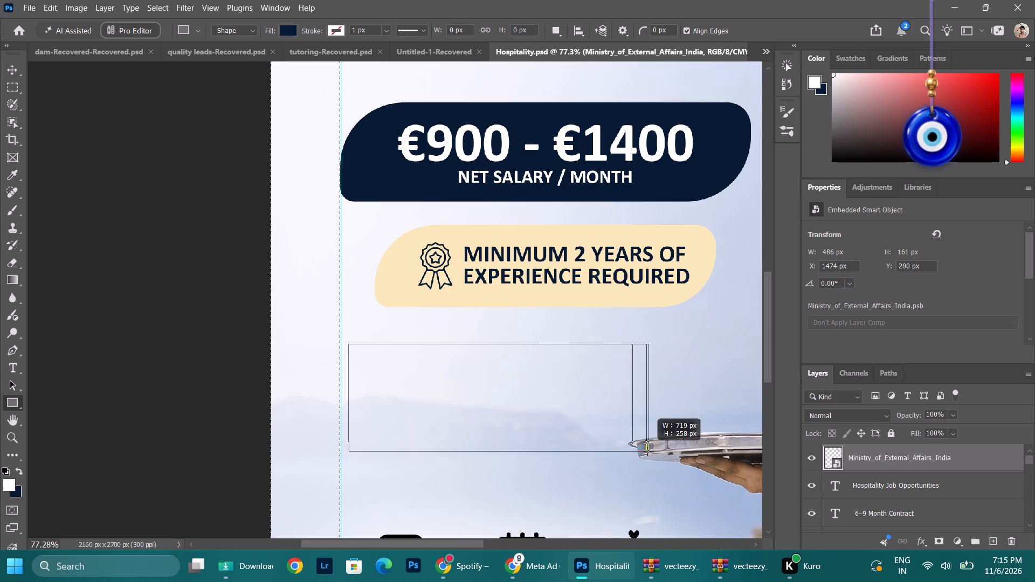
left_click_drag(647, 451, 682, 461)
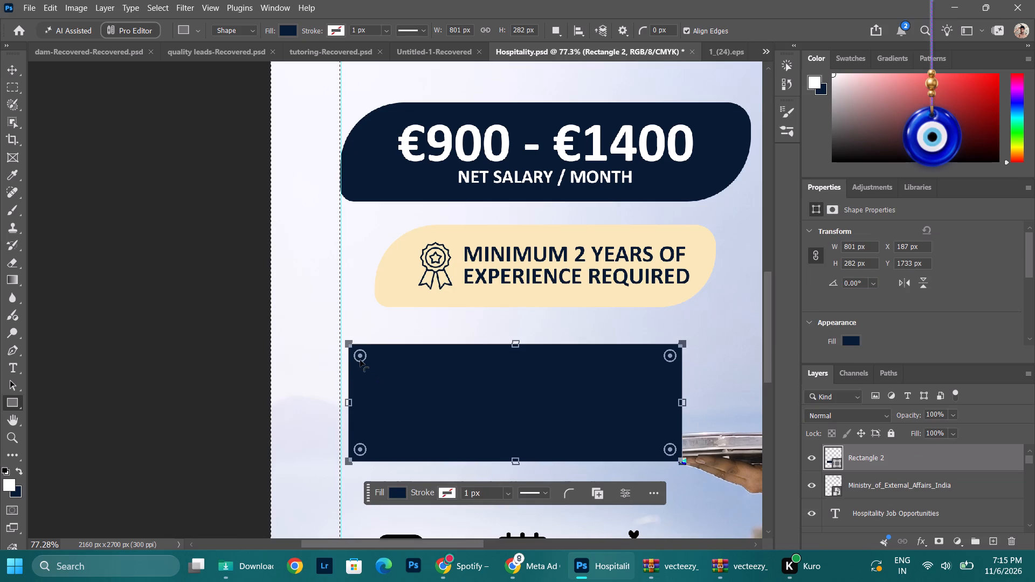
left_click_drag(360, 359, 367, 368)
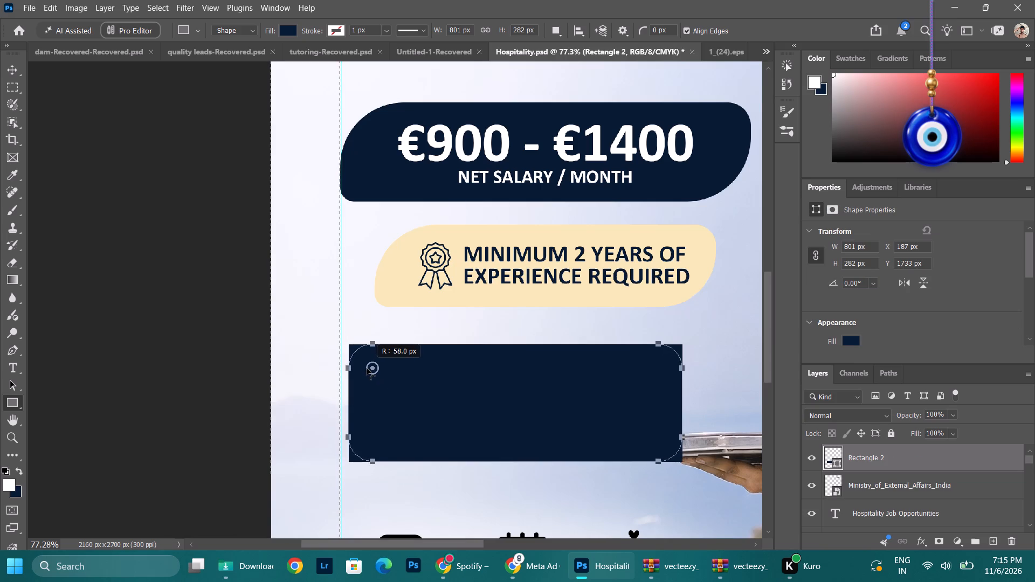
left_click_drag(367, 368, 374, 375)
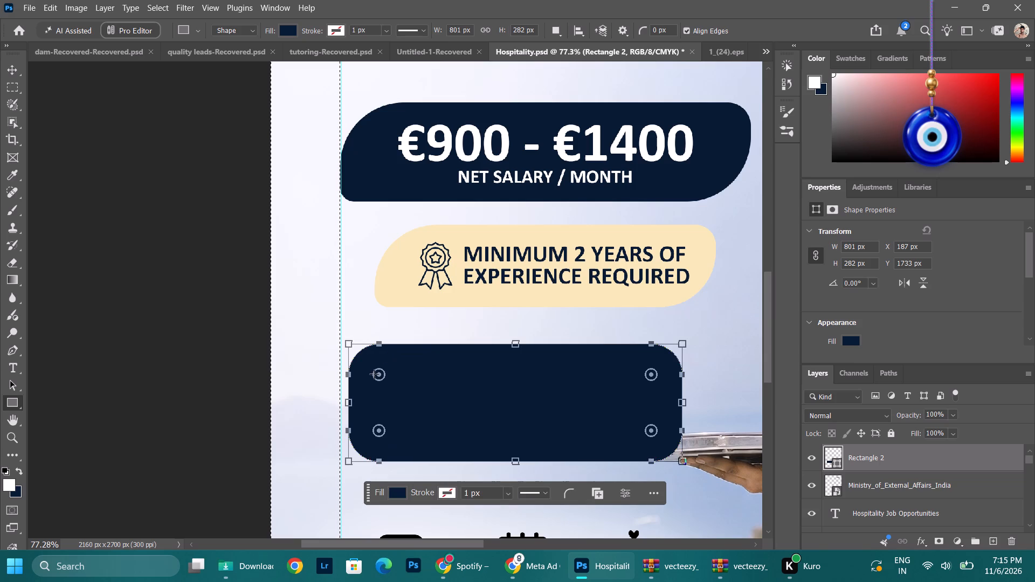
Skew the navy rounded rectangle horizontally by about -20.8° so it slants, converting the live shape to a regular path.
left_click(4, 63)
key("ctrl+t")
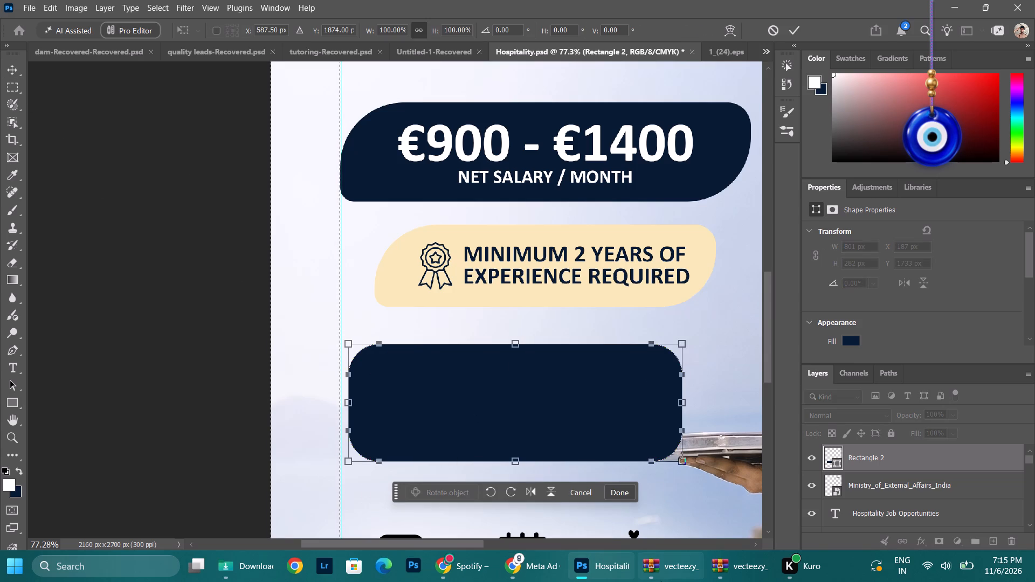
right_click(482, 387)
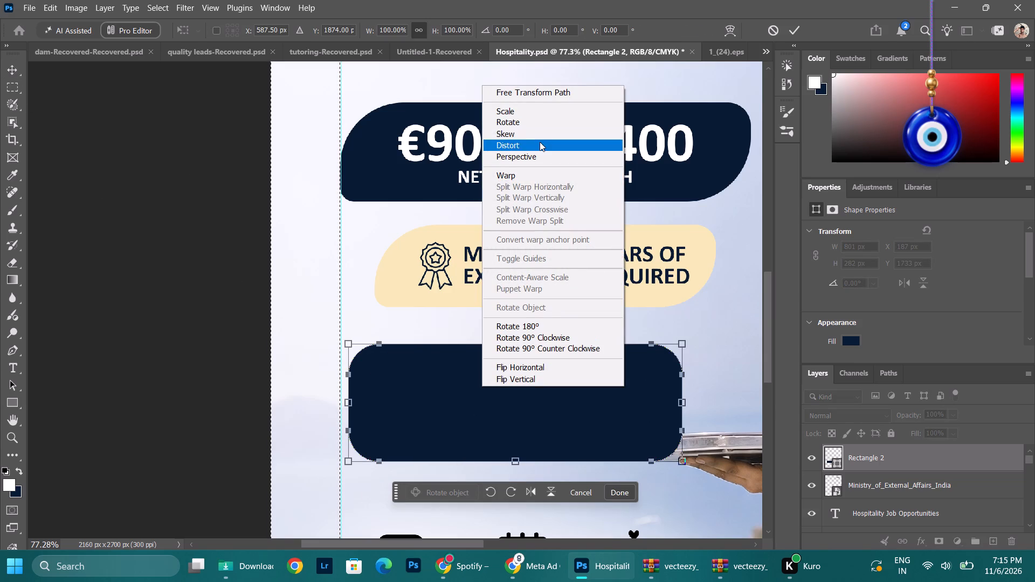
left_click(535, 120)
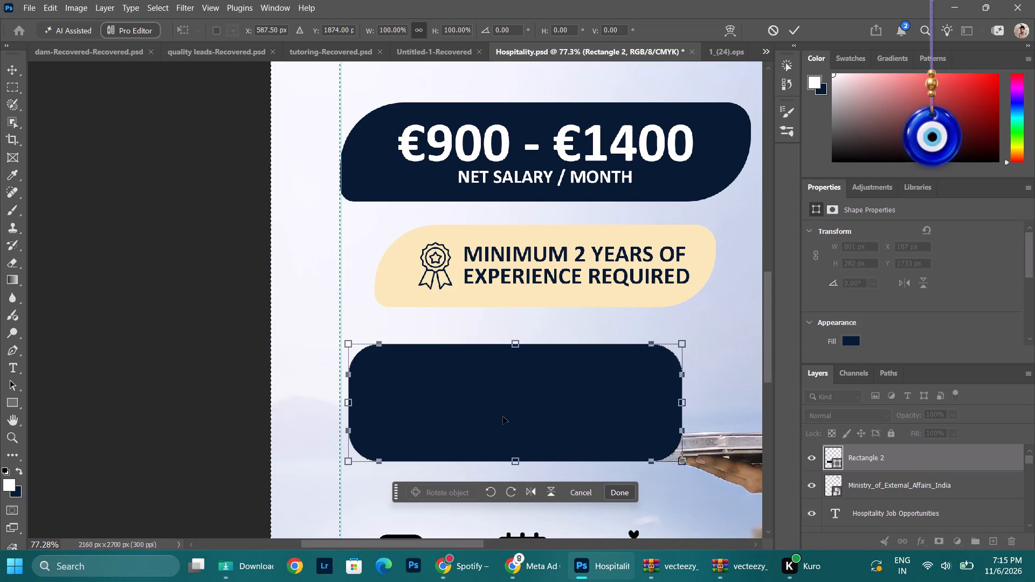
right_click(499, 408)
left_click(534, 158)
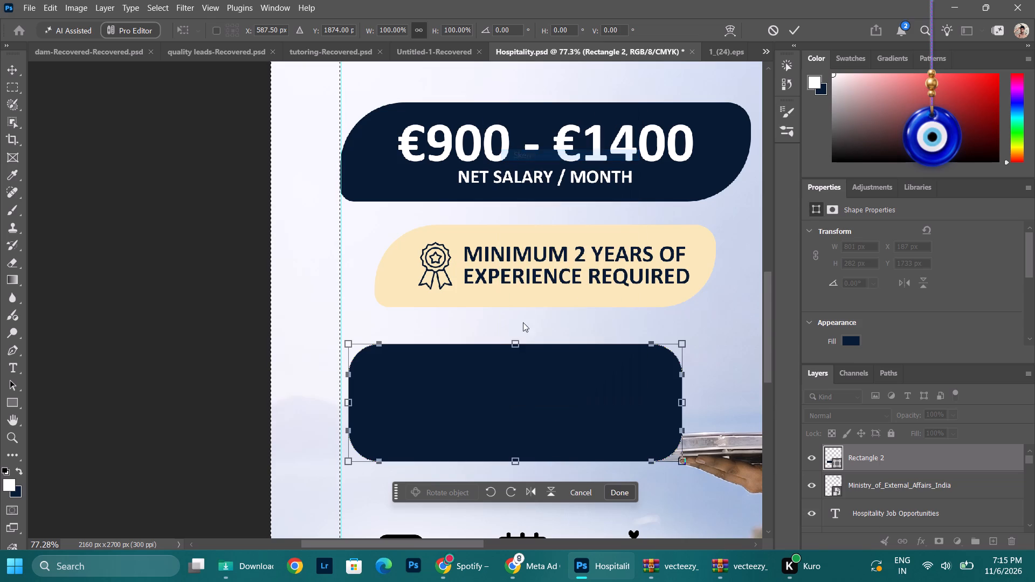
left_click_drag(513, 342, 544, 335)
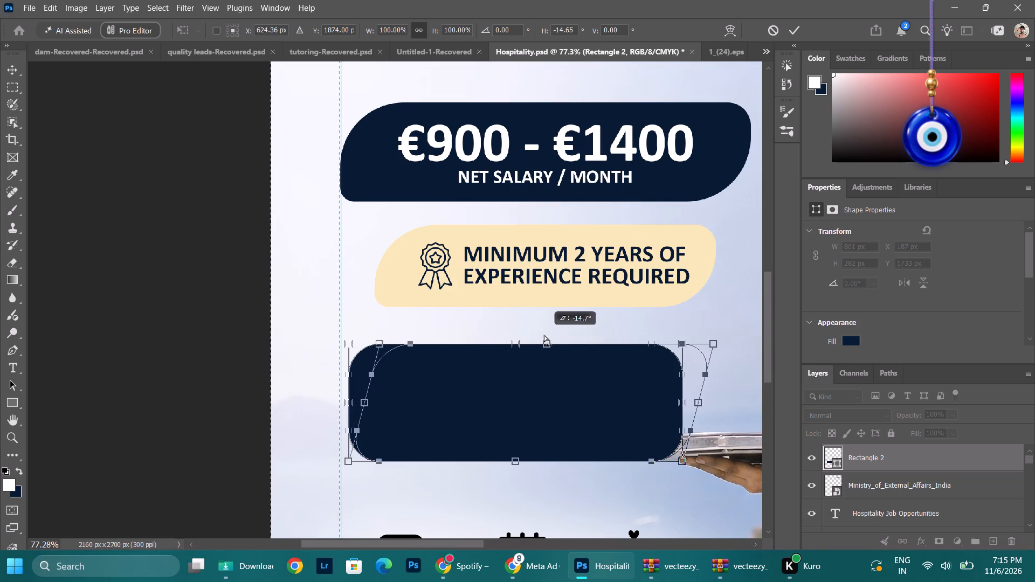
left_click_drag(544, 335, 558, 332)
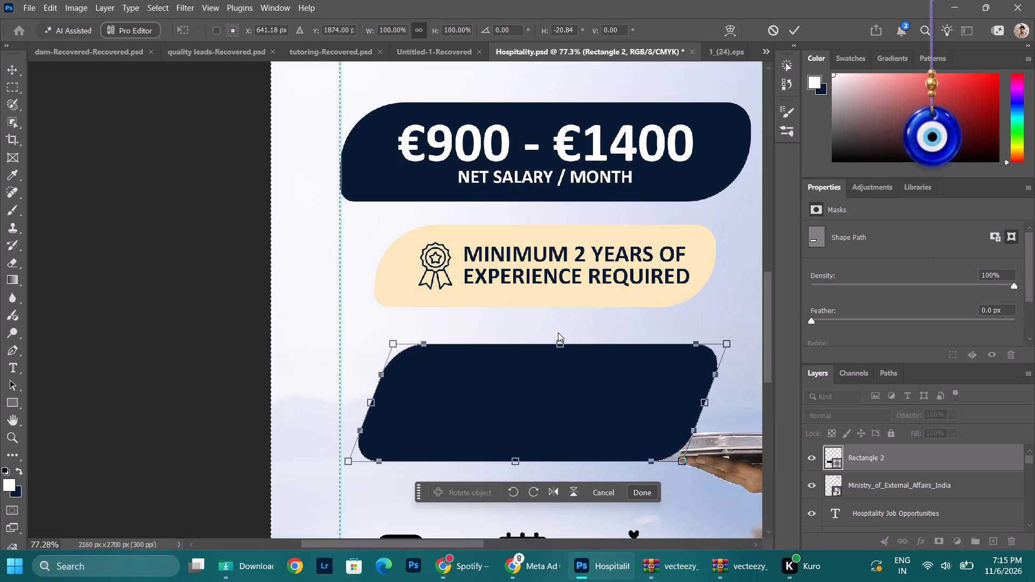
scroll(558, 332, "down", 4)
scroll(558, 332, "up", 4)
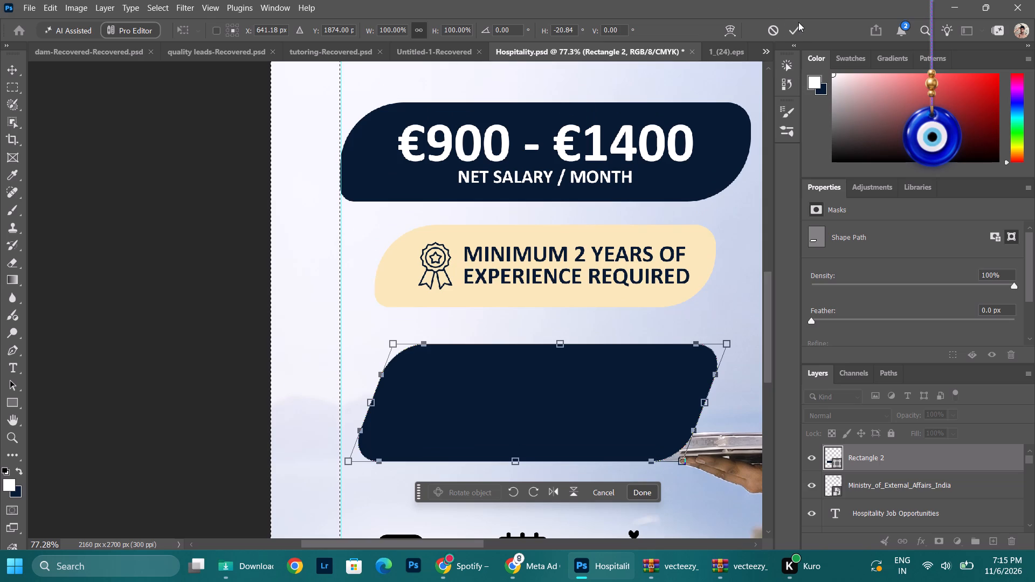
left_click(798, 22)
left_click(512, 219)
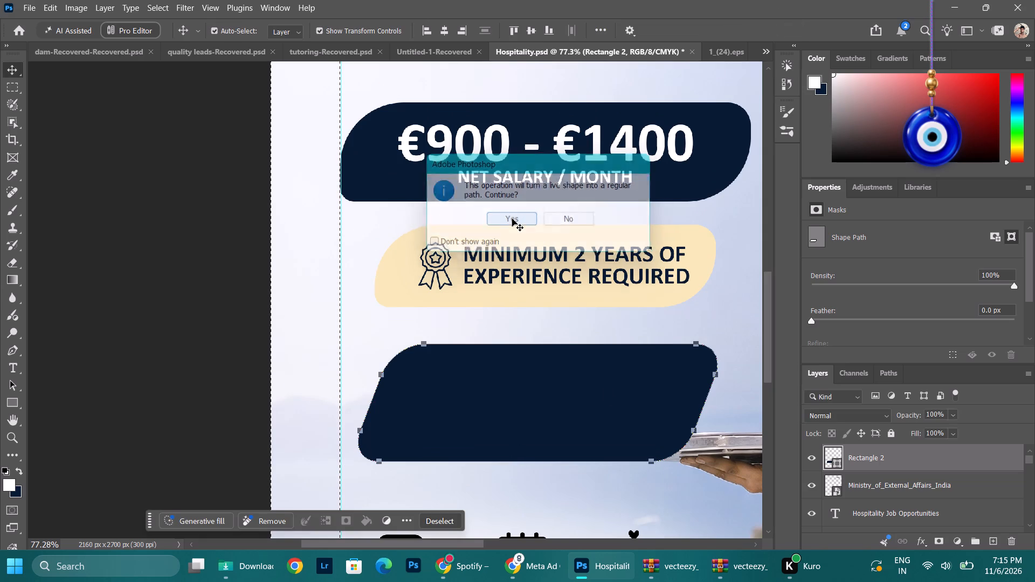
Move the skewed navy shape up over the salary badge and widen it to about 121.6%, centred near X 678 px, Y 1255 px.
left_click(930, 462)
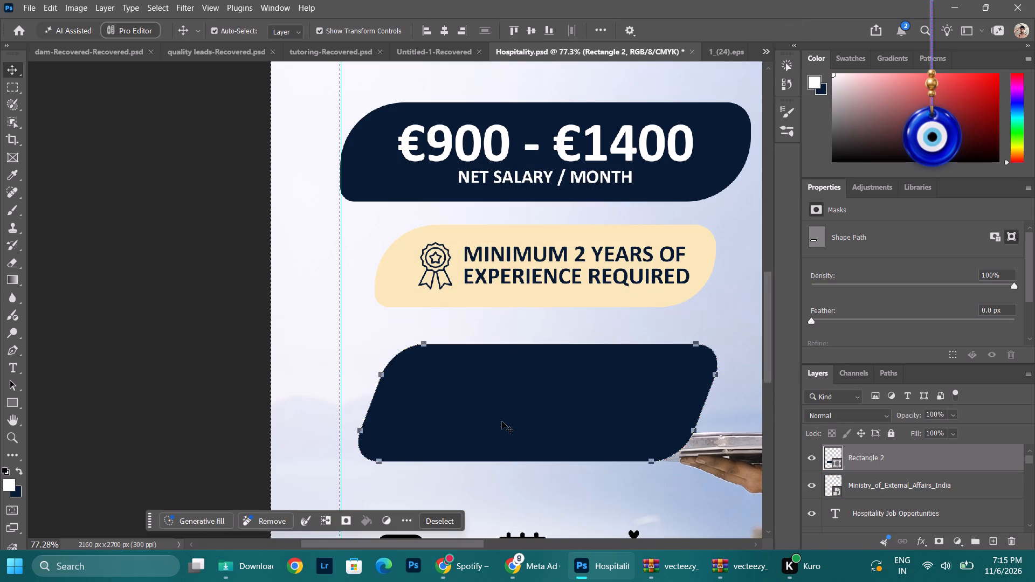
left_click_drag(502, 421, 488, 214)
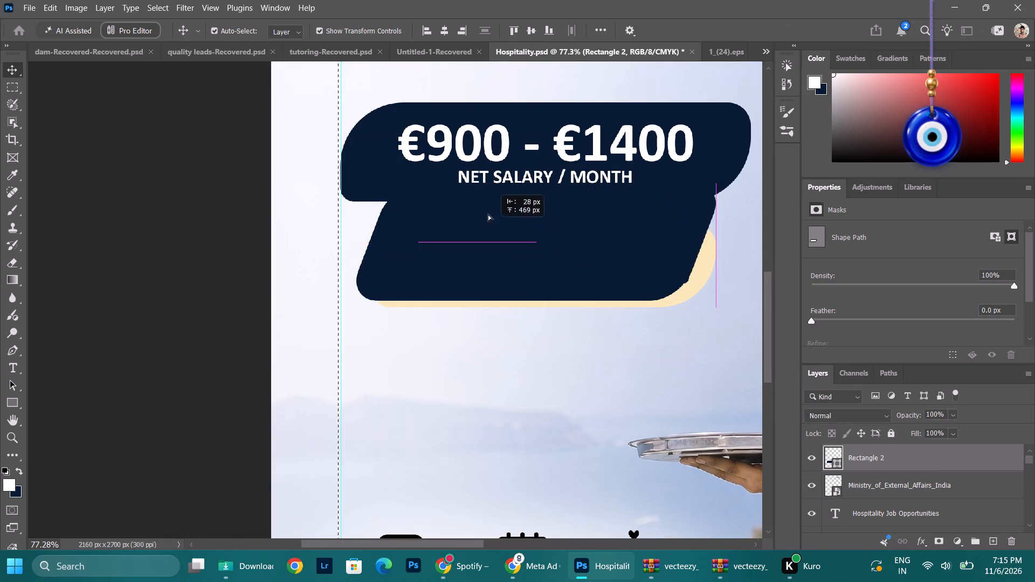
left_click_drag(488, 214, 480, 163)
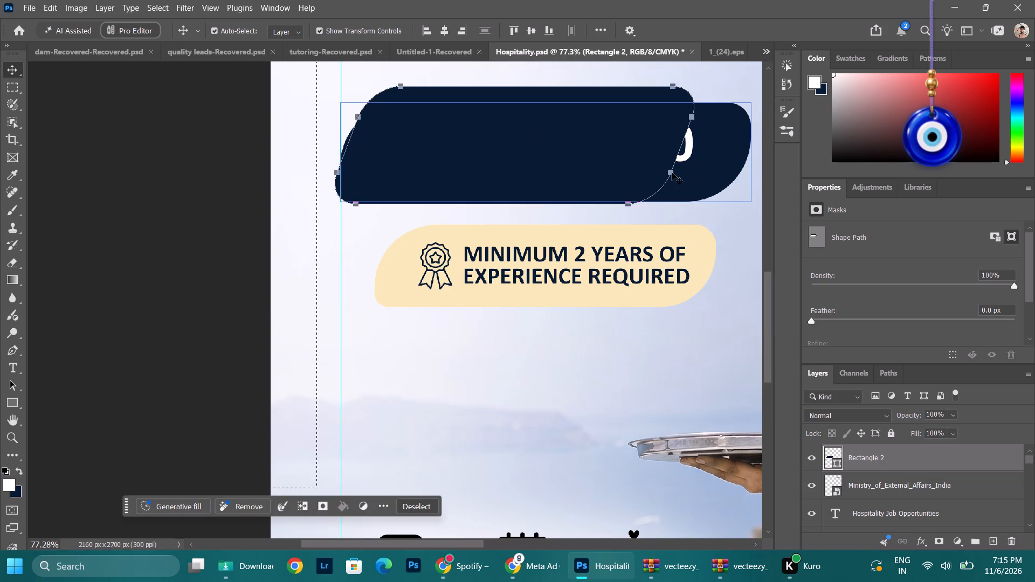
key("ctrl+t")
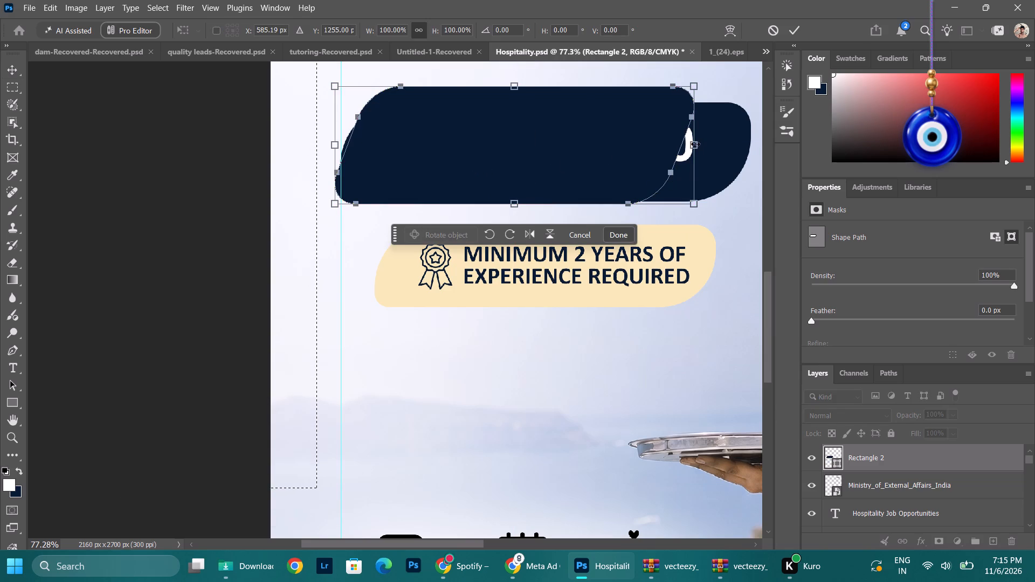
left_click_drag(695, 143, 753, 149, "shift")
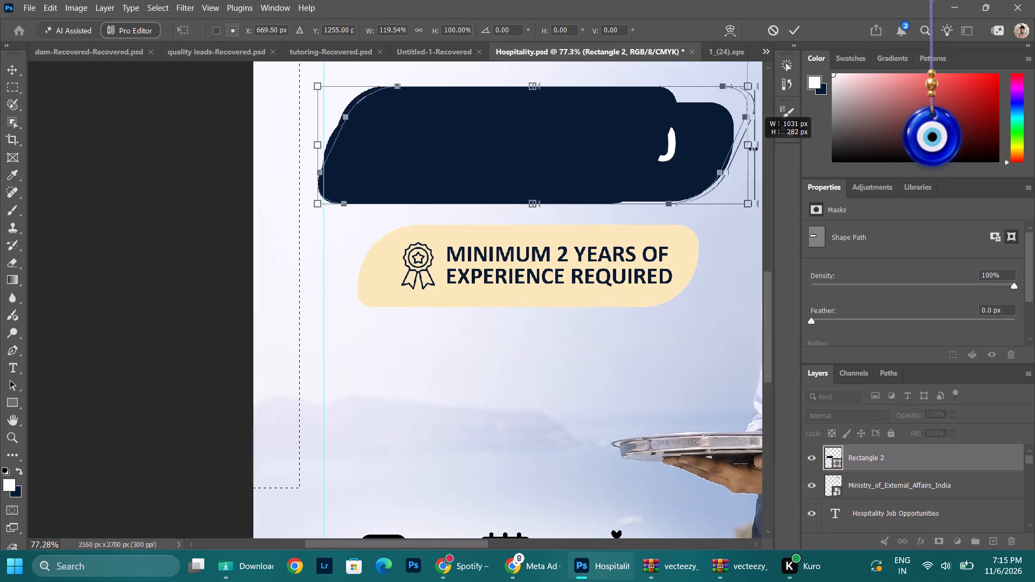
left_click_drag(753, 149, 756, 150, "shift")
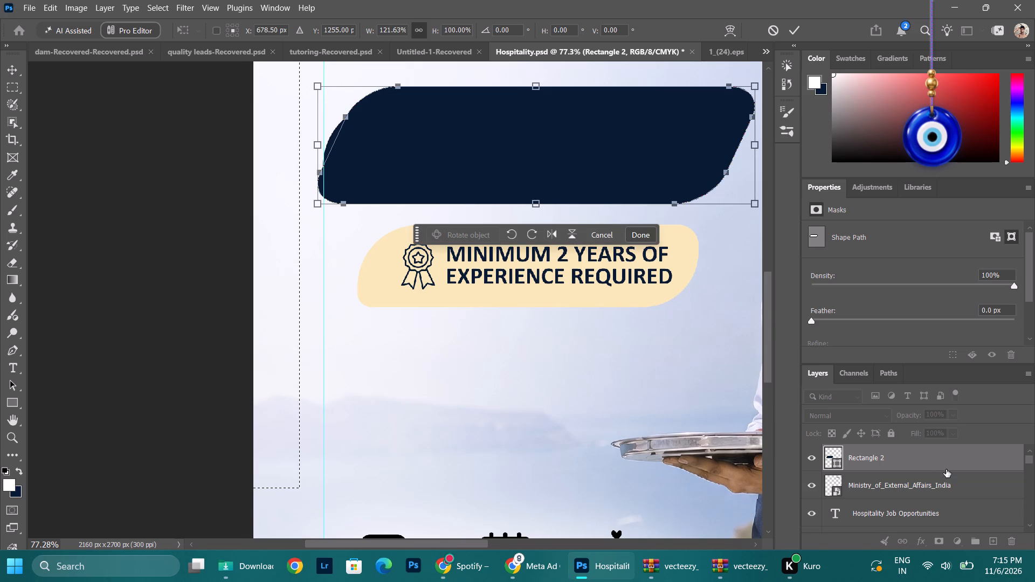
Reorder the Rectangle 2 layer to sit below the €900 - €1400 text and above Rectangle 1.
left_click_drag(944, 455, 943, 519)
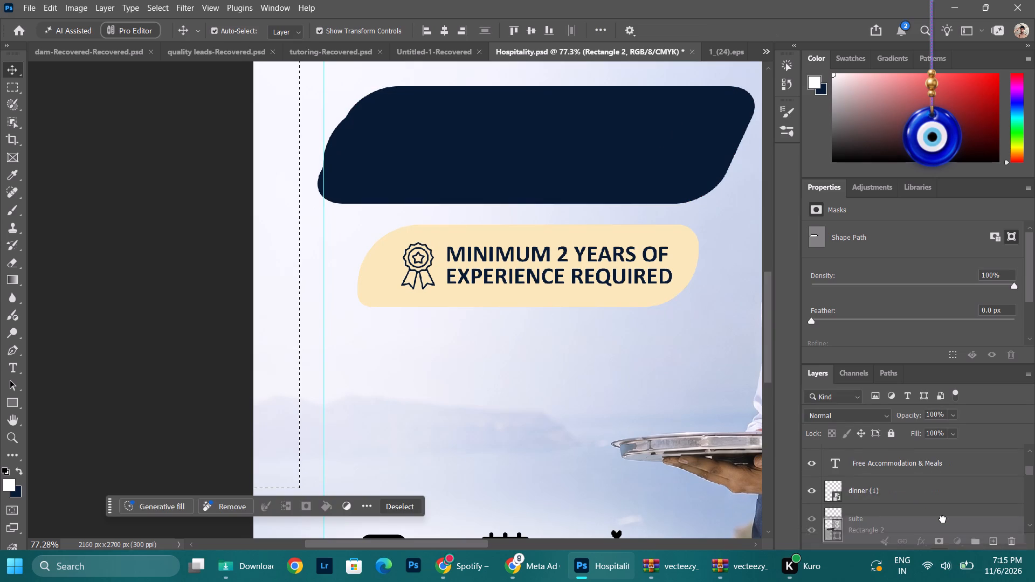
left_click_drag(943, 519, 944, 566)
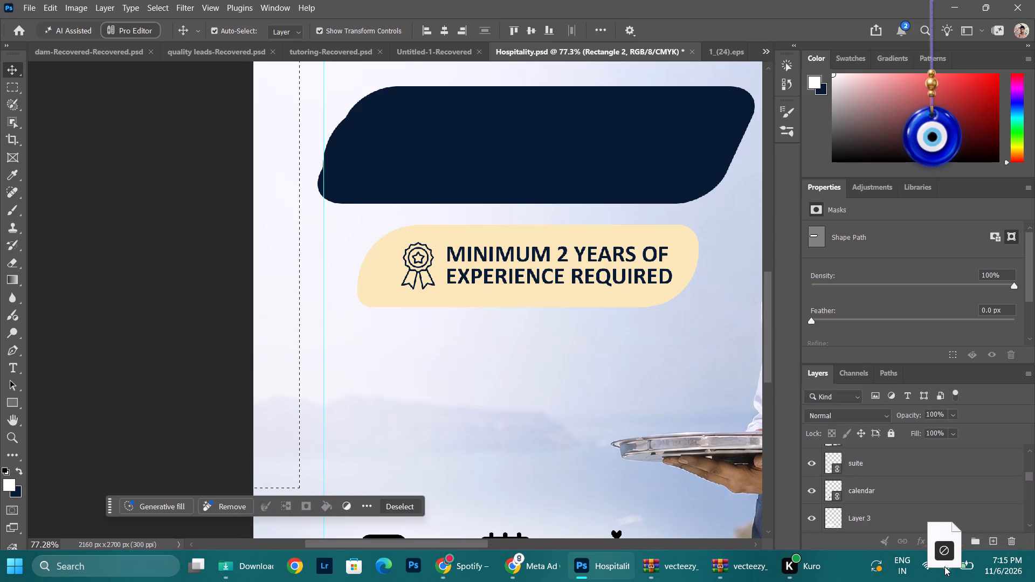
left_click_drag(944, 566, 950, 441)
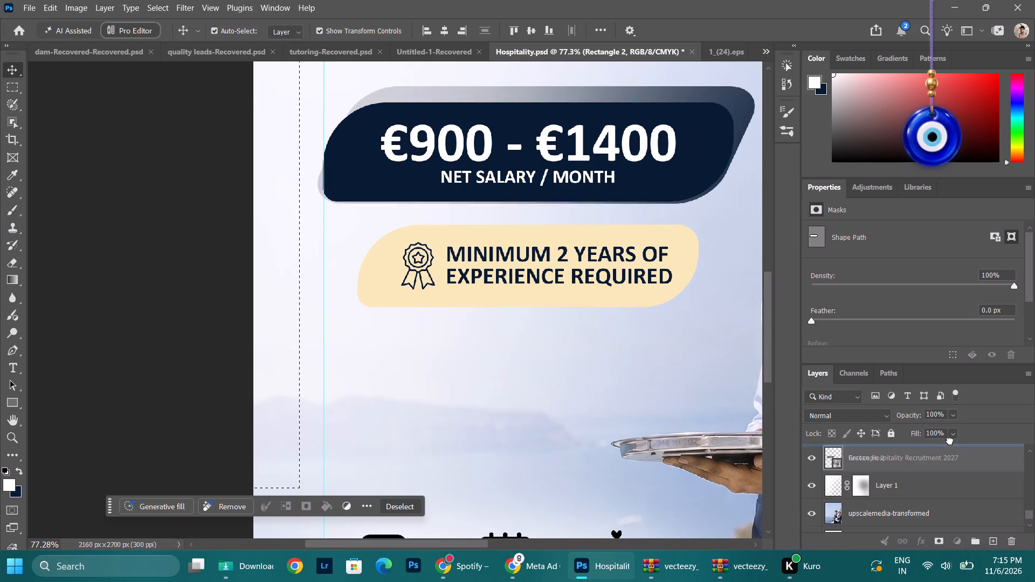
left_click_drag(950, 441, 939, 513)
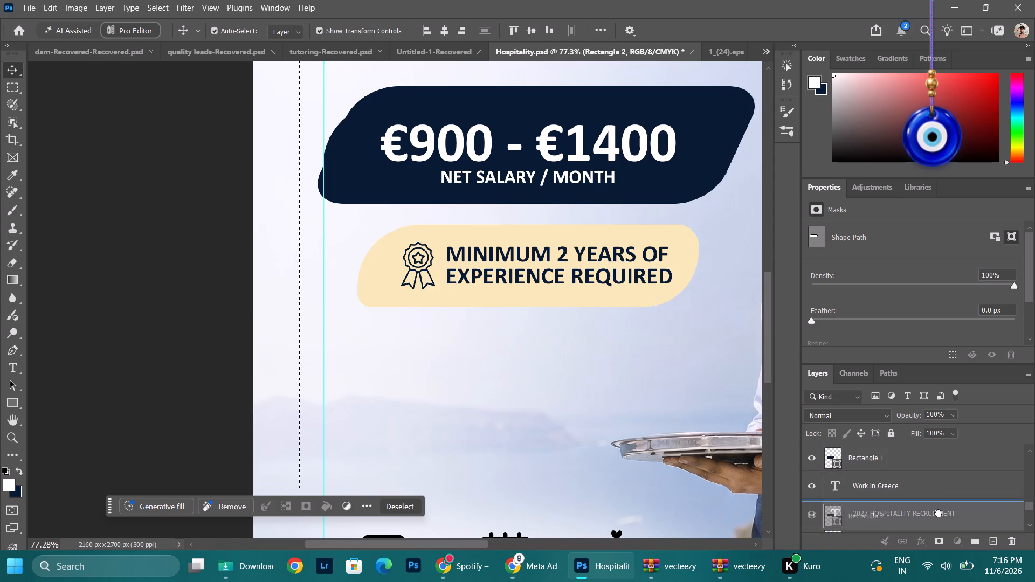
left_click_drag(939, 513, 926, 501)
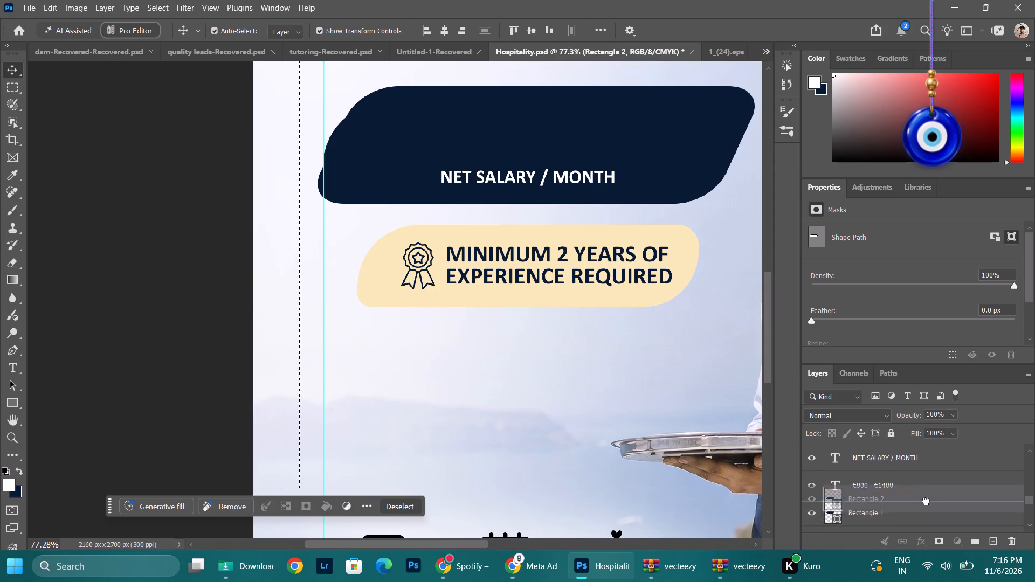
left_click_drag(926, 501, 925, 501)
scroll(925, 501, "down", 1)
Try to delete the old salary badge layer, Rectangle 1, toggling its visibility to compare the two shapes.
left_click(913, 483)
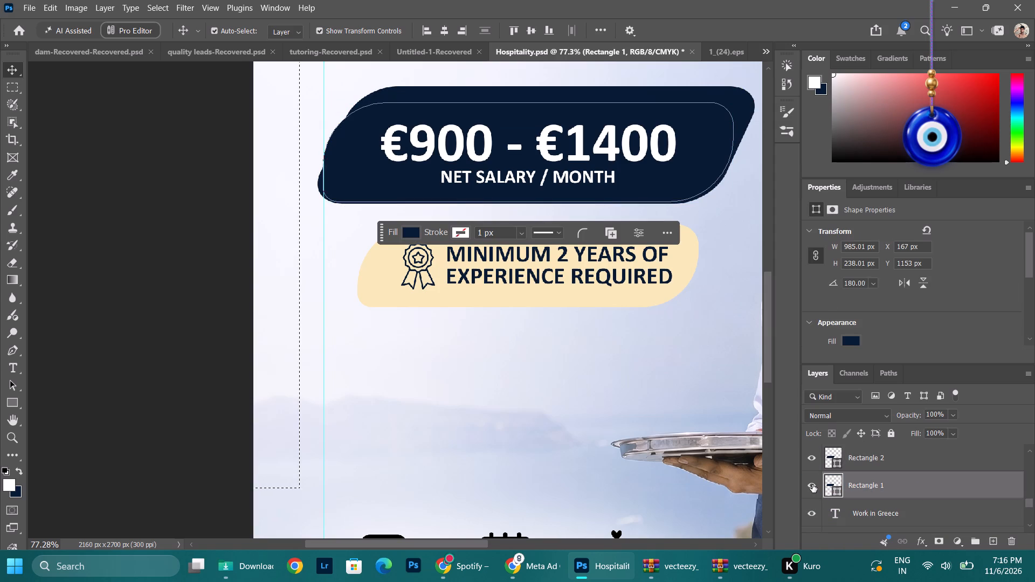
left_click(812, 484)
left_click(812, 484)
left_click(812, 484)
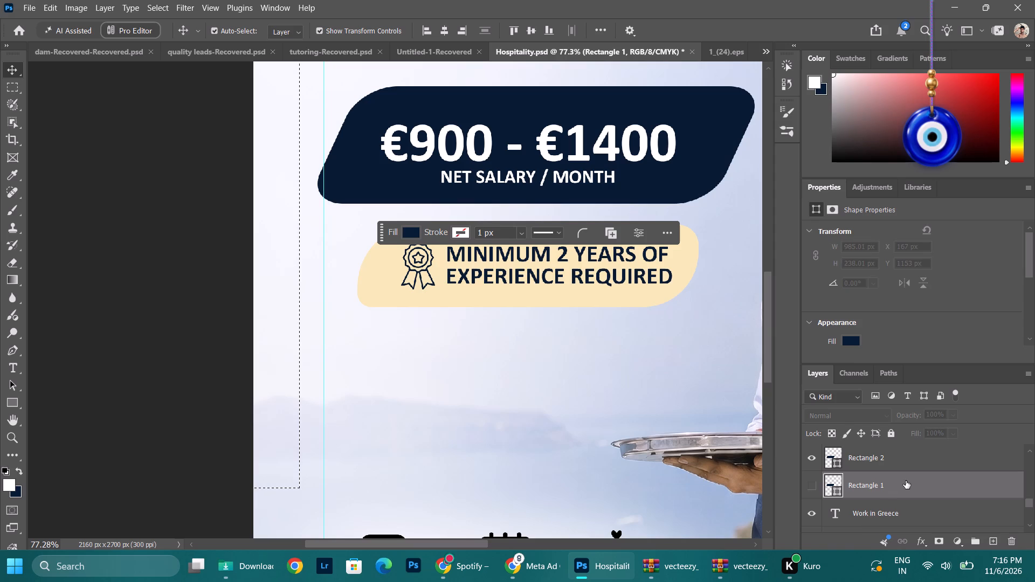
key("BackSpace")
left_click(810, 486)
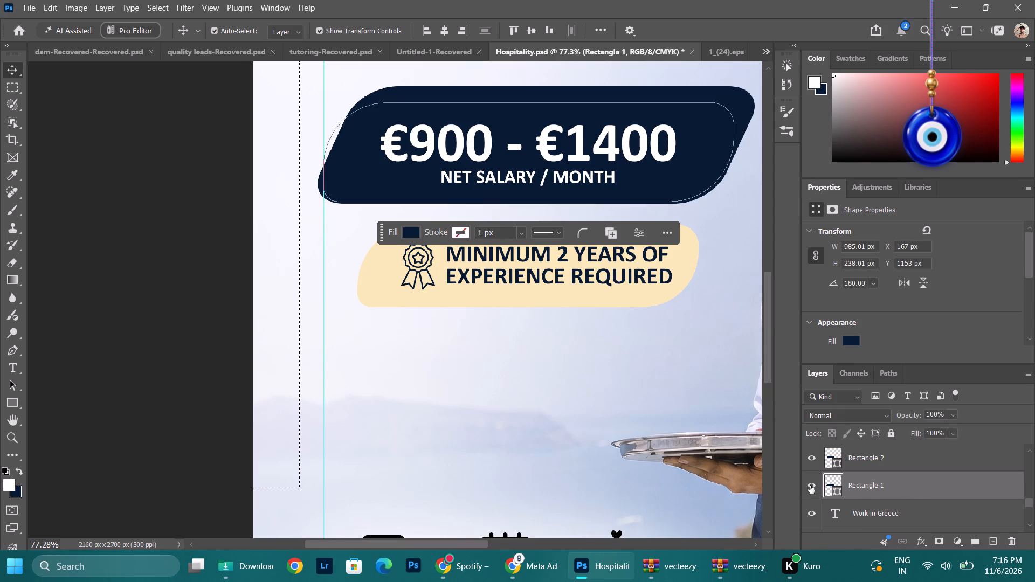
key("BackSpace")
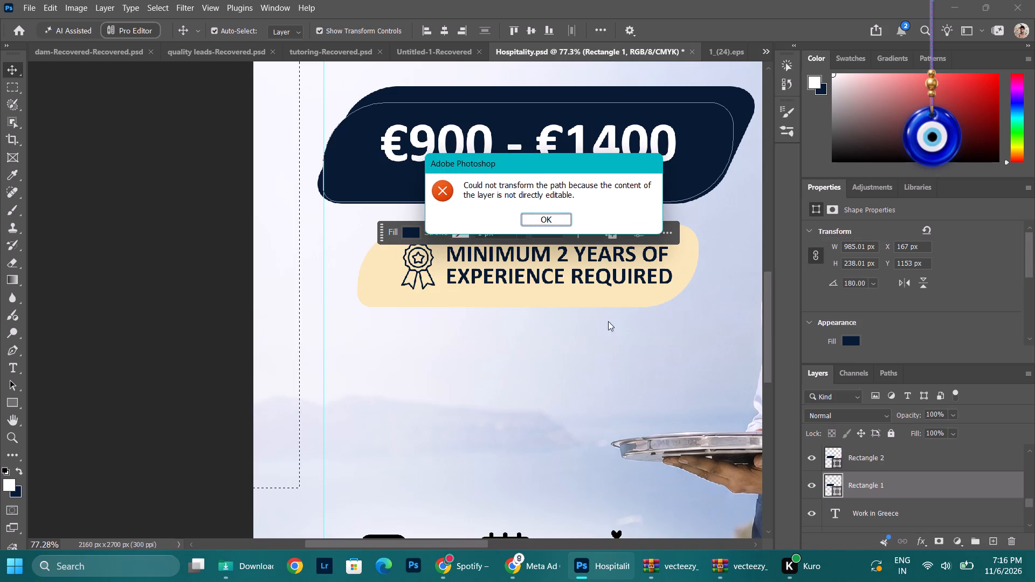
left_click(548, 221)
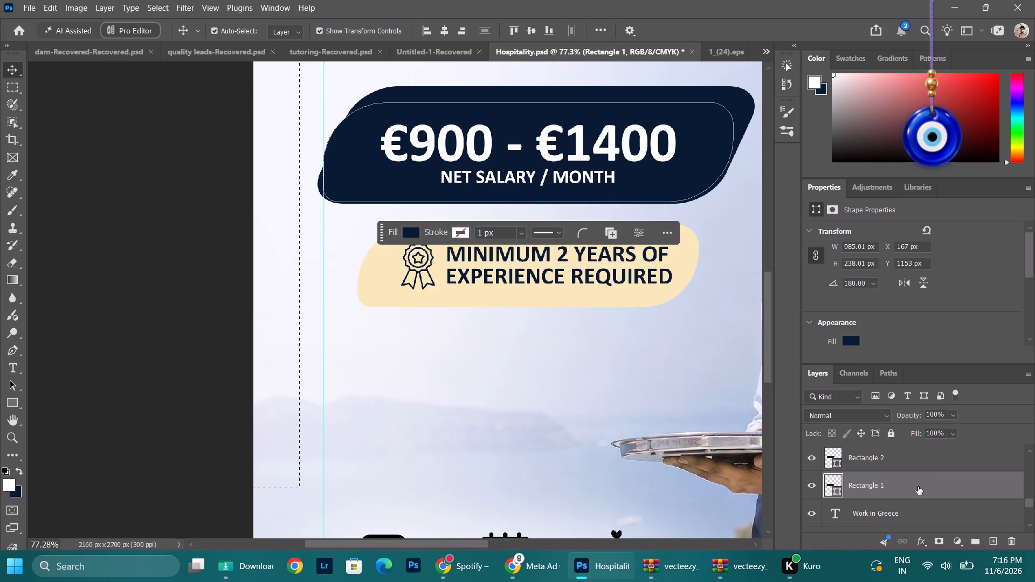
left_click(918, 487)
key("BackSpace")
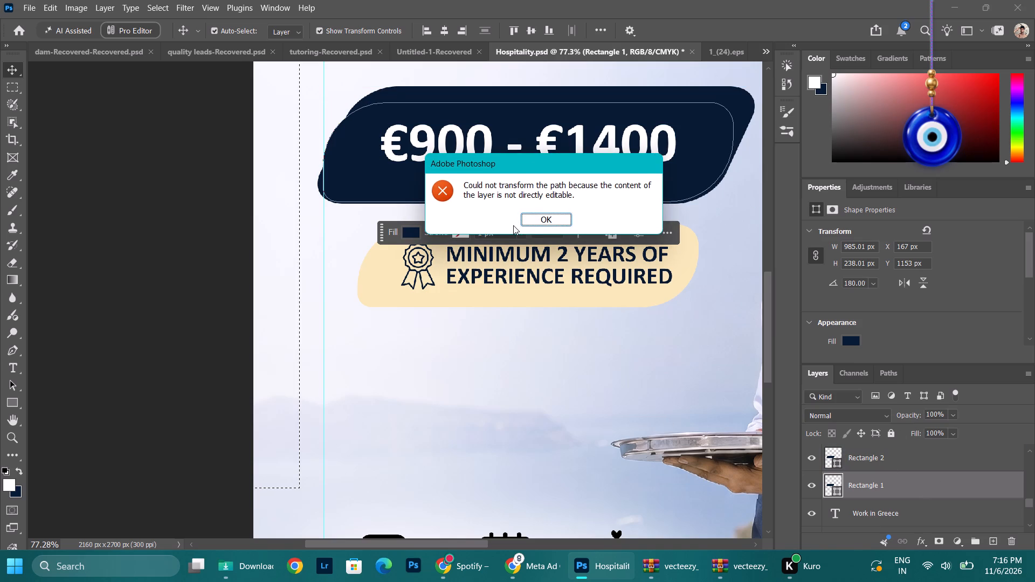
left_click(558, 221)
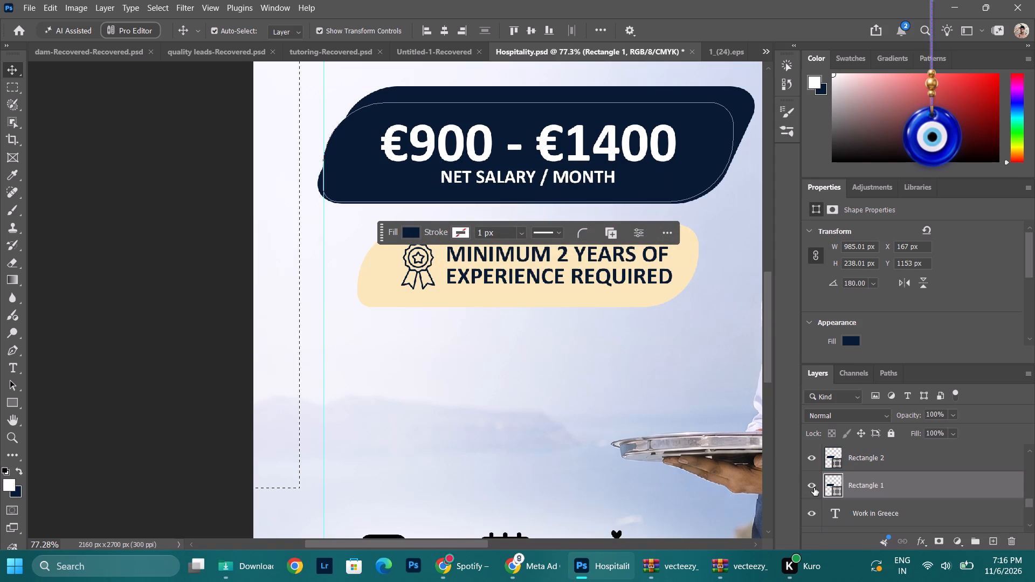
Hide the old salary badge layer, Rectangle 1, and make Rectangle 2 the active layer.
left_click(814, 488)
left_click(909, 453)
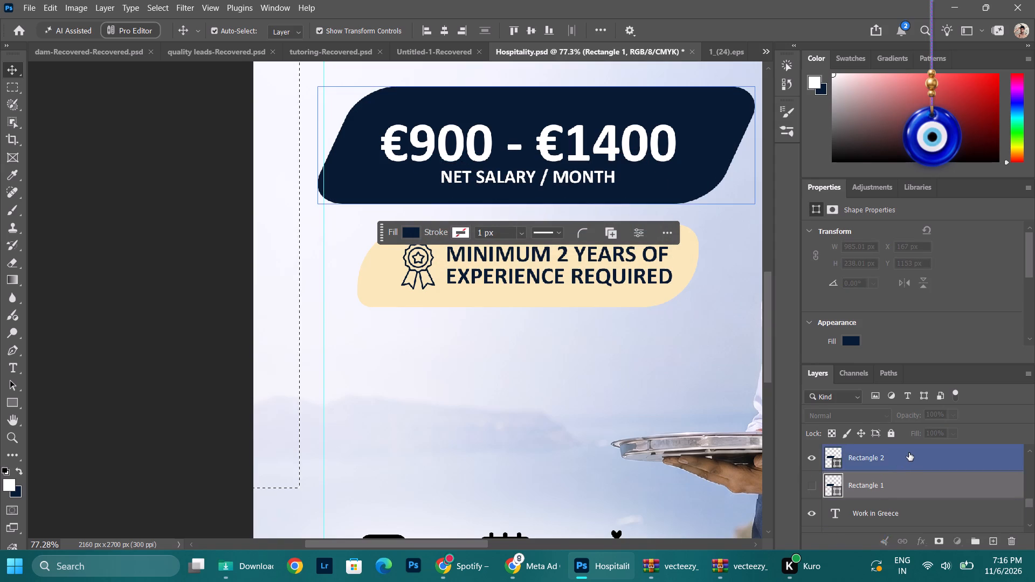
scroll(909, 453, "up", 4)
scroll(909, 453, "down", 3)
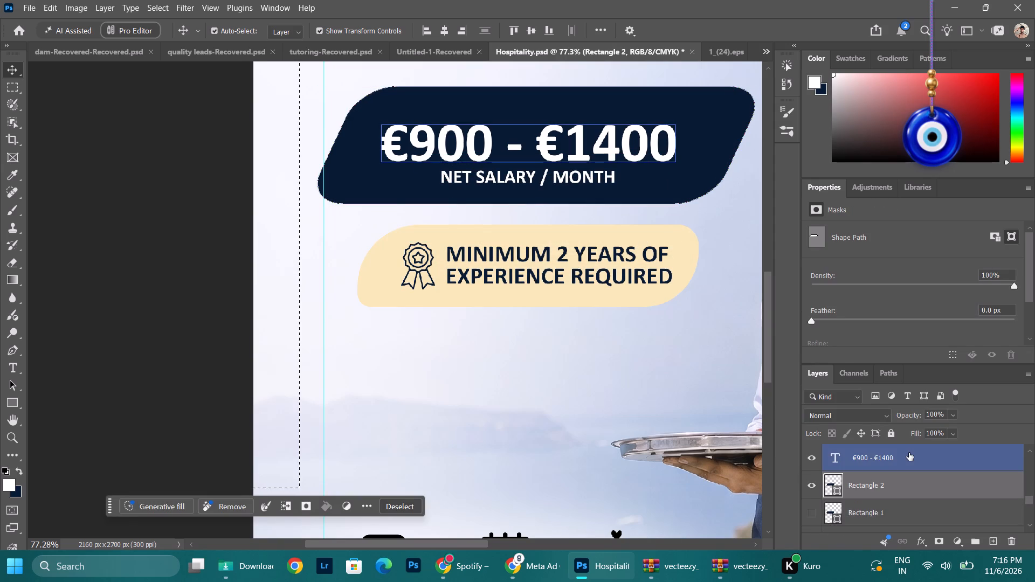
scroll(900, 455, "up", 1)
scroll(903, 468, "down", 1)
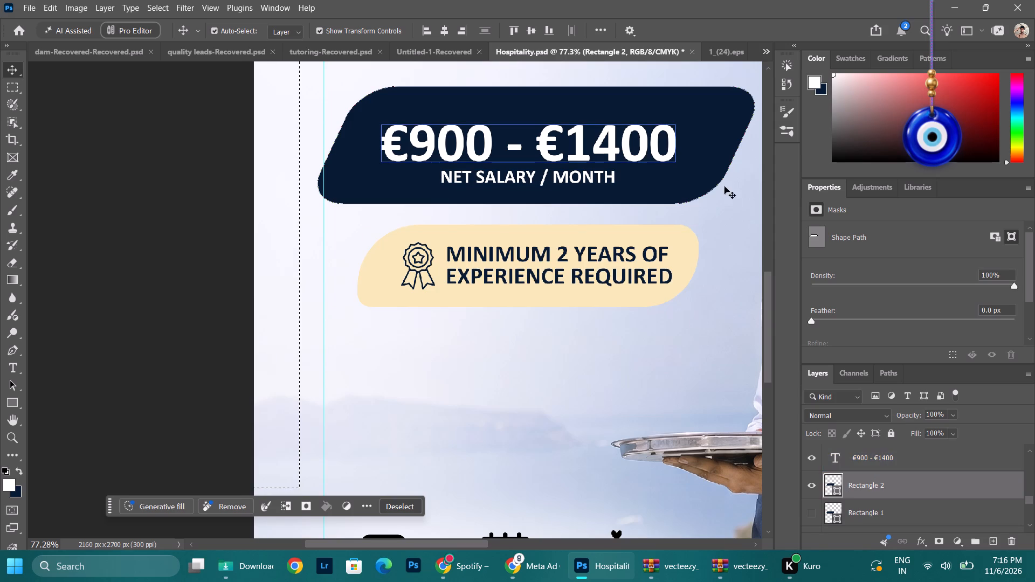
Examine how the slanted salary badge looks within the whole poster and beside the experience badge.
left_click(710, 173)
scroll(611, 292, "down", 10, "alt")
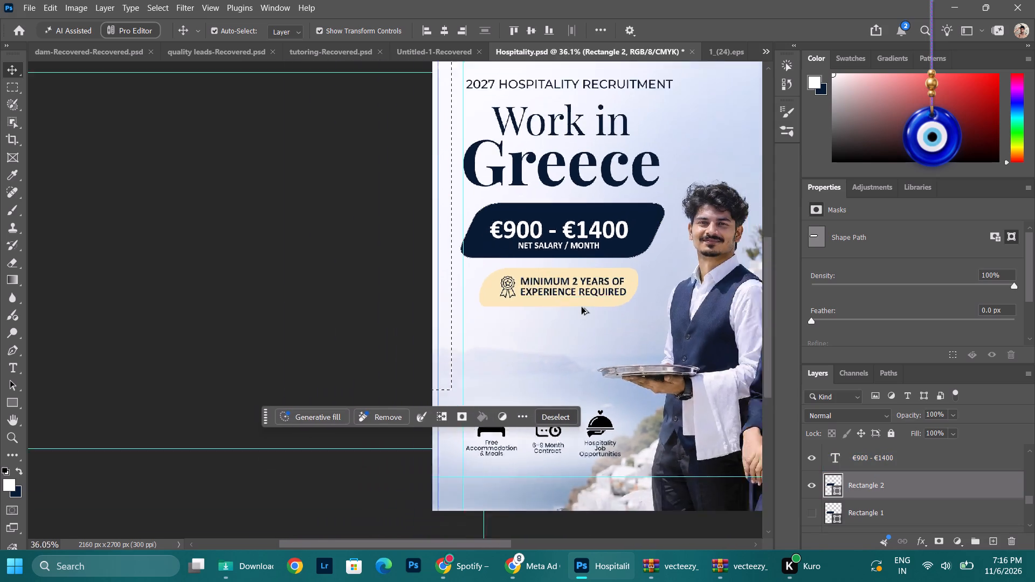
scroll(582, 307, "down", 3, "alt")
key("space")
key("space")
key("space")
key("space")
key("space")
key("space")
key("space")
key("space")
key("space")
key("space")
key("space")
key("space")
key("space")
key("space")
key("space")
key("space")
key("space")
key("space")
key("space")
key("space")
left_click_drag(658, 283, 428, 303)
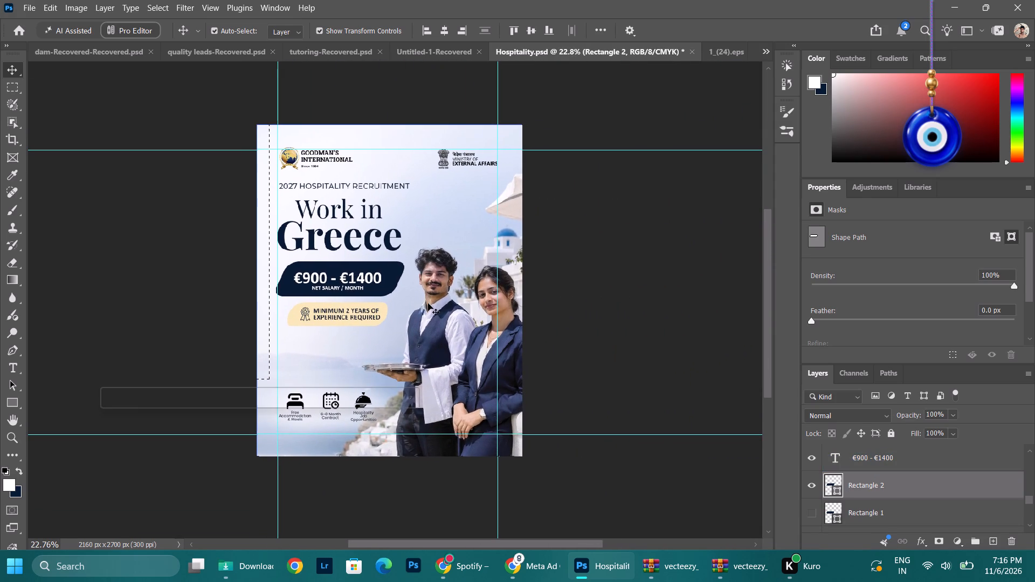
scroll(360, 291, "up", 7, "alt")
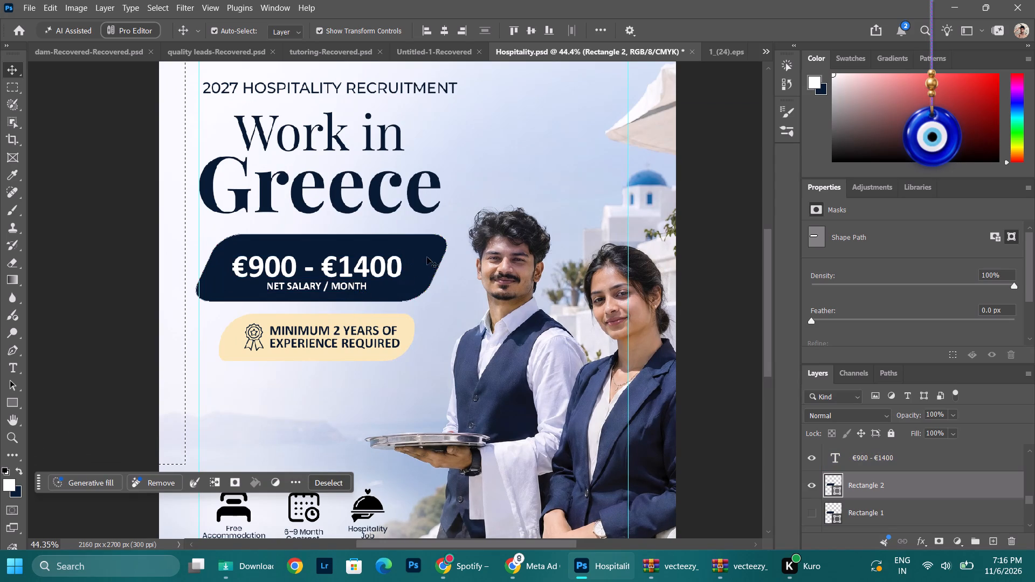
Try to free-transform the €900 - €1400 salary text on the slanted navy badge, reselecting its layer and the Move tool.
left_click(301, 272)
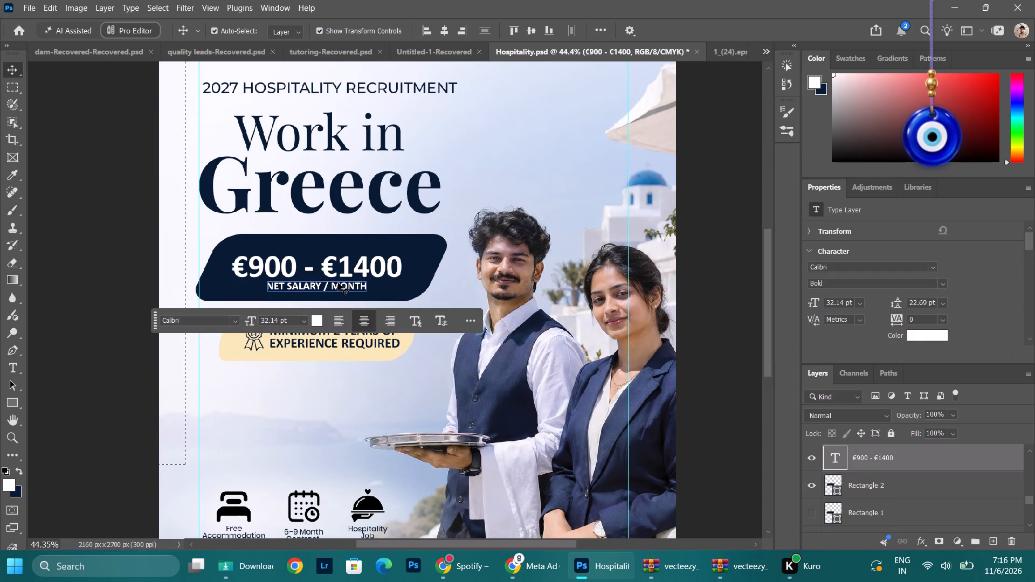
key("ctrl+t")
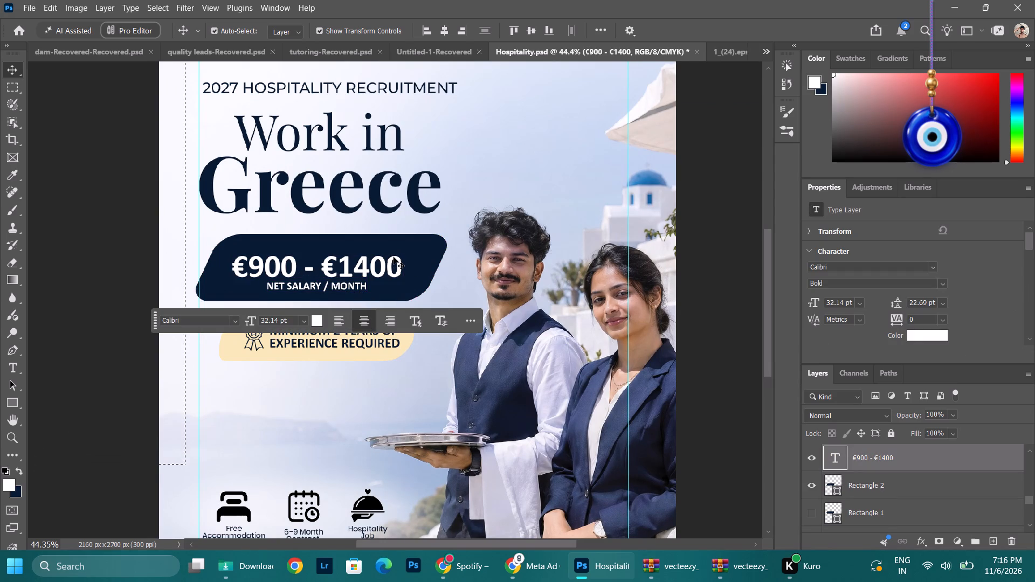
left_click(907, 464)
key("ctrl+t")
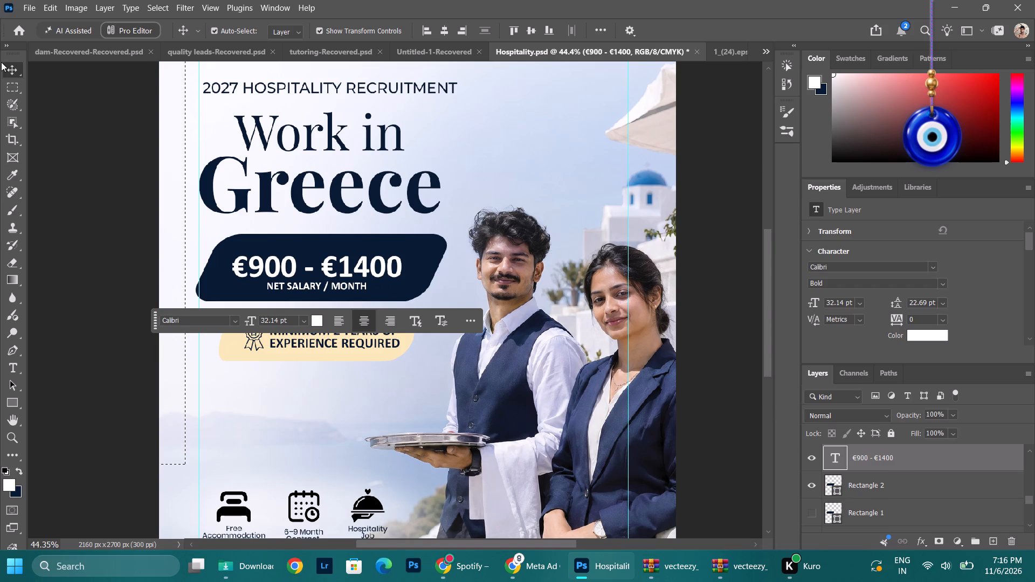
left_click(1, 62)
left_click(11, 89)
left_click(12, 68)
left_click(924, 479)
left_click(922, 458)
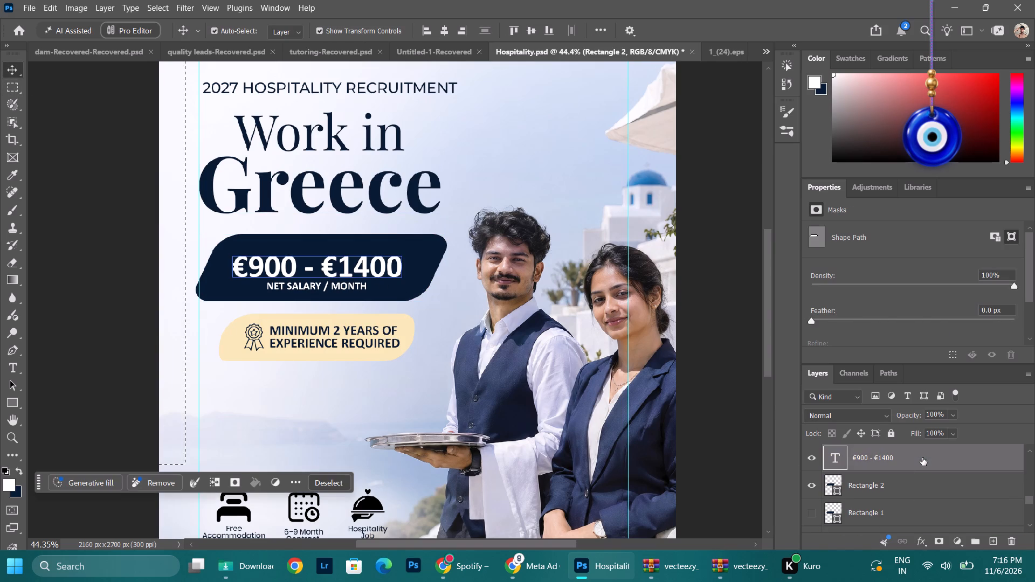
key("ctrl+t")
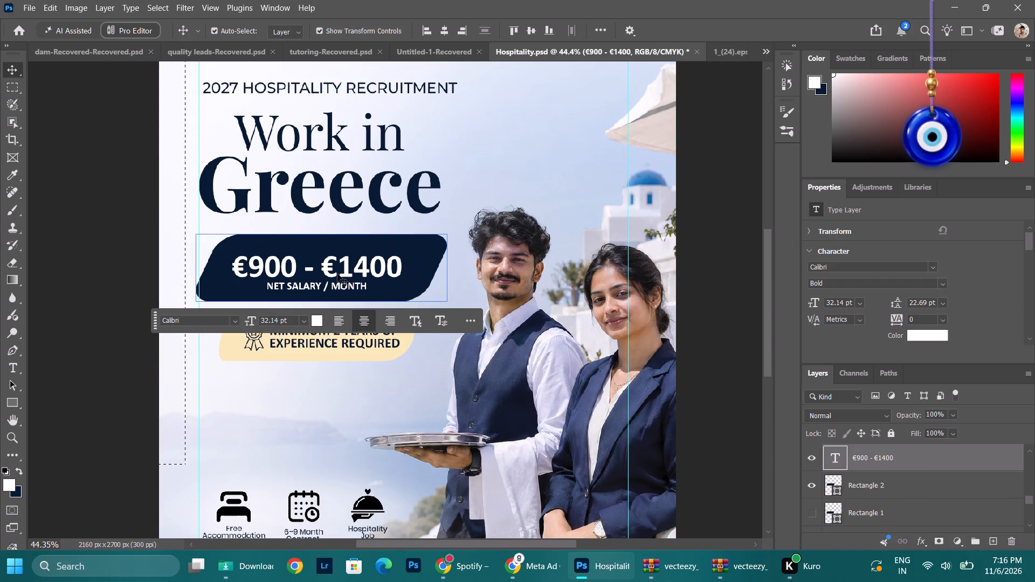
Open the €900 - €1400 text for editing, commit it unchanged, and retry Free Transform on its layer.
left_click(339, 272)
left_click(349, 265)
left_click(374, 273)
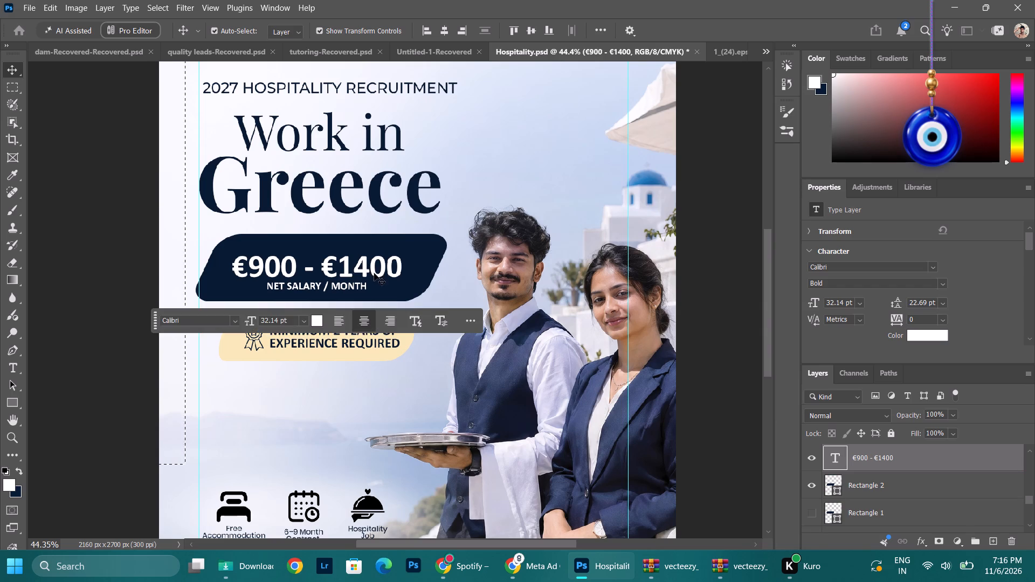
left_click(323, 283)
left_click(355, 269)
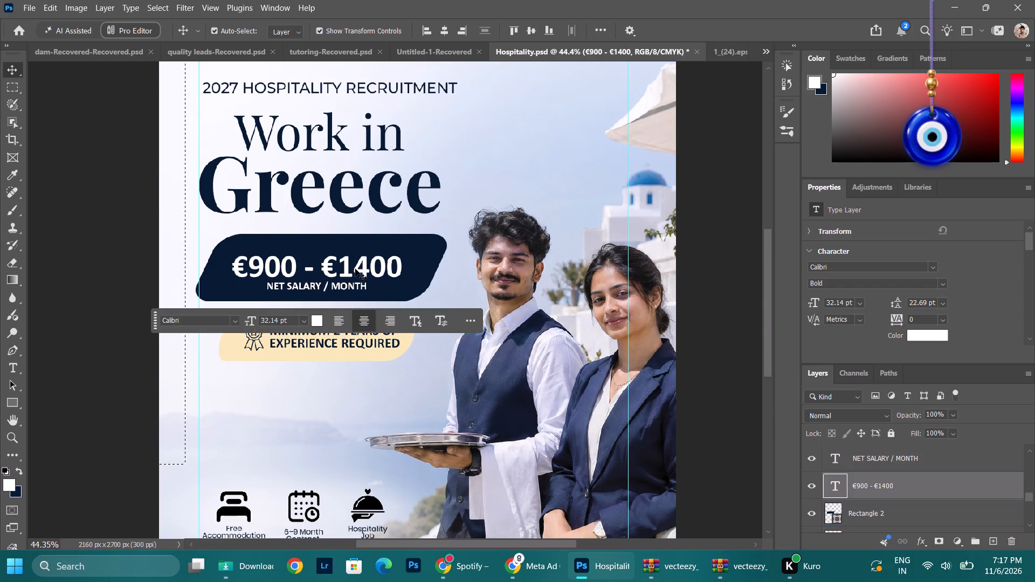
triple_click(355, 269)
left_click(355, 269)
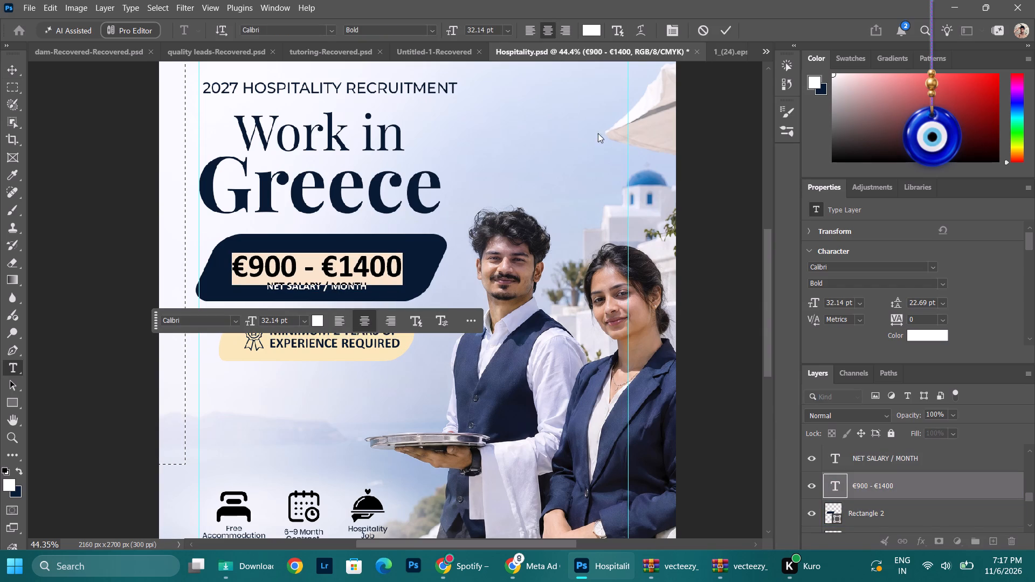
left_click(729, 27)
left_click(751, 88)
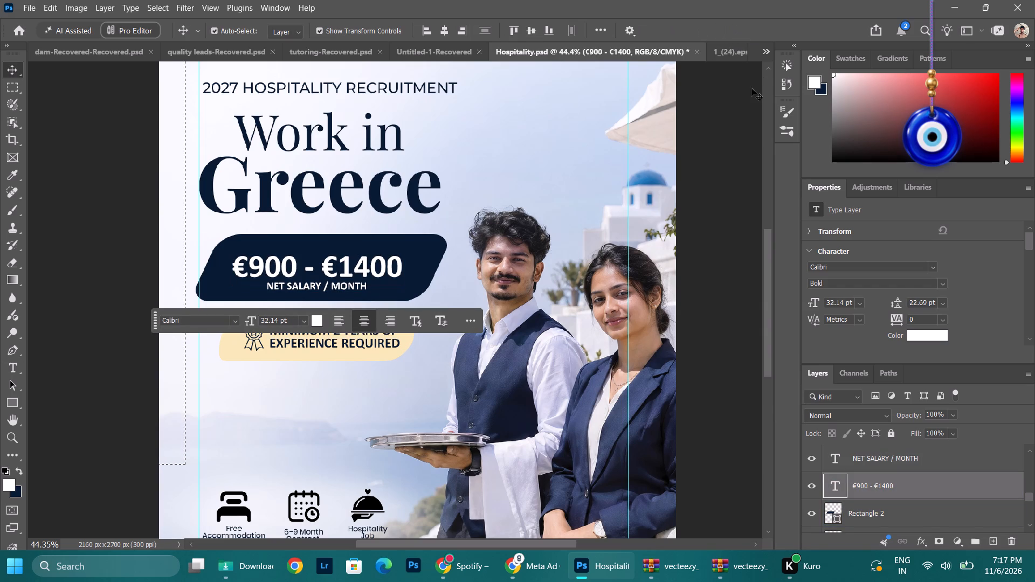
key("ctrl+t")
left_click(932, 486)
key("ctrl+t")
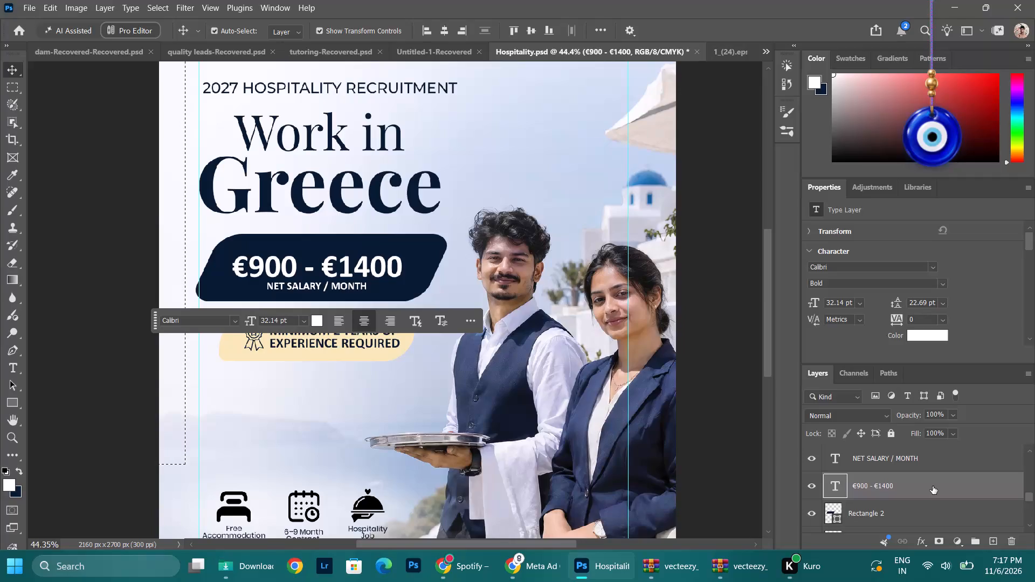
Show the old salary badge layer, Rectangle 1, and try to delete it.
scroll(832, 494, "down", 1)
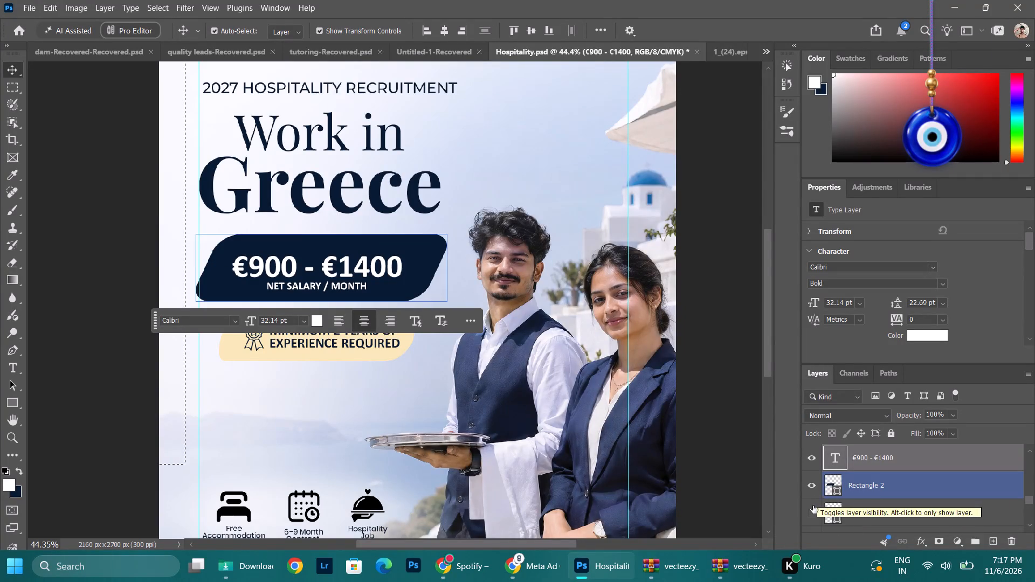
left_click(818, 512)
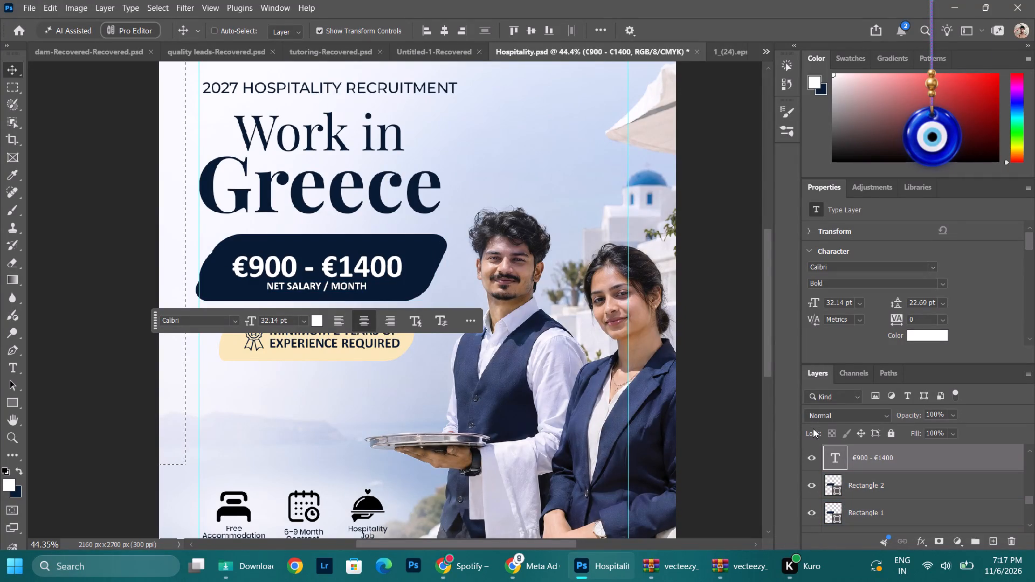
key("ctrl+t")
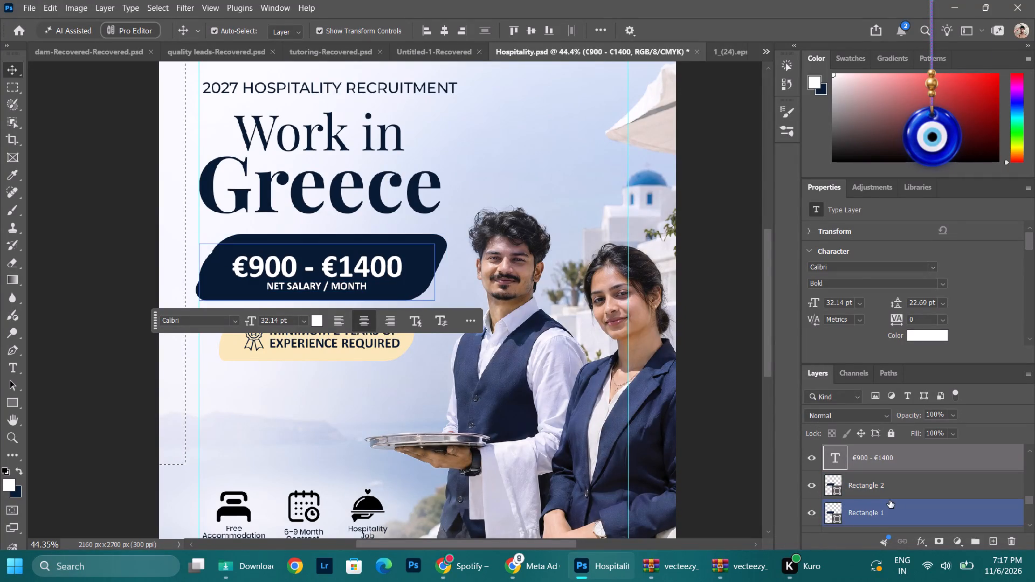
left_click(893, 504)
key("BackSpace")
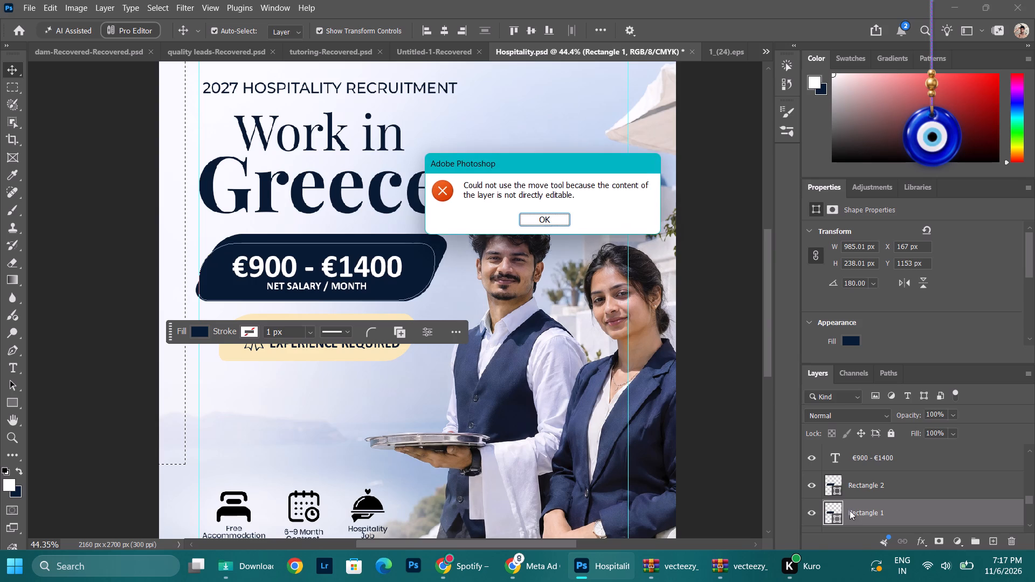
left_click(554, 217)
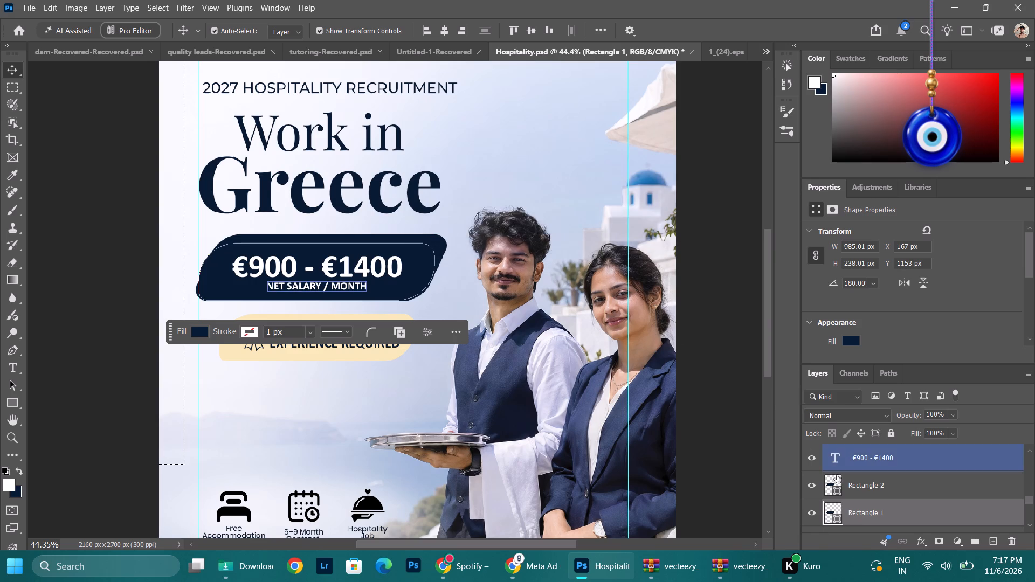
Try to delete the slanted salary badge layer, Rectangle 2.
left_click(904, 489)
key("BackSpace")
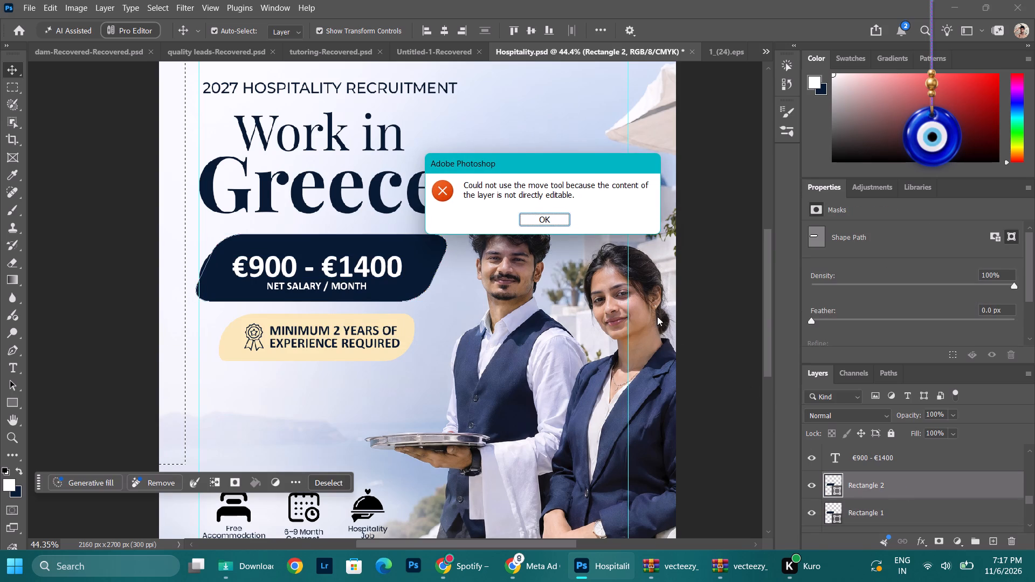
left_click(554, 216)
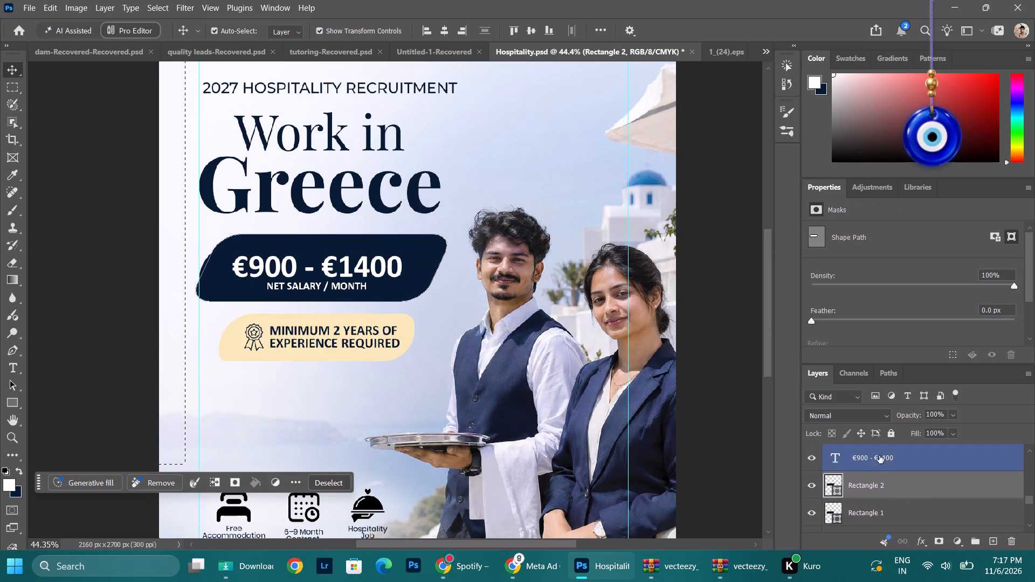
Examine the layer stack around the salary badge and its text, ending with the €900 - €1400 text layer active.
scroll(920, 504, "up", 5)
scroll(920, 504, "down", 4)
scroll(920, 504, "up", 4)
scroll(920, 504, "down", 4)
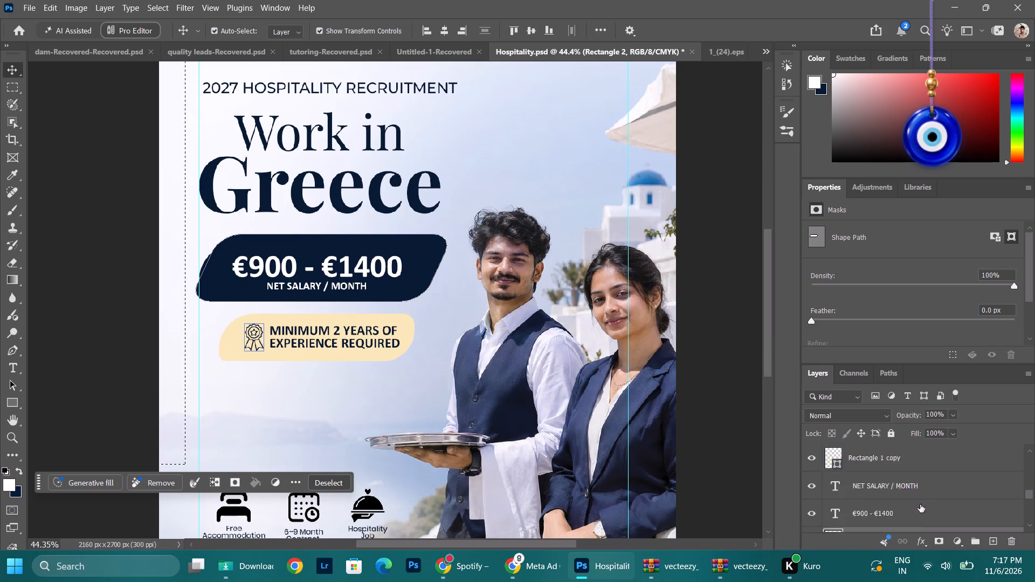
scroll(920, 504, "up", 3)
scroll(920, 504, "down", 4)
scroll(920, 504, "up", 3)
scroll(920, 504, "down", 3)
scroll(920, 504, "up", 2)
scroll(920, 504, "down", 4)
scroll(920, 504, "up", 2)
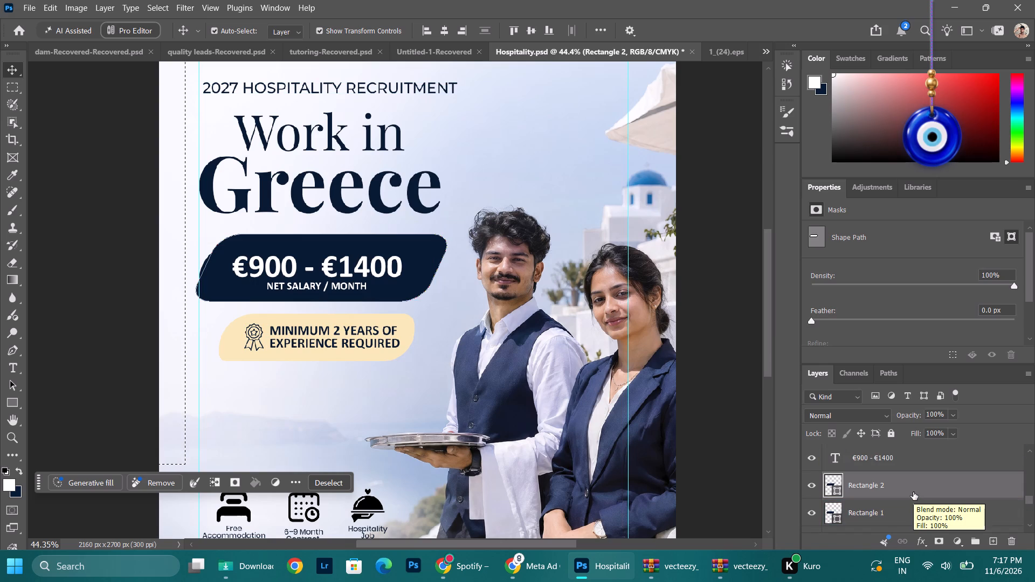
scroll(615, 80, "up", 1)
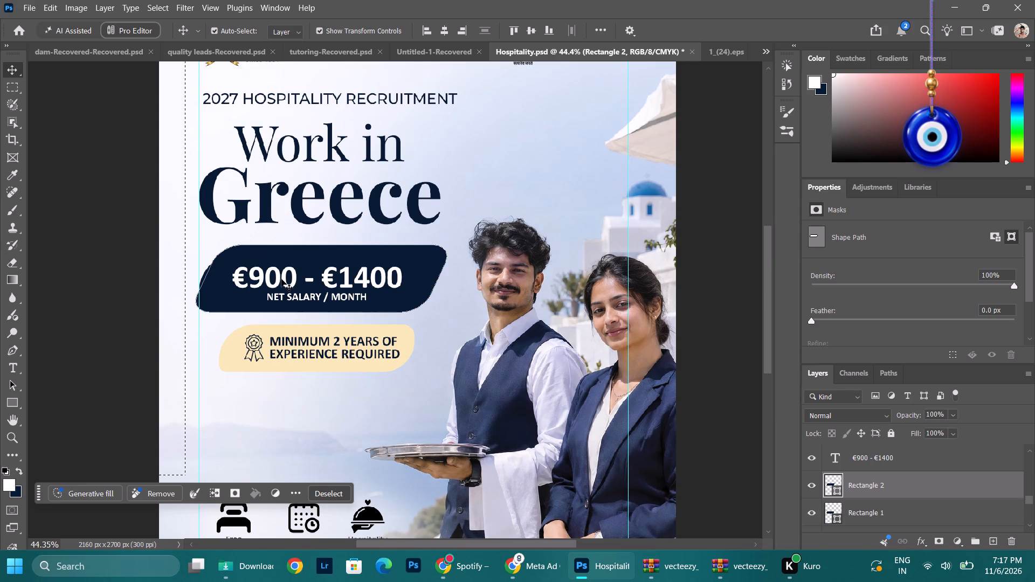
left_click(282, 283)
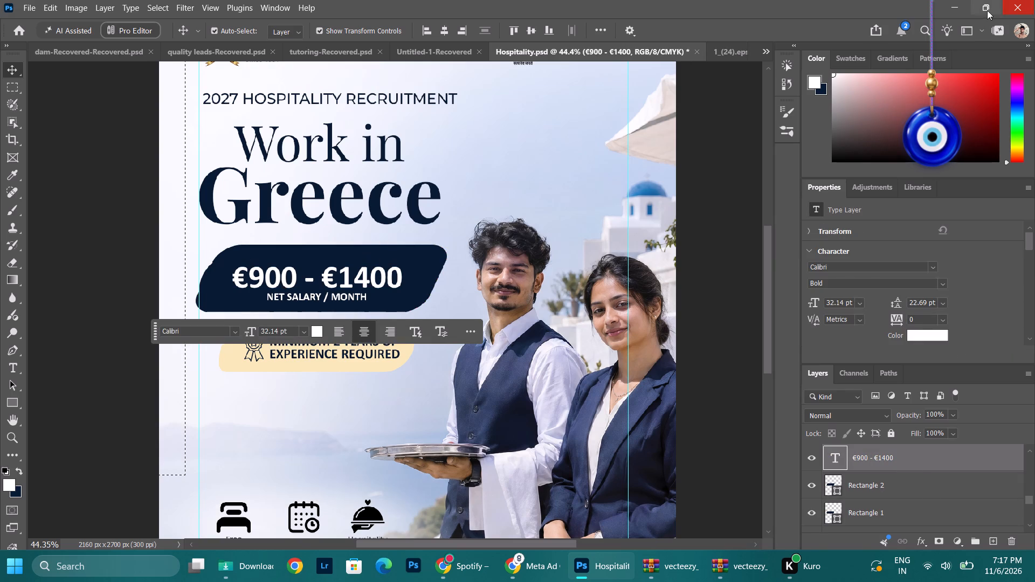
Minimize the Photoshop window and the Spotify browser window behind it.
left_click(953, 8)
left_click(953, 8)
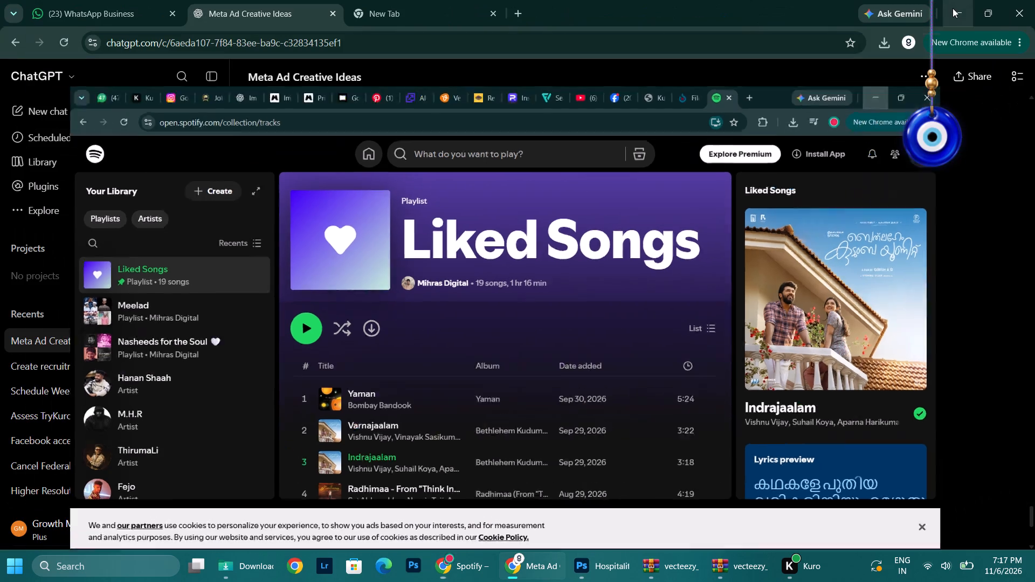
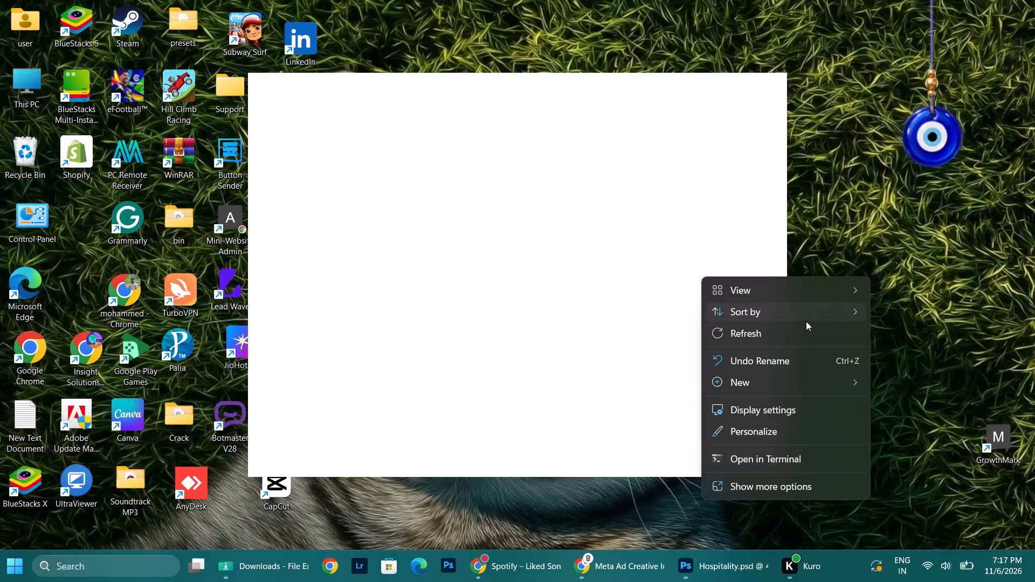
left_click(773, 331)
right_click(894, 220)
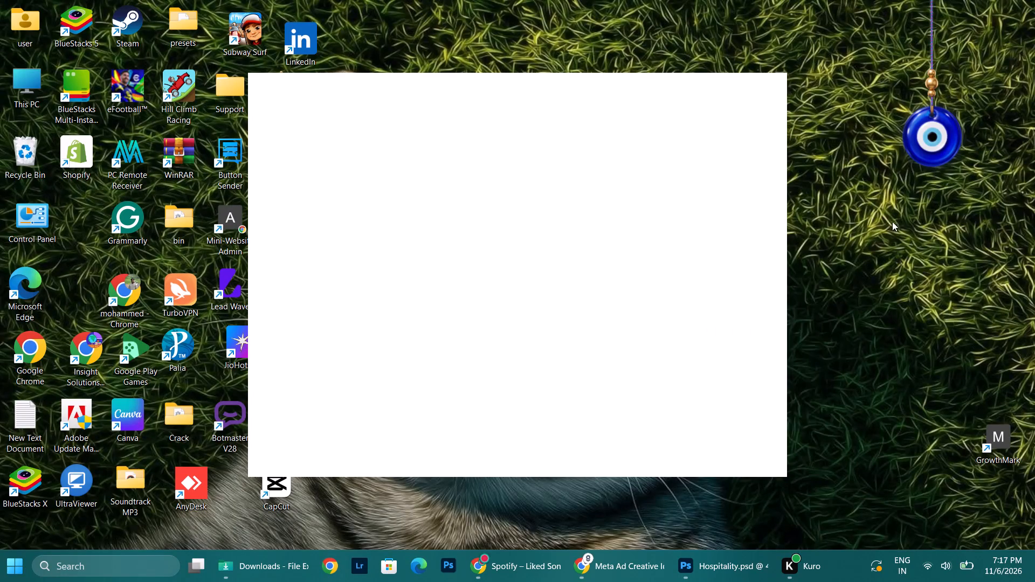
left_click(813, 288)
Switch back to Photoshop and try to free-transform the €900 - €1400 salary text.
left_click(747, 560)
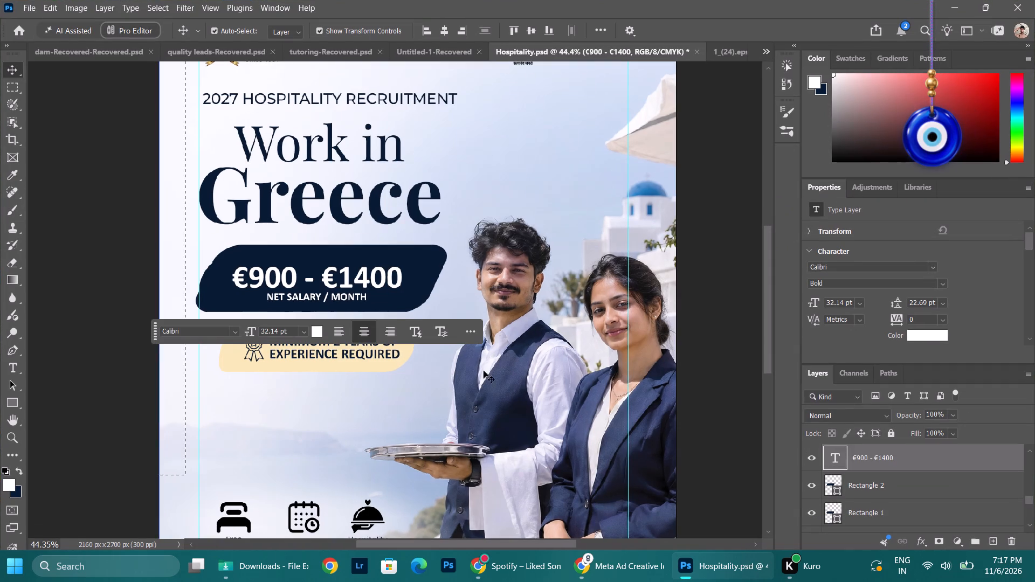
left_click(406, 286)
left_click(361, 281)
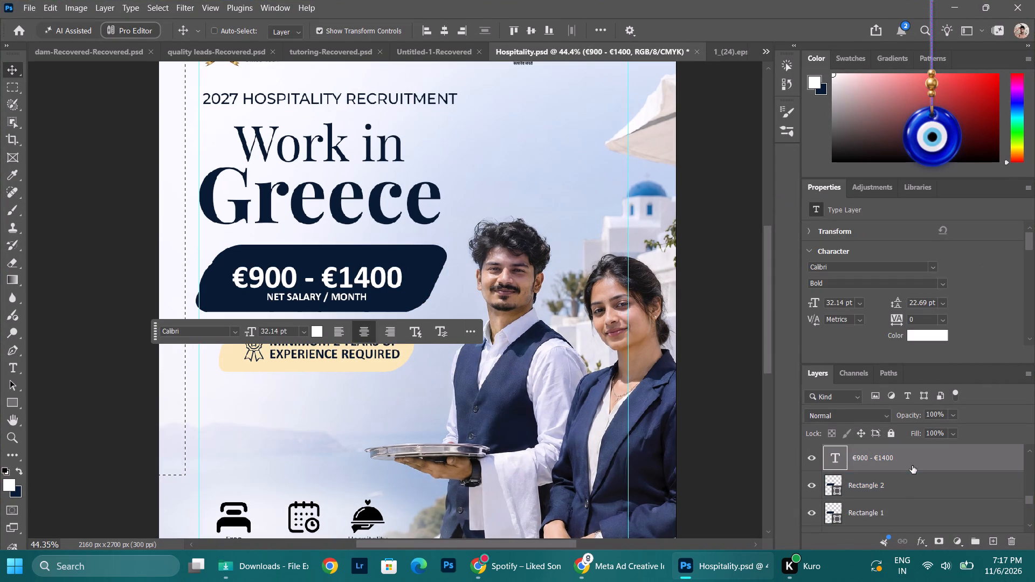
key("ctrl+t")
Save a copy of the poster as the PSD Hospitality copy in the cansoft folder, with maximum compatibility.
left_click(26, 0)
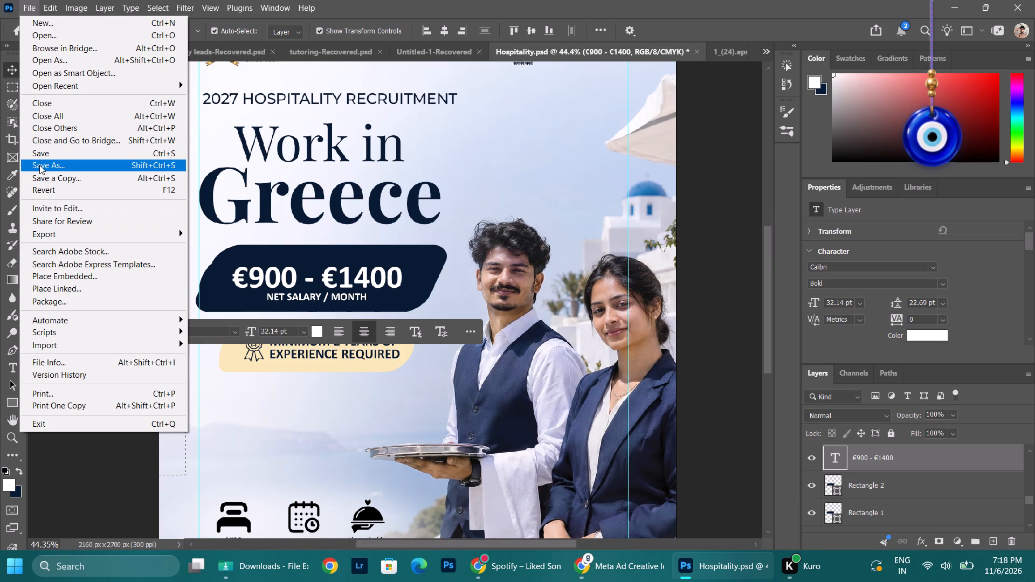
left_click(65, 177)
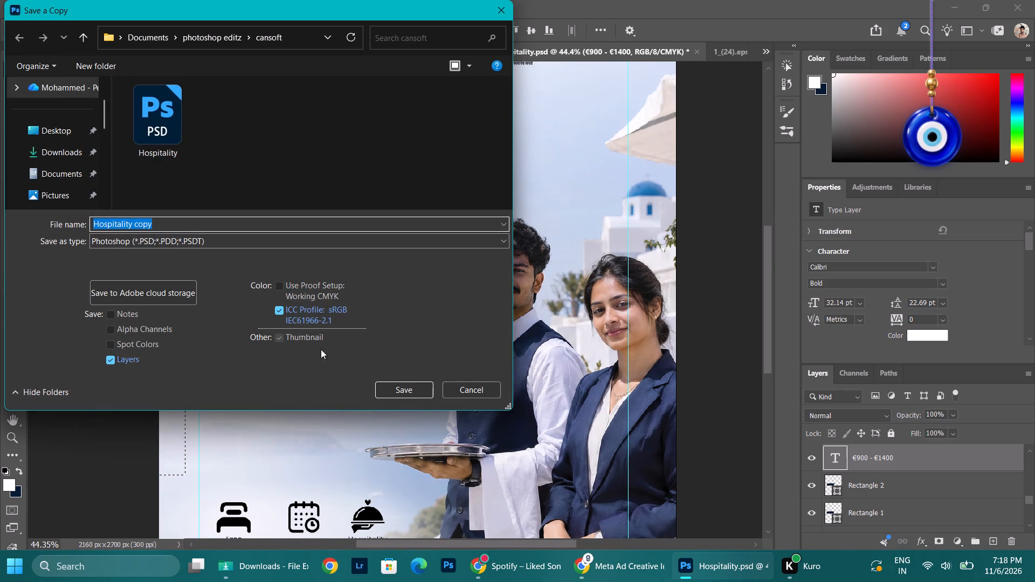
left_click(407, 391)
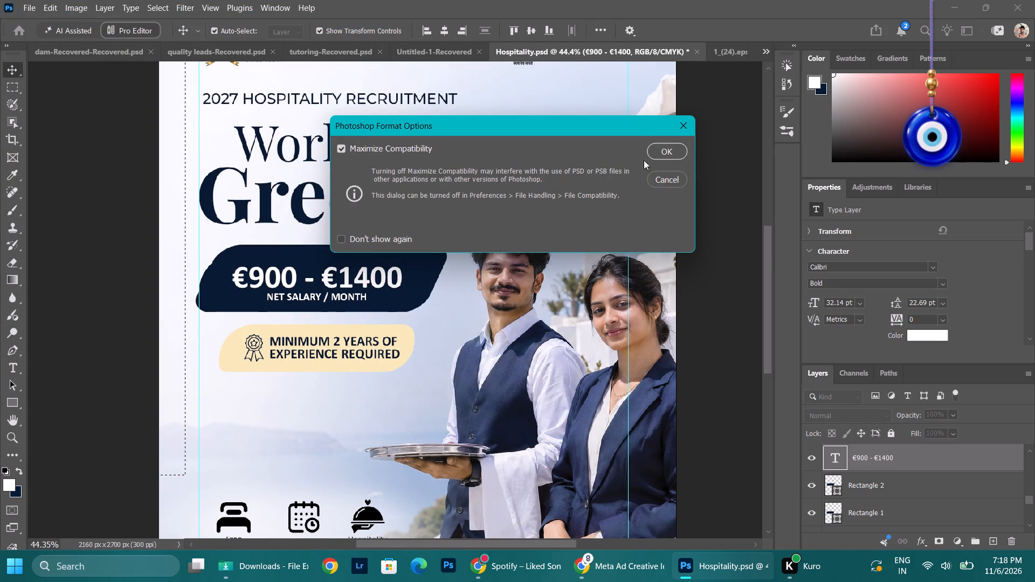
left_click(658, 148)
left_click(433, 61)
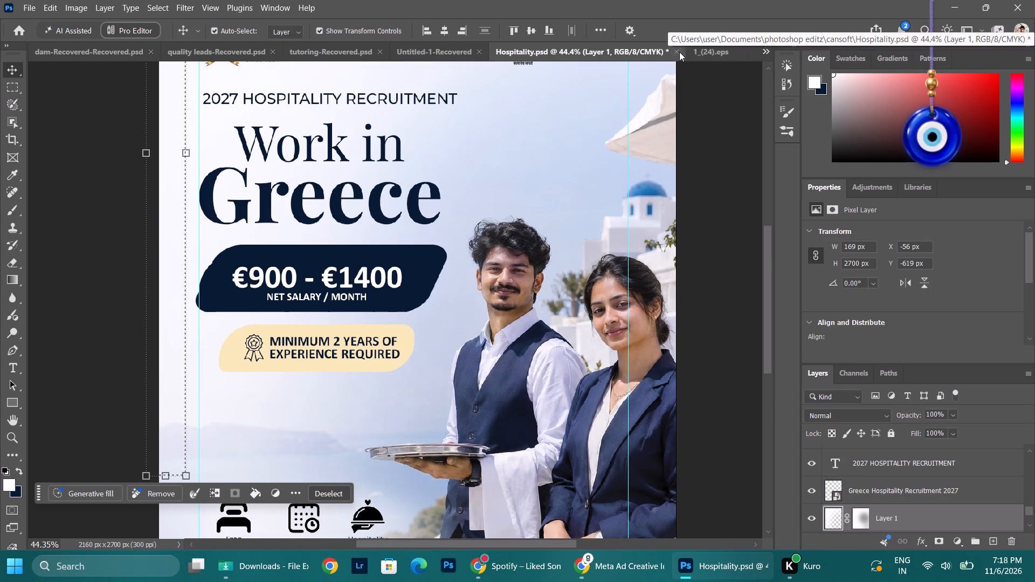
Close the original Hospitality.psd without saving its changes.
double_click(679, 52)
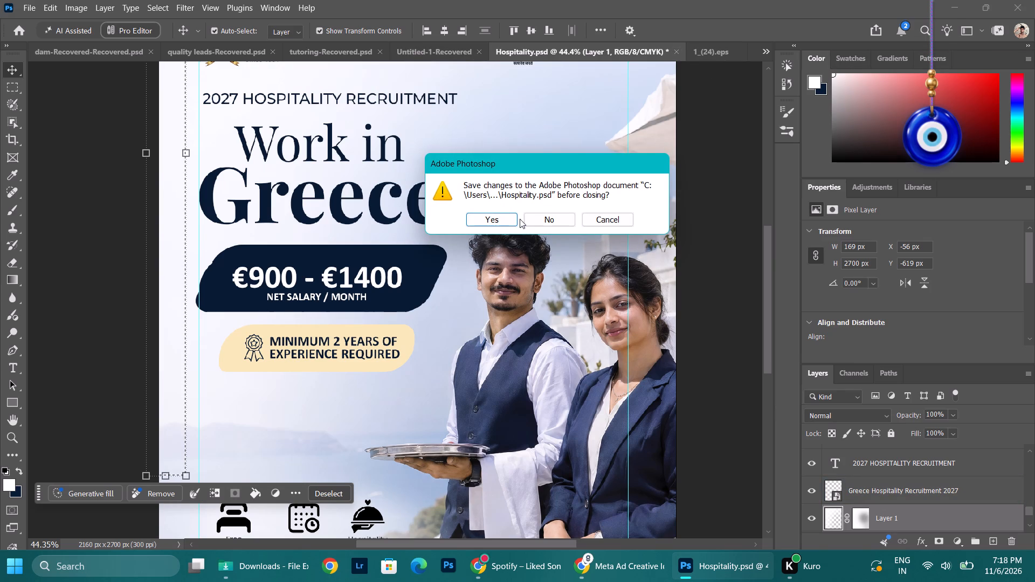
left_click(546, 226)
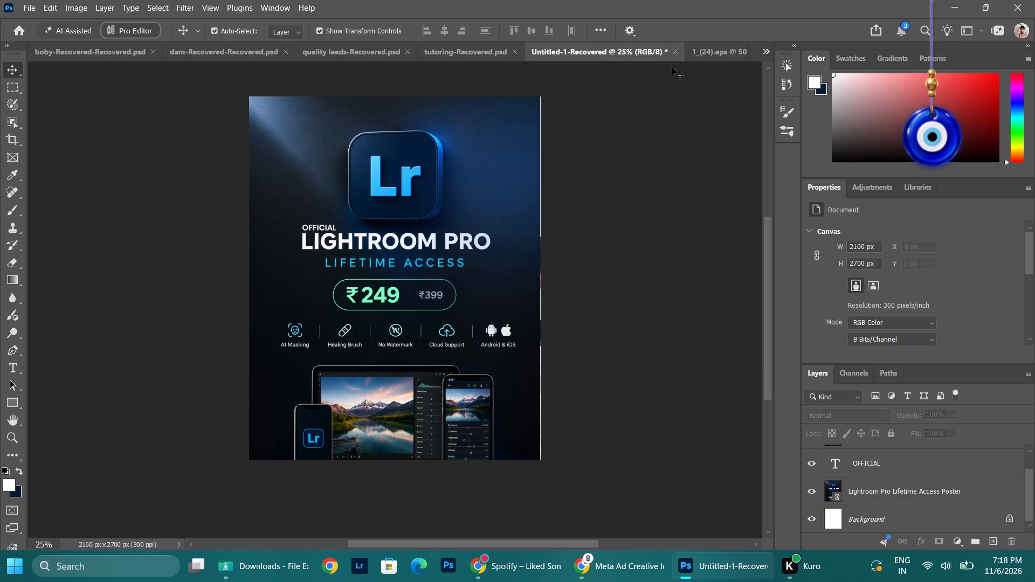
Close Untitled-1-Recovered, 1_(24).eps and tutoring-Recovered.psd without saving changes.
left_click(674, 50)
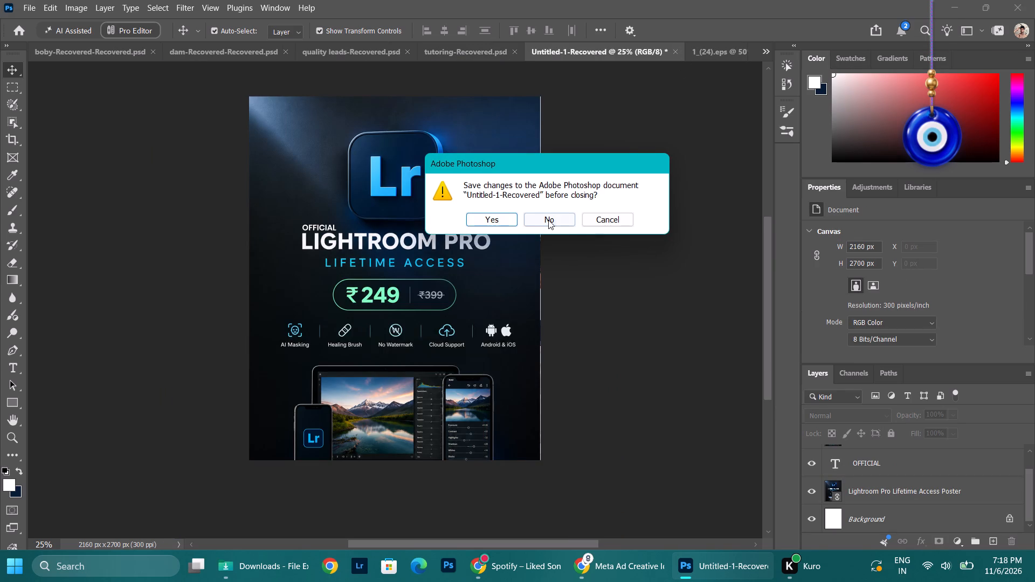
left_click(548, 220)
left_click(736, 48)
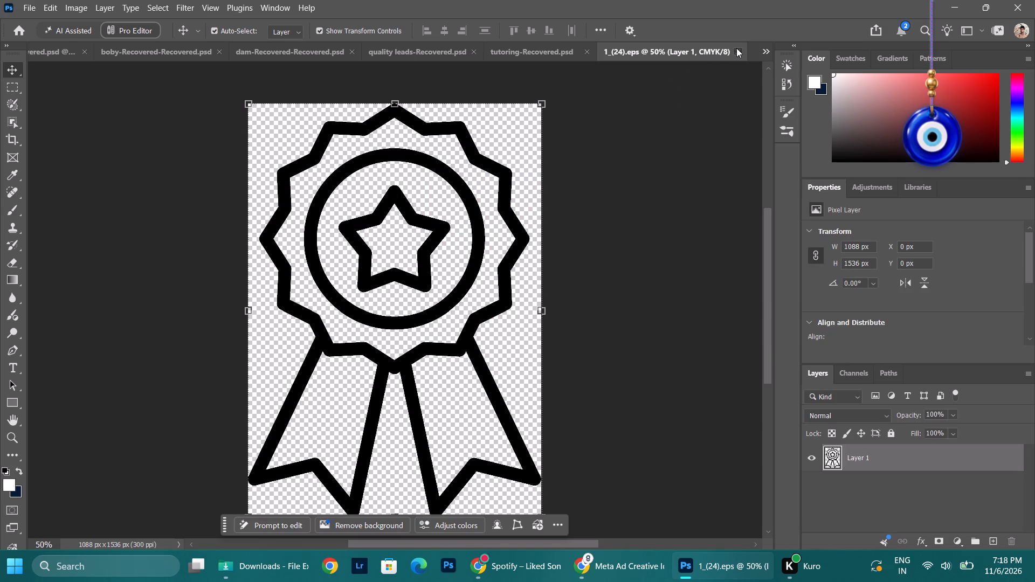
left_click(541, 219)
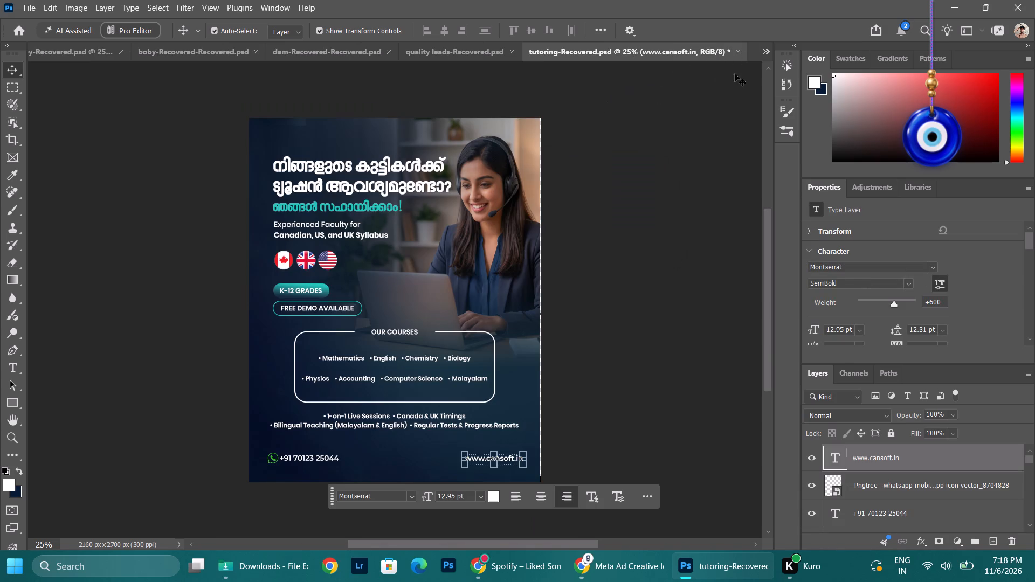
left_click(739, 50)
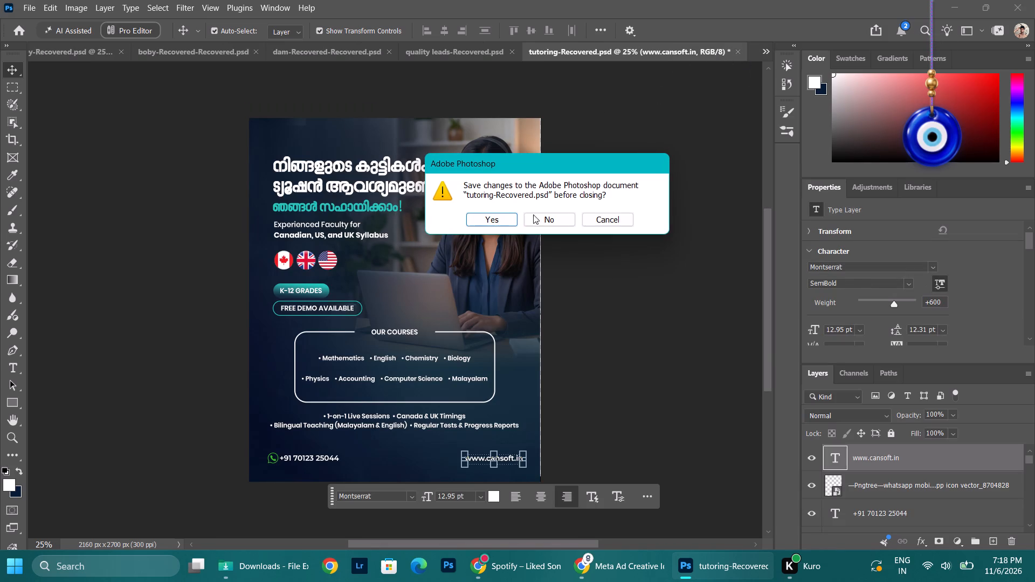
left_click(556, 217)
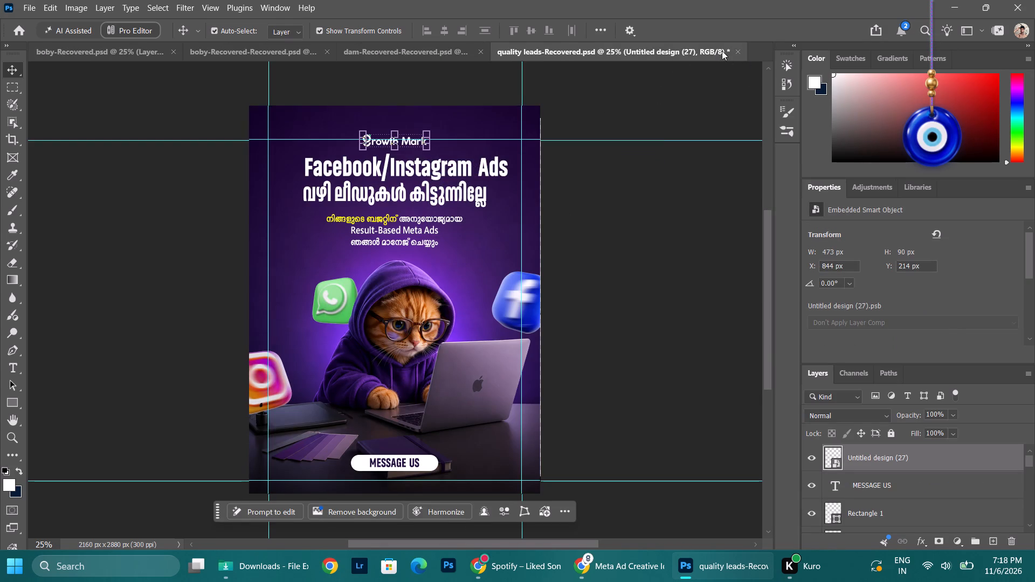
Close quality leads-Recovered.psd, saving it under its existing name as a PSD in the growthmark folder.
left_click(735, 53)
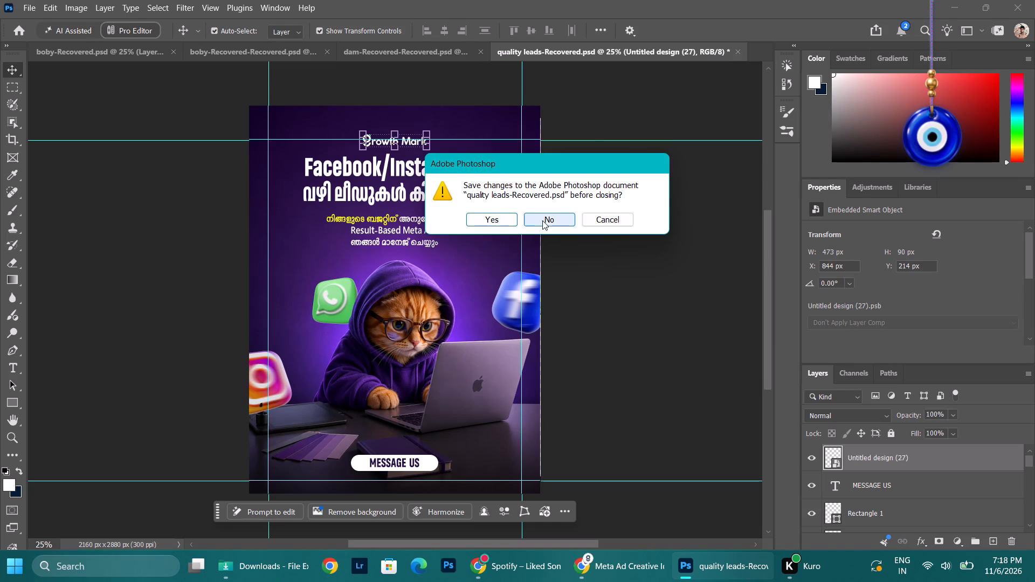
left_click(572, 331)
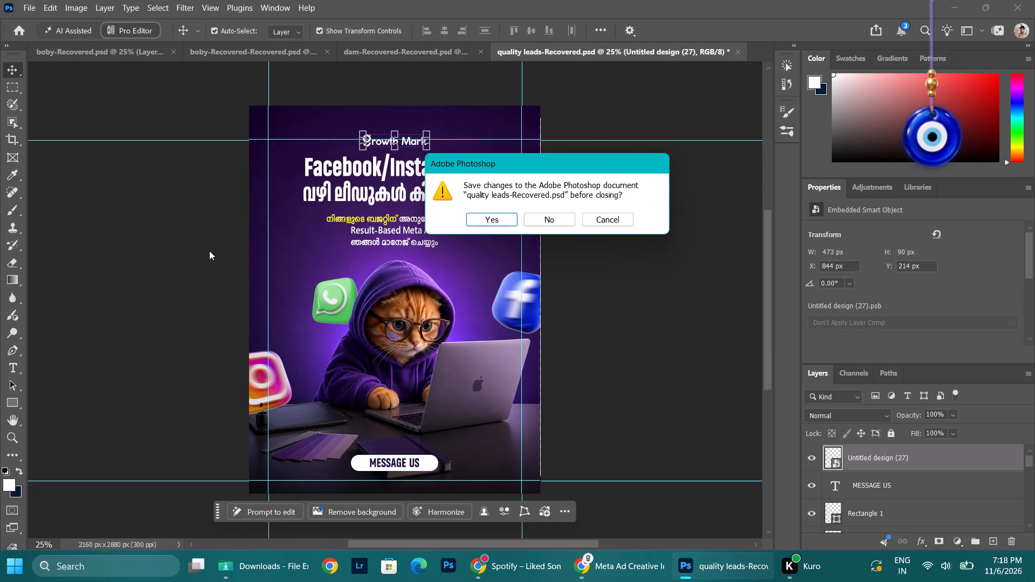
left_click(473, 214)
scroll(64, 164, "down", 2)
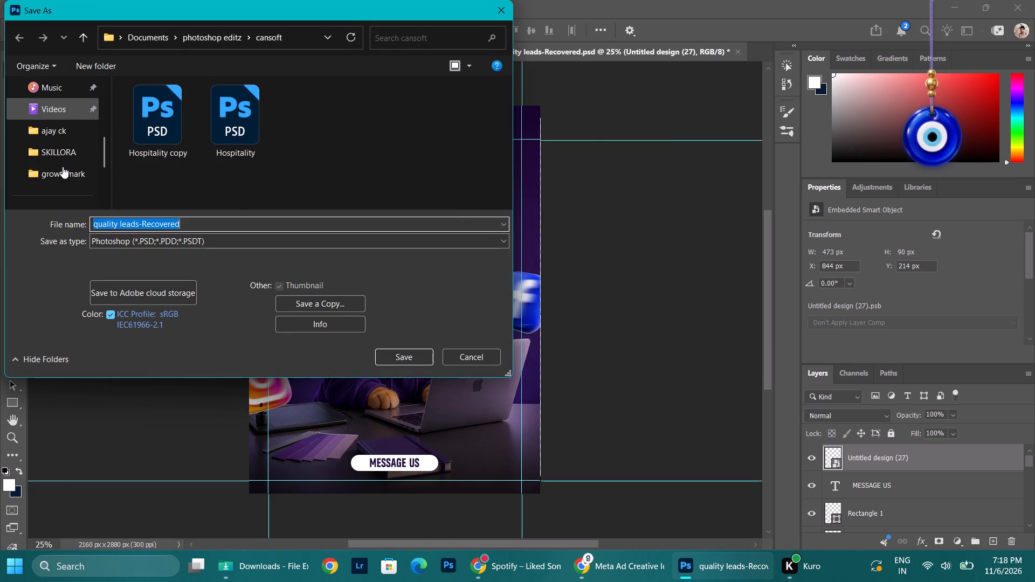
left_click(63, 168)
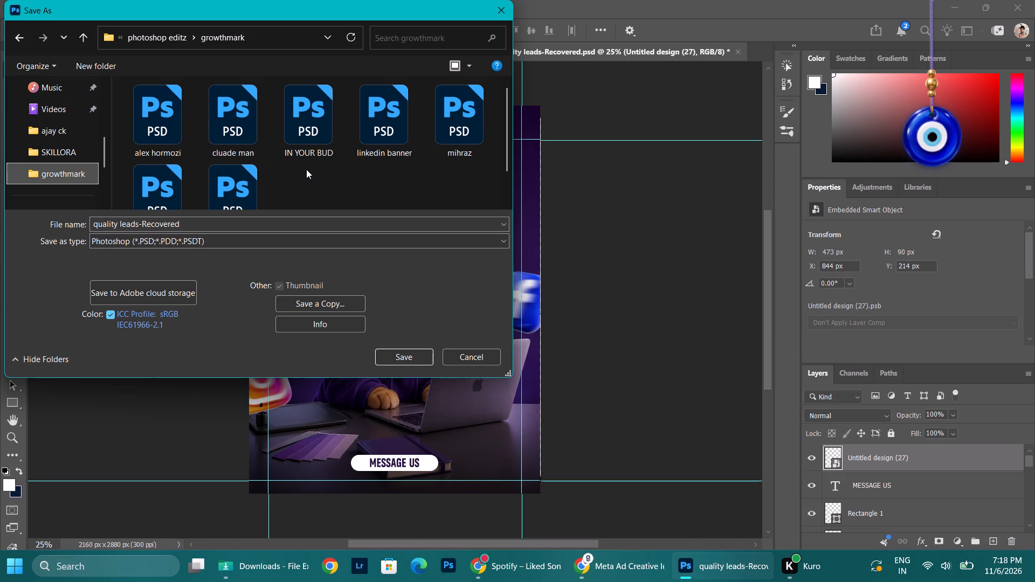
left_click(402, 356)
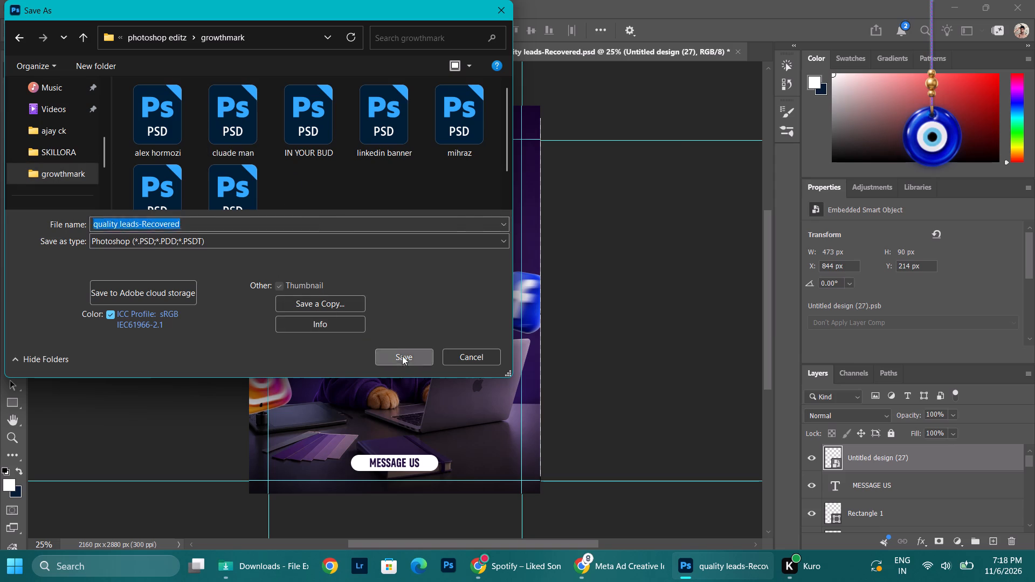
left_click(669, 146)
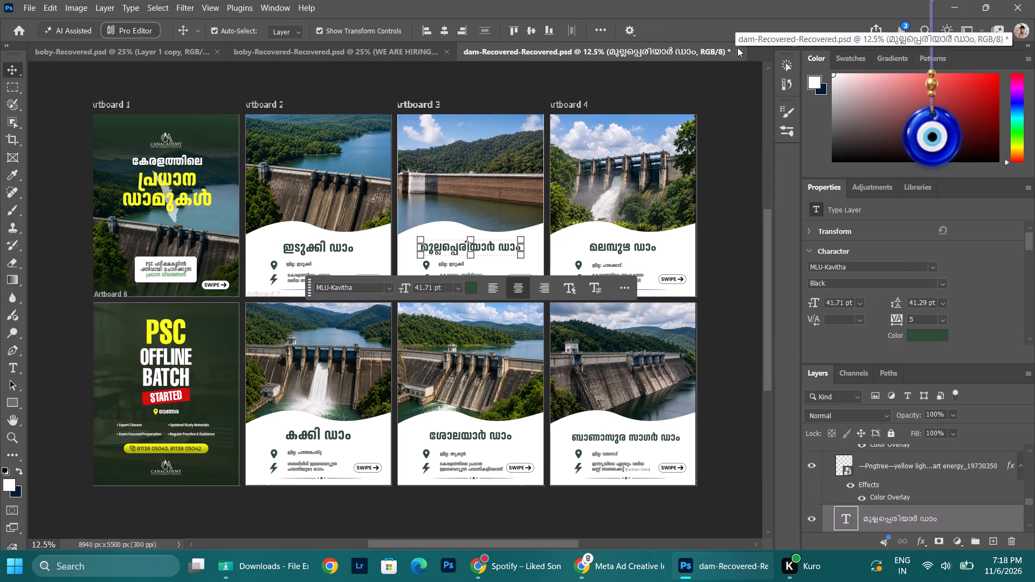
Close dam-Recovered-Recovered.psd and boby-Recovered-Recovered.psd without saving changes.
left_click(737, 47)
left_click(542, 219)
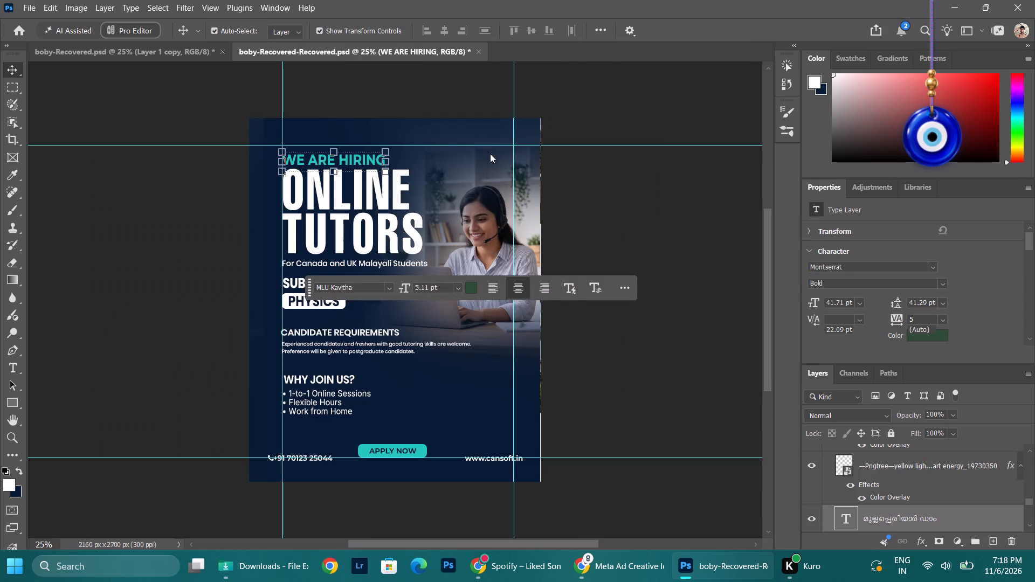
left_click(477, 52)
left_click(552, 223)
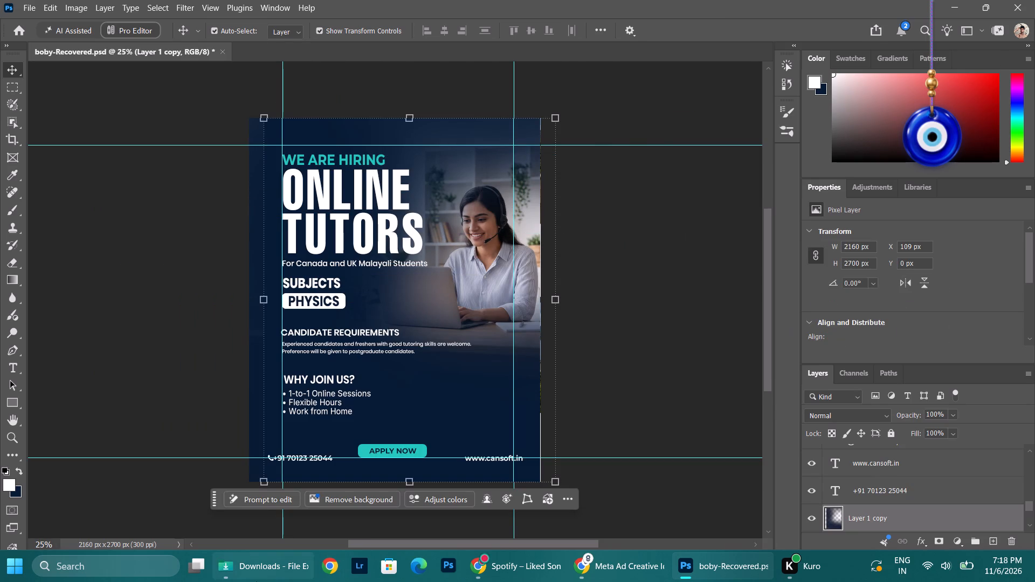
left_click(351, 207)
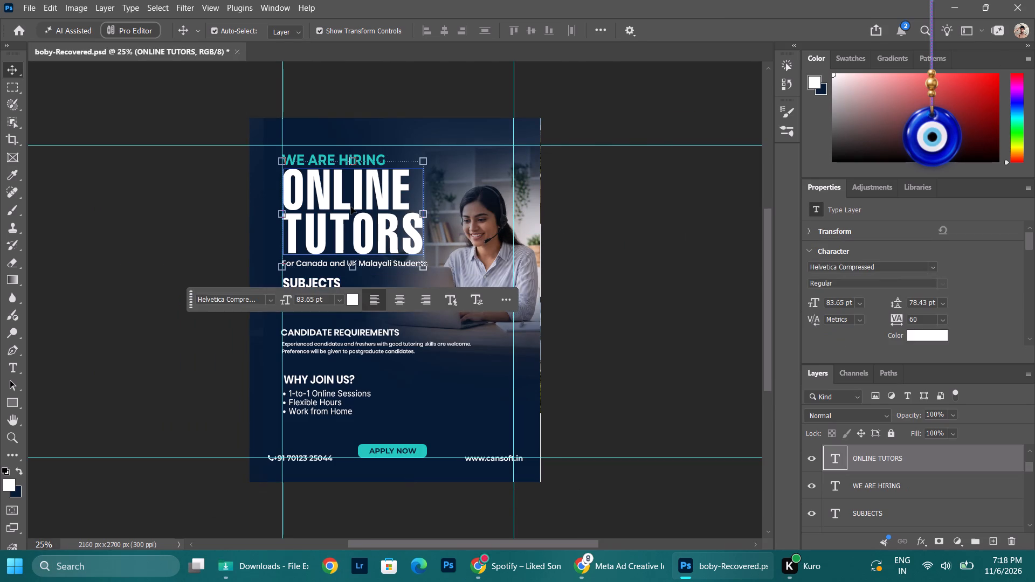
Open Hospitality copy.psd from the cansoft folder inside photoshop editz in File Explorer, updating its text layers.
left_click(221, 570)
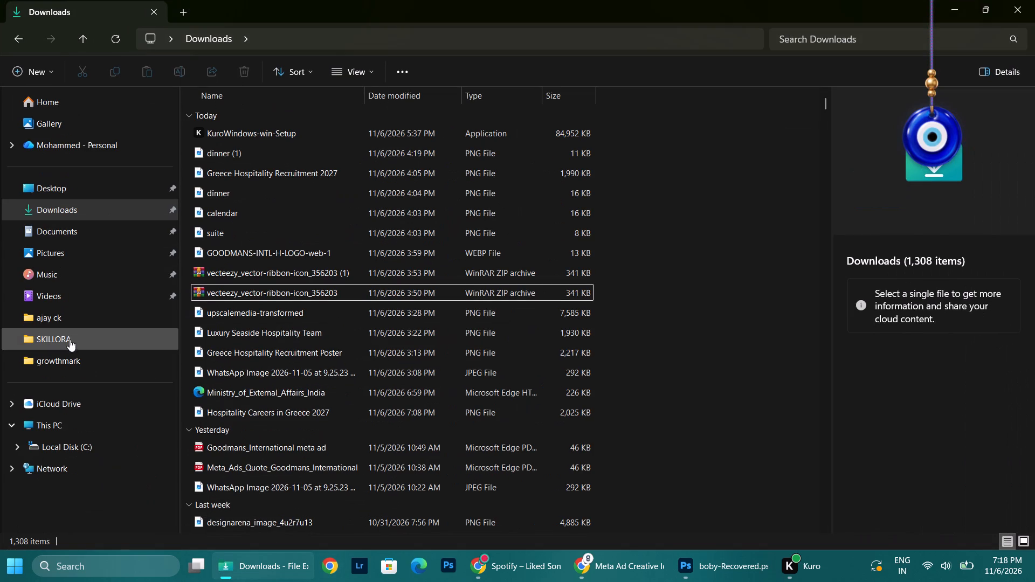
left_click(70, 324)
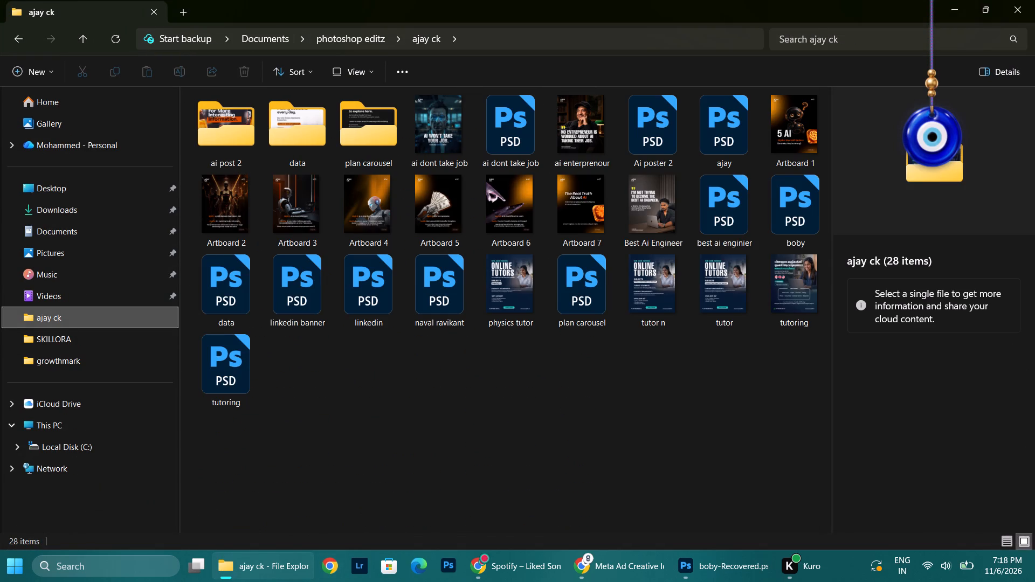
left_click(343, 43)
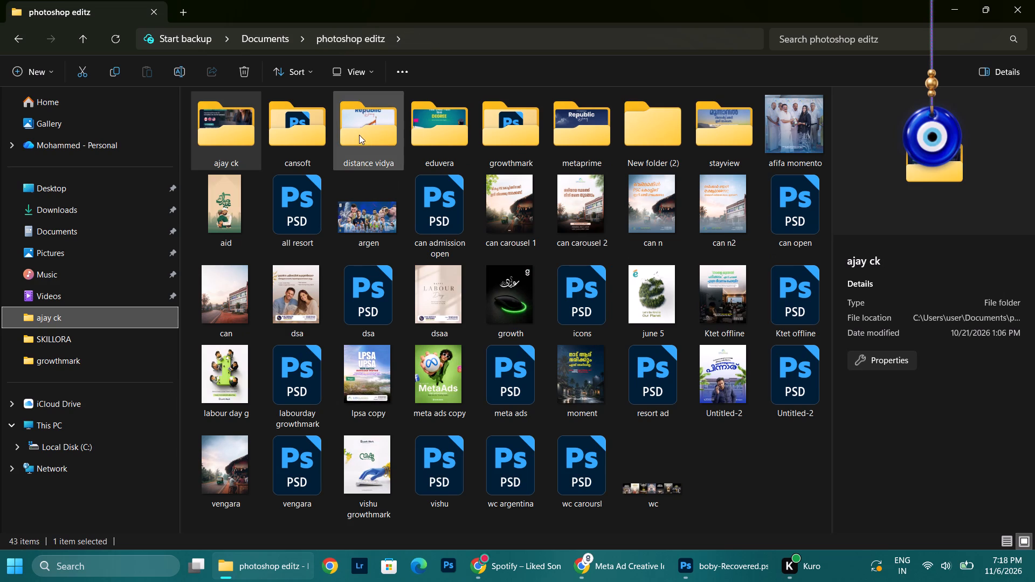
double_click(306, 137)
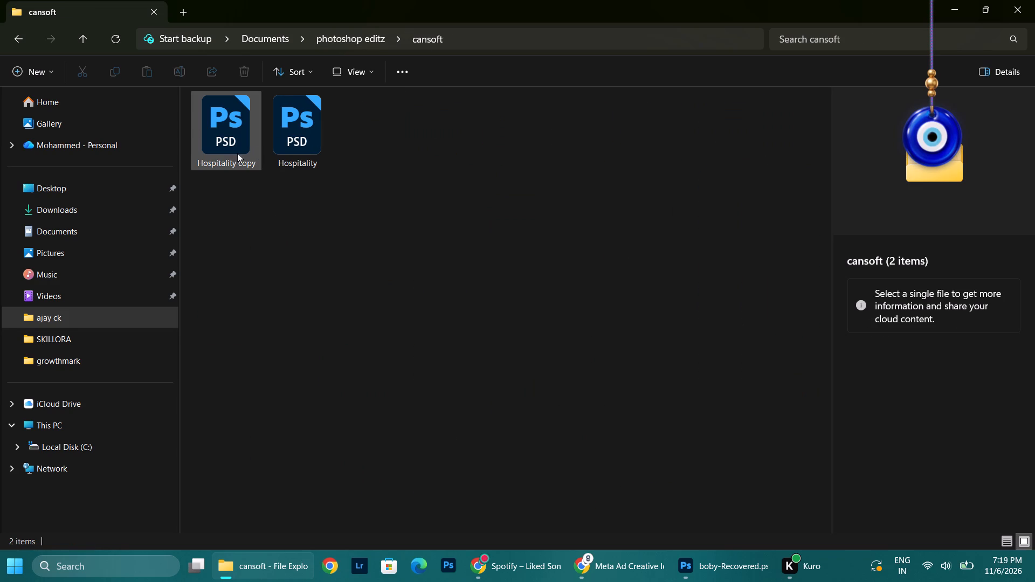
double_click(229, 154)
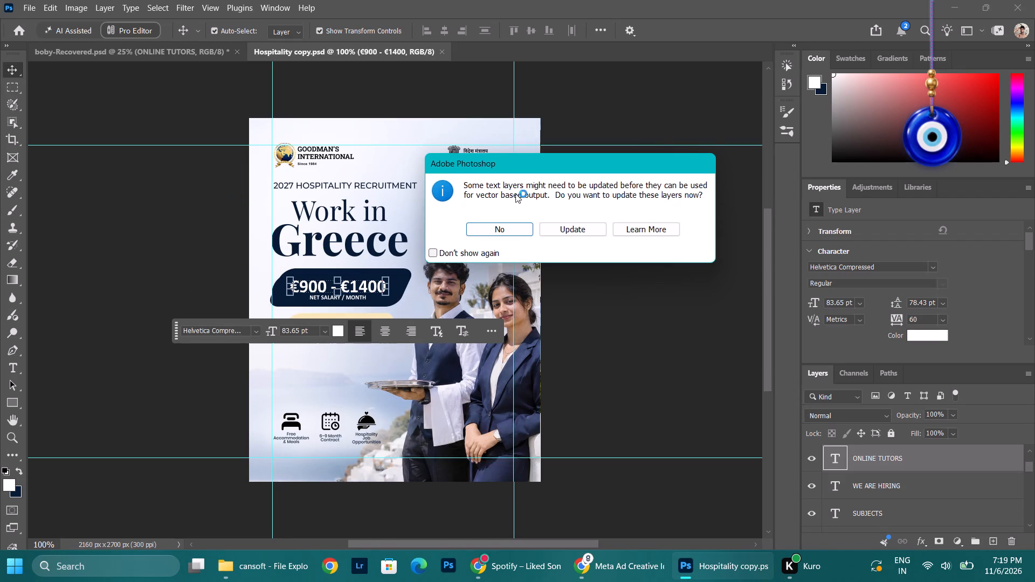
left_click(558, 221)
left_click(562, 229)
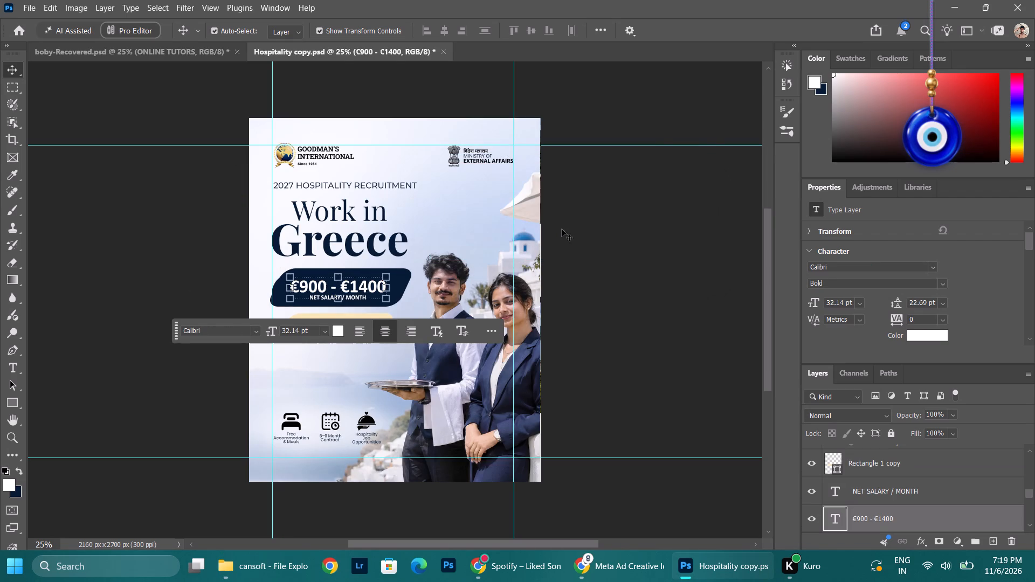
Enlarge the €900 - €1400 text on the navy salary banner proportionally to about 112.5%.
scroll(356, 292, "down", 2)
scroll(356, 292, "up", 3)
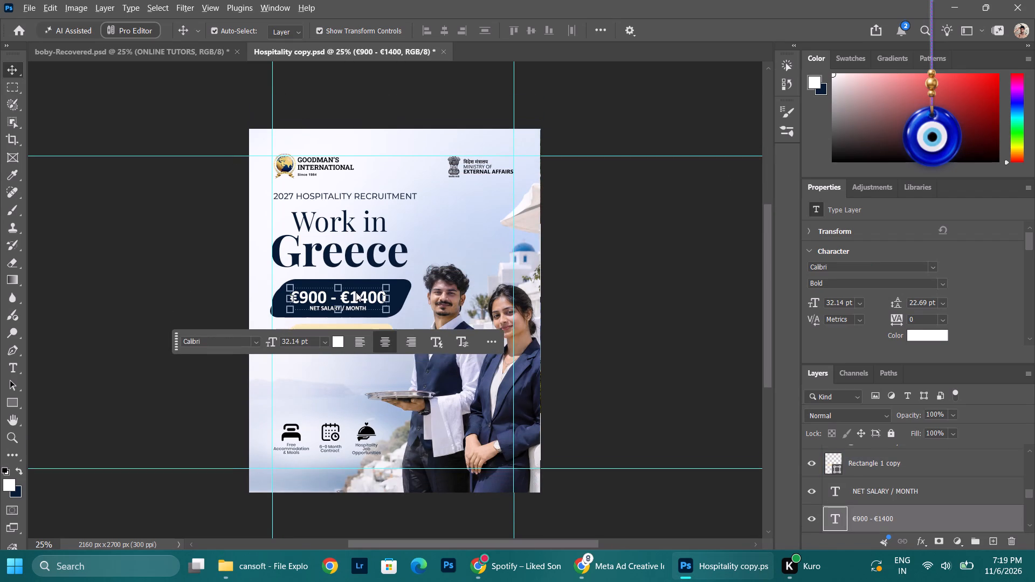
scroll(356, 292, "up", 5, "alt")
left_click_drag(403, 286, 409, 283)
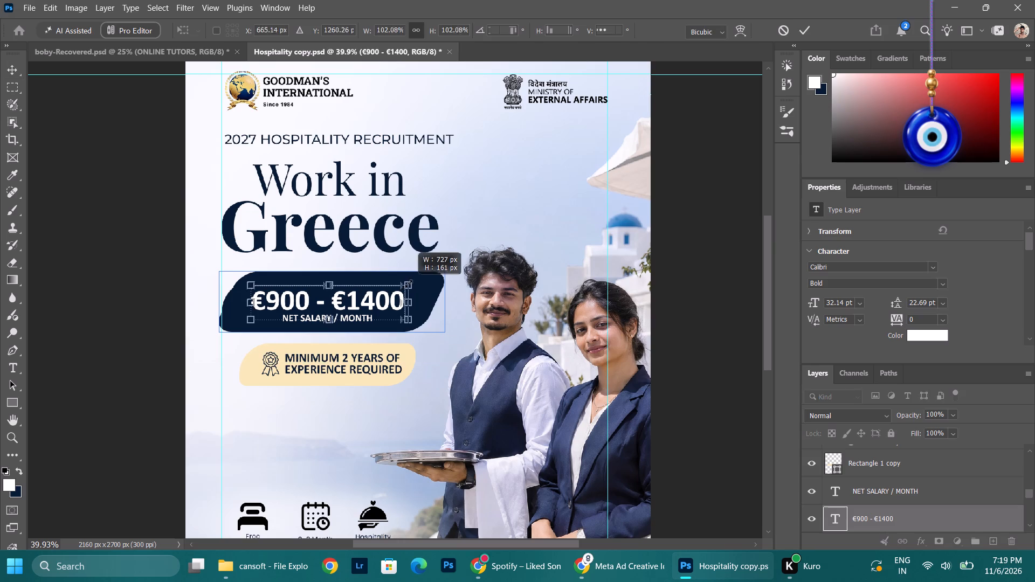
left_click_drag(409, 283, 420, 275)
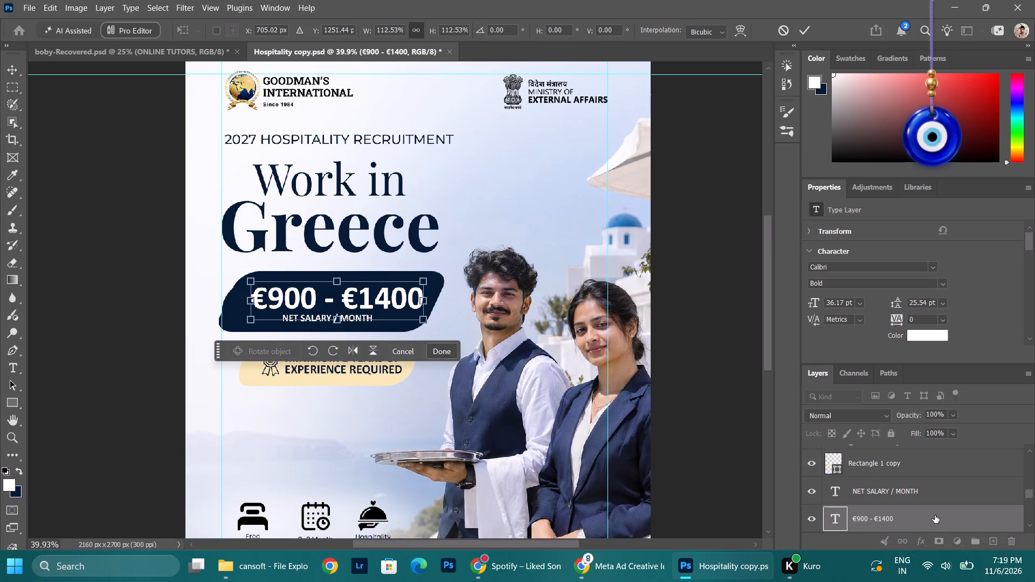
Centre the €900 - €1400 text horizontally on the navy salary banner, Rectangle 2.
scroll(935, 515, "down", 1)
left_click(907, 518, "shift")
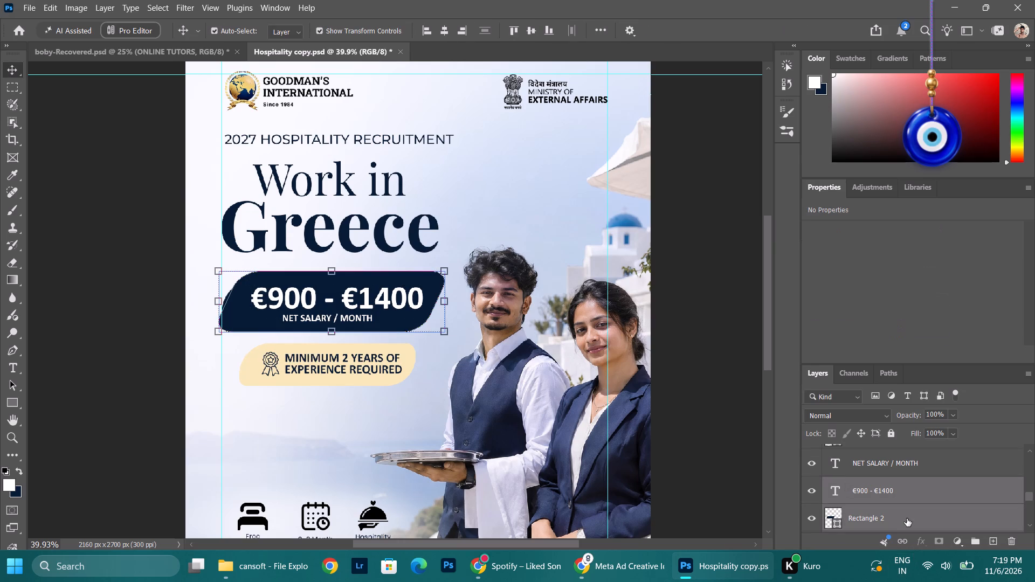
left_click(443, 34)
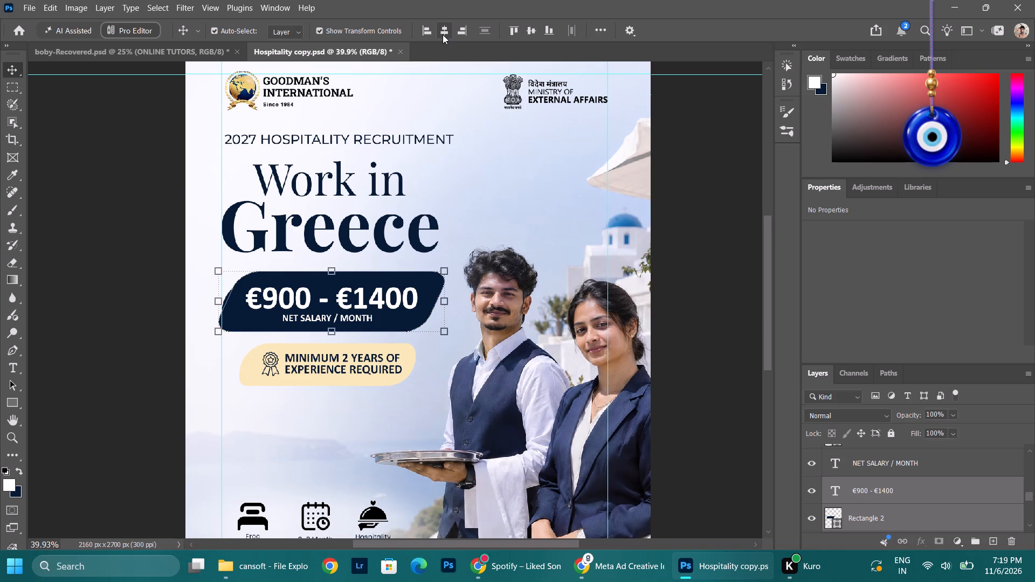
left_click(920, 497)
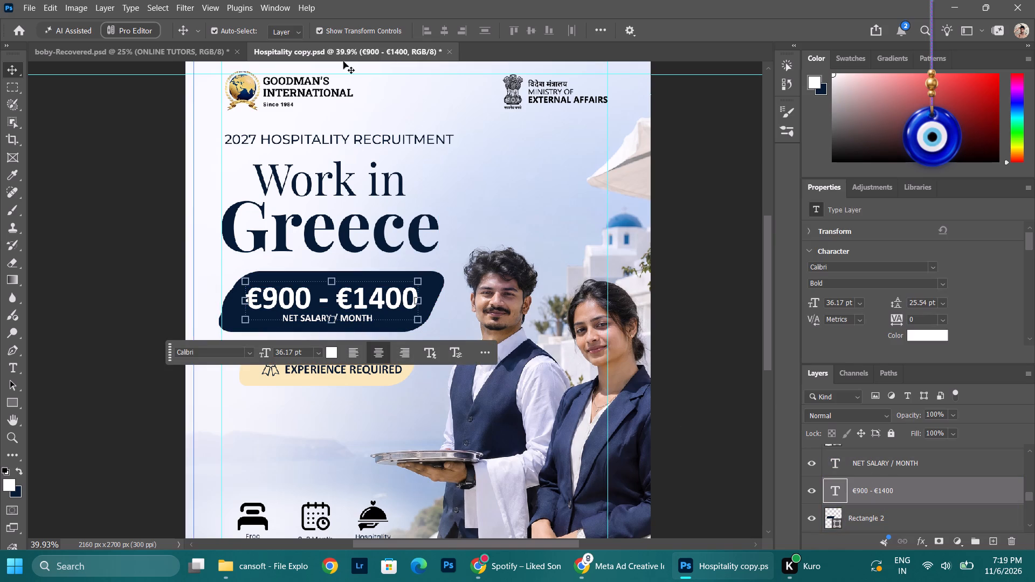
left_click(109, 140)
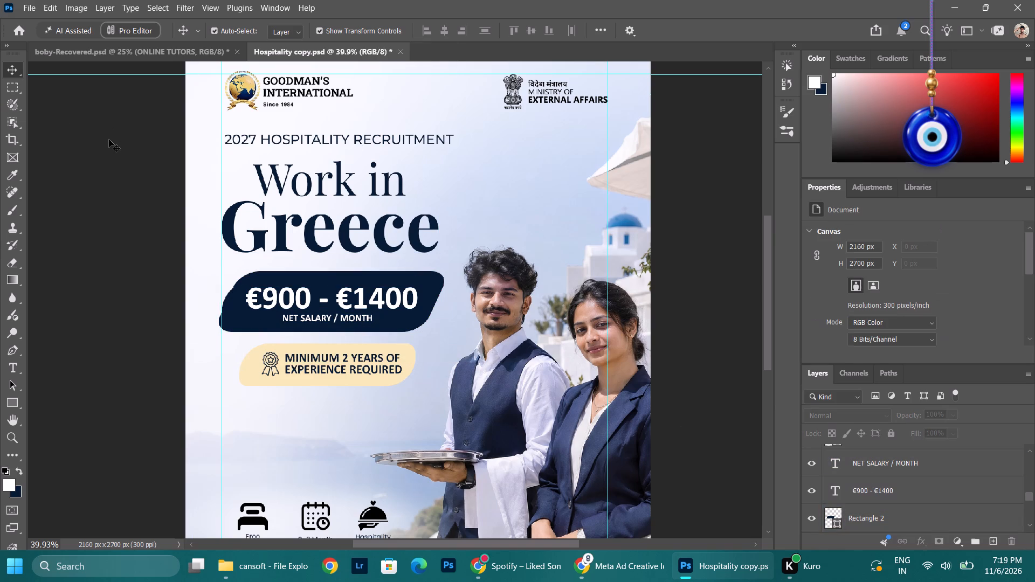
Duplicate the navy salary banner onto the experience box below and scale the copy proportionally to about 80.3%.
scroll(109, 140, "down", 5)
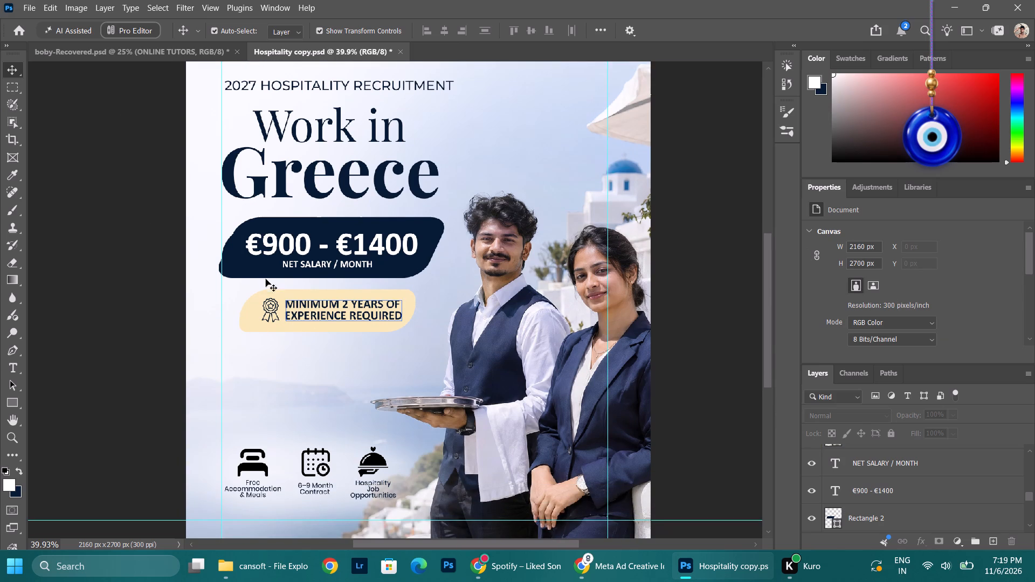
left_click(243, 269)
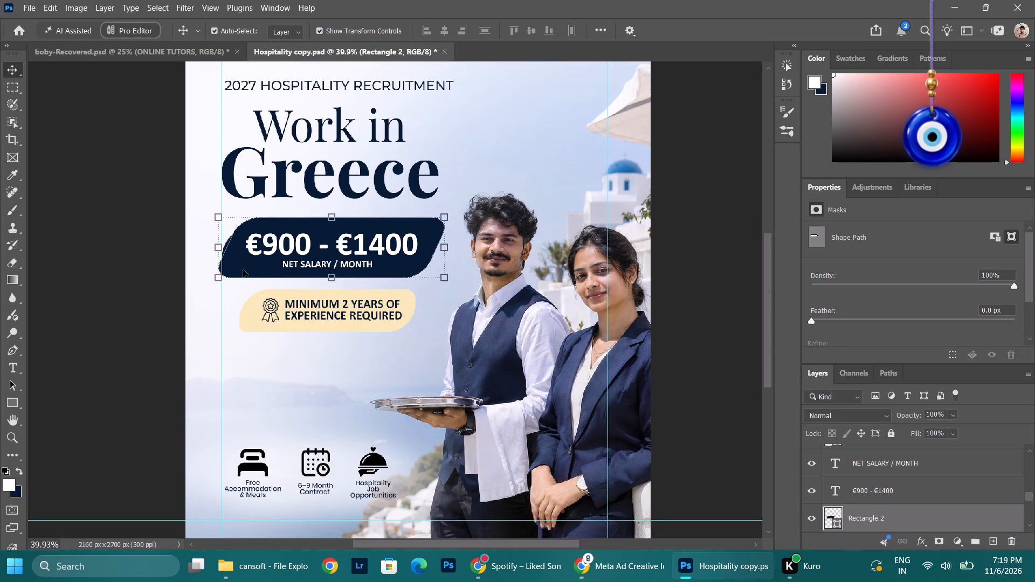
left_click_drag(243, 269, 243, 342, "alt")
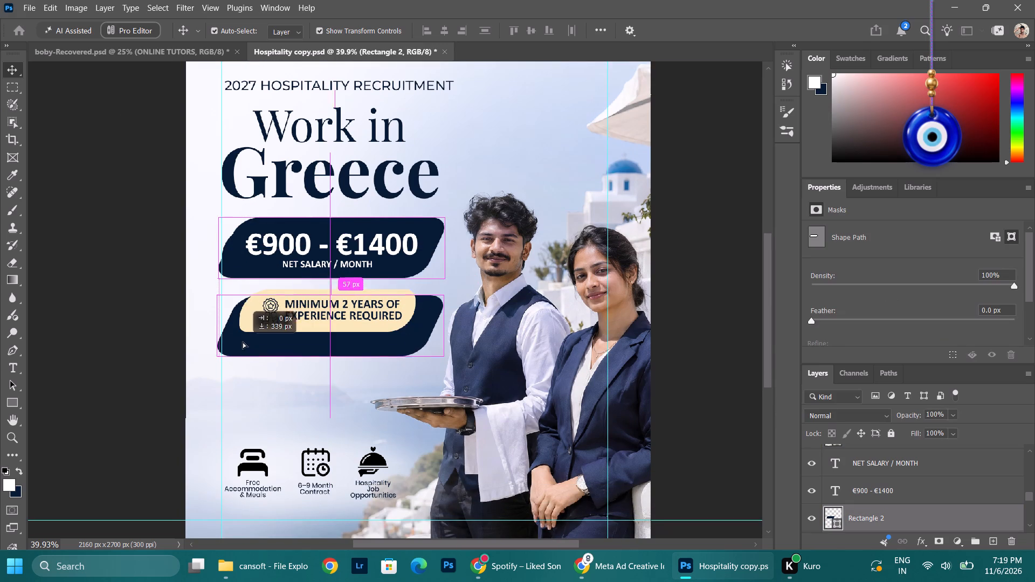
left_click_drag(243, 342, 245, 334, "alt")
left_click_drag(222, 344, 239, 331)
left_click_drag(447, 278, 418, 282)
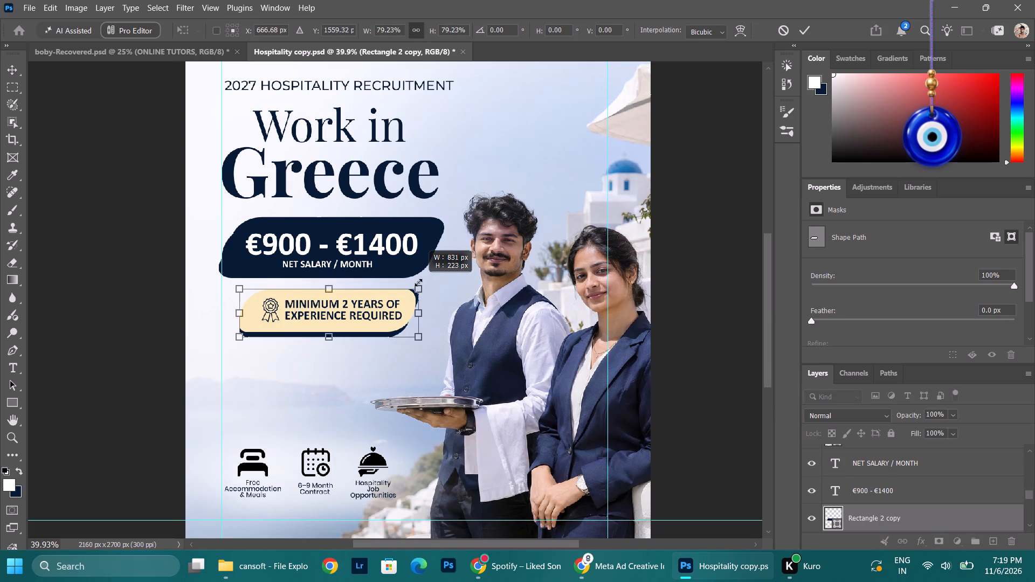
left_click_drag(418, 282, 421, 282)
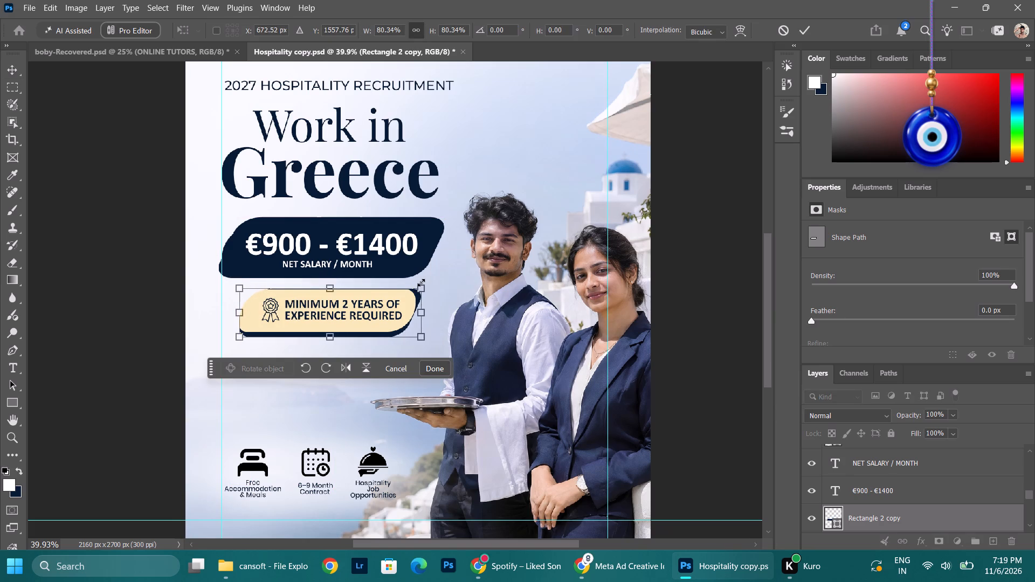
left_click(411, 332)
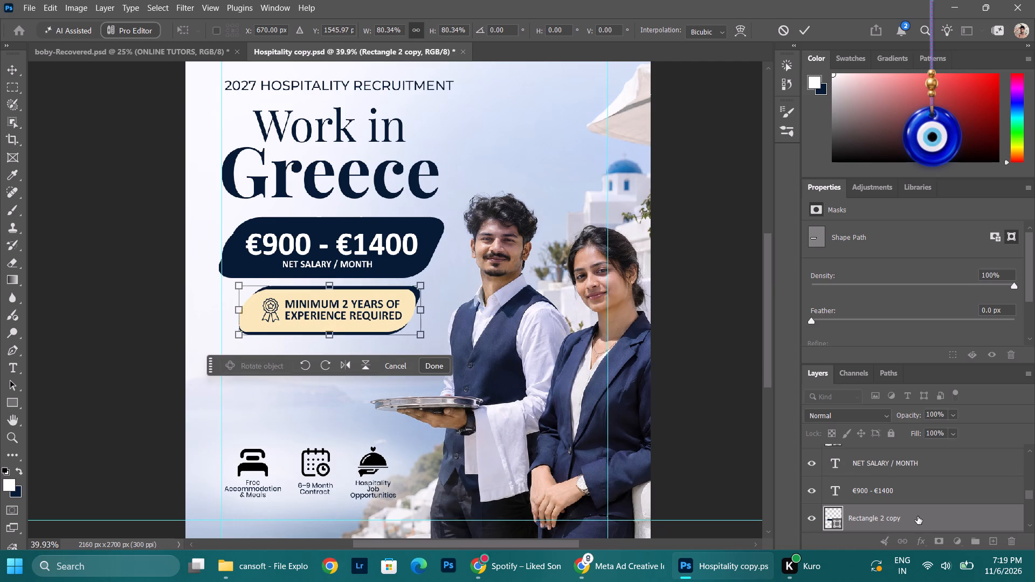
Move the Rectangle 2 copy layer up to sit directly beneath Rectangle 1 copy and above the NET SALARY / MONTH text.
scroll(917, 516, "down", 1)
scroll(922, 484, "up", 4)
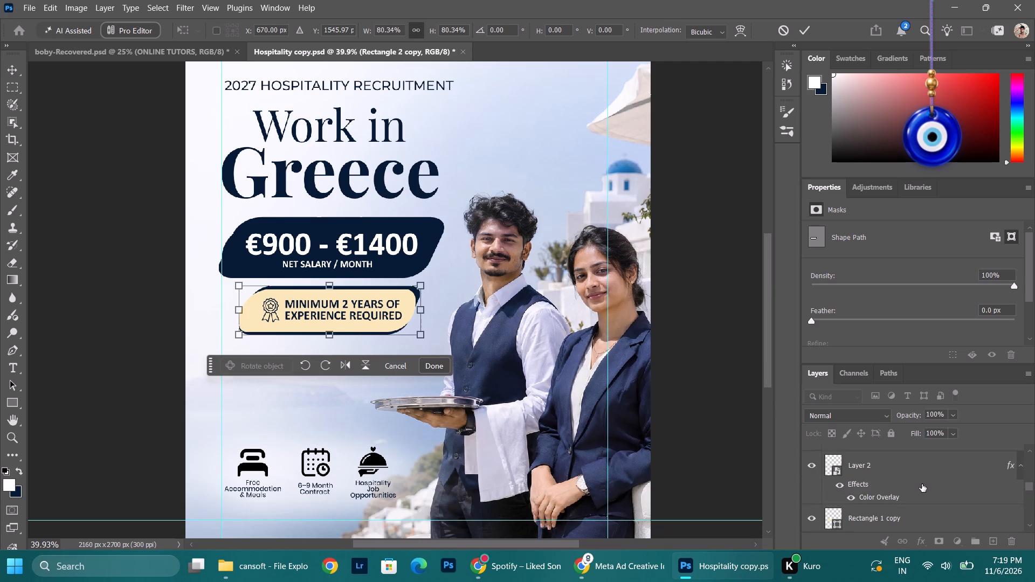
scroll(922, 484, "down", 2)
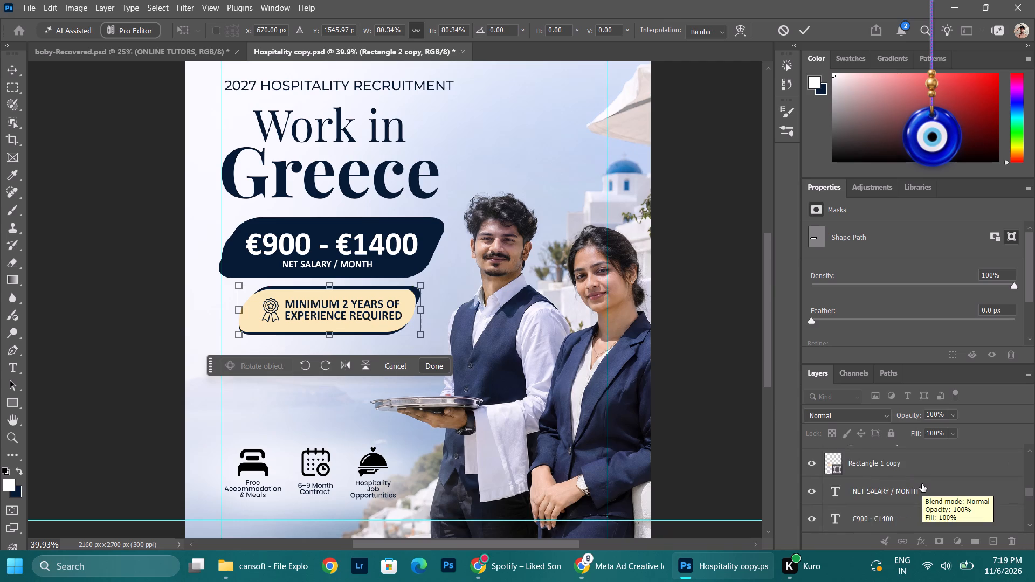
scroll(922, 484, "down", 2)
left_click_drag(914, 491, 915, 458)
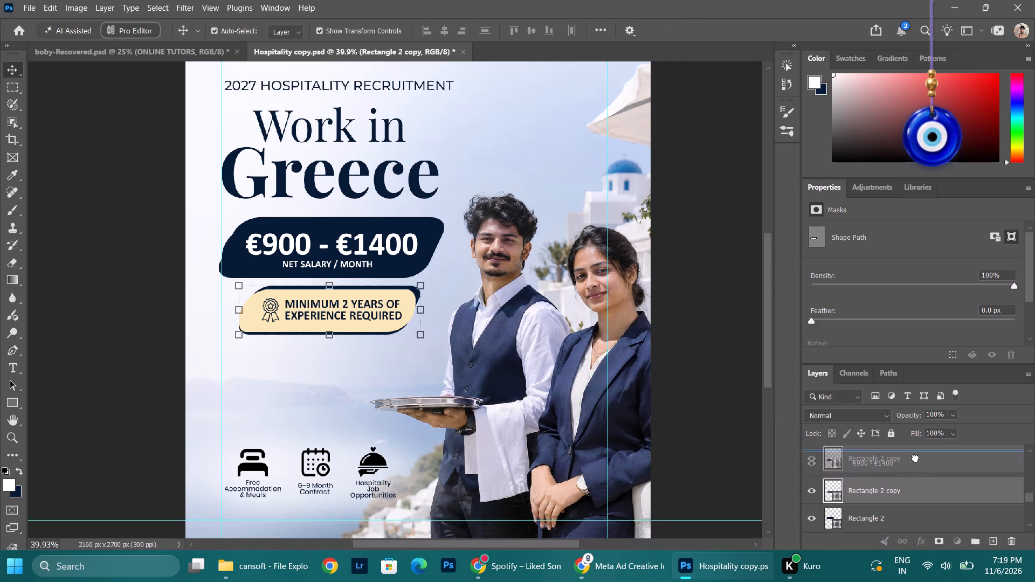
left_click_drag(915, 458, 893, 467)
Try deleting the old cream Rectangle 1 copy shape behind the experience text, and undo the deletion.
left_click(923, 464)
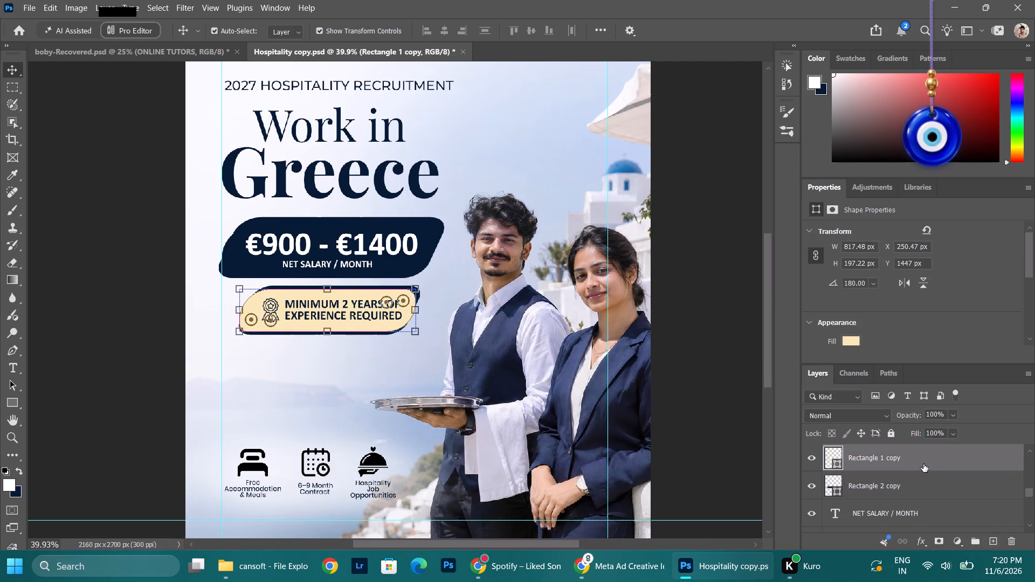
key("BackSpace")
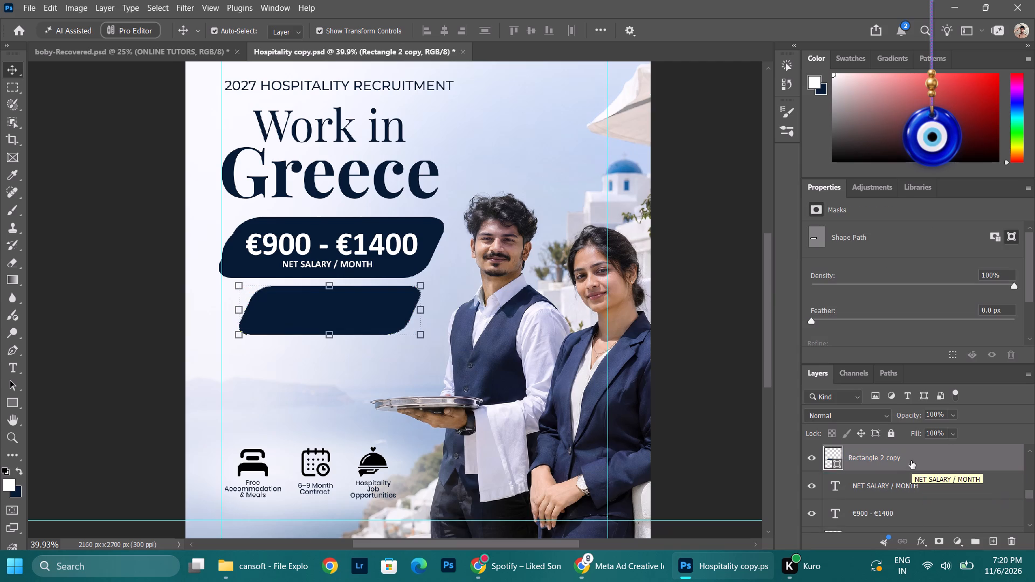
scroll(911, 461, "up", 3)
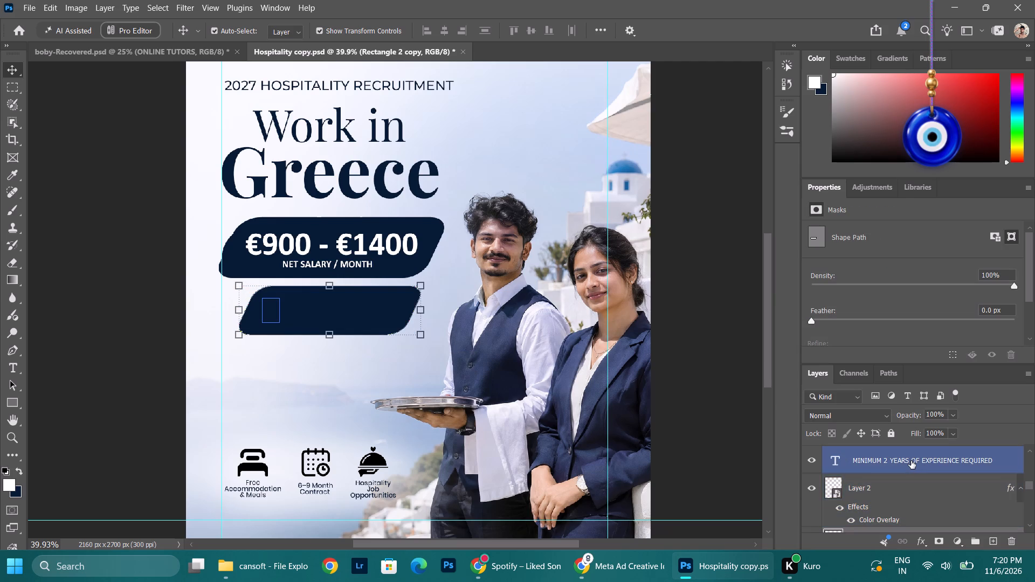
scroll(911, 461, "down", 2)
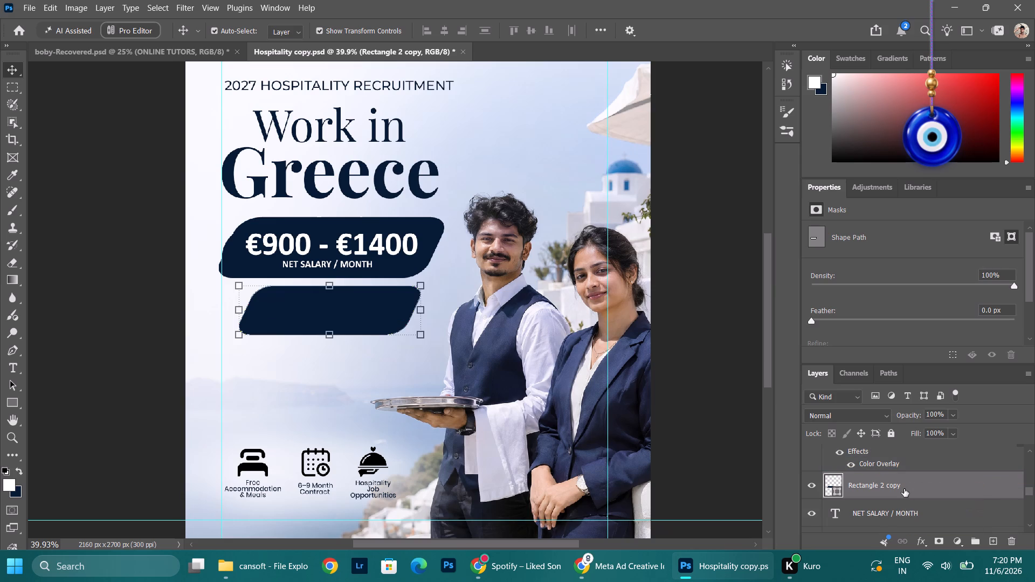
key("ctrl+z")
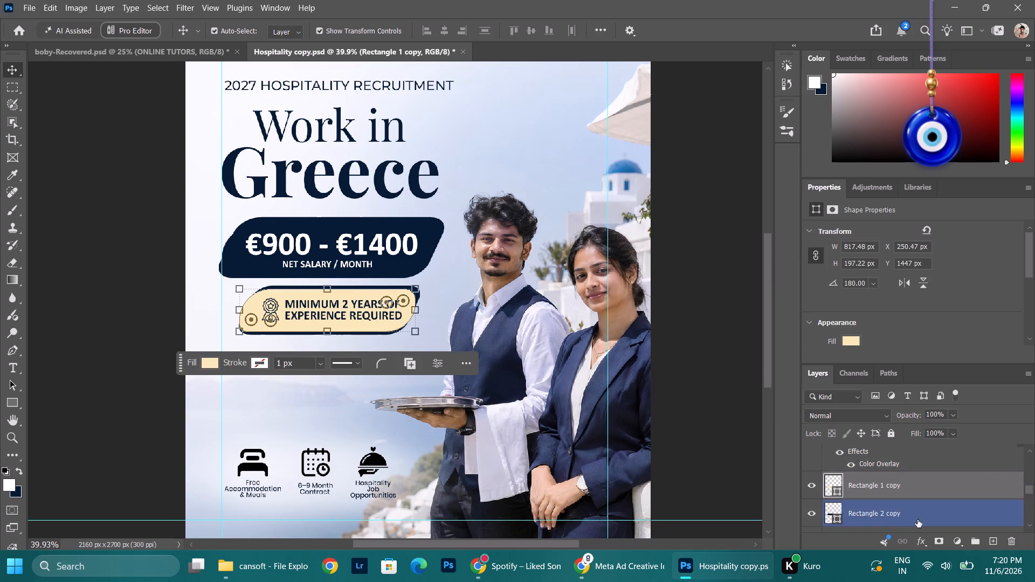
Fill the Rectangle 2 copy shape with the recently used cream colour.
left_click(915, 518)
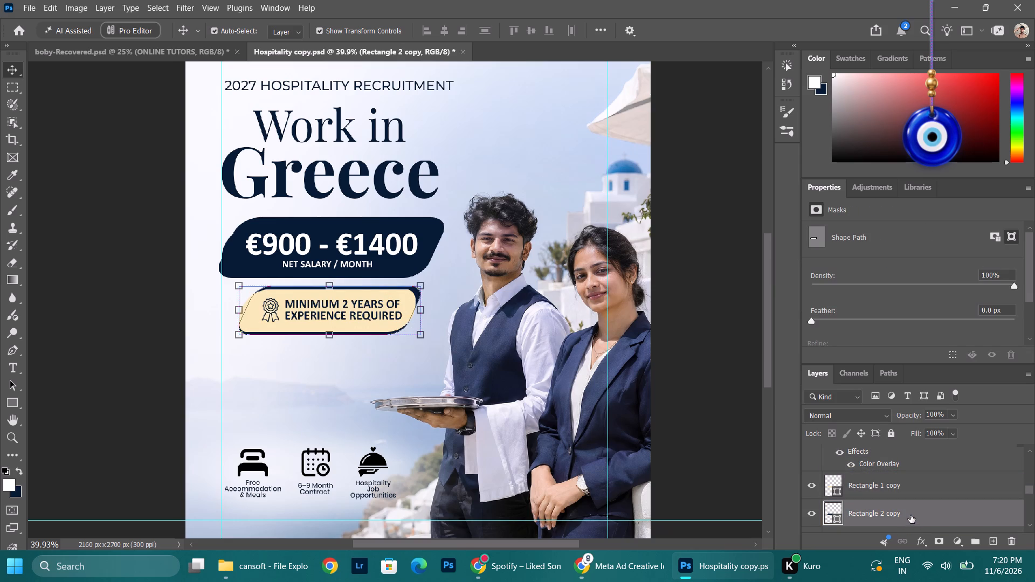
left_click(12, 400)
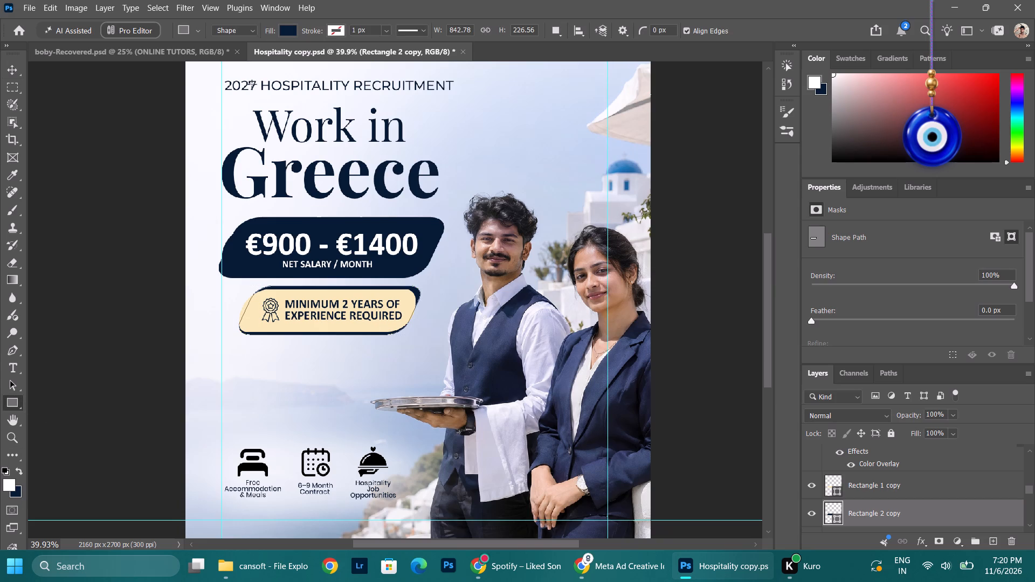
left_click(286, 24)
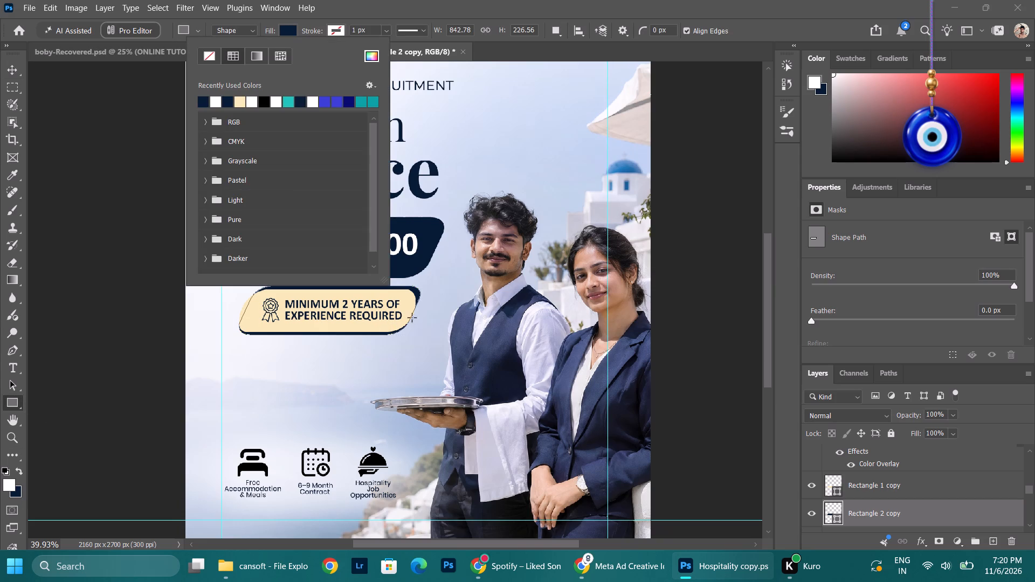
left_click(237, 99)
Delete the old cream Rectangle 1 copy shape behind the experience text.
left_click(930, 485)
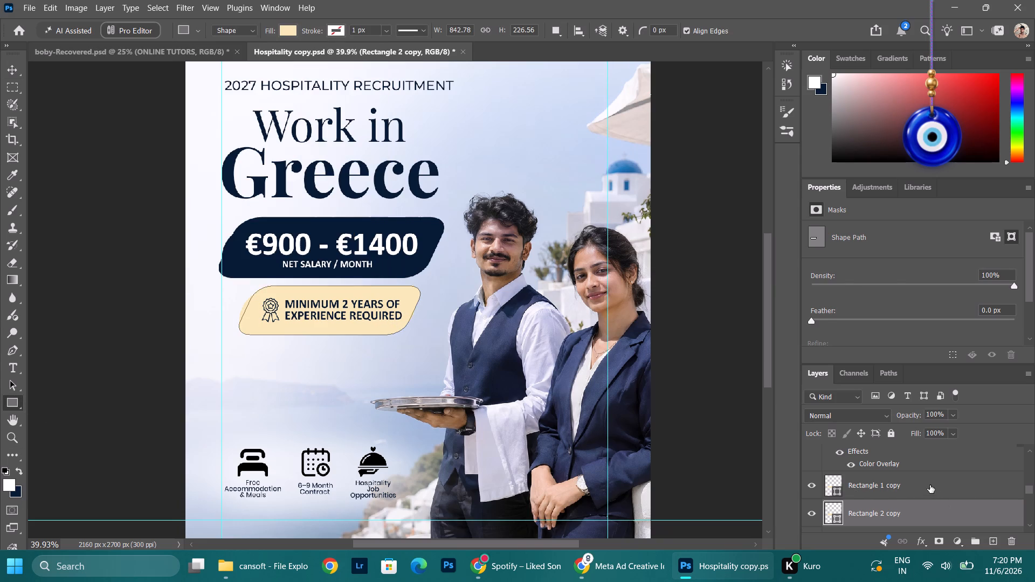
key("BackSpace")
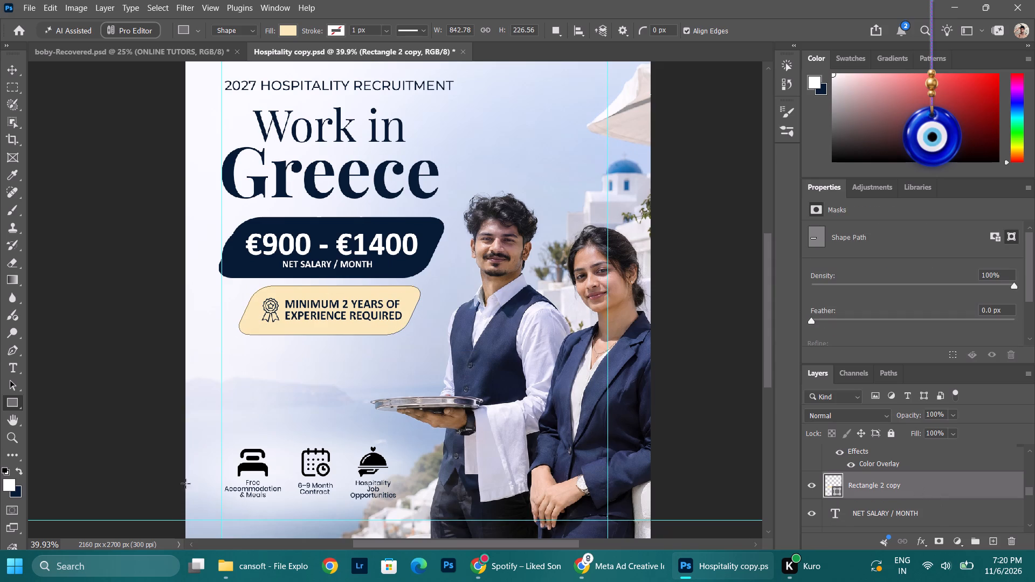
Set the new cream experience banner's stroke to none and deselect the shape.
left_click(336, 27)
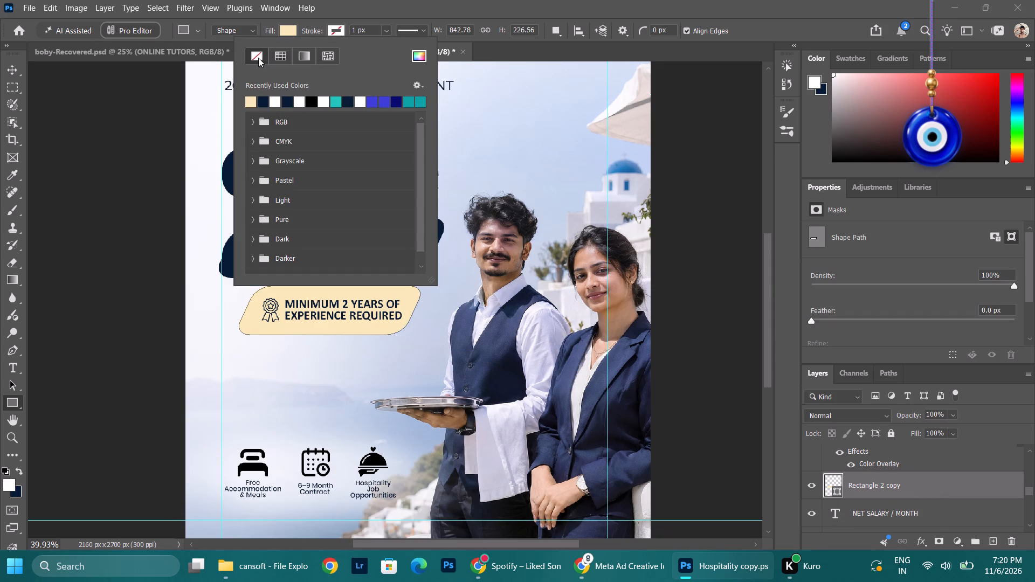
left_click(254, 58)
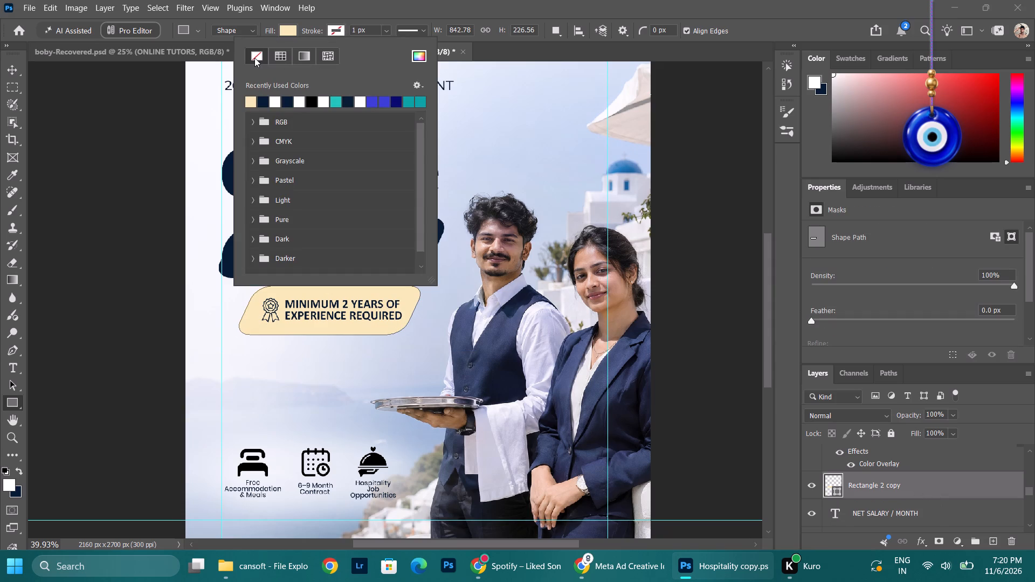
left_click(263, 57)
left_click(9, 62)
left_click(225, 409)
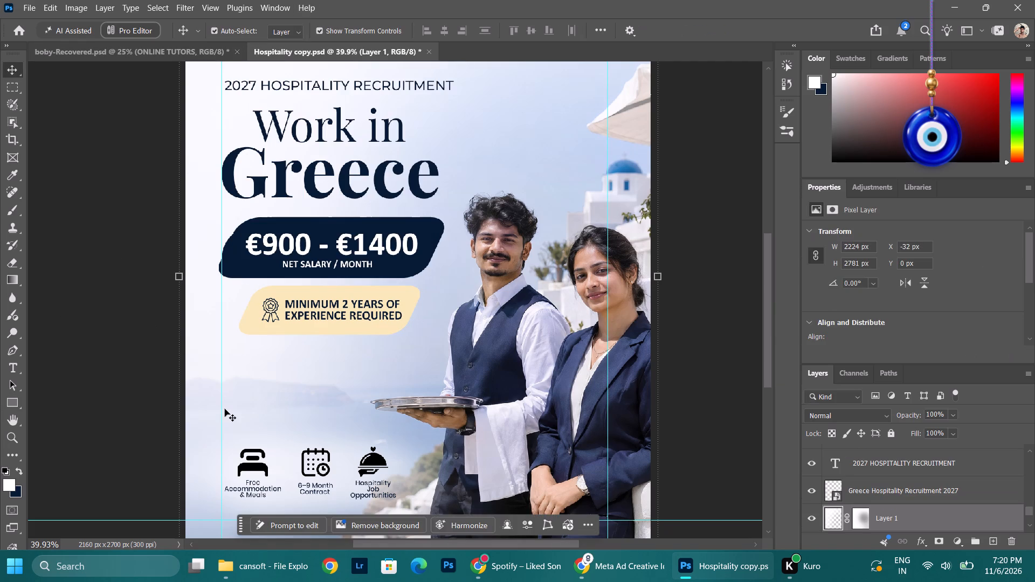
Examine the whole poster's layout at different magnifications, including the salary and experience banners.
scroll(609, 408, "up", 10)
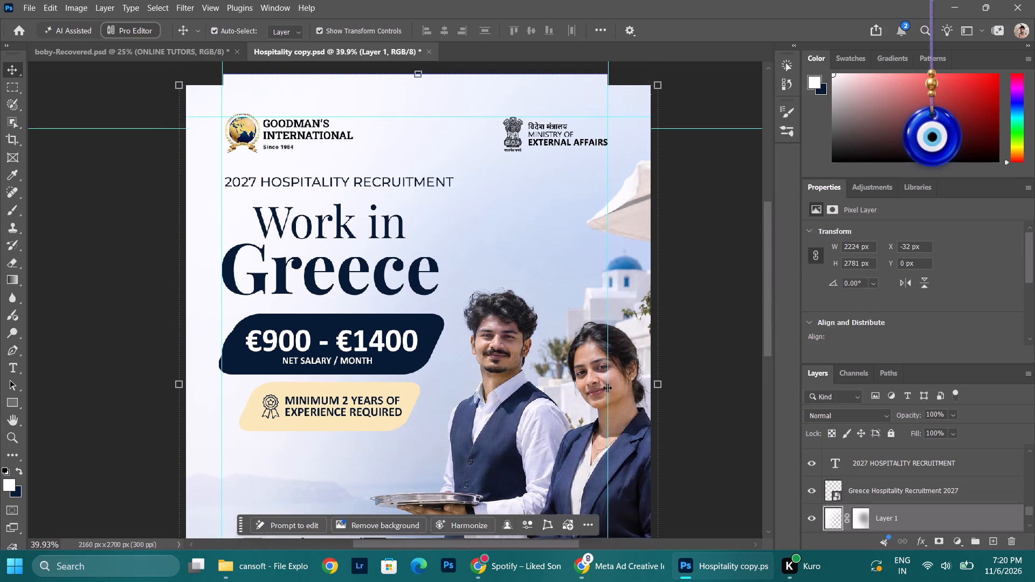
scroll(608, 384, "down", 7)
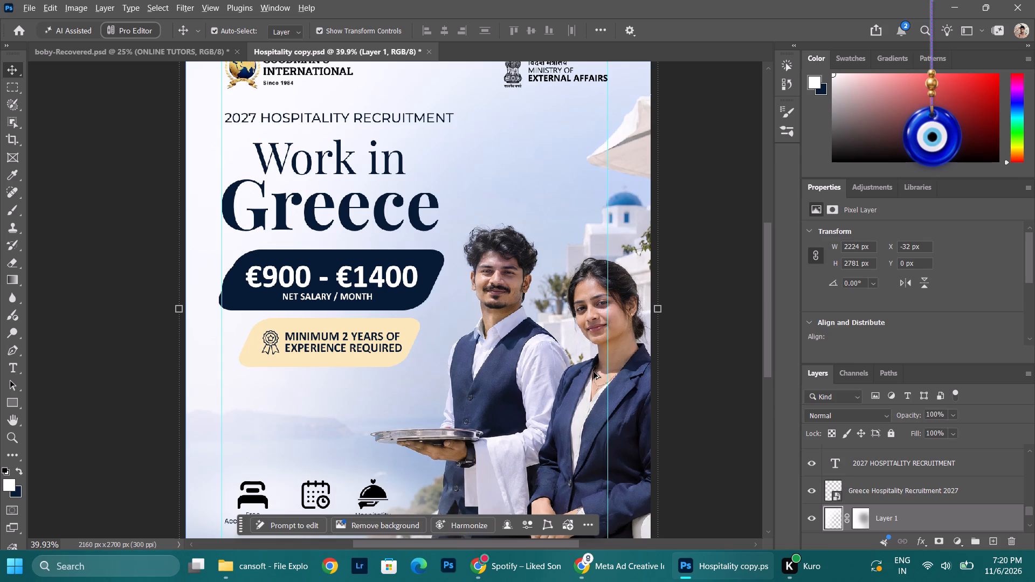
scroll(594, 372, "down", 7, "alt")
scroll(487, 345, "down", 3)
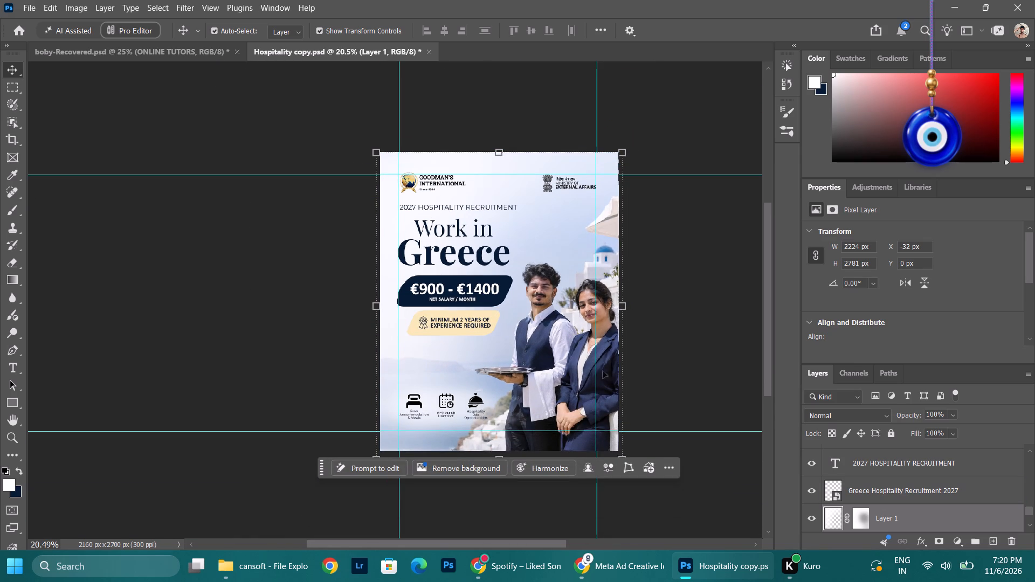
scroll(598, 368, "up", 4, "alt")
scroll(598, 368, "down", 3, "alt")
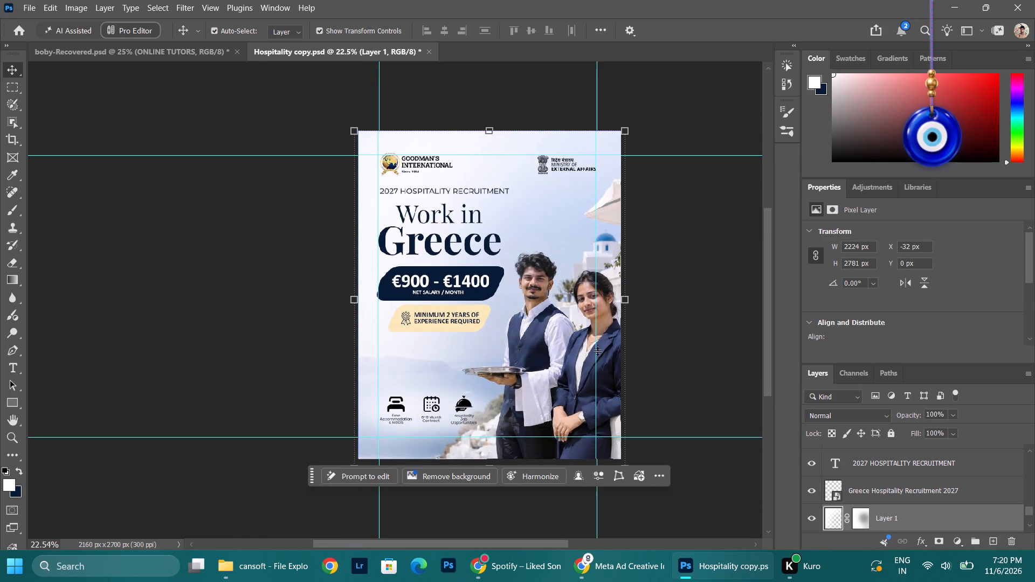
scroll(590, 319, "up", 6, "alt")
scroll(590, 319, "down", 7, "alt")
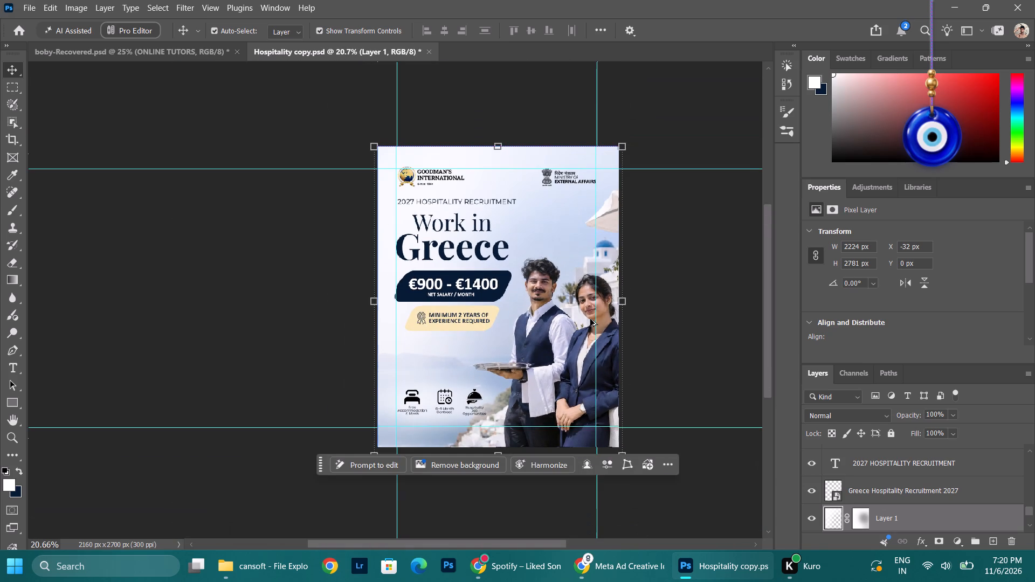
Switch to ChatGPT in Chrome and review the banner-shape guidance and the reference Greece recruitment poster.
left_click(606, 563)
scroll(517, 308, "down", 7)
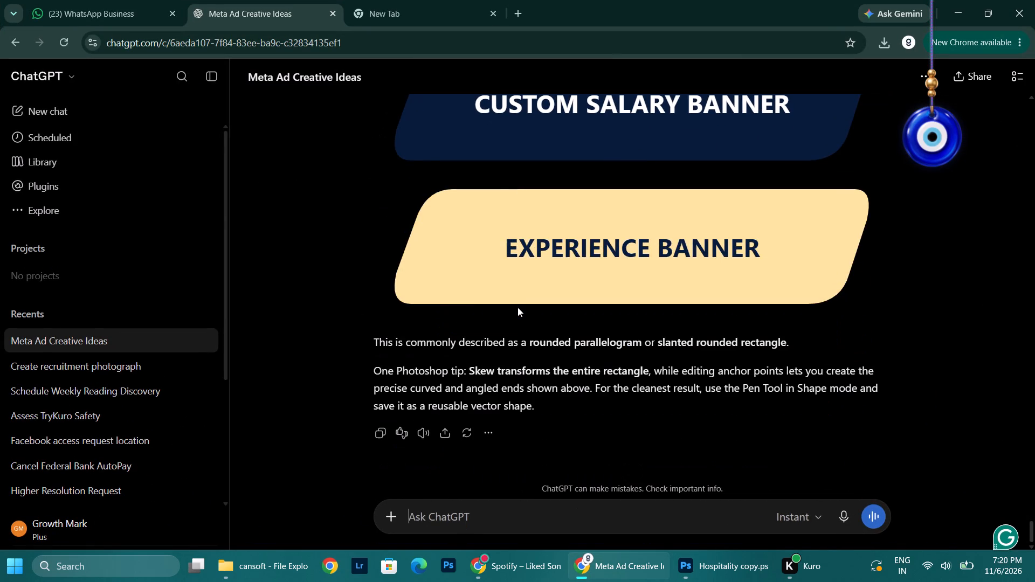
scroll(517, 307, "up", 7)
scroll(517, 307, "up", 20)
scroll(517, 307, "up", 2)
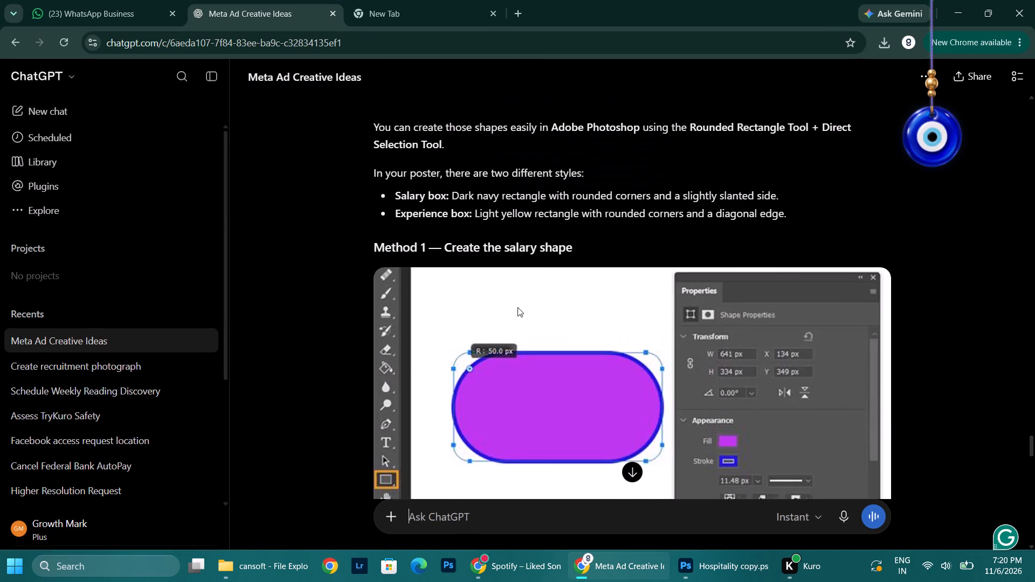
scroll(517, 307, "up", 16)
scroll(517, 307, "down", 6)
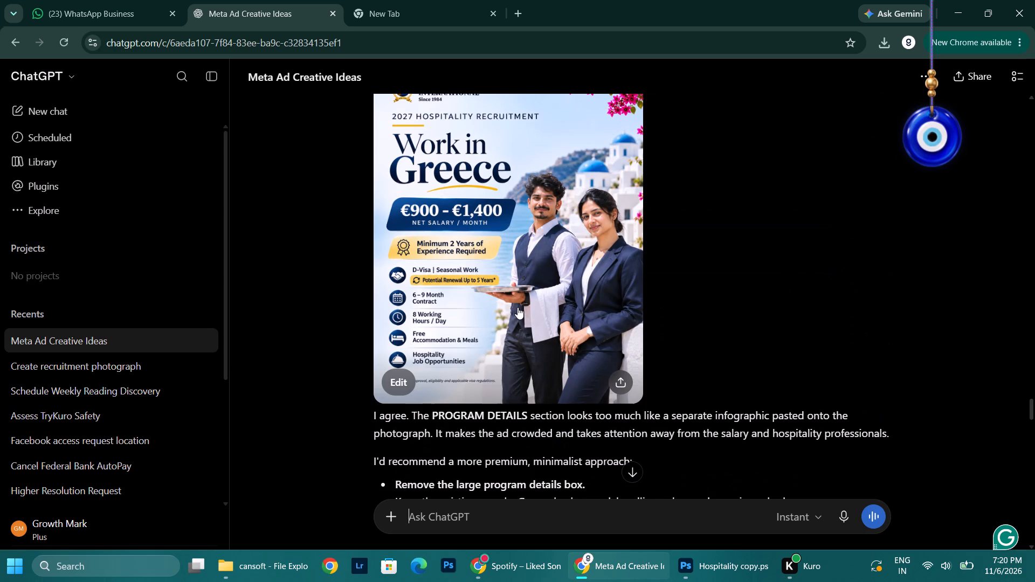
scroll(517, 307, "up", 2)
scroll(517, 307, "down", 2)
Return to Photoshop and copy the cream hex code fae7b9 from the experience banner's fill colour.
left_click(759, 572)
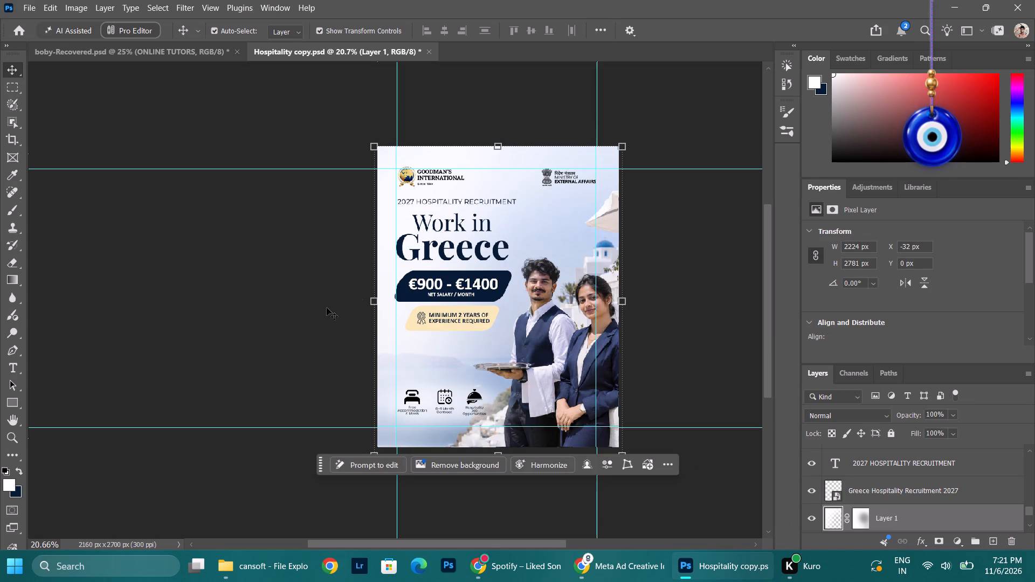
left_click(427, 325)
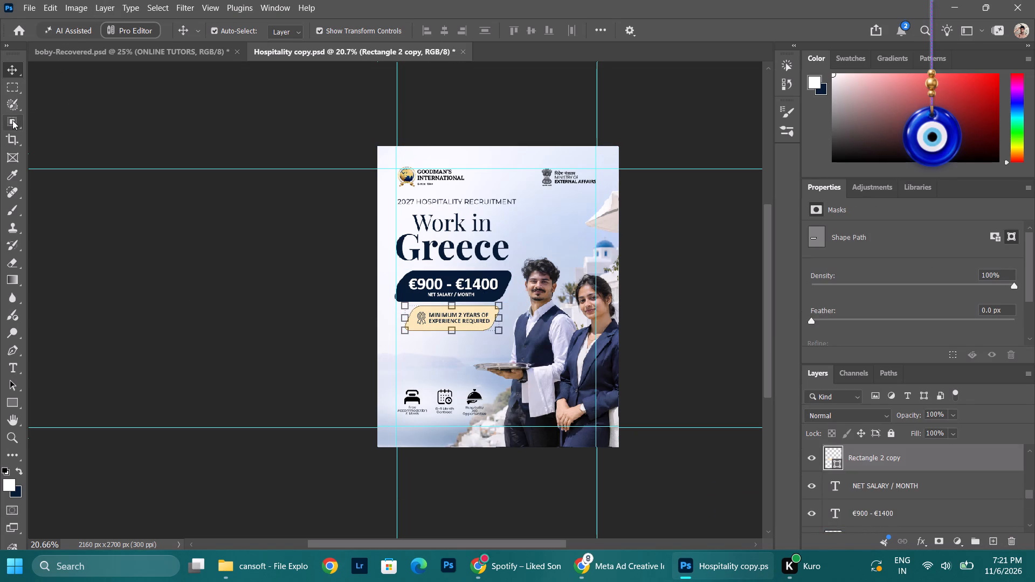
left_click(13, 401)
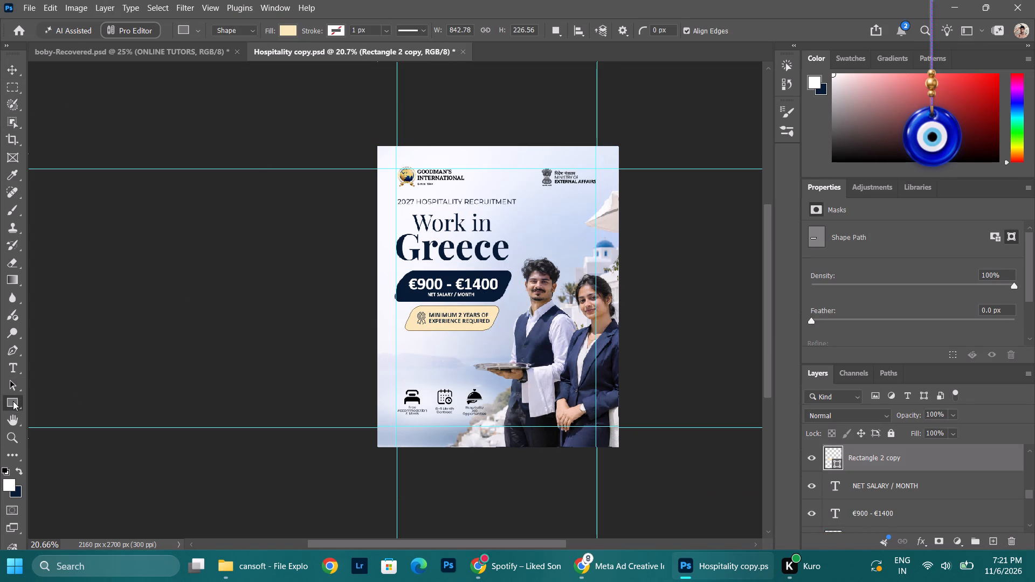
left_click(285, 31)
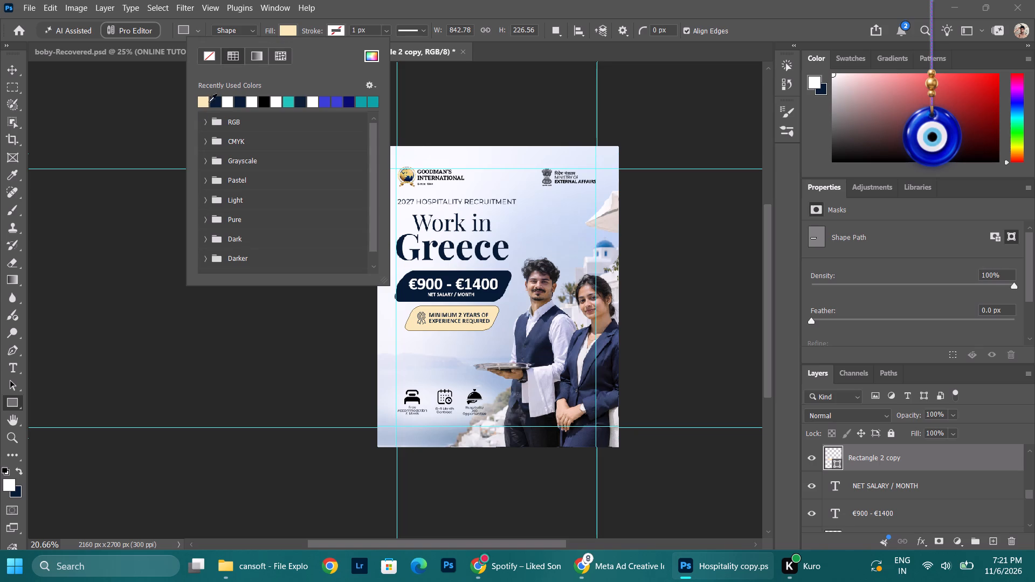
left_click(371, 52)
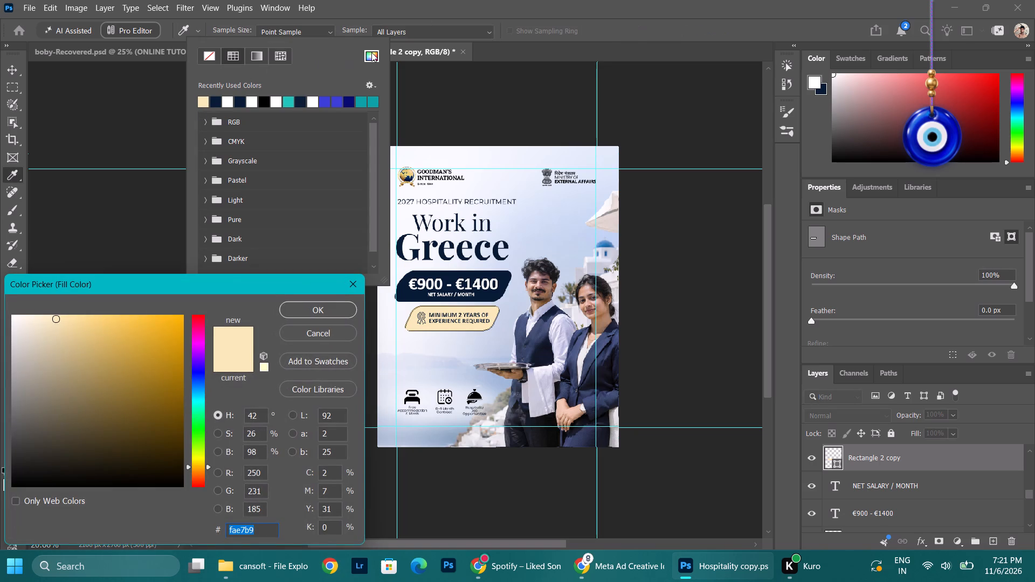
key("ctrl+c")
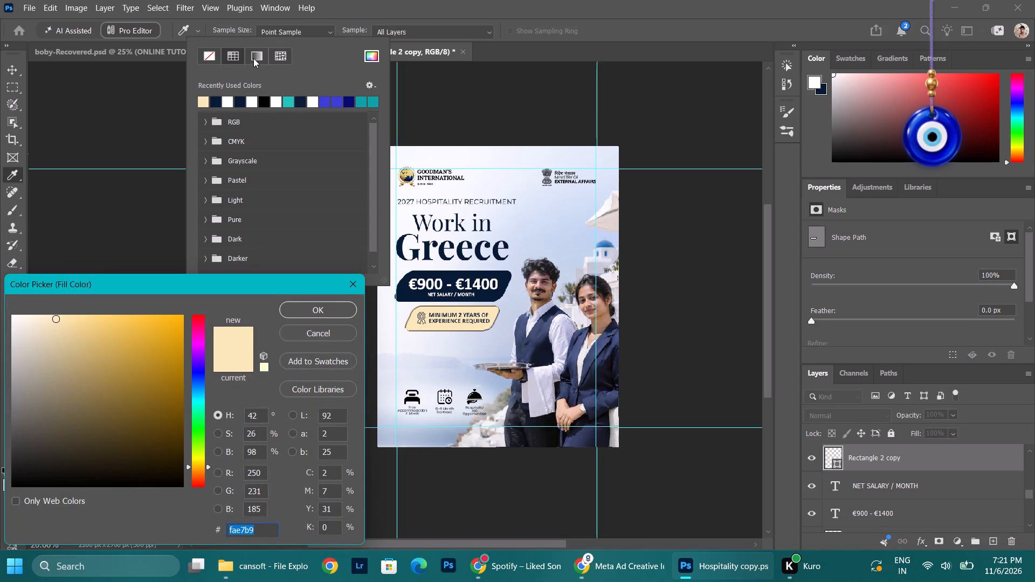
left_click(257, 56)
left_click(252, 54)
left_click(328, 310)
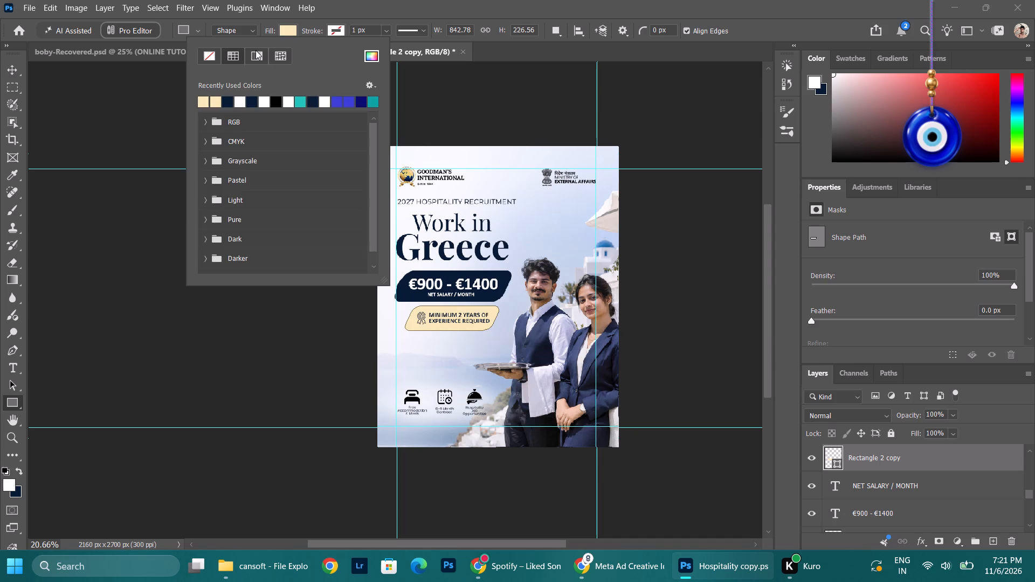
Give the experience banner a linear gradient fill and rotate its angle to 130 degrees.
left_click(256, 50)
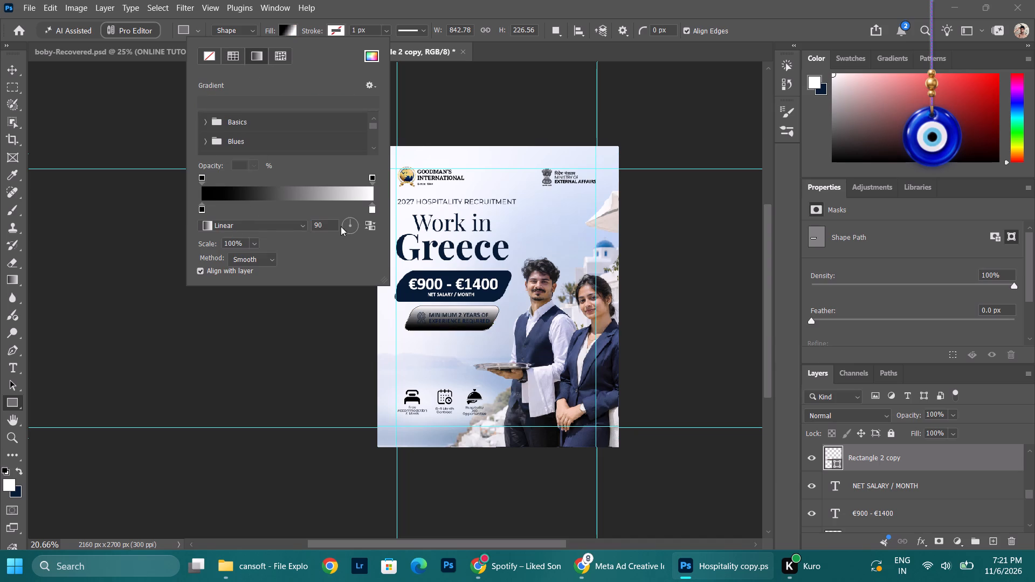
left_click_drag(349, 221, 344, 220)
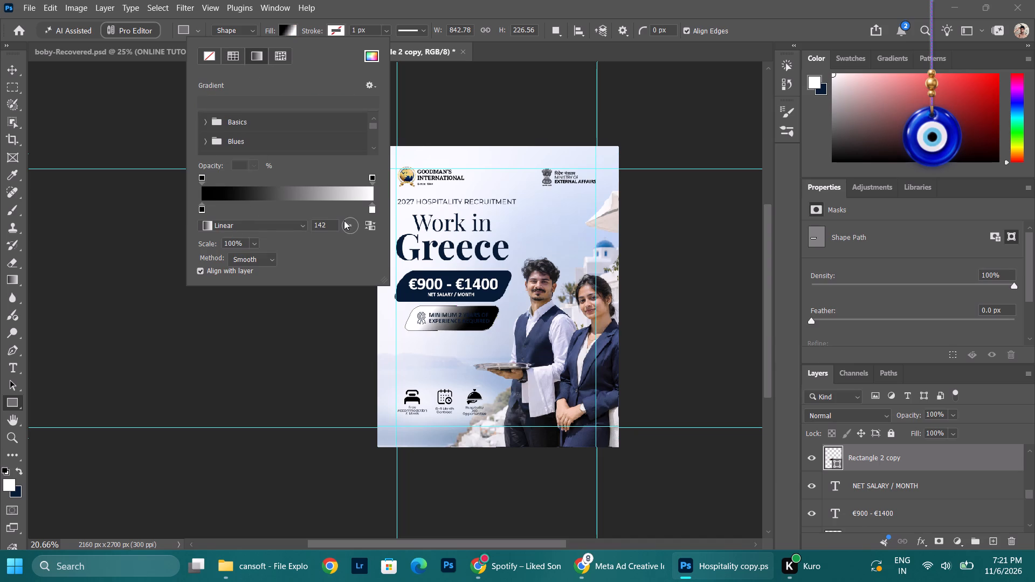
left_click_drag(344, 220, 341, 213)
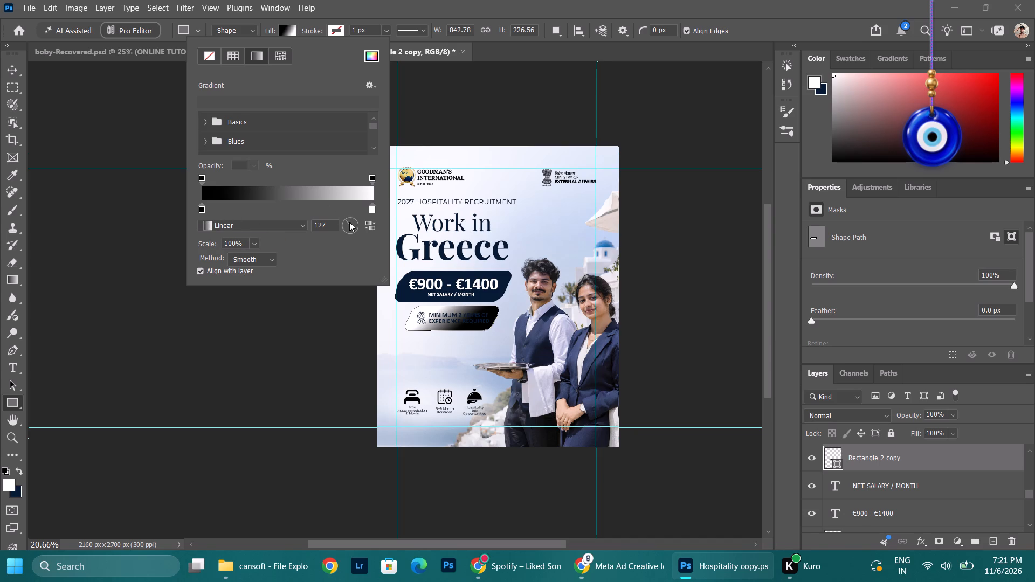
left_click_drag(350, 225, 360, 236)
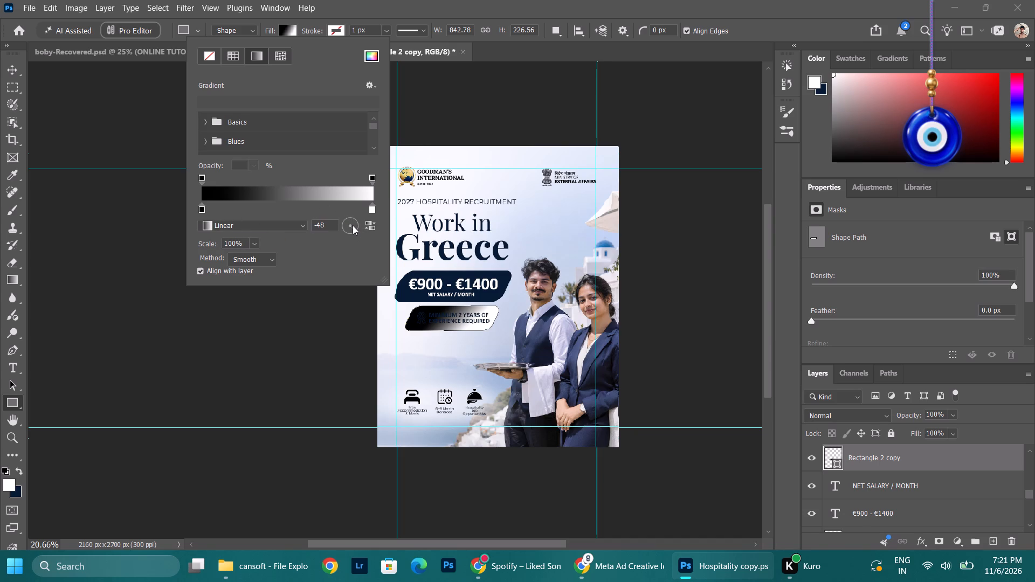
left_click_drag(353, 225, 357, 233)
left_click_drag(357, 233, 327, 203)
left_click_drag(327, 203, 324, 204)
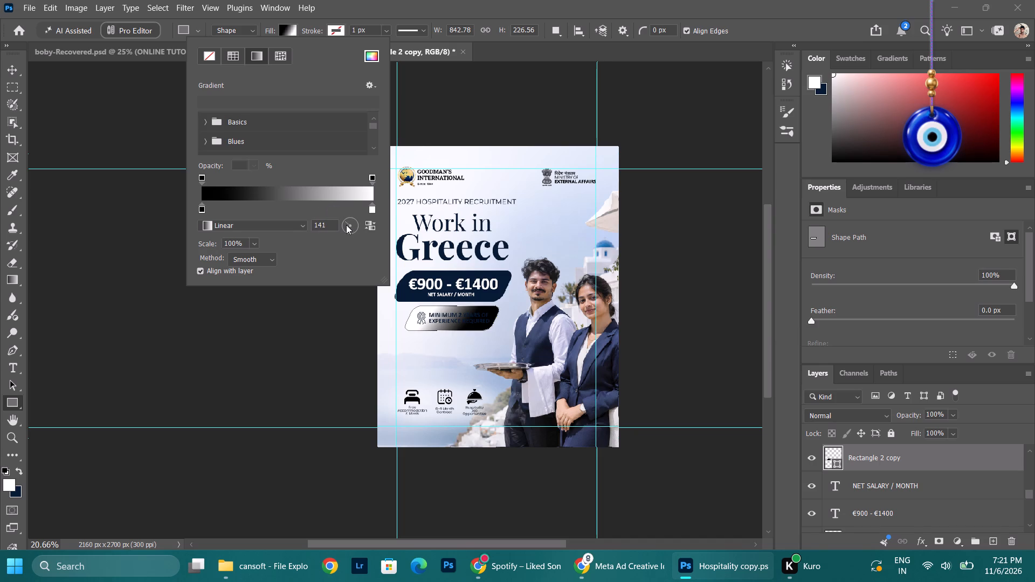
left_click_drag(343, 222, 341, 214)
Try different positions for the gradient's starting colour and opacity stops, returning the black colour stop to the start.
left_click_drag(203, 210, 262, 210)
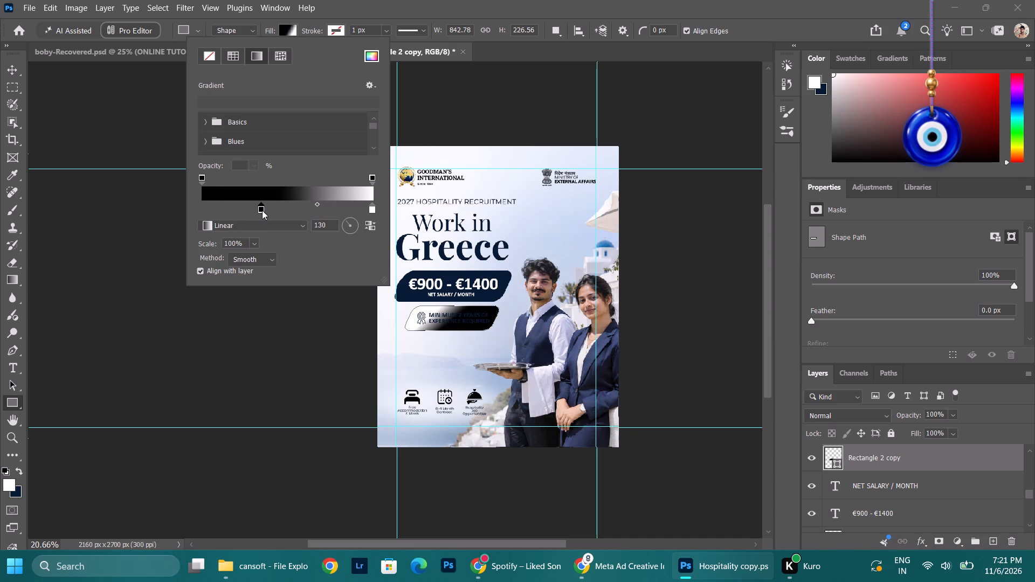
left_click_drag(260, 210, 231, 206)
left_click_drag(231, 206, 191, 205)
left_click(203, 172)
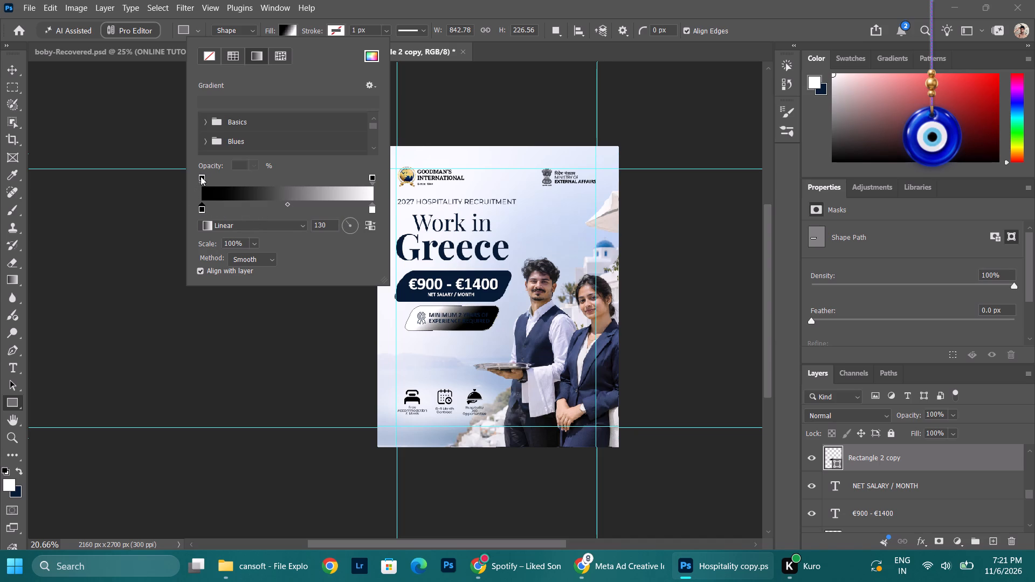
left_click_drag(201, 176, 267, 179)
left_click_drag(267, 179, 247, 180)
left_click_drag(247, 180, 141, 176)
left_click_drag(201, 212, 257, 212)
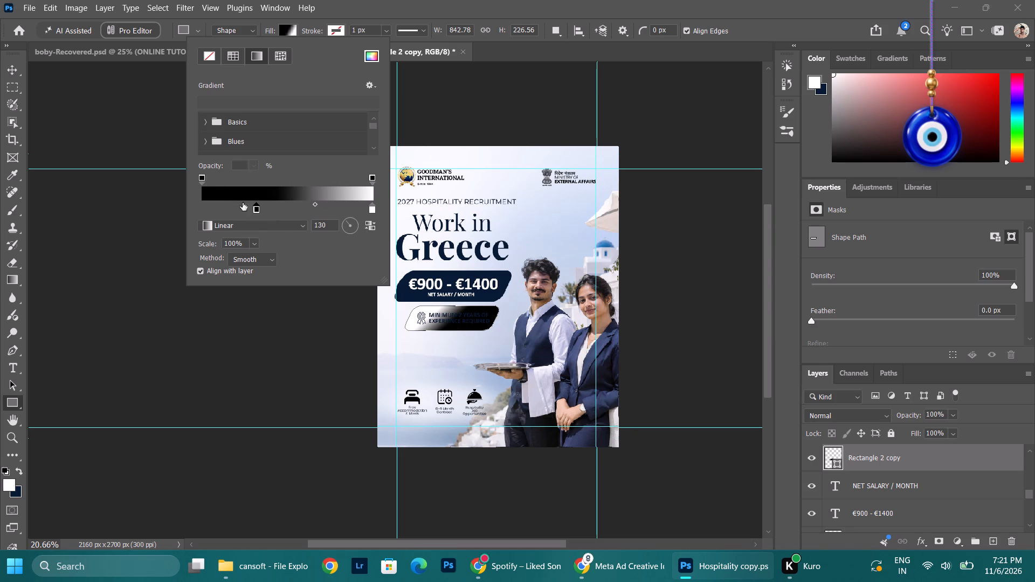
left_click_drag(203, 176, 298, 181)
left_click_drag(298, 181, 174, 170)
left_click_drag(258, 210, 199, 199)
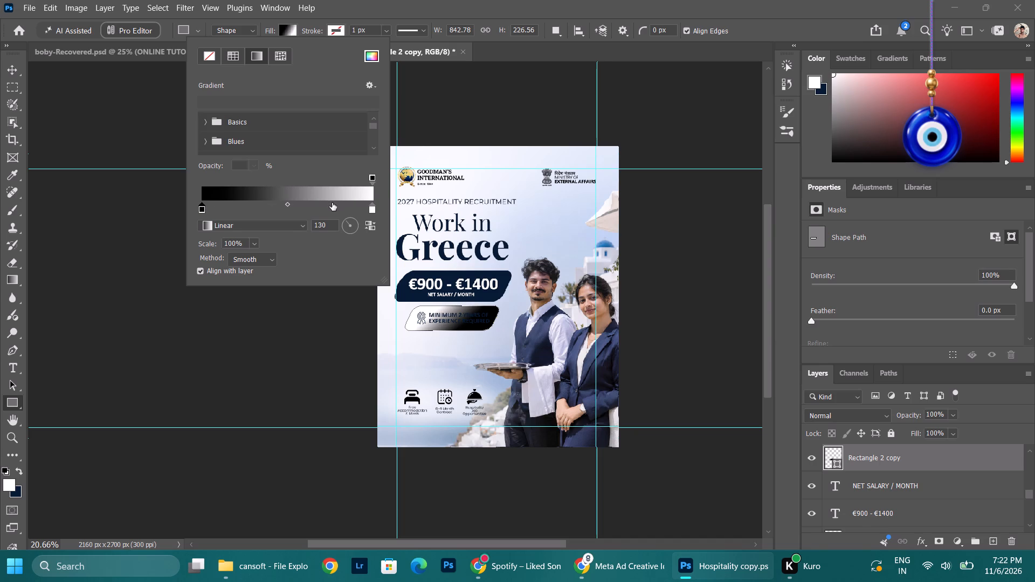
Add a 0% opacity stop at the black start of the experience banner's gradient.
double_click(201, 210)
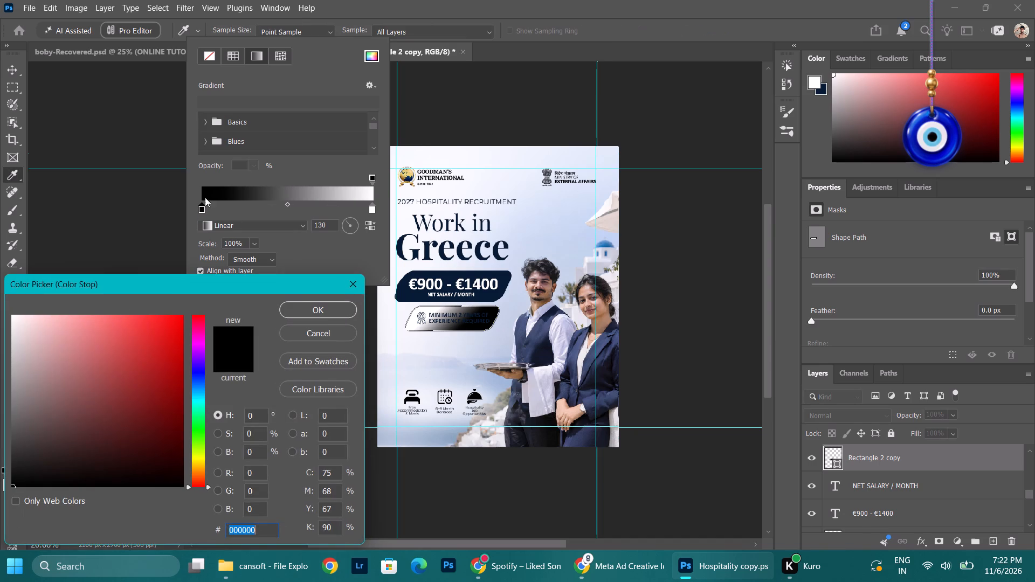
left_click(205, 185)
left_click(307, 304)
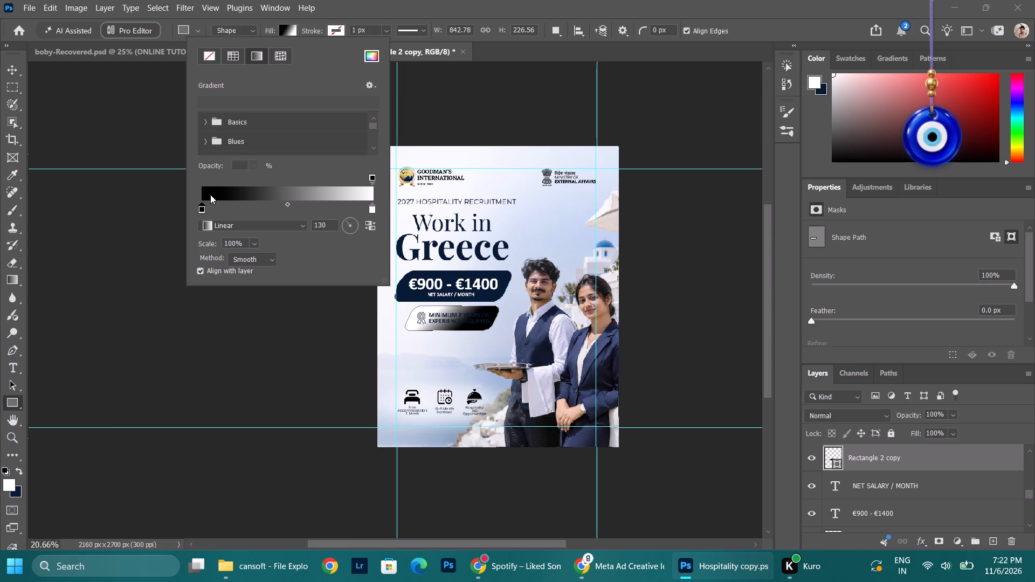
left_click(206, 186)
left_click(203, 185)
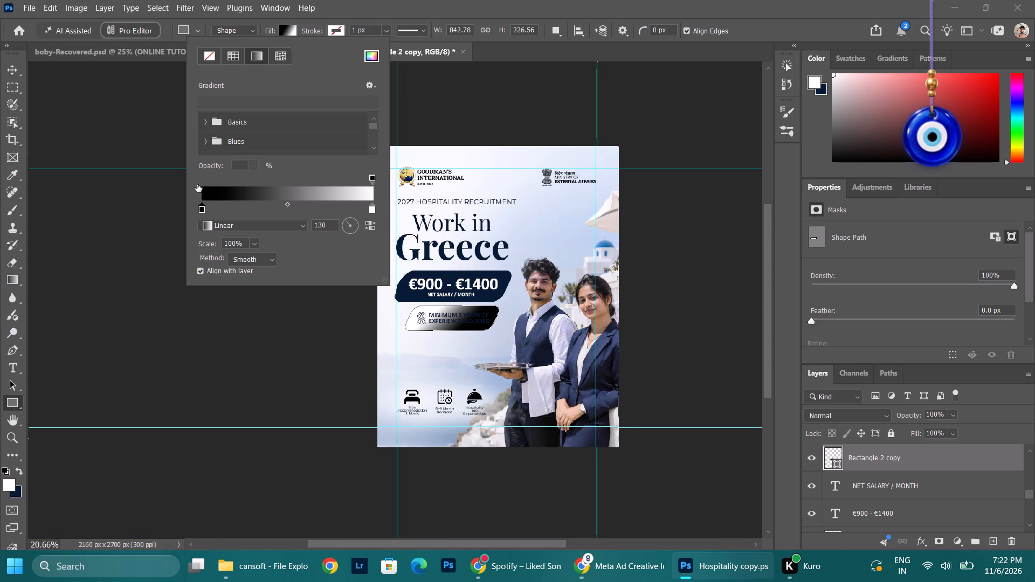
left_click(197, 184)
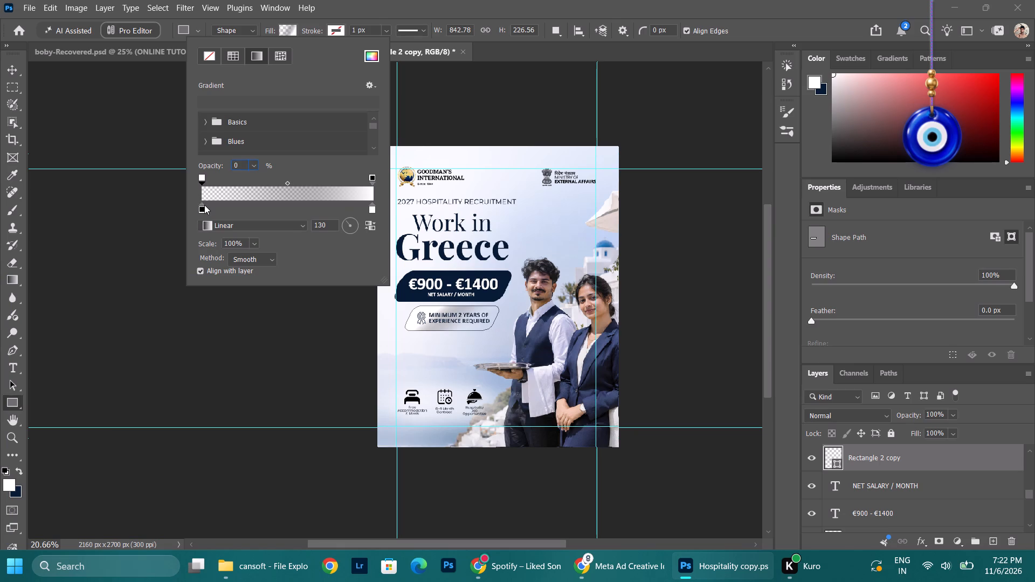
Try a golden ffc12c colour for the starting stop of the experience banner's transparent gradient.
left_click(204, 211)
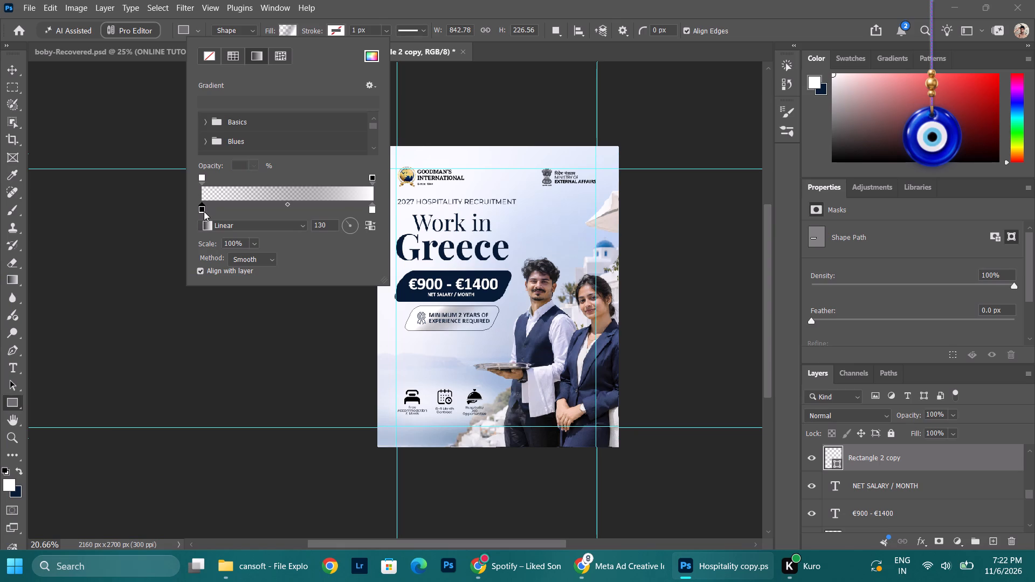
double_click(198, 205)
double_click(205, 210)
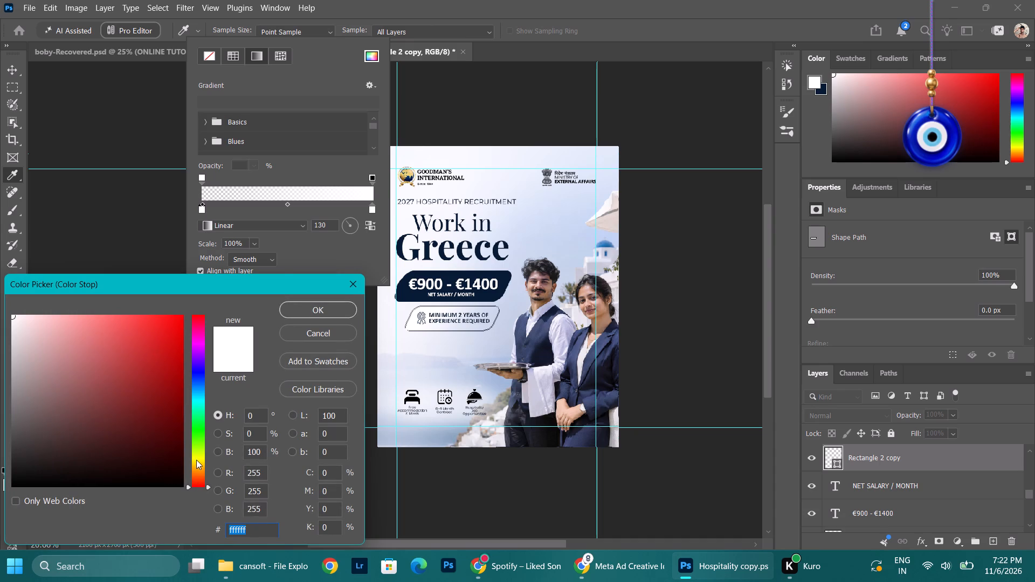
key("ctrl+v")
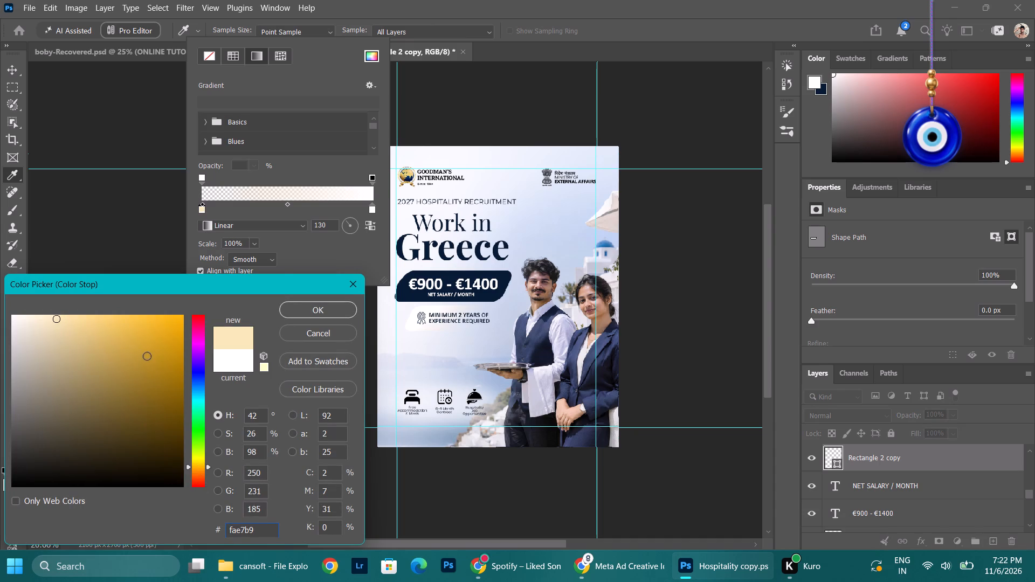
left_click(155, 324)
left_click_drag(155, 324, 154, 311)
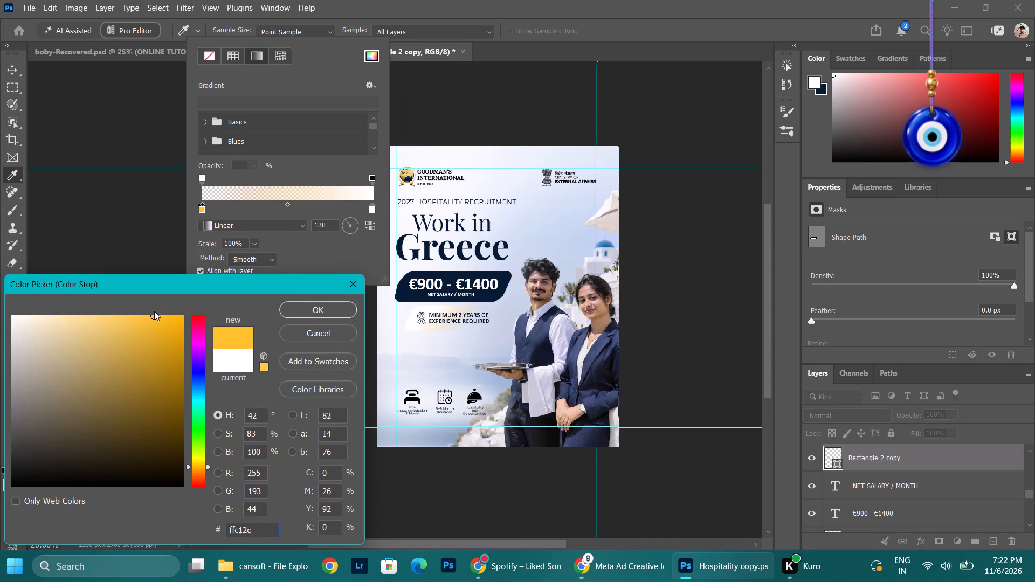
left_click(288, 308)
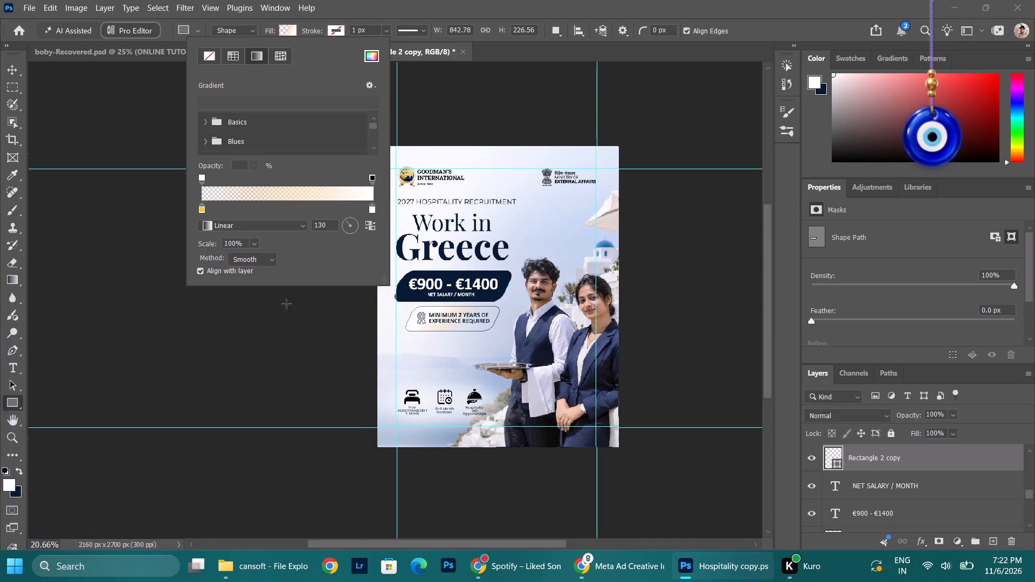
Replace the experience banner's gradient with the opaque black-to-white preset from the Basics group.
left_click(205, 123)
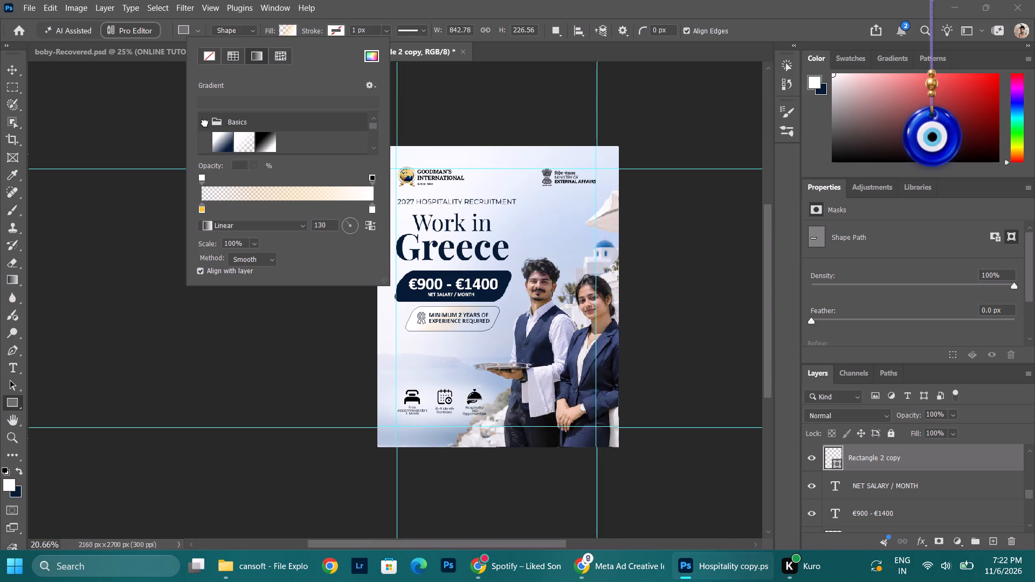
left_click(270, 145)
left_click(257, 170)
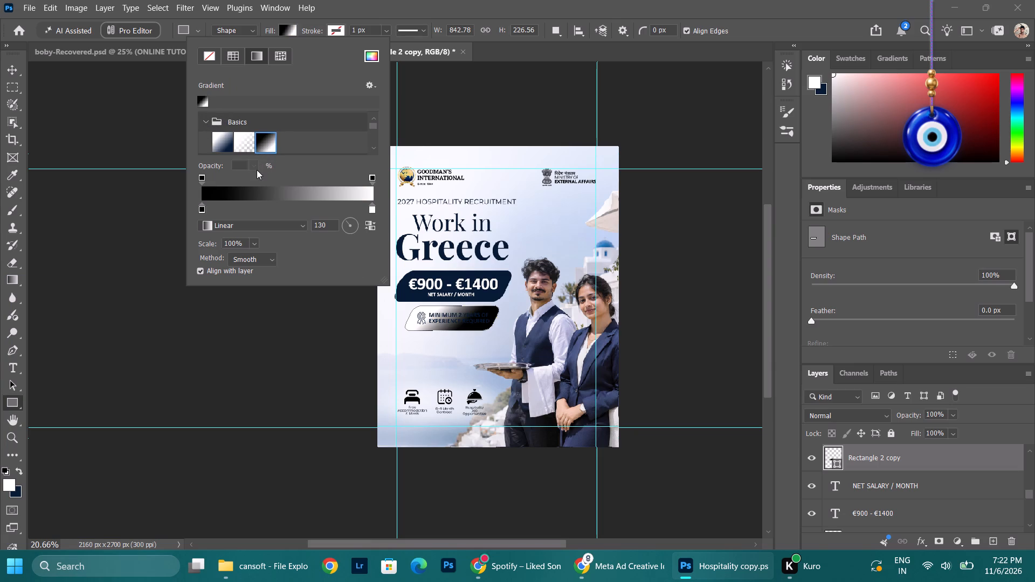
Recolour the black starting stop of the experience banner's gradient to gold d8ad45.
left_click(202, 210)
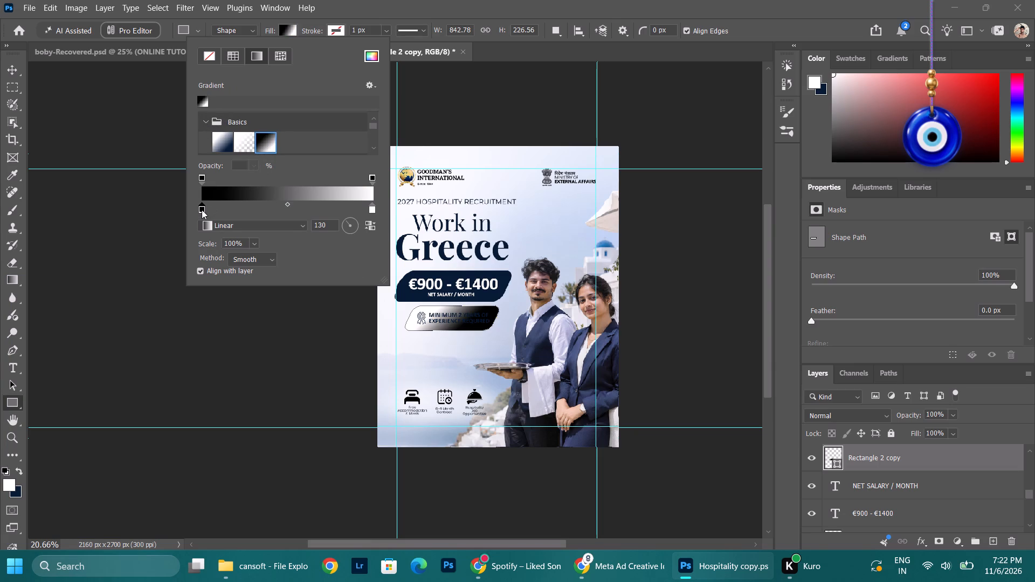
double_click(202, 210)
left_click(192, 429)
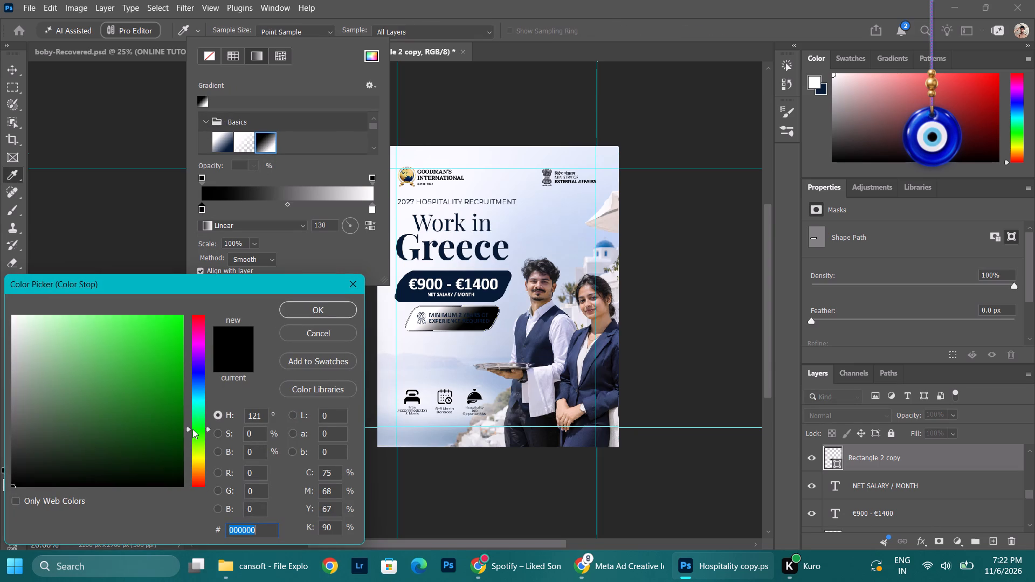
key("ctrl+v")
left_click(139, 324)
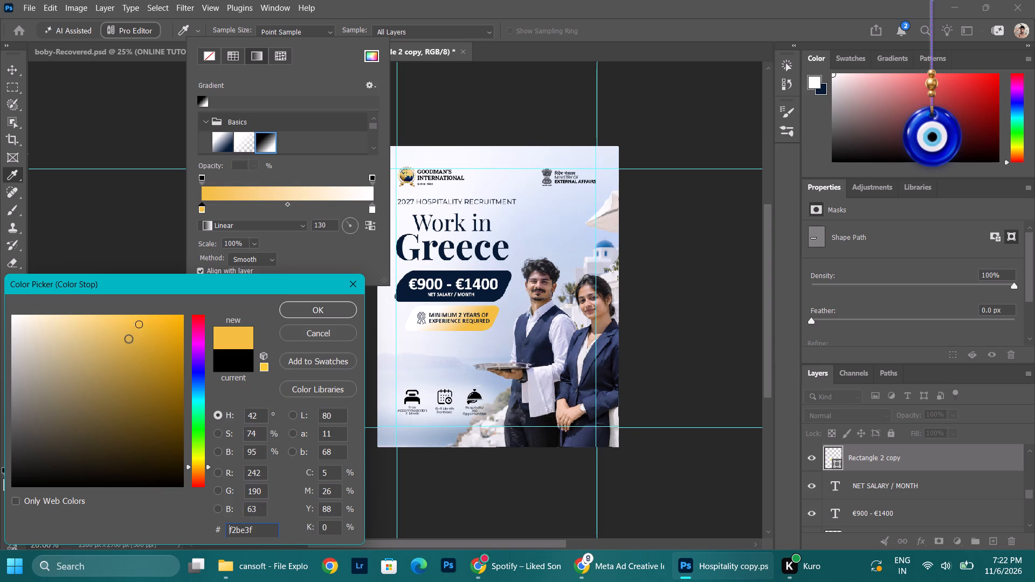
left_click(129, 341)
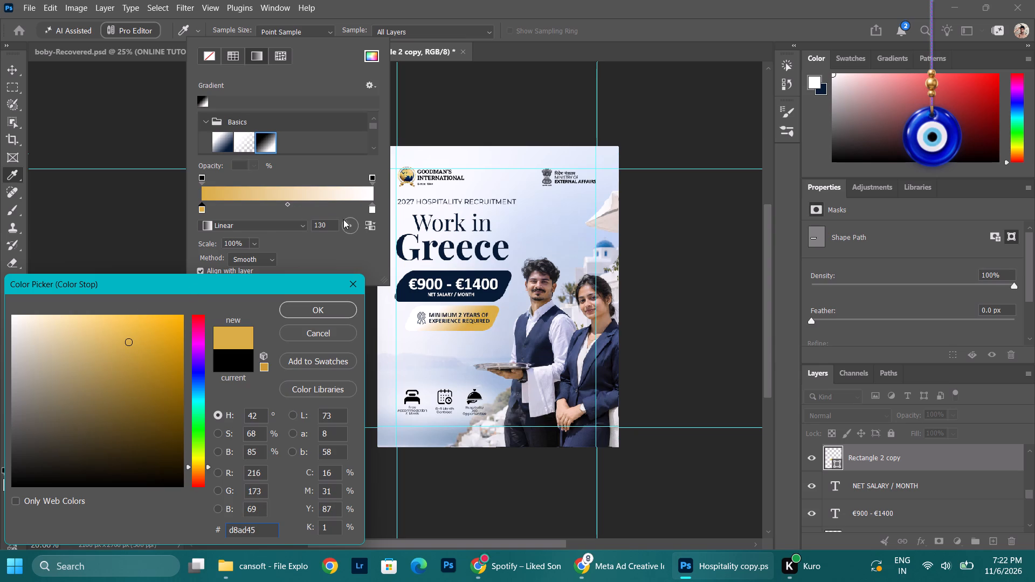
left_click(372, 210)
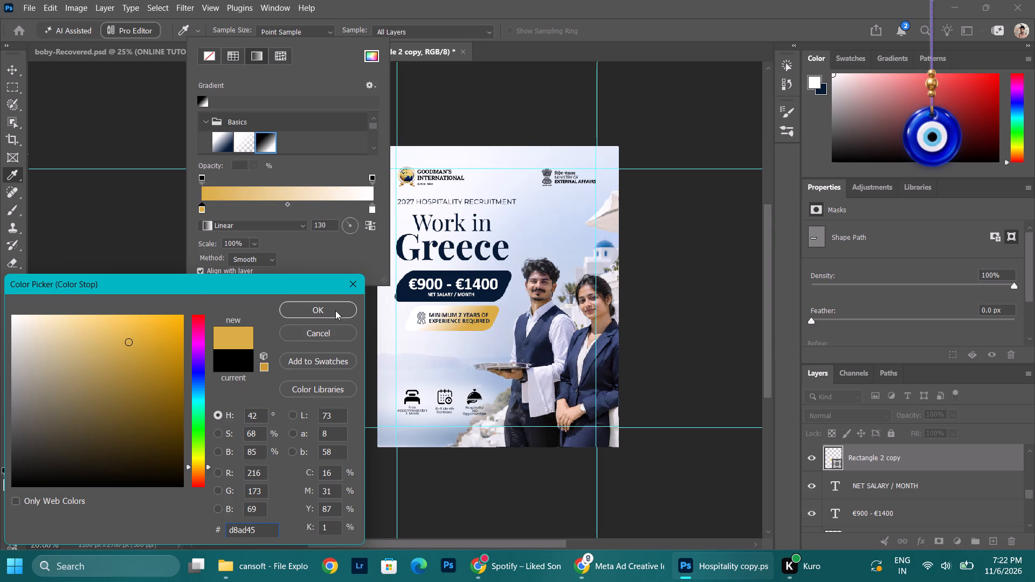
left_click(335, 310)
Set the white end stop of the experience banner's gradient to cream fae7b9 and deselect the banner.
left_click(372, 211)
double_click(372, 211)
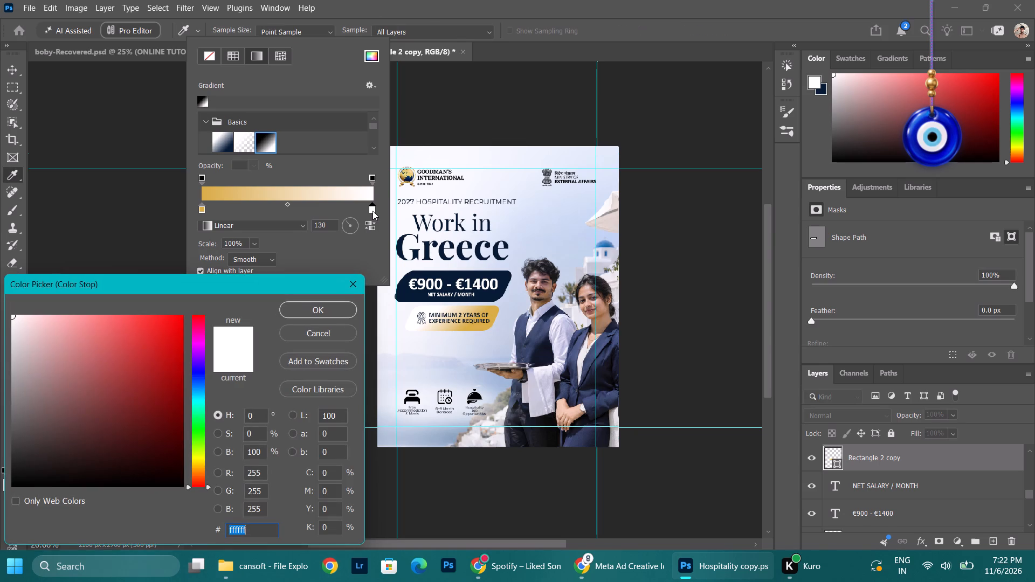
key("ctrl+v")
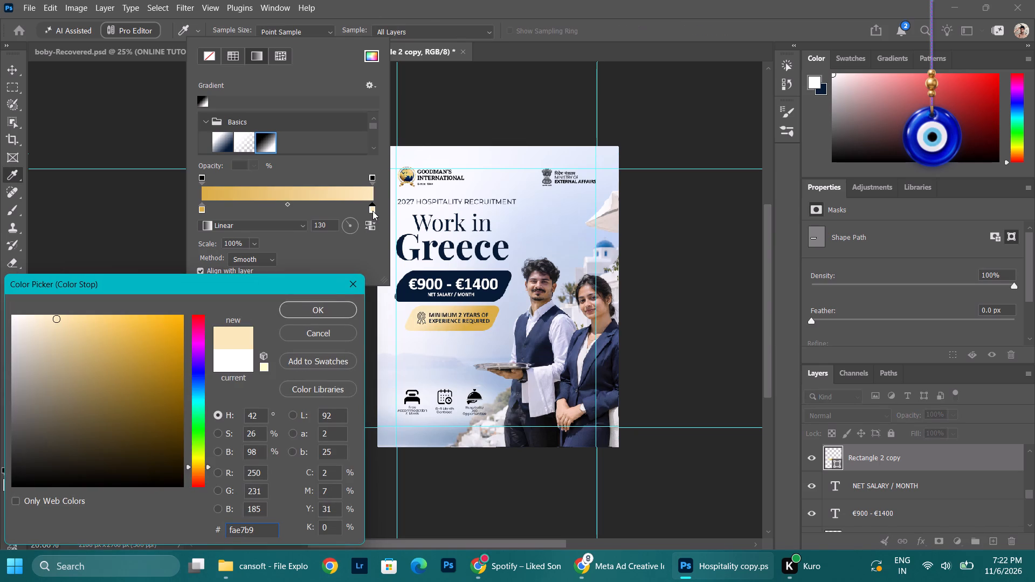
left_click(316, 310)
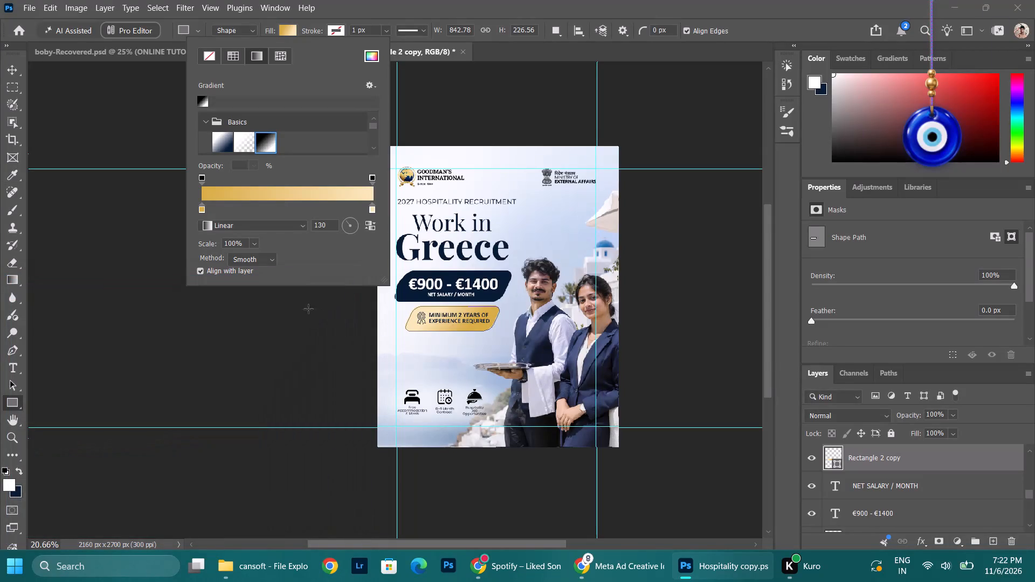
left_click(17, 73)
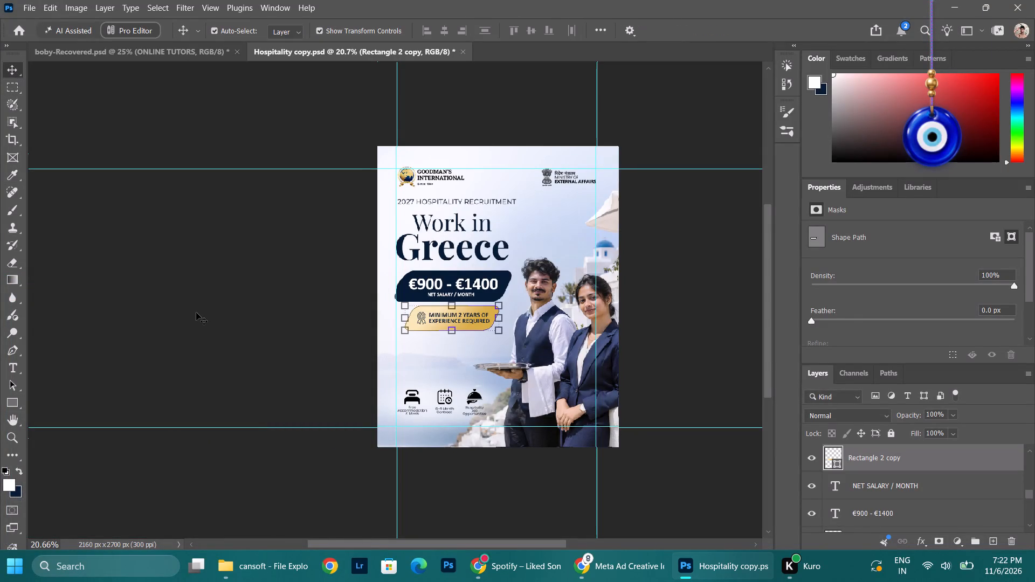
left_click(196, 313)
scroll(196, 313, "up", 4)
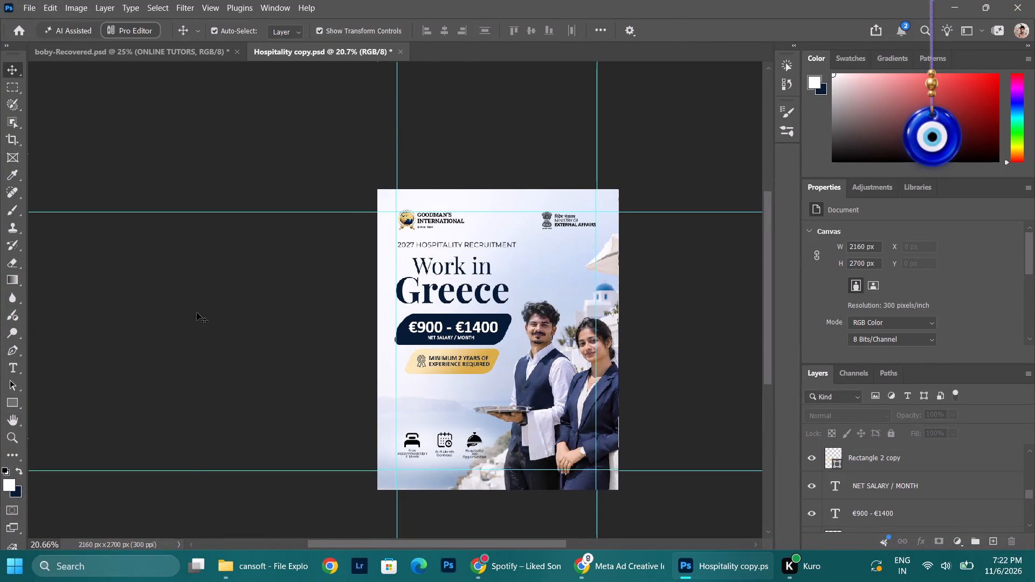
Copy the navy hex code 071b35 from the fill colour of the €900 - €1400 salary banner.
left_click(451, 320)
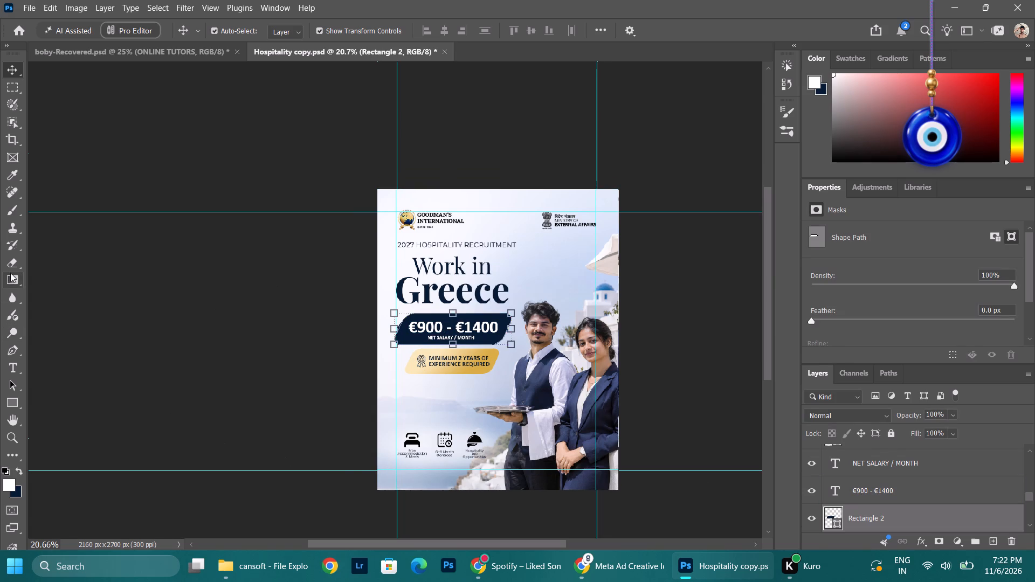
left_click(16, 397)
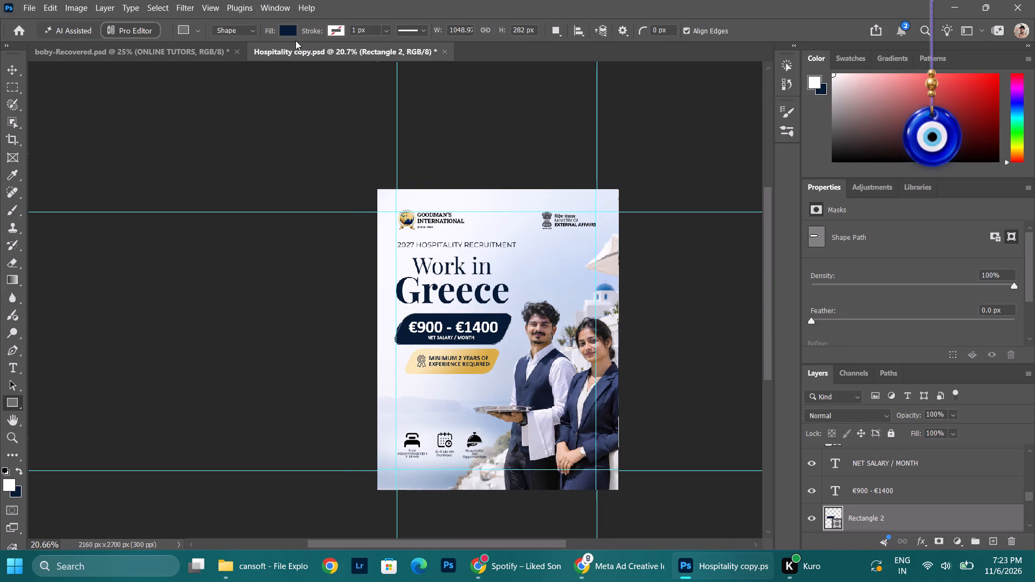
left_click(287, 35)
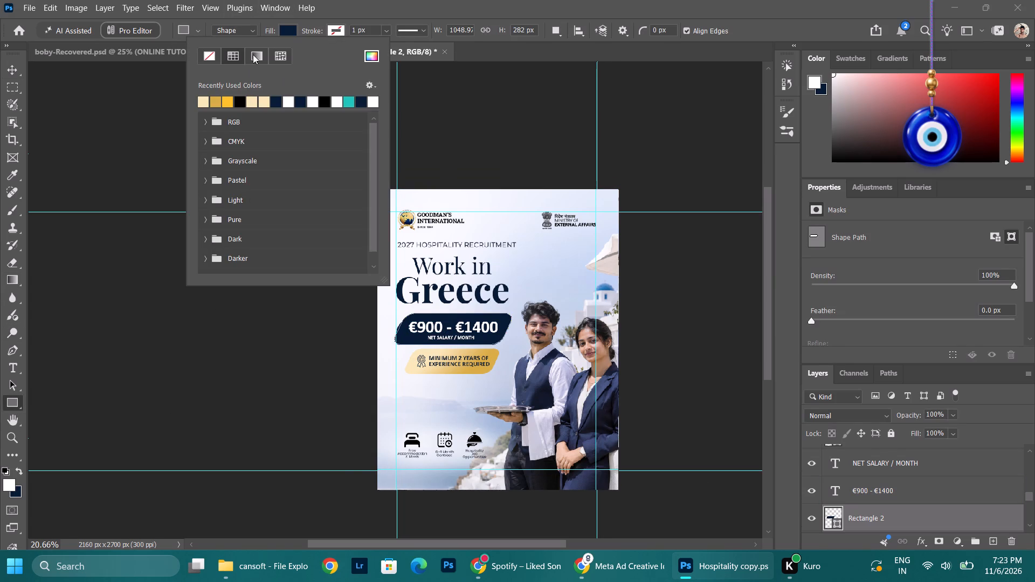
left_click(370, 48)
left_click(372, 56)
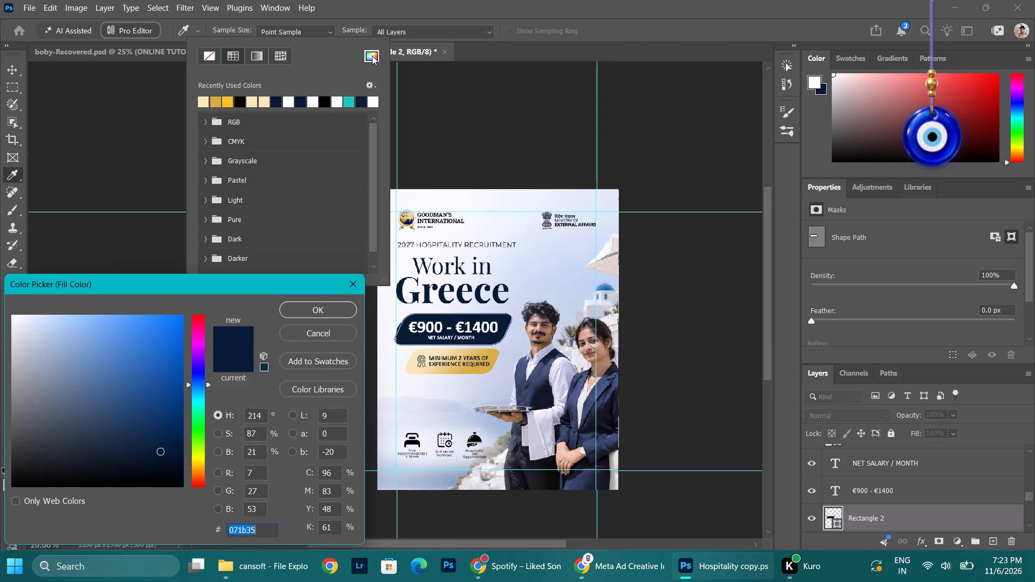
key("ctrl+c")
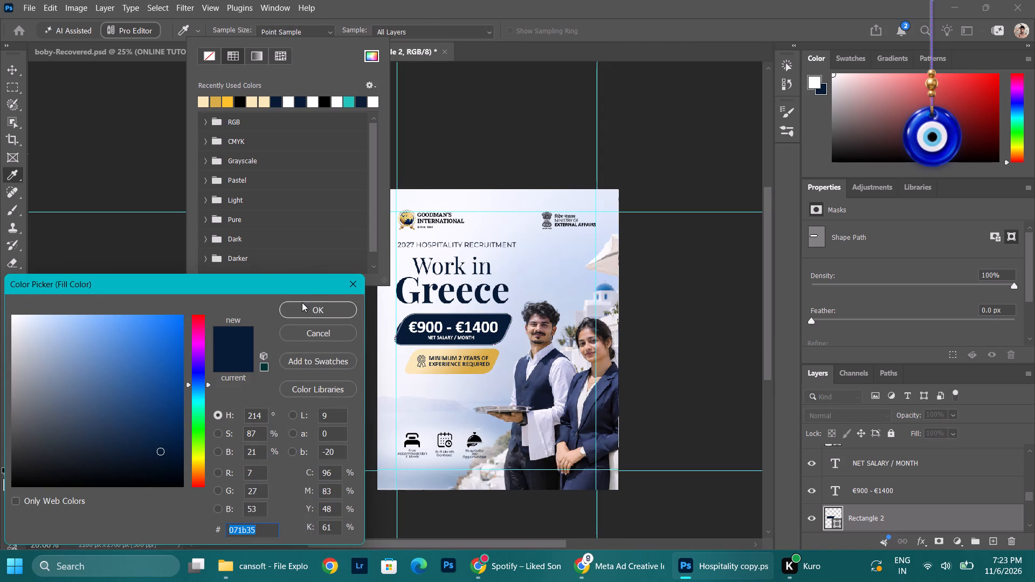
left_click(302, 302)
Give the salary banner a linear gradient fill and set its starting colour stop to navy 071b35.
left_click(254, 61)
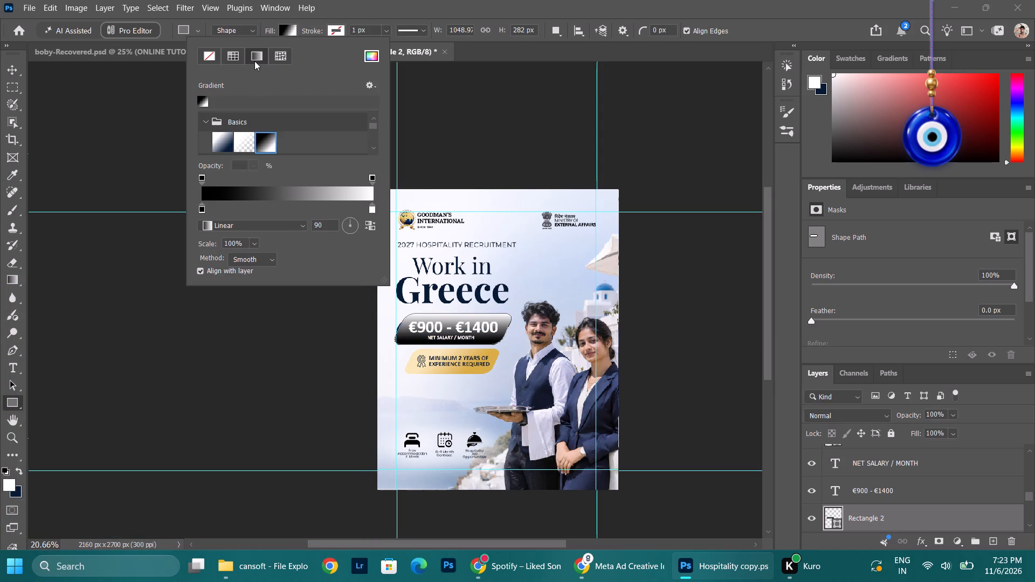
left_click(202, 211)
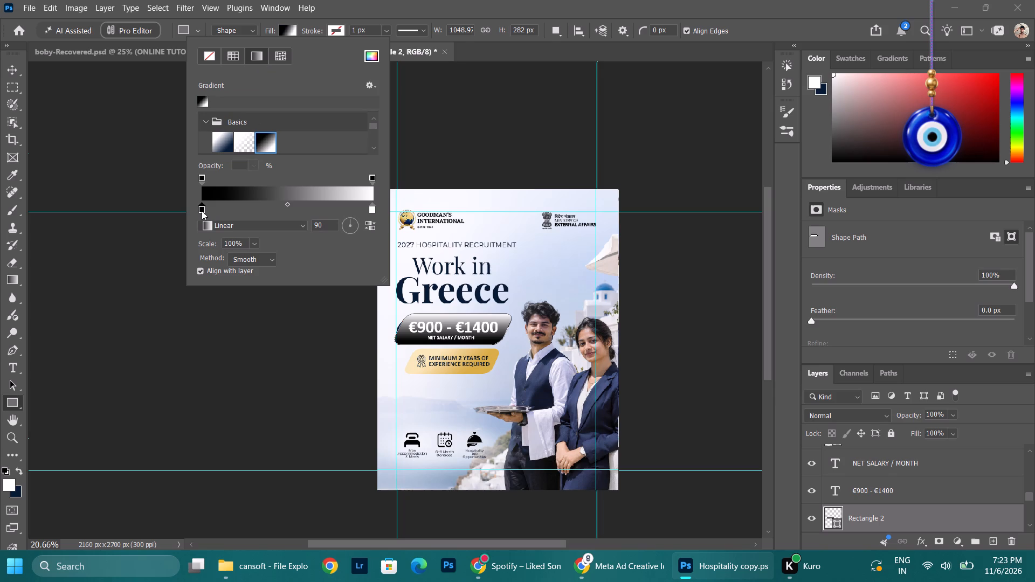
left_click(202, 211)
double_click(202, 211)
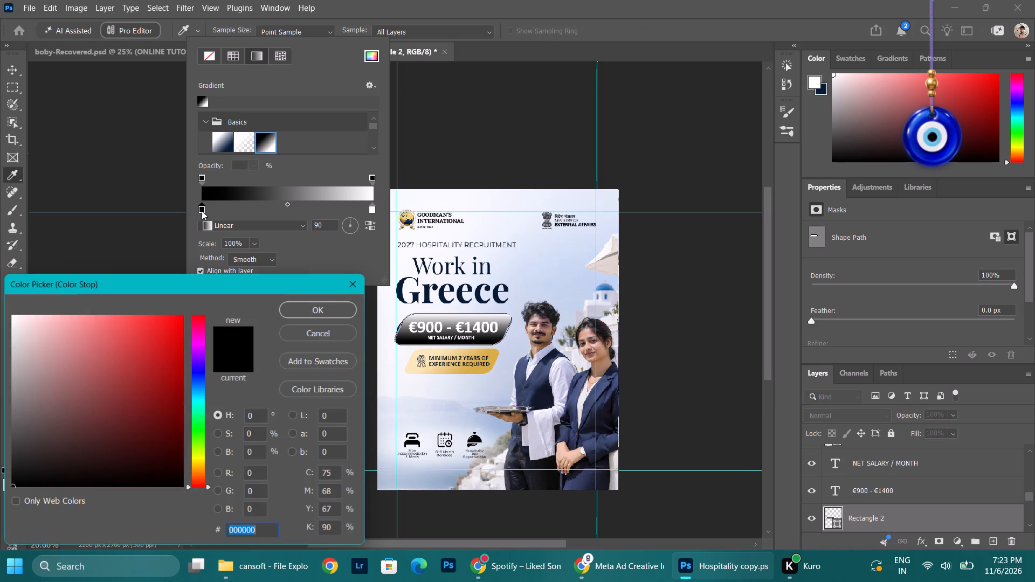
key("ctrl+v")
left_click(301, 307)
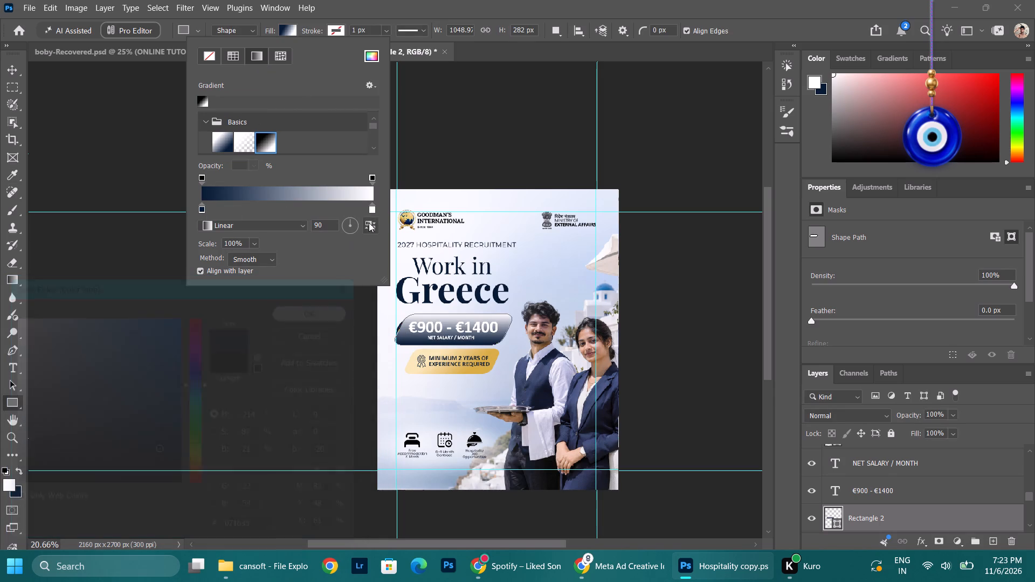
Set the end colour stop of the salary banner's gradient to blue 19447d and deselect the banner.
left_click(371, 211)
double_click(371, 211)
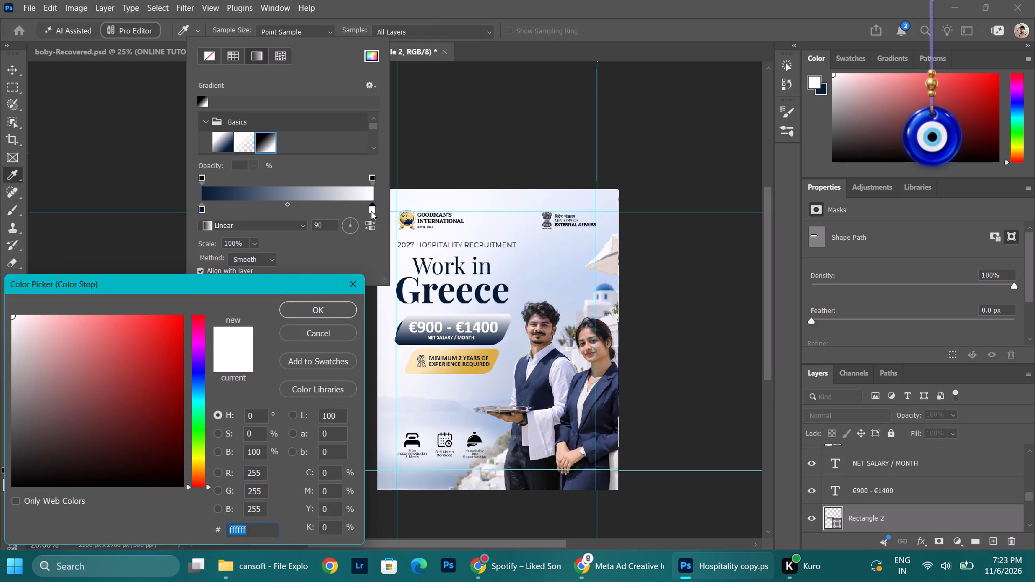
key("ctrl+v")
left_click(154, 417)
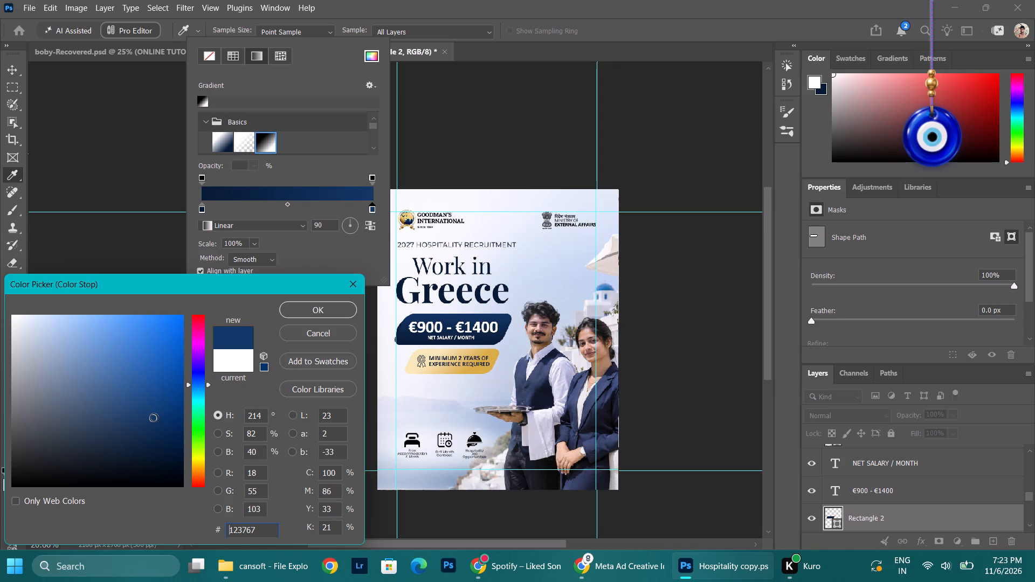
left_click(149, 403)
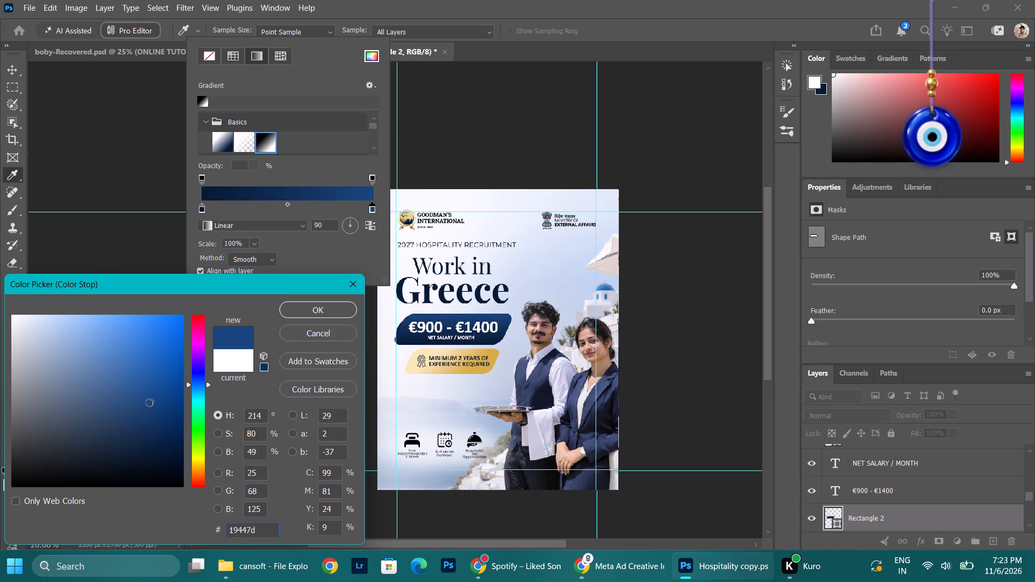
left_click(301, 313)
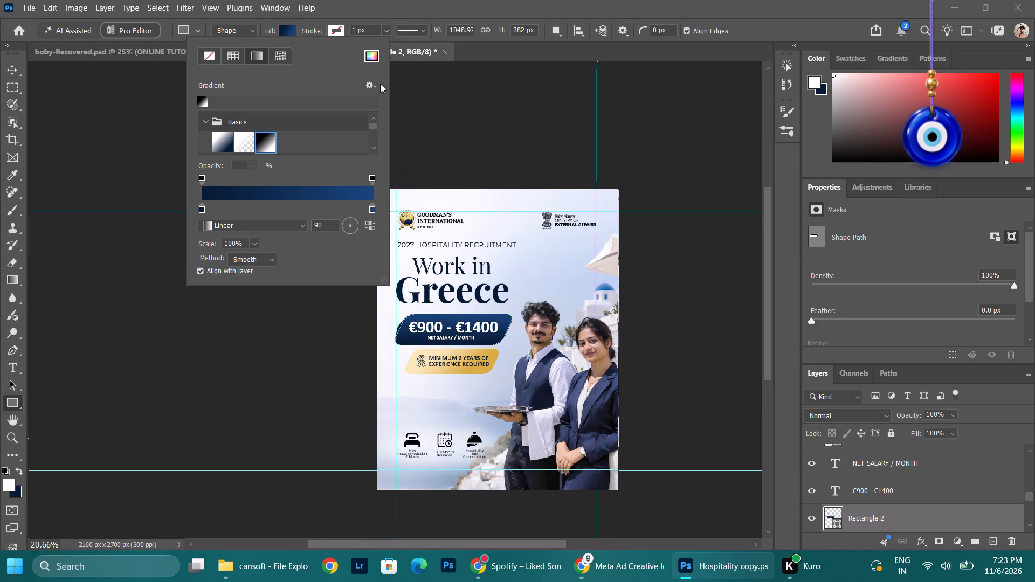
left_click(14, 72)
left_click(194, 237)
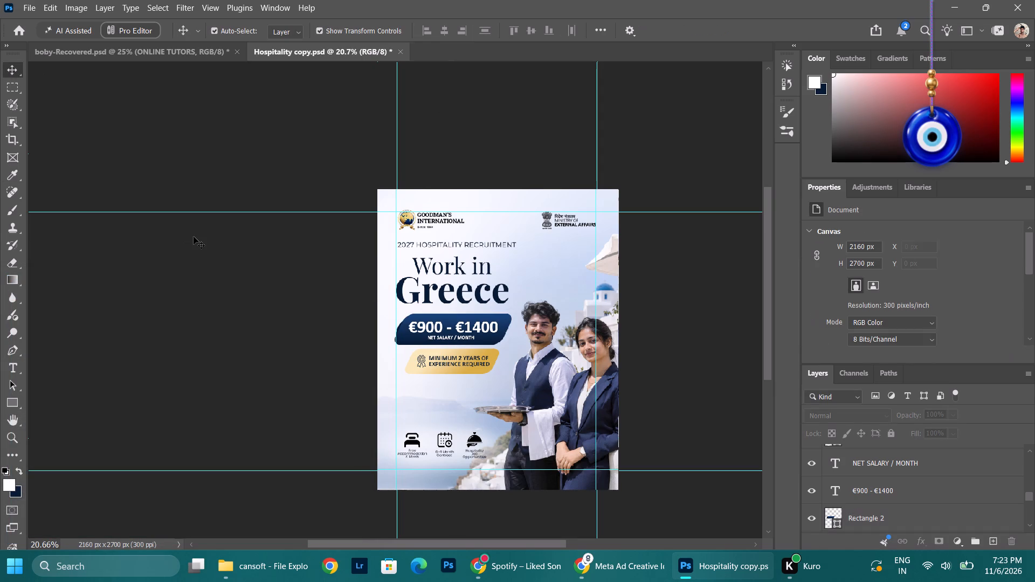
Examine the salary and experience banners' gradients and edges up close.
scroll(244, 236, "down", 2)
scroll(468, 356, "up", 10, "alt")
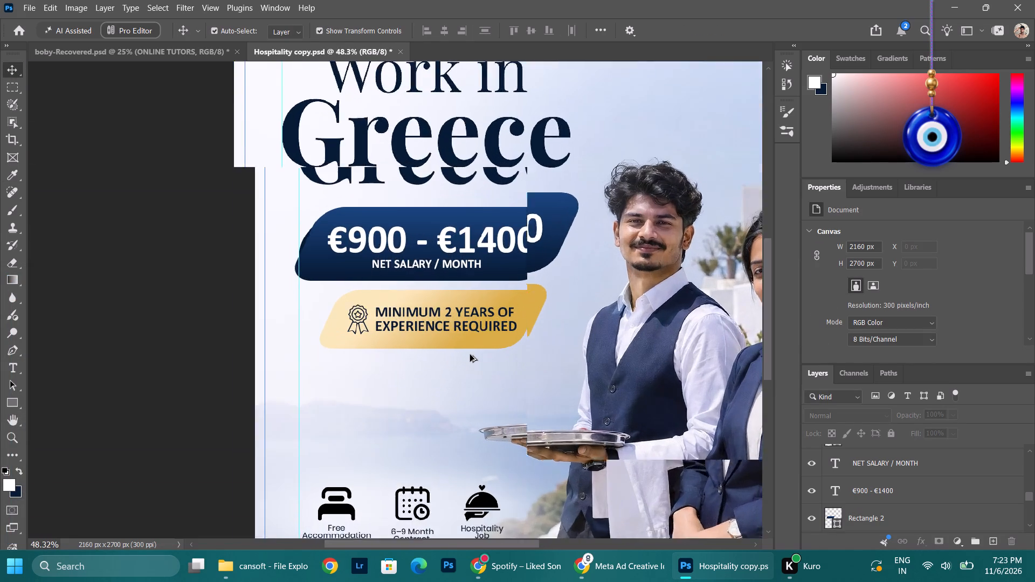
scroll(309, 357, "up", 5, "alt")
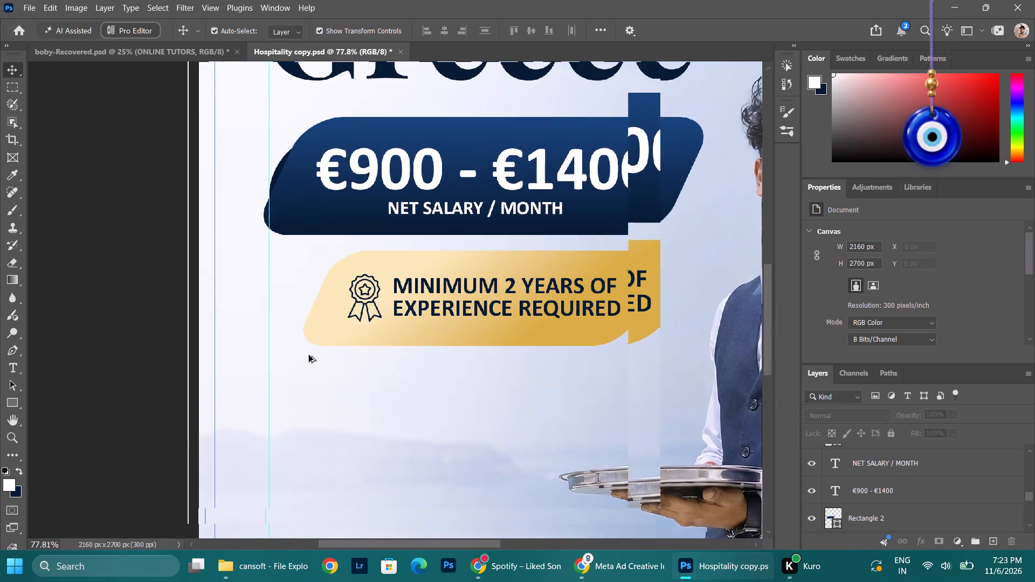
scroll(305, 349, "up", 4, "alt")
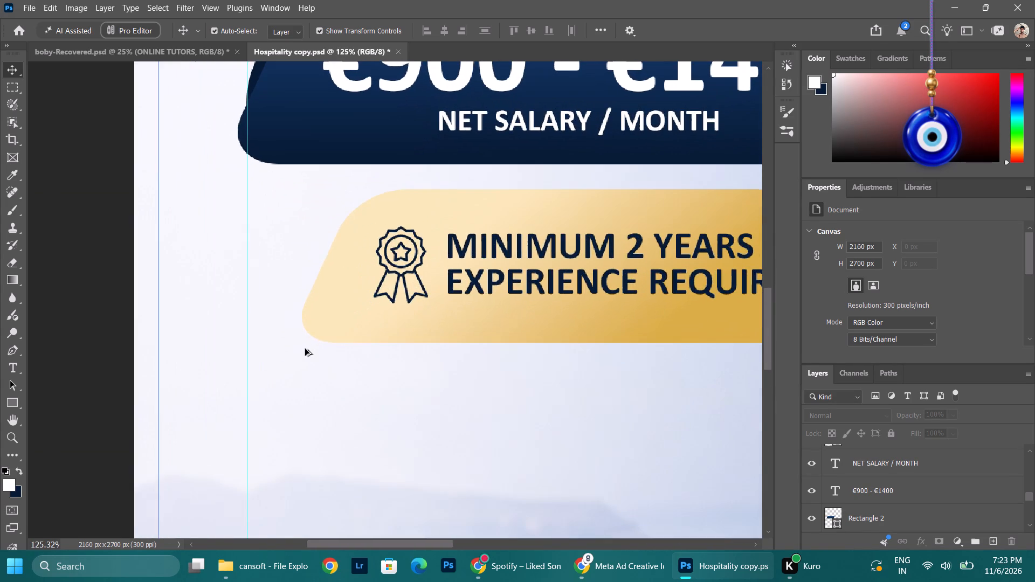
scroll(305, 349, "down", 11, "alt")
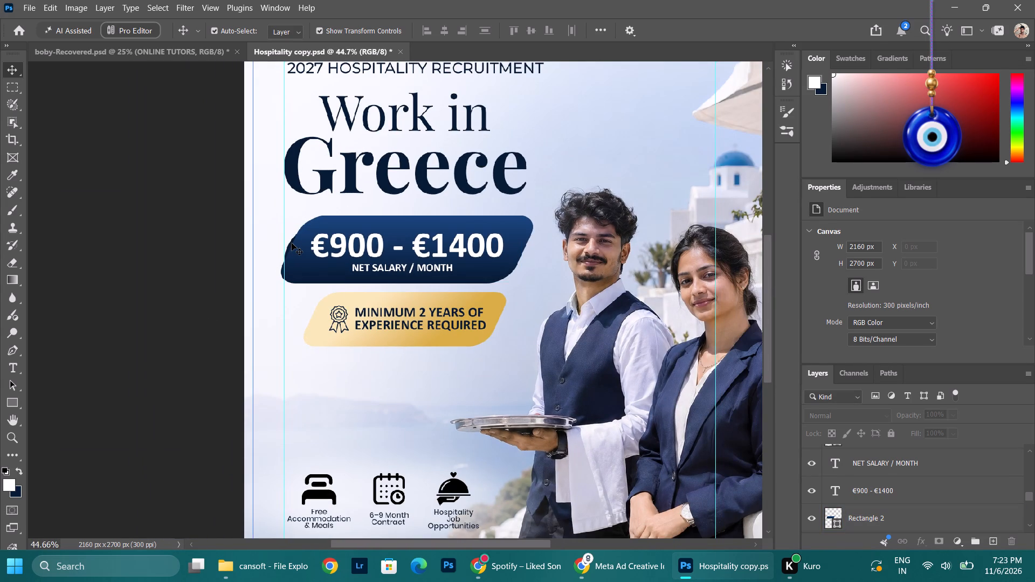
Delete the leftover Rectangle 1 shape behind the €900 - €1400 salary banner and deselect everything.
left_click(292, 243)
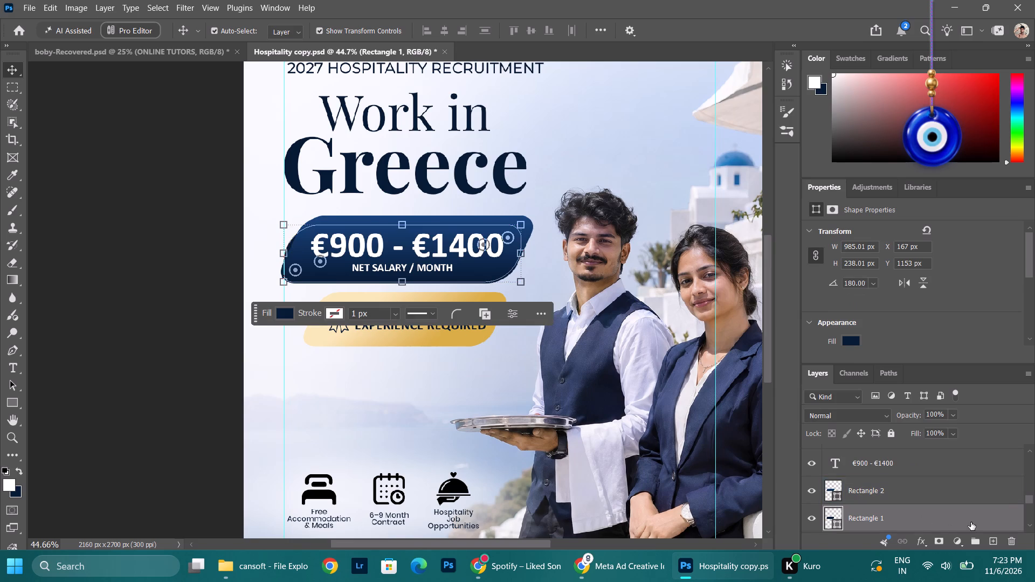
key("BackSpace")
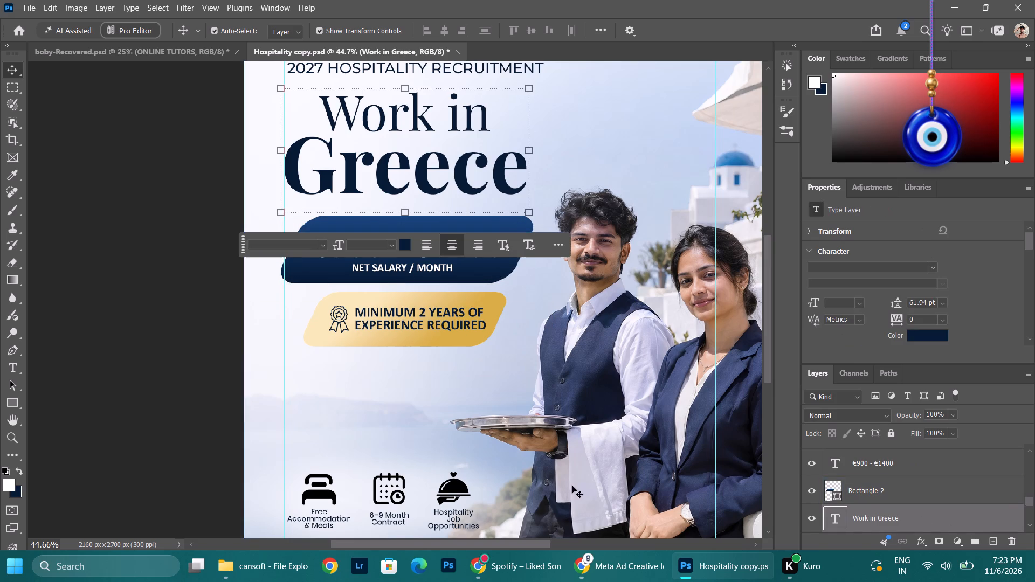
left_click(198, 185)
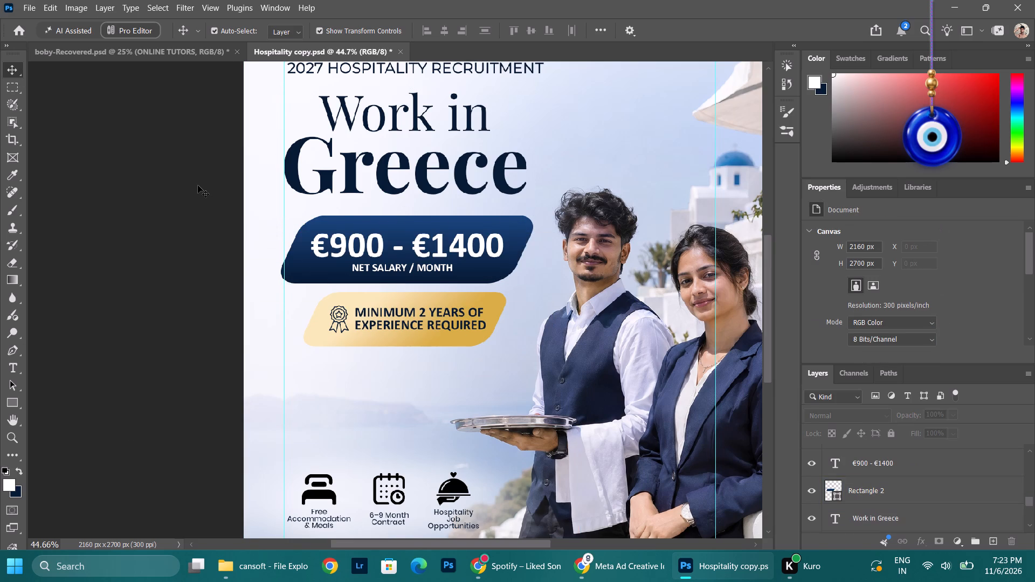
Examine the whole poster's composition, from the logos down to the benefit icons.
scroll(283, 365, "down", 10, "alt")
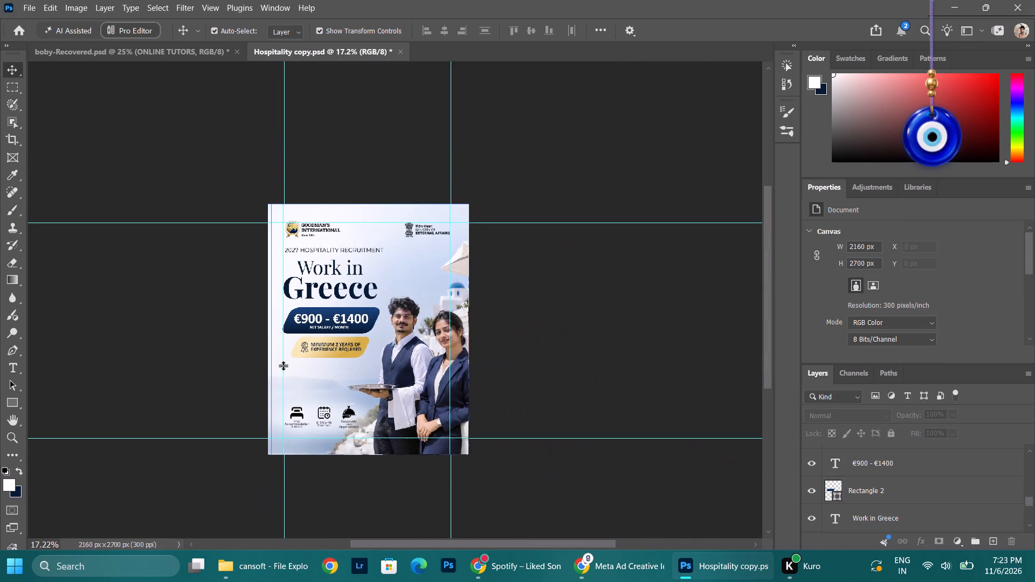
scroll(280, 361, "up", 4, "alt")
scroll(280, 359, "down", 3, "alt")
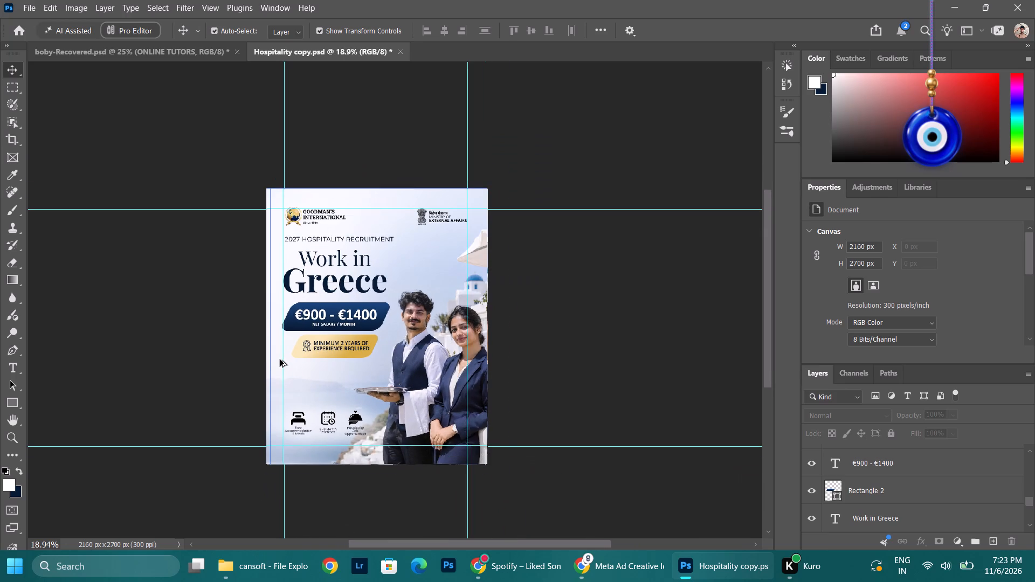
scroll(280, 359, "up", 2, "alt")
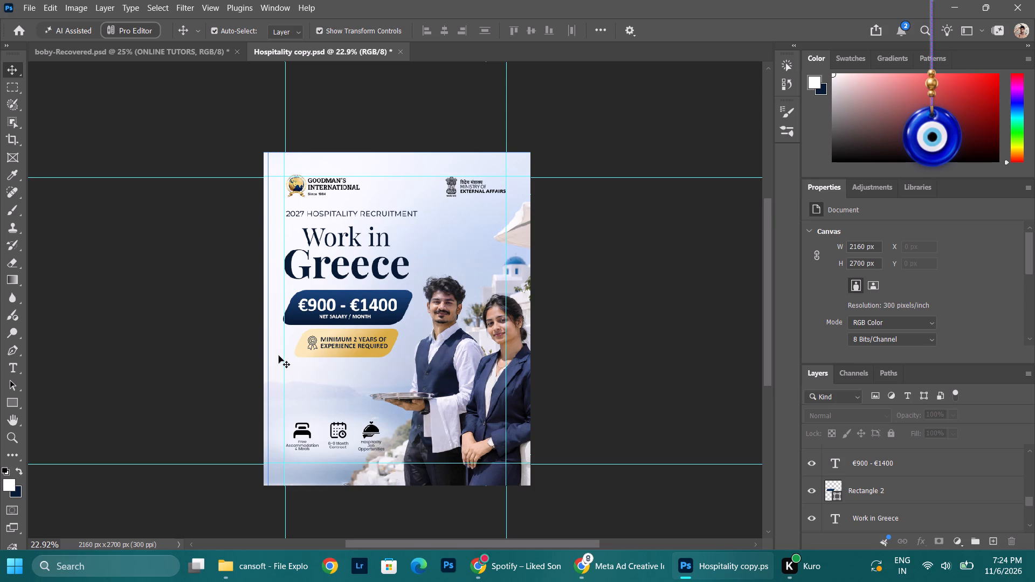
scroll(263, 352, "up", 1)
scroll(227, 342, "down", 1)
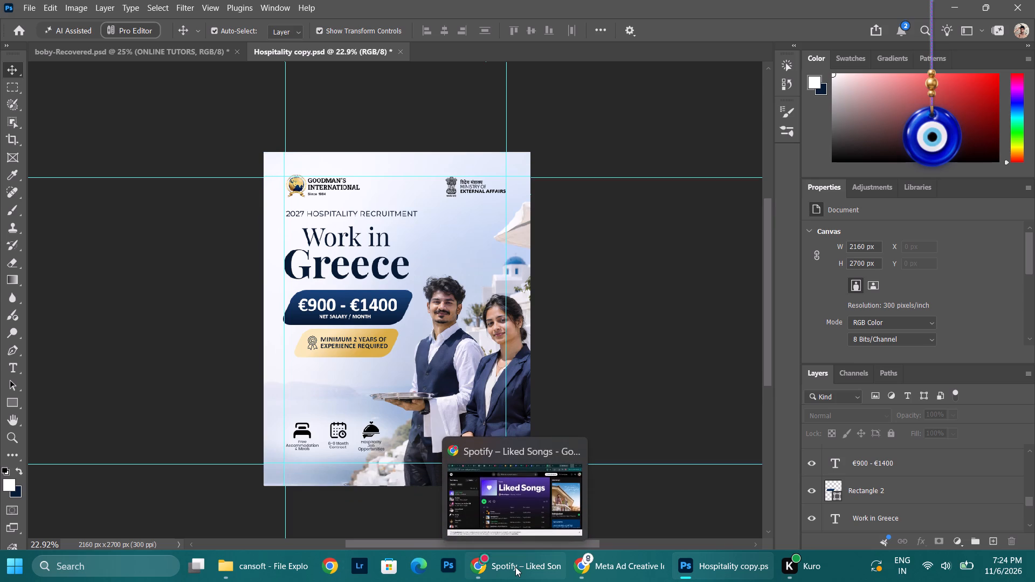
Switch to Pinterest in Chrome and search for "bogan villa flowers" in place of the hotel staff query.
left_click(515, 567)
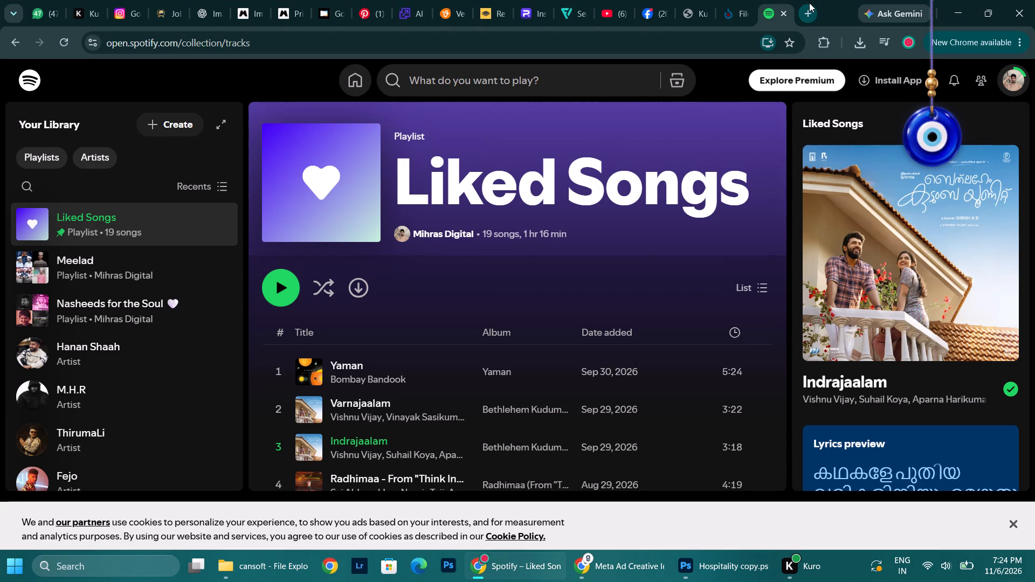
left_click(367, 13)
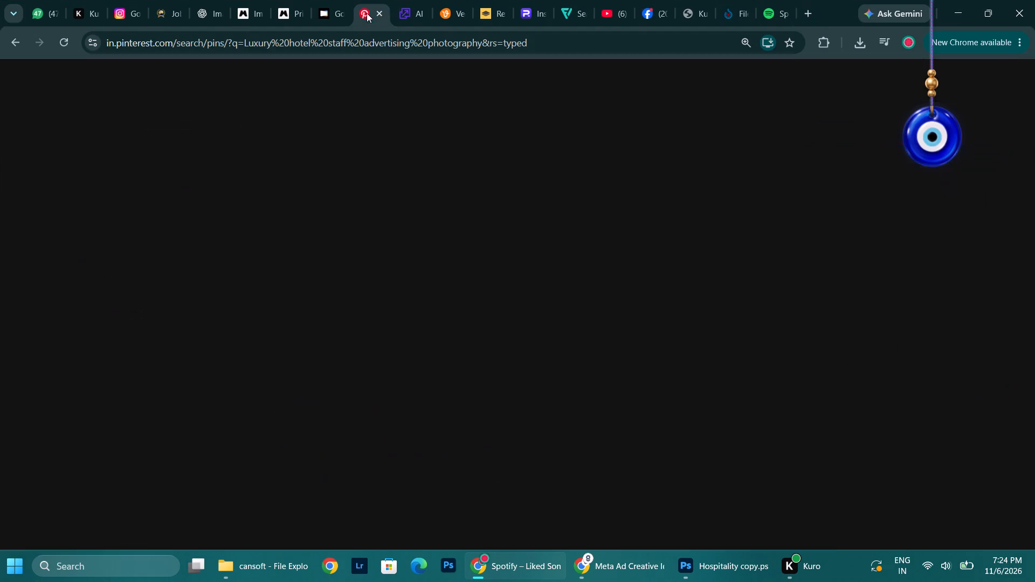
left_click_drag(328, 88, 12, 82)
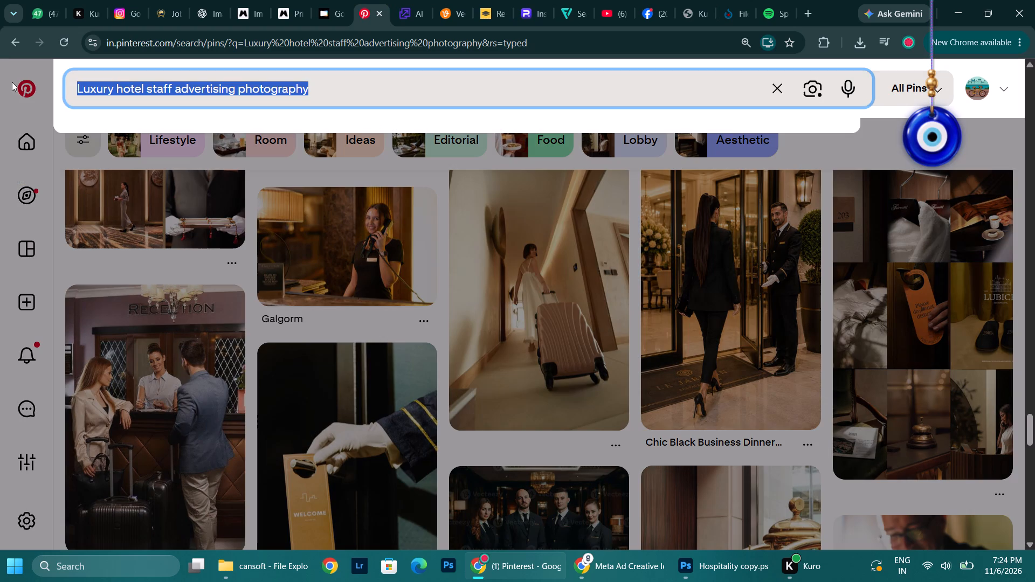
left_click_drag(12, 82, 0, 82)
key("BackSpace")
type("bog")
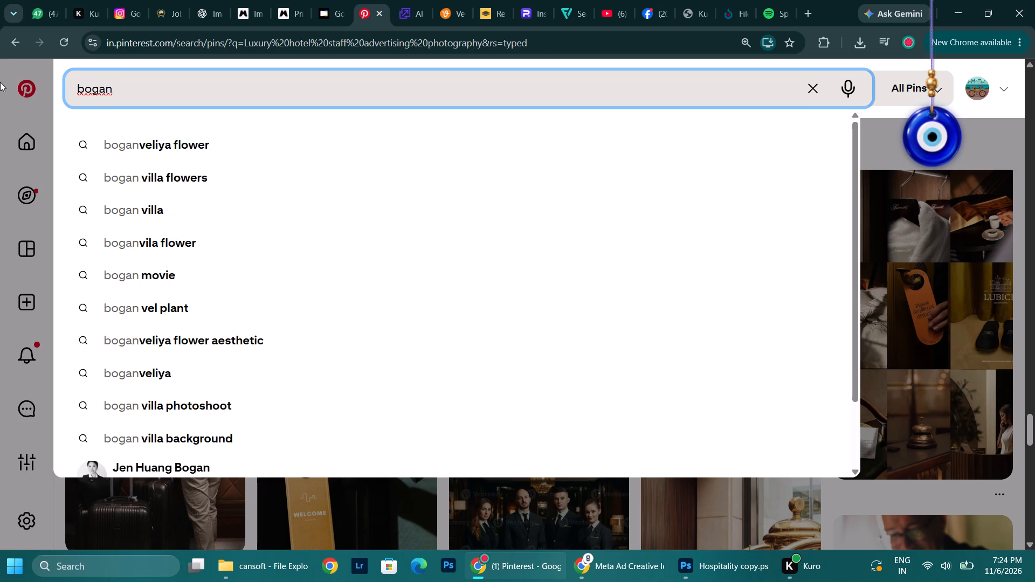
left_click(143, 185)
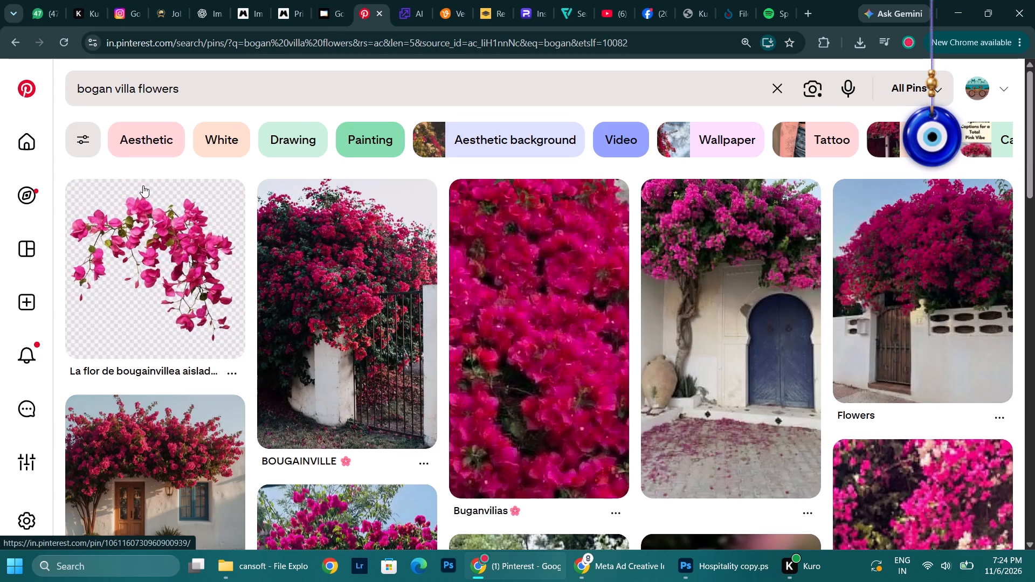
Look through the bougainvillea pins for a flower image that suits the Greece poster.
scroll(465, 334, "down", 8)
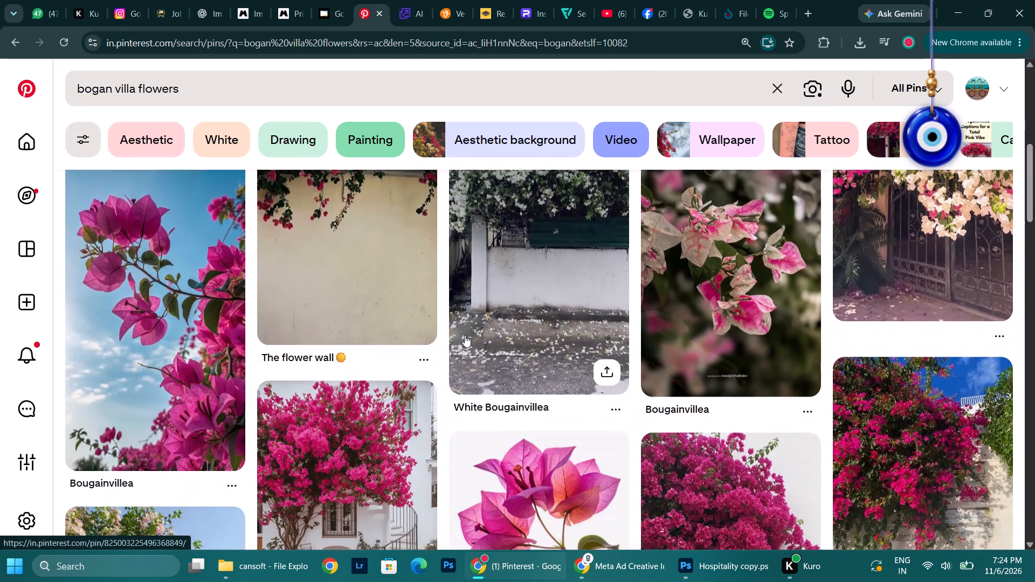
scroll(465, 335, "down", 12)
scroll(465, 335, "up", 7)
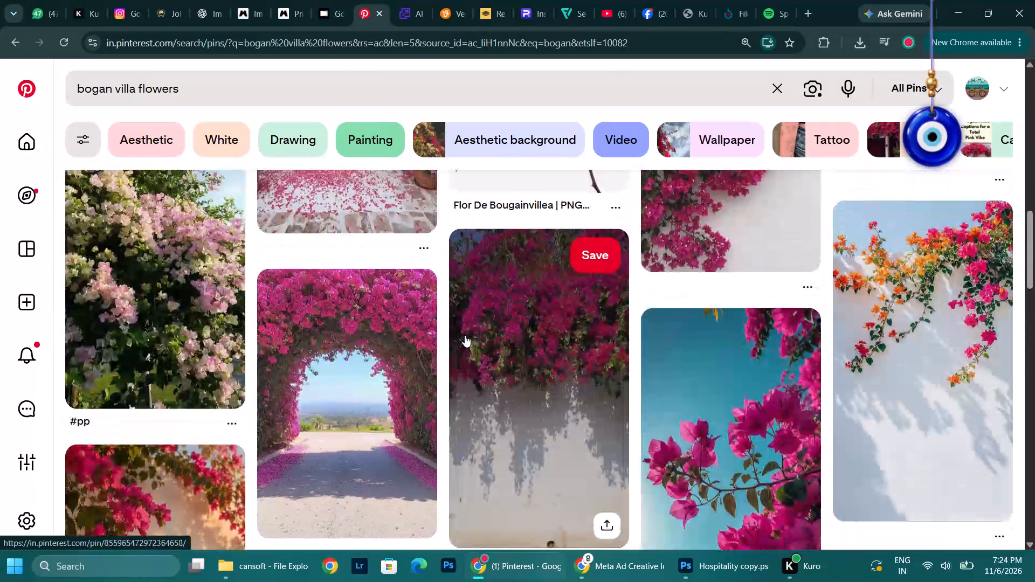
scroll(465, 335, "down", 17)
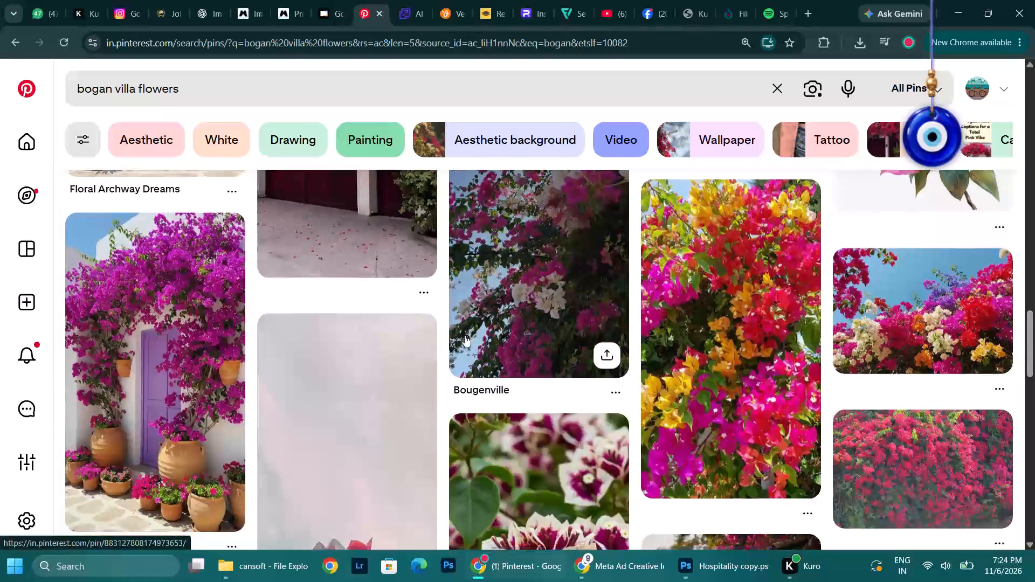
scroll(465, 335, "down", 13)
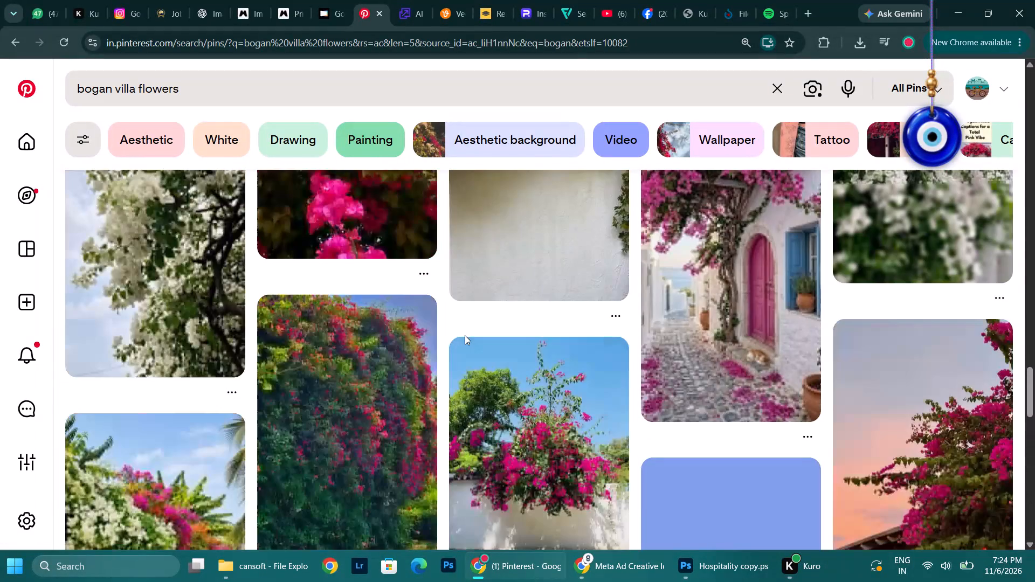
scroll(465, 335, "up", 2)
Refine the Pinterest search to "bogan villa flowers png".
left_click(214, 92)
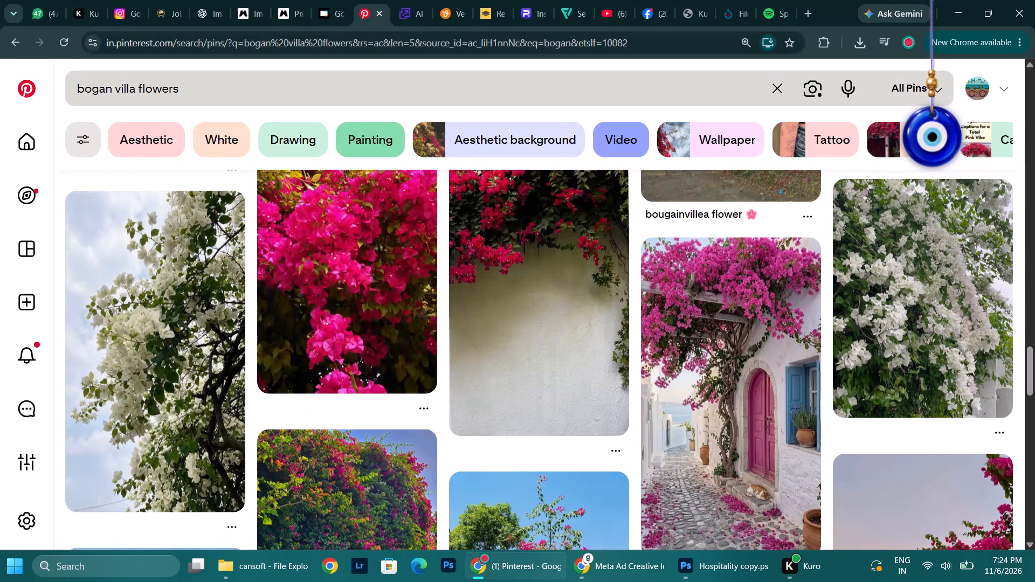
key("space")
type("p")
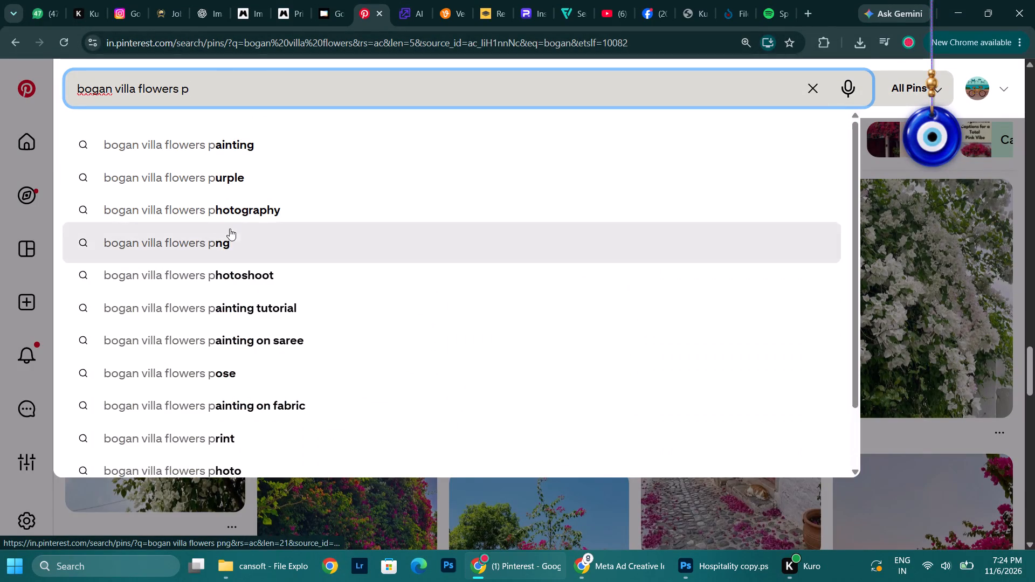
left_click(212, 240)
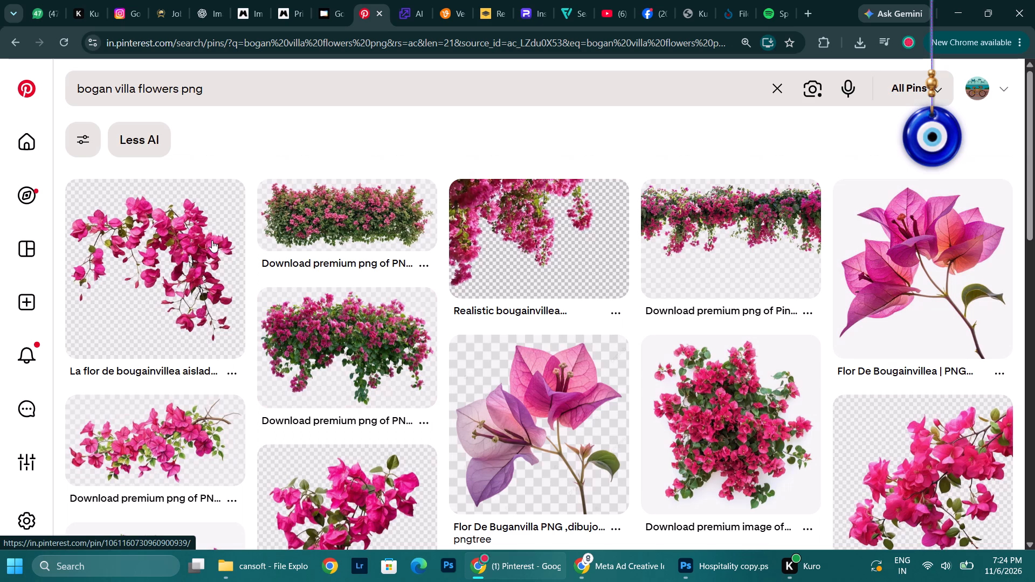
Open the "Realistic bougainvillea foreground isolated" pin and download its image.
left_click(544, 241)
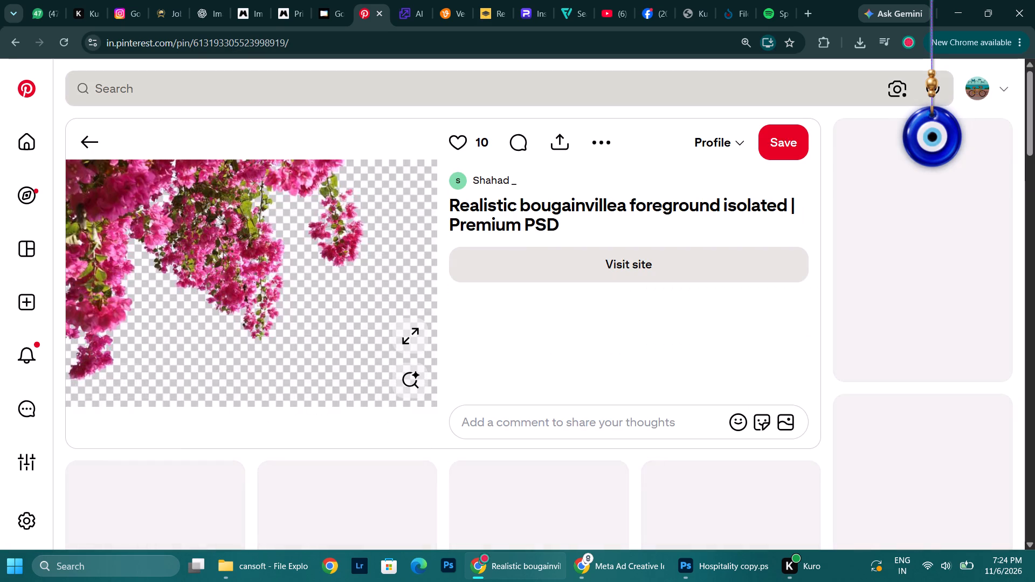
left_click(595, 138)
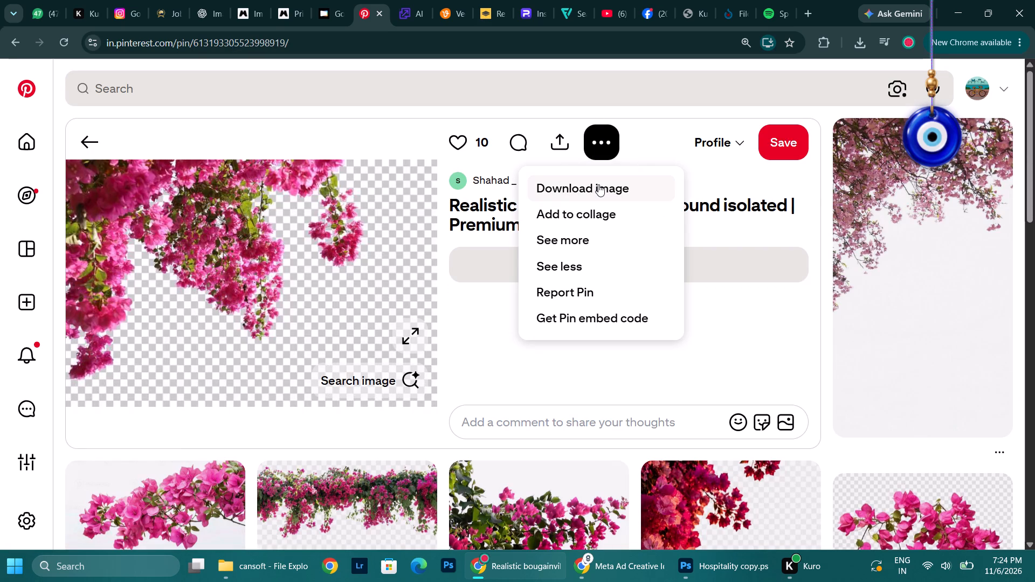
left_click(476, 184)
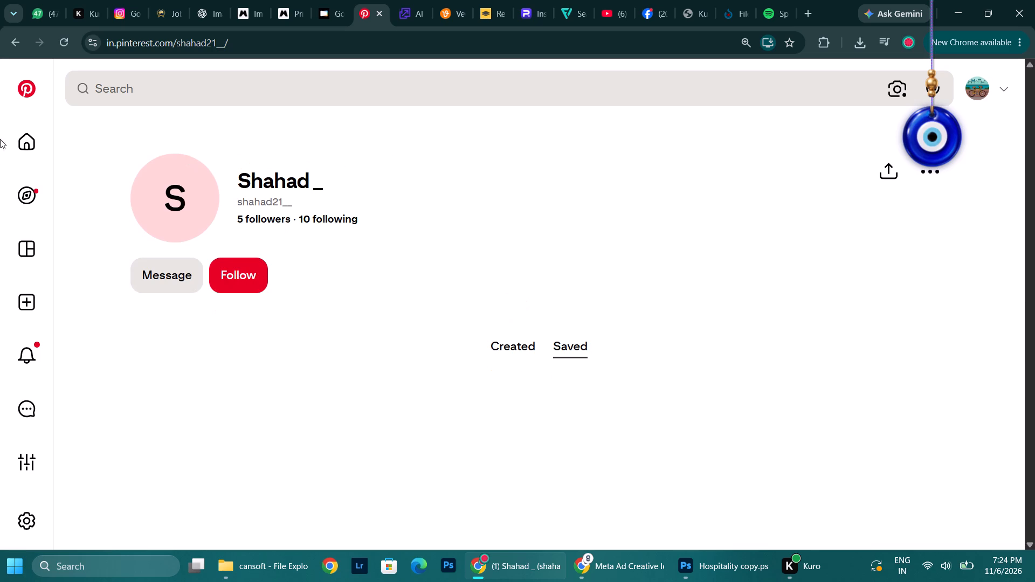
left_click(16, 34)
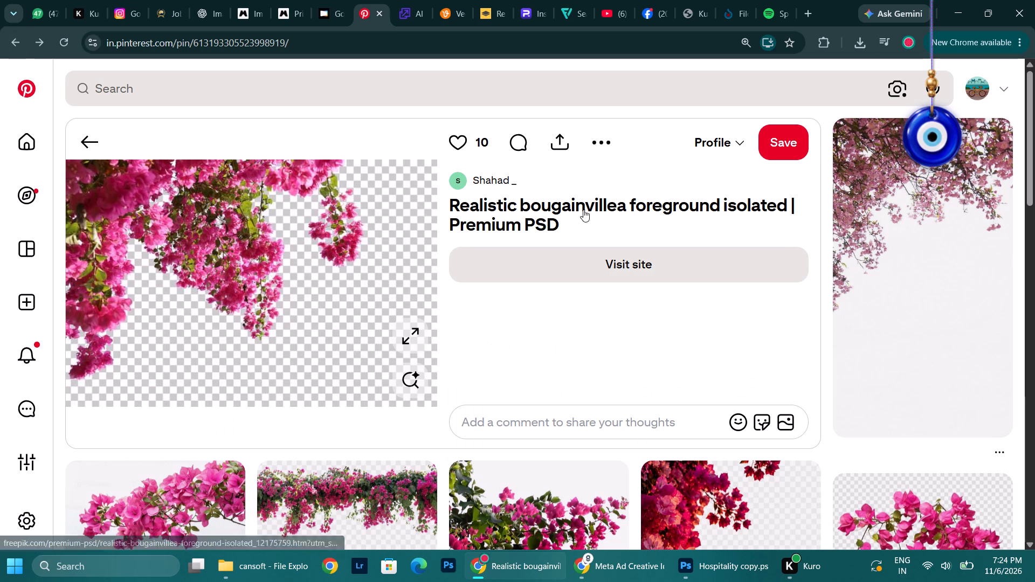
left_click(604, 147)
left_click(601, 194)
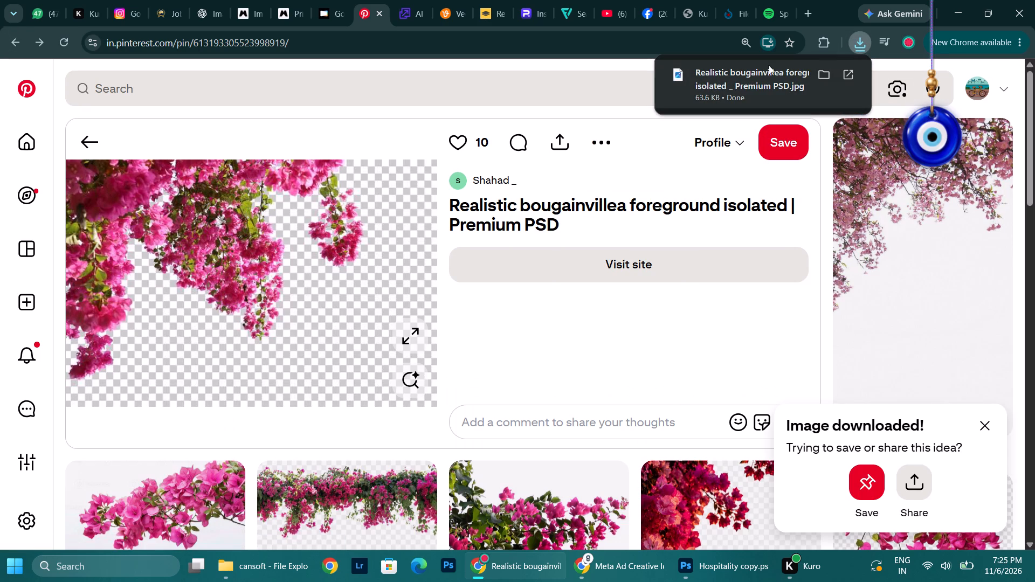
Place the downloaded bougainvillea image into Hospitality copy.psd in Photoshop across the poster's full width and commit the placement.
left_click_drag(754, 77, 452, 311)
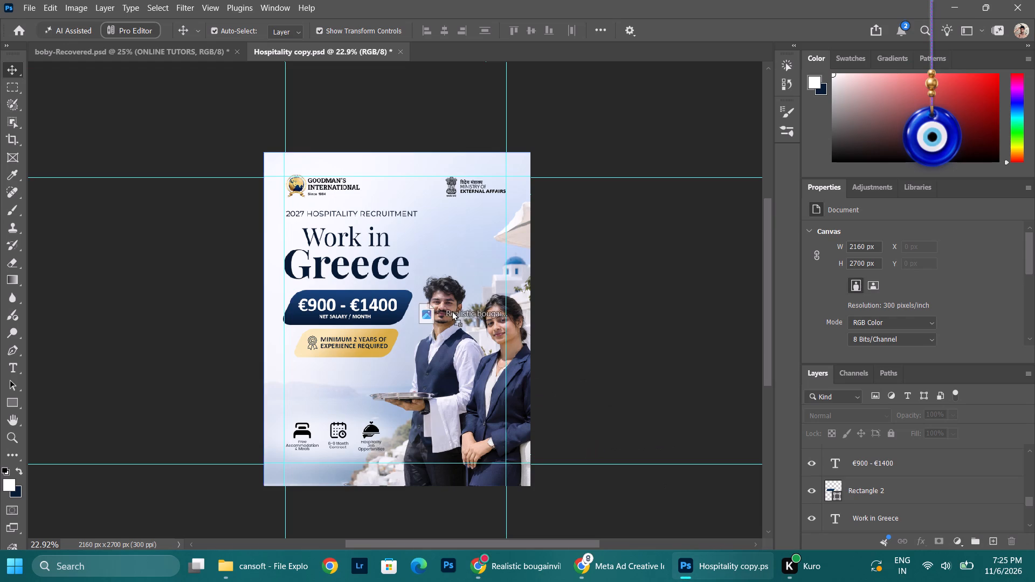
left_click_drag(452, 311, 451, 311)
scroll(941, 491, "up", 16)
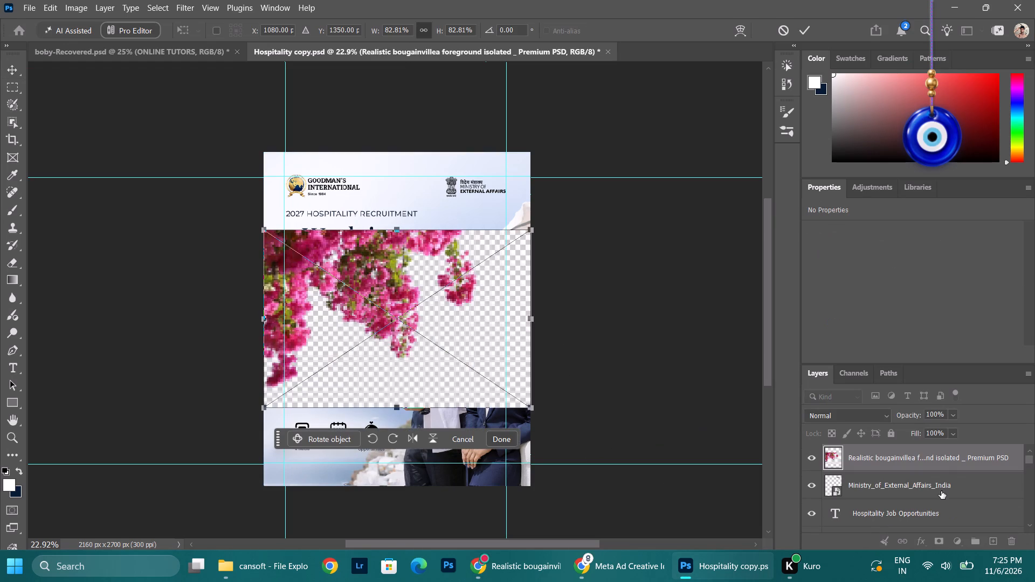
scroll(941, 491, "up", 2)
left_click(148, 0)
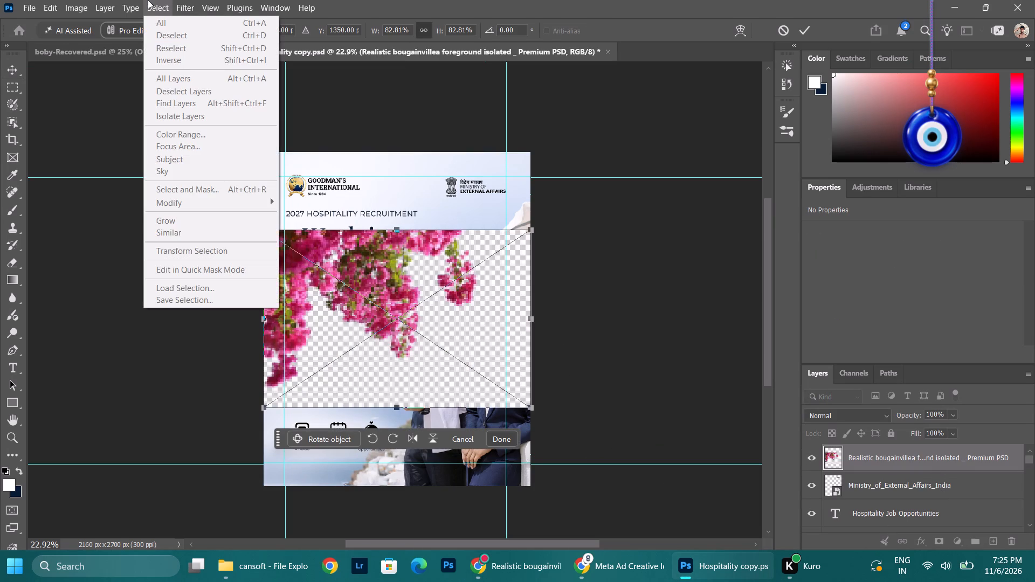
left_click(979, 446)
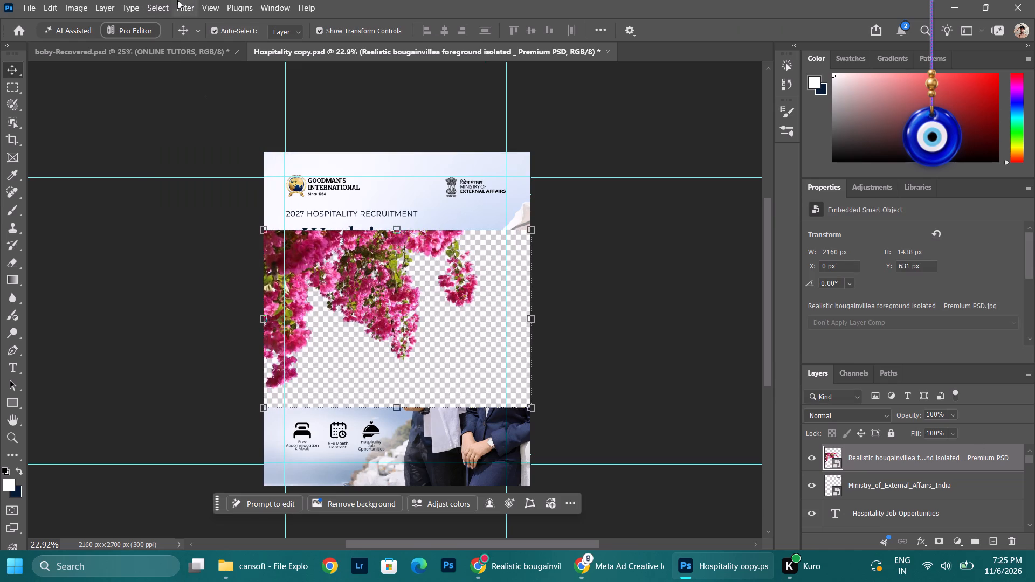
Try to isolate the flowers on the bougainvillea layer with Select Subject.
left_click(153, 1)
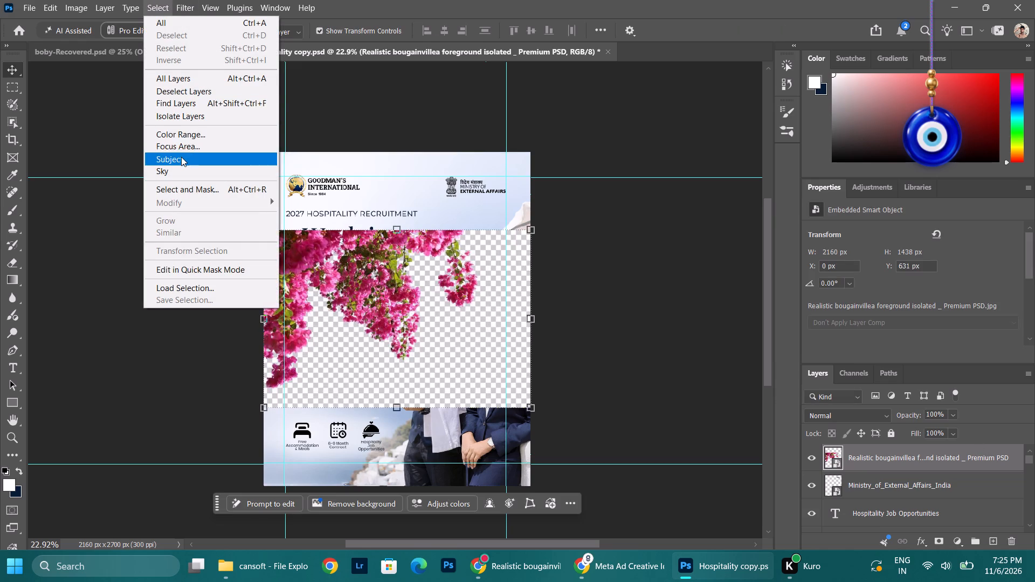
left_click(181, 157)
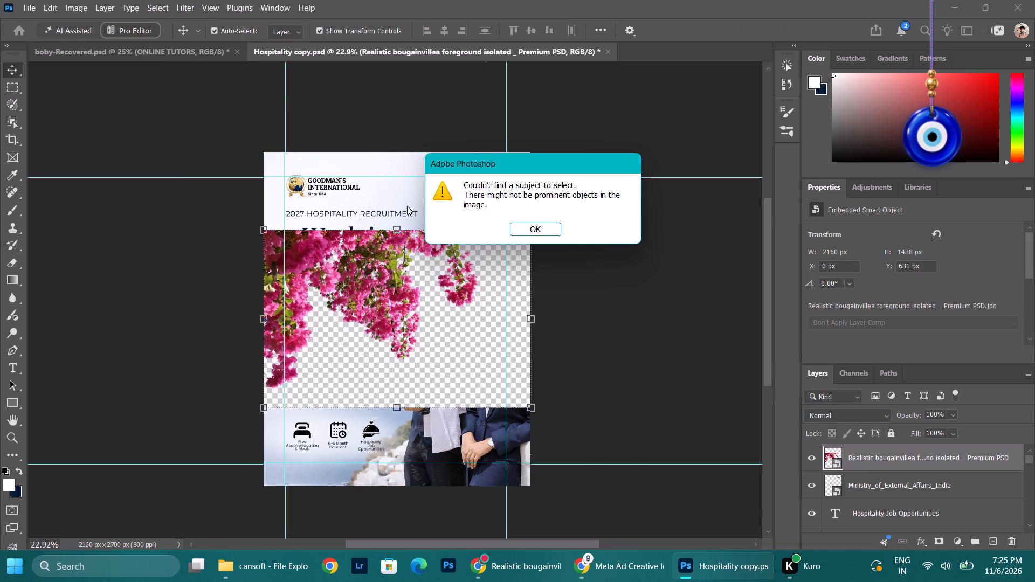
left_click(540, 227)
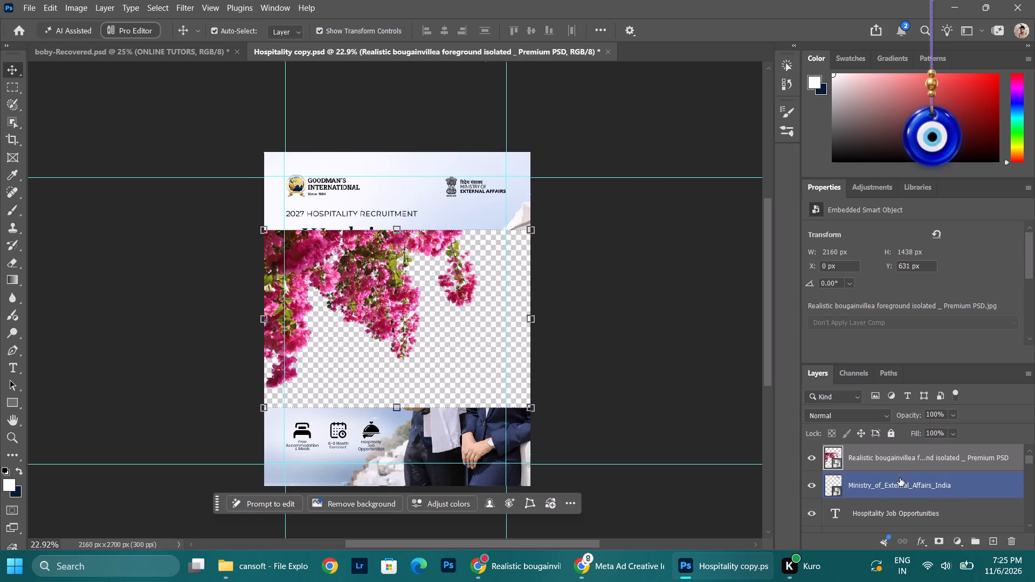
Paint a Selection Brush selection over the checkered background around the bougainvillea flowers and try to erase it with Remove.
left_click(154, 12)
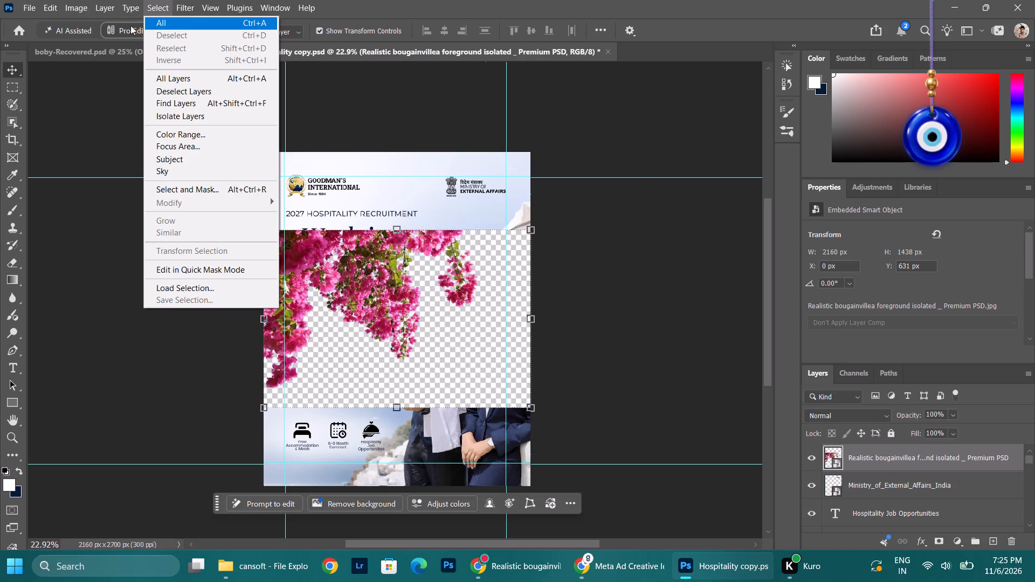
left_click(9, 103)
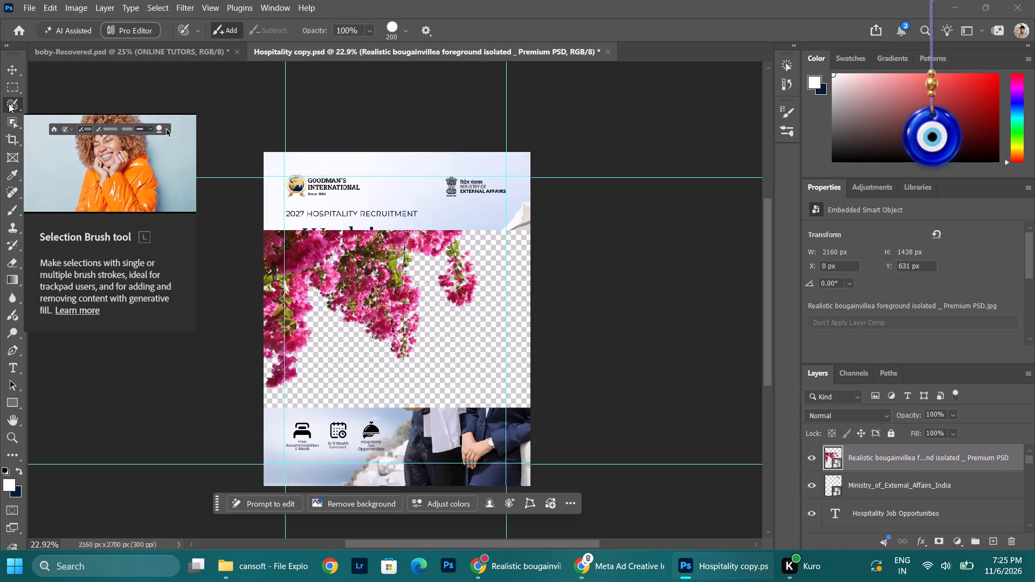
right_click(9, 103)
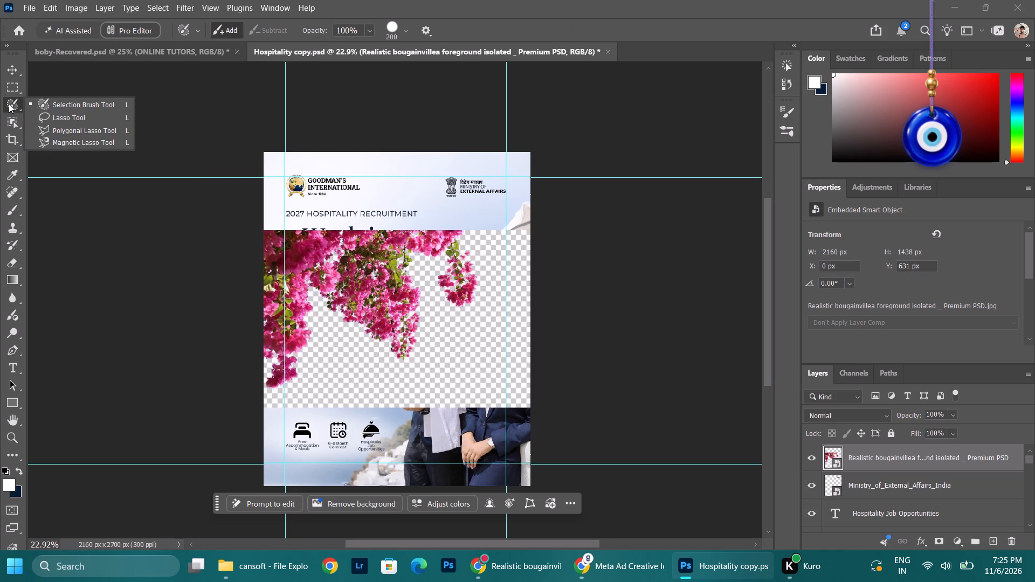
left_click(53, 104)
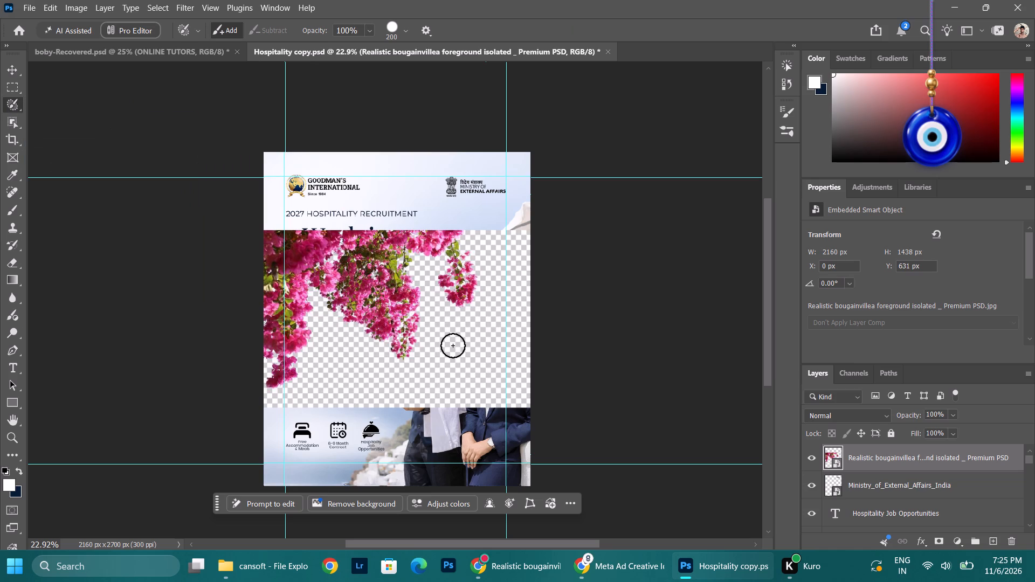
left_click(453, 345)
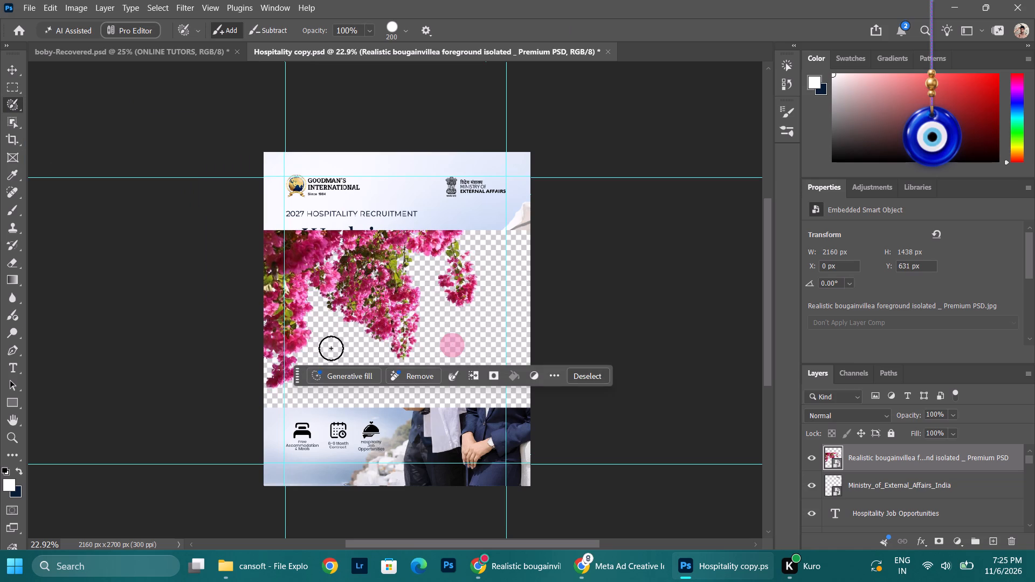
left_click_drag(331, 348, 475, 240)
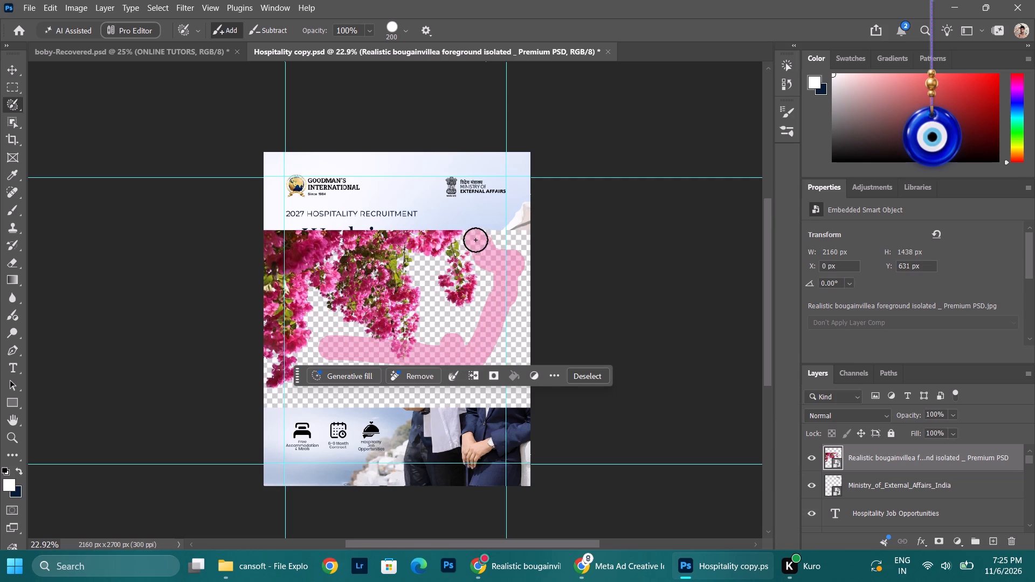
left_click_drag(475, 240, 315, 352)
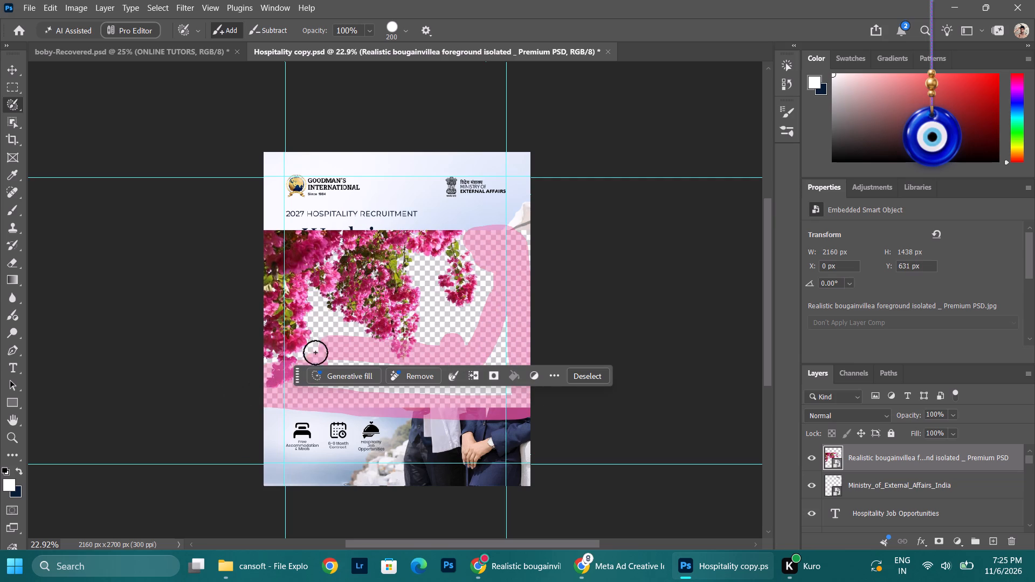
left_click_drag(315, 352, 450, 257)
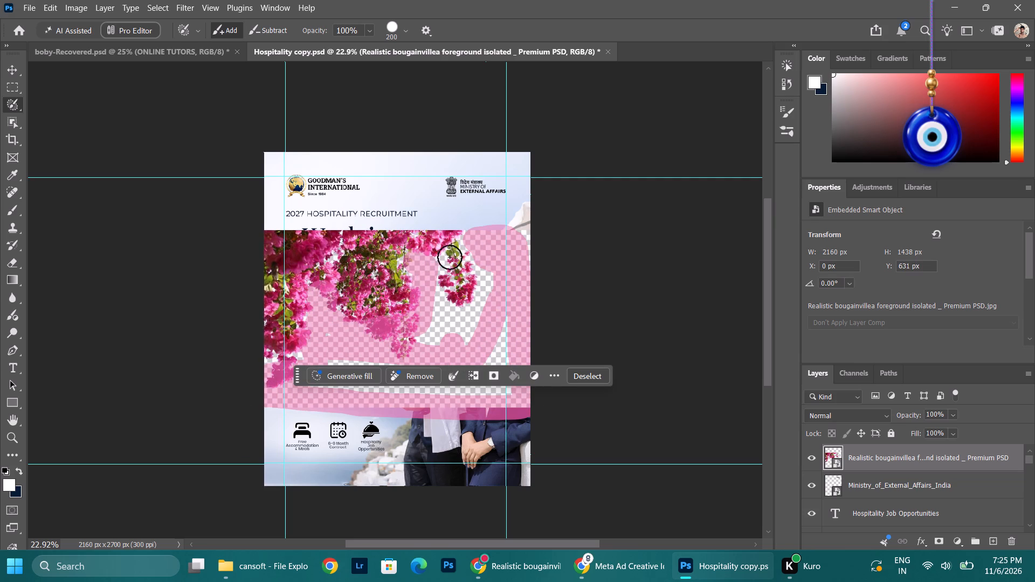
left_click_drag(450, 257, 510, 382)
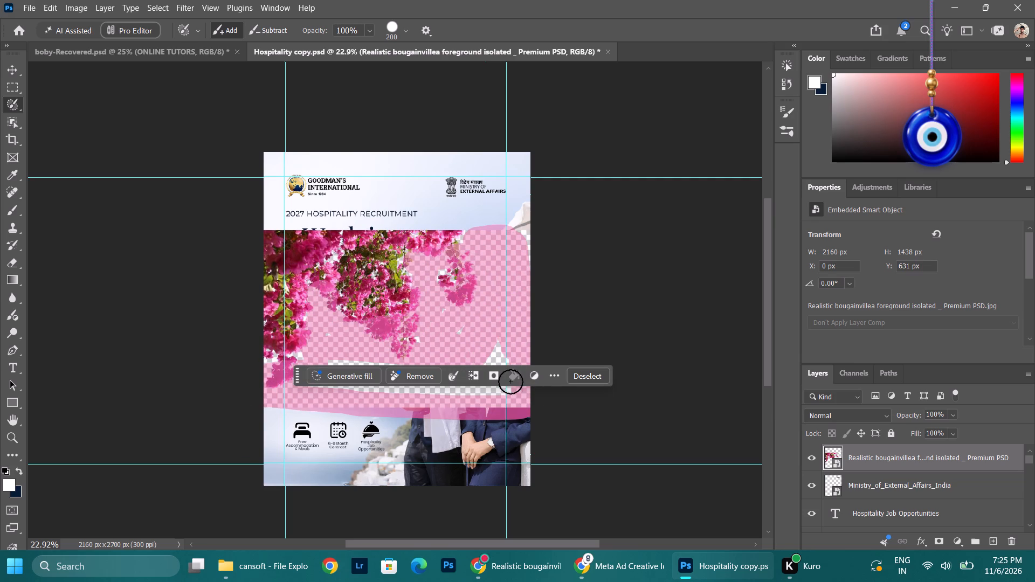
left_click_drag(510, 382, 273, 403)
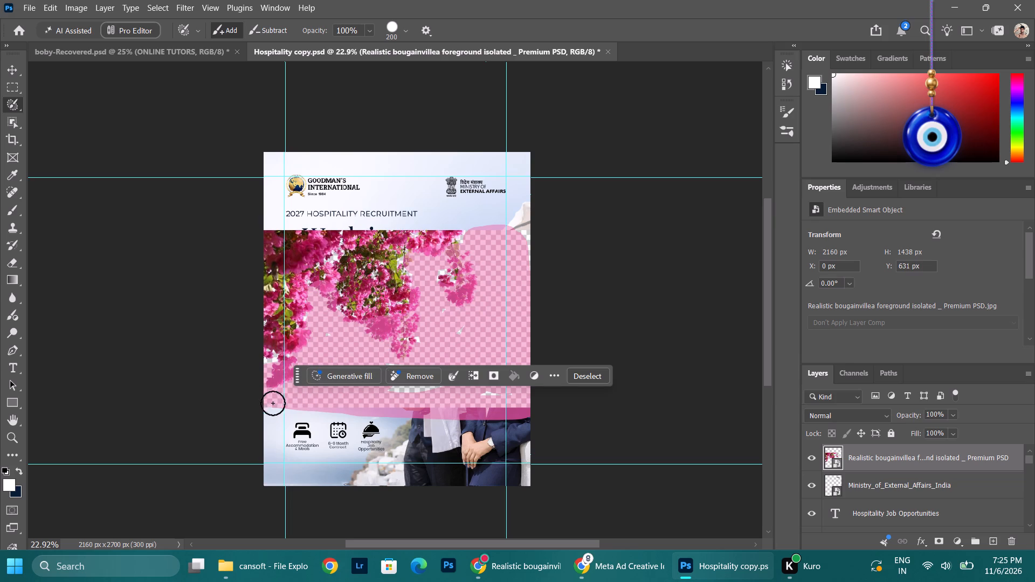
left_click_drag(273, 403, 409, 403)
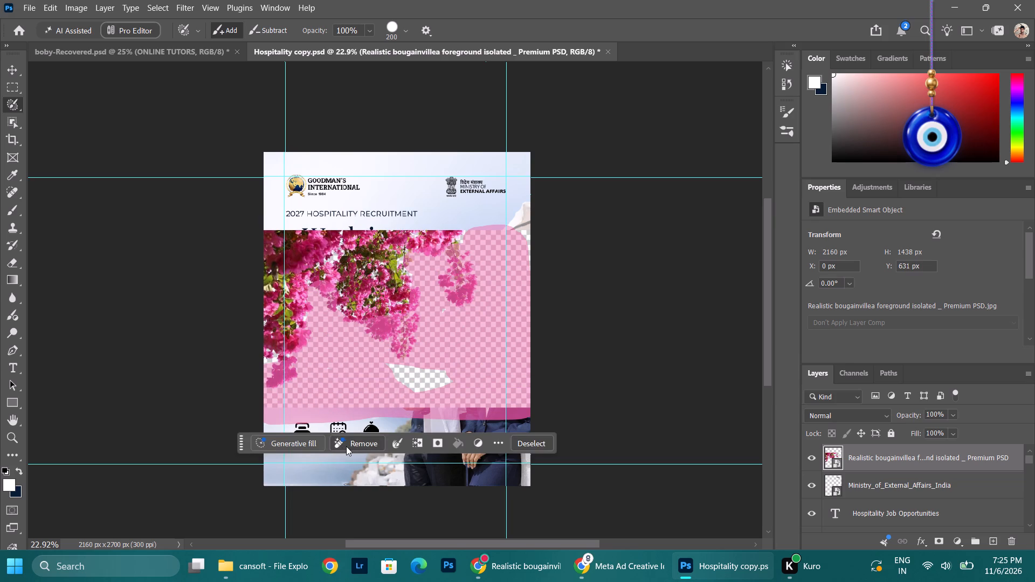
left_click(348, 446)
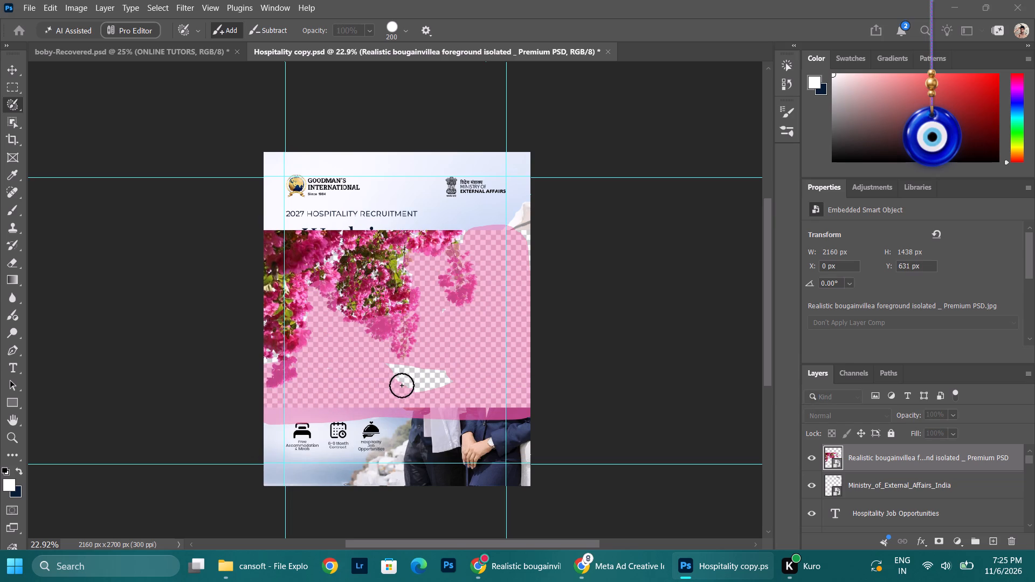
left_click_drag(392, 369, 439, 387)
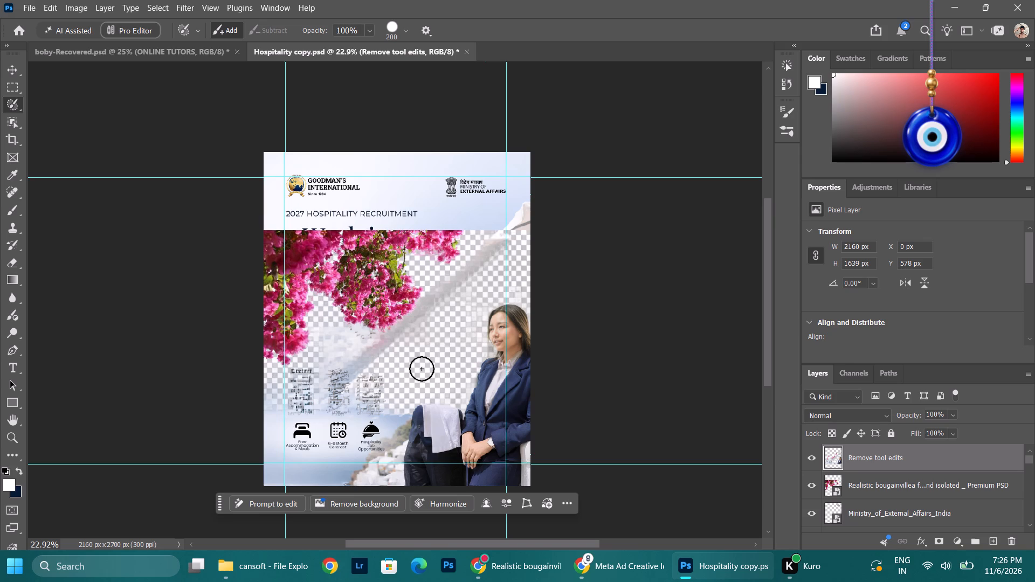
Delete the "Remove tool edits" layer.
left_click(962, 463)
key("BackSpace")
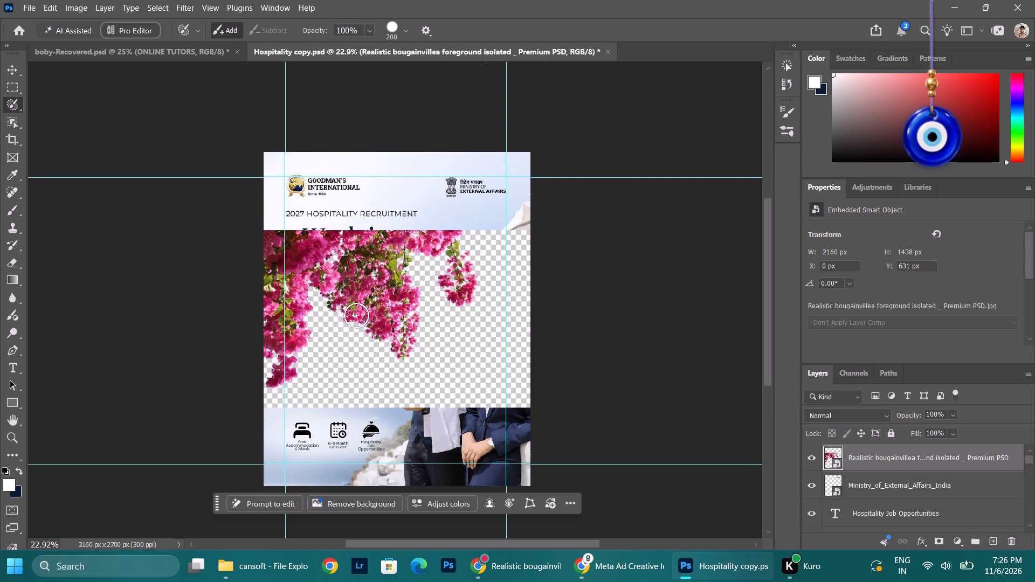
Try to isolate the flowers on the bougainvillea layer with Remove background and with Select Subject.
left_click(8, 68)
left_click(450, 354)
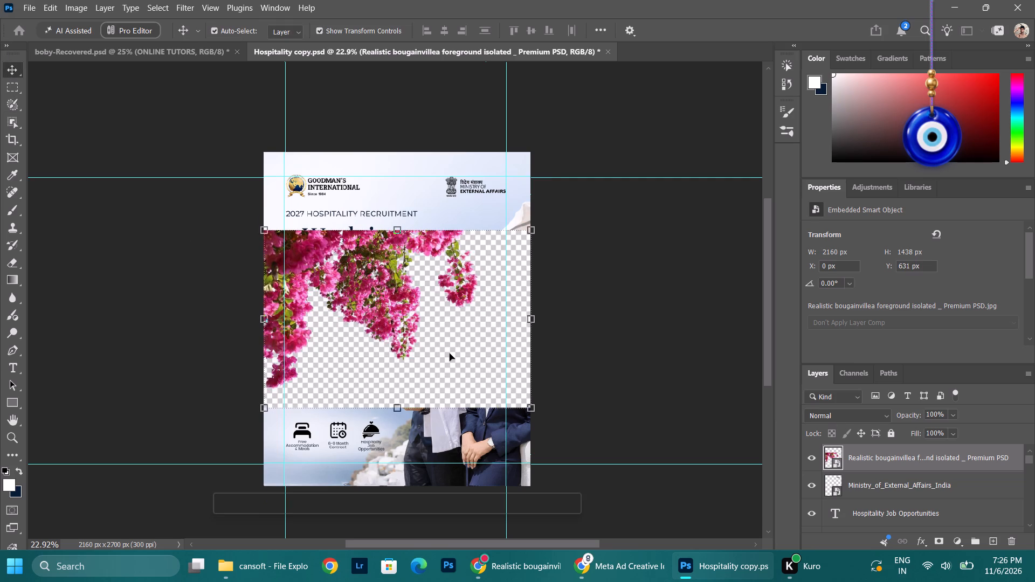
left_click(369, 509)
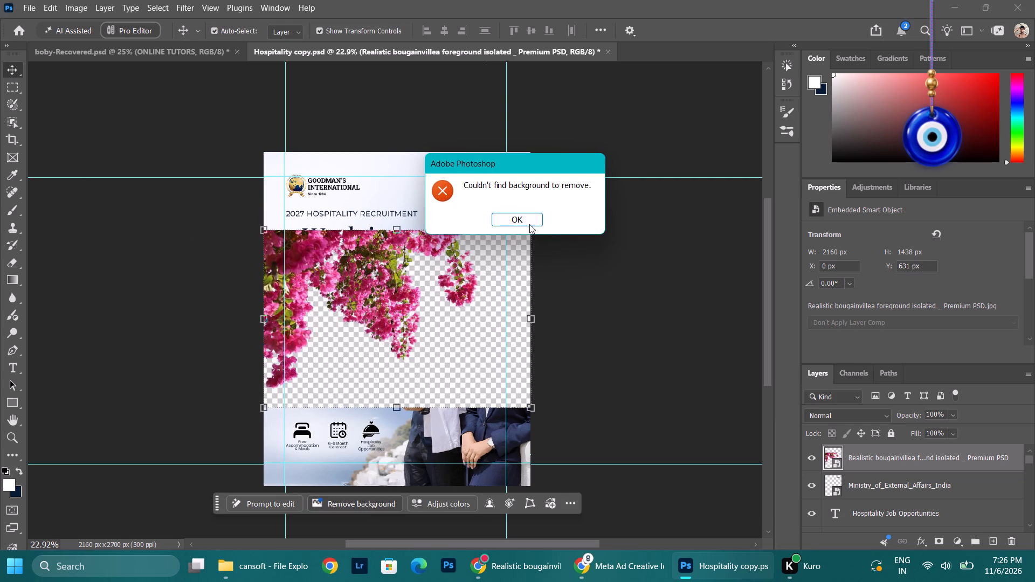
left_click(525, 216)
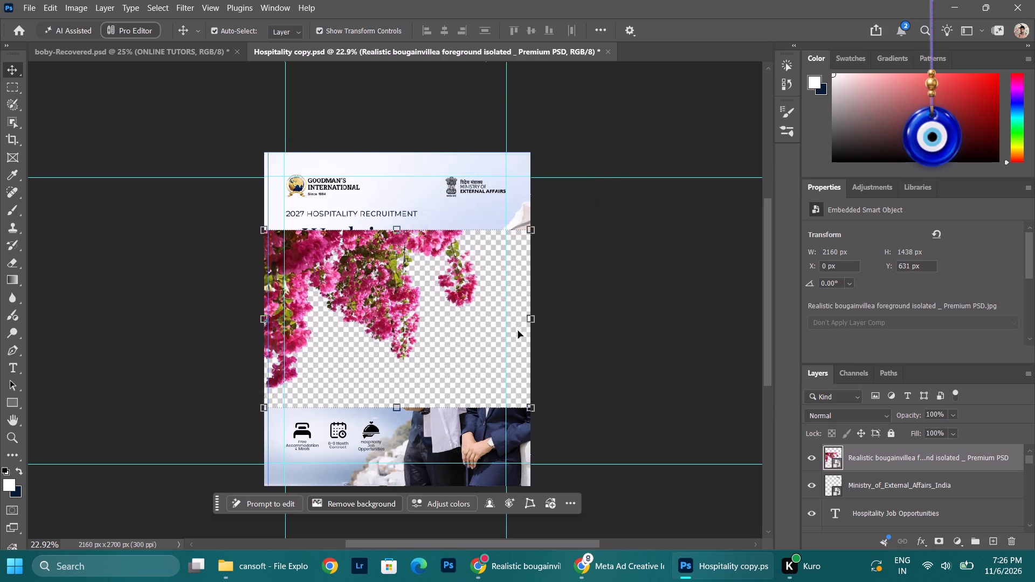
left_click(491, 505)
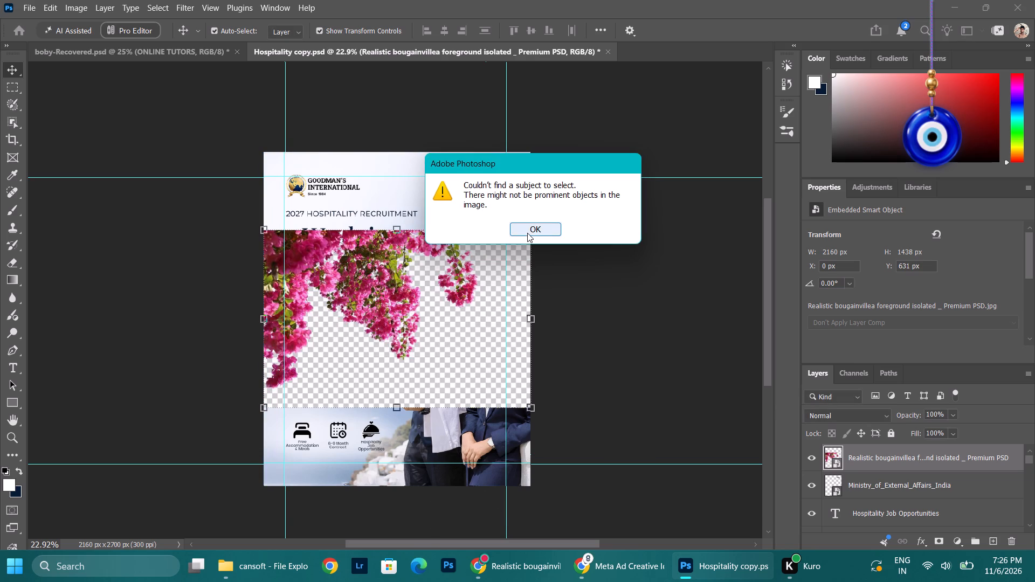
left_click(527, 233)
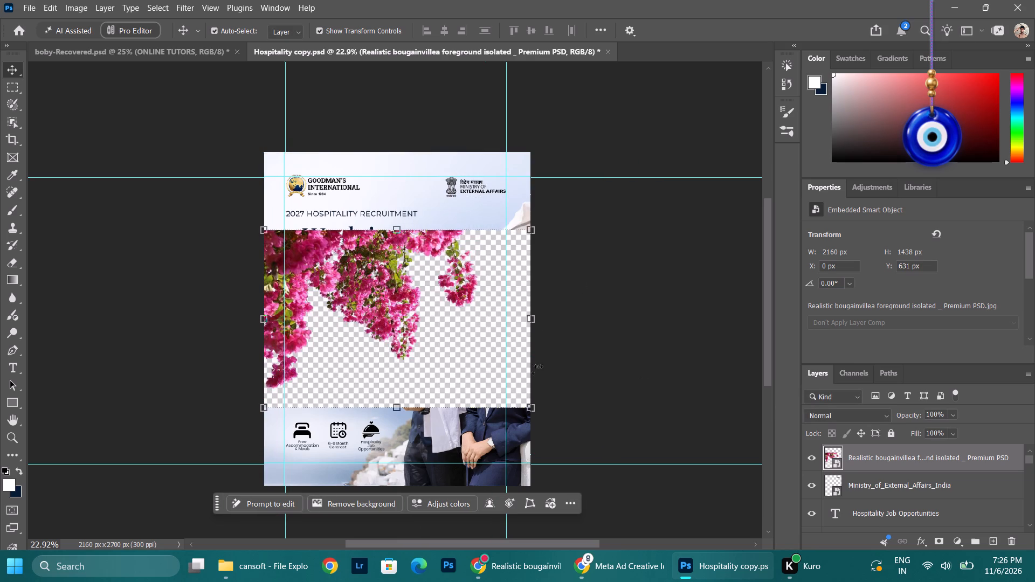
Switch to Chrome, search for "bg remover" in a new tab and open Photoroom's Instant Background Remover.
left_click(502, 576)
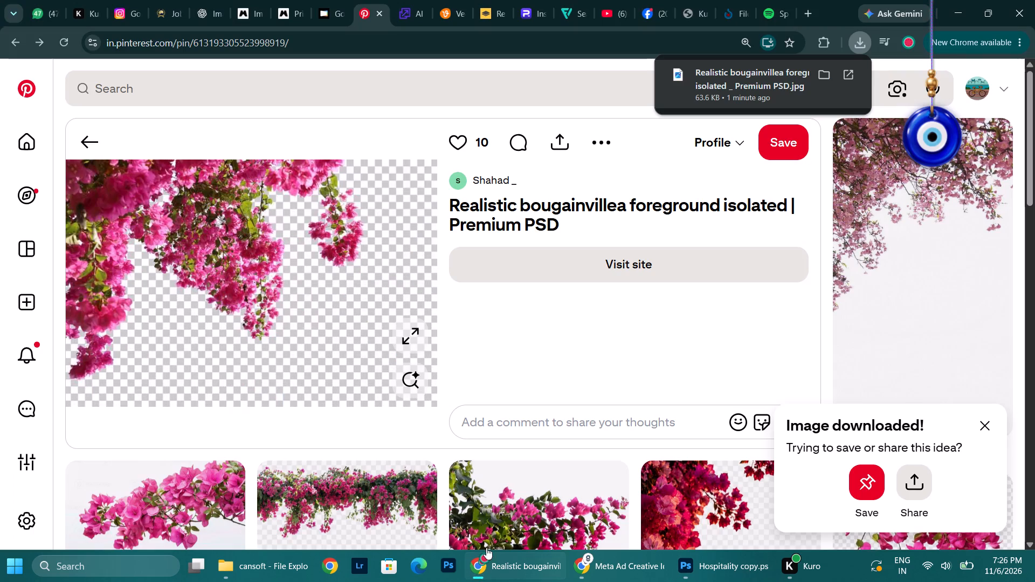
left_click(803, 11)
key("b")
key("g")
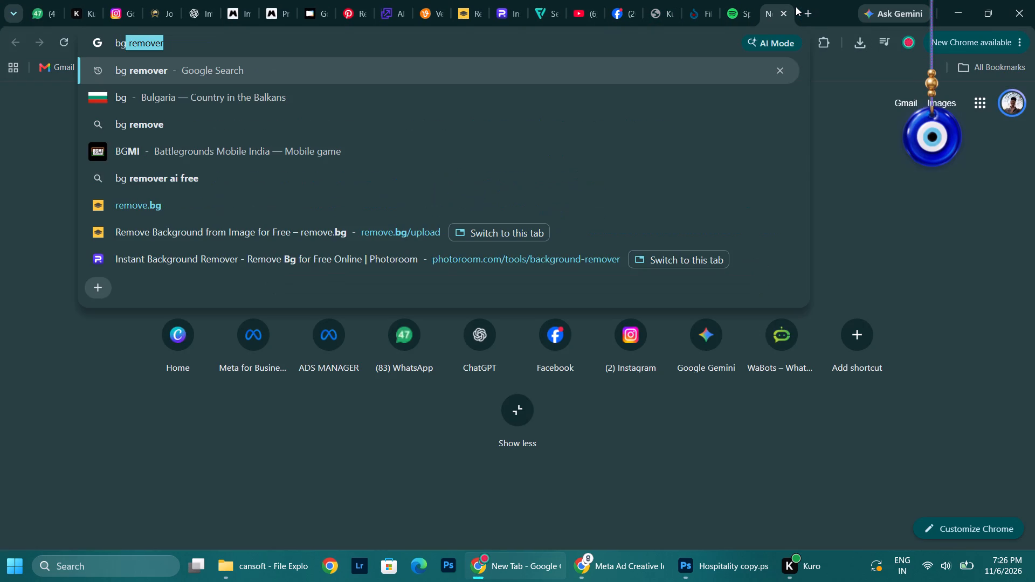
key("Return")
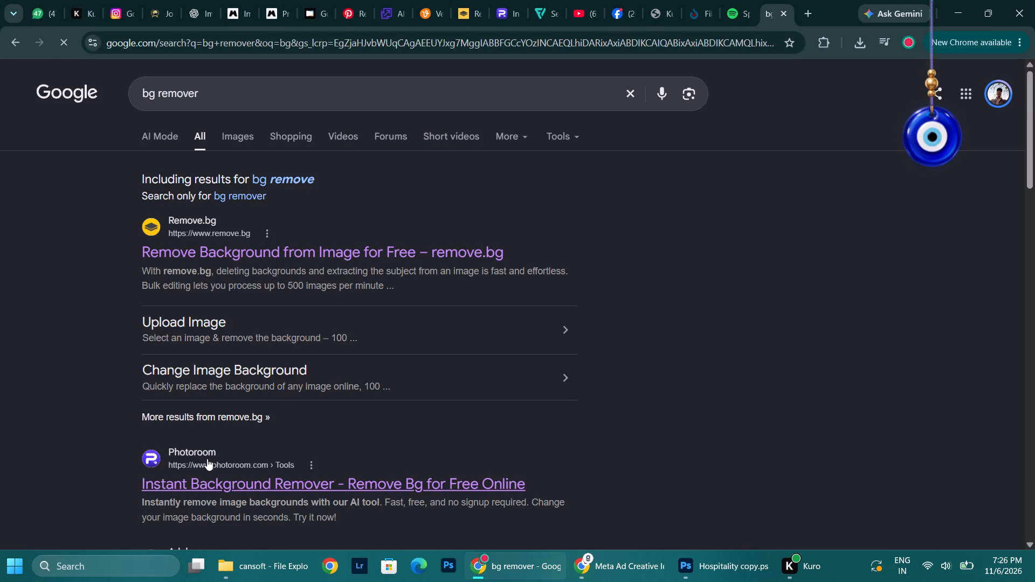
left_click(207, 459)
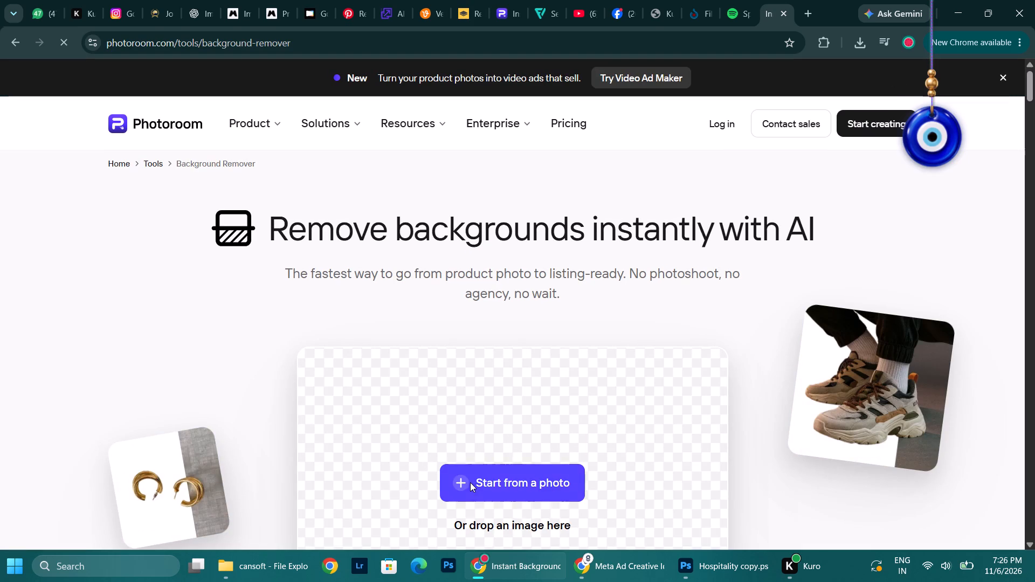
Upload the "Realistic bougainvillea foreground isolated _ Premium PSD" image from Downloads to Photoroom's background remover.
left_click(470, 482)
left_click(198, 119)
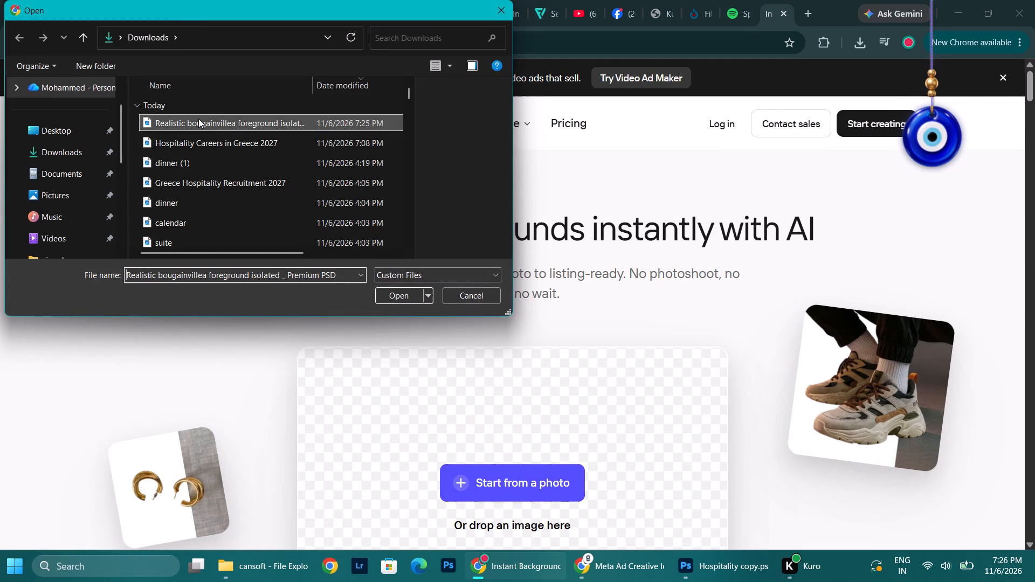
left_click(400, 292)
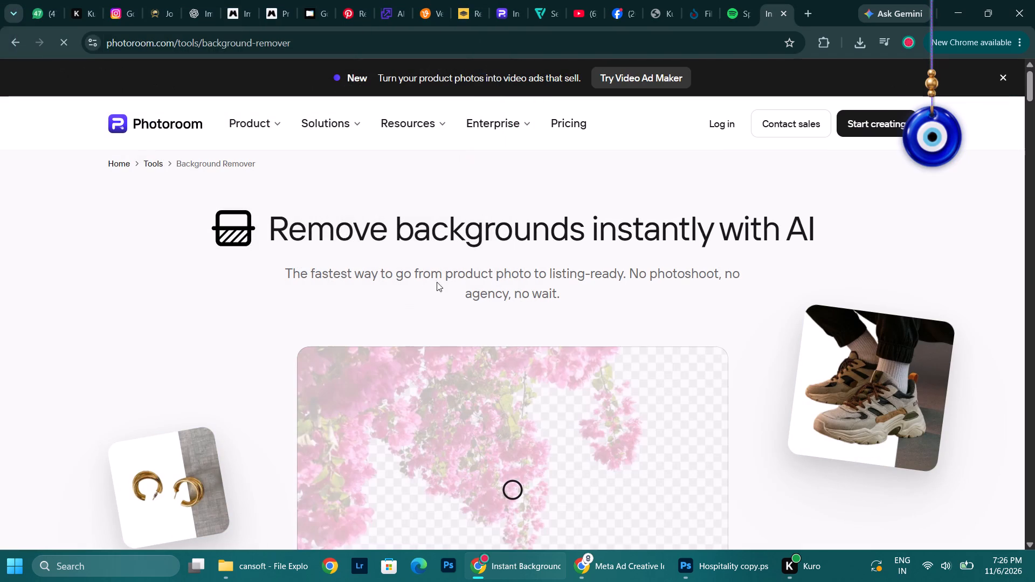
Examine Photoroom's bougainvillea cutout, comparing the image before and after background removal.
scroll(628, 328, "down", 3)
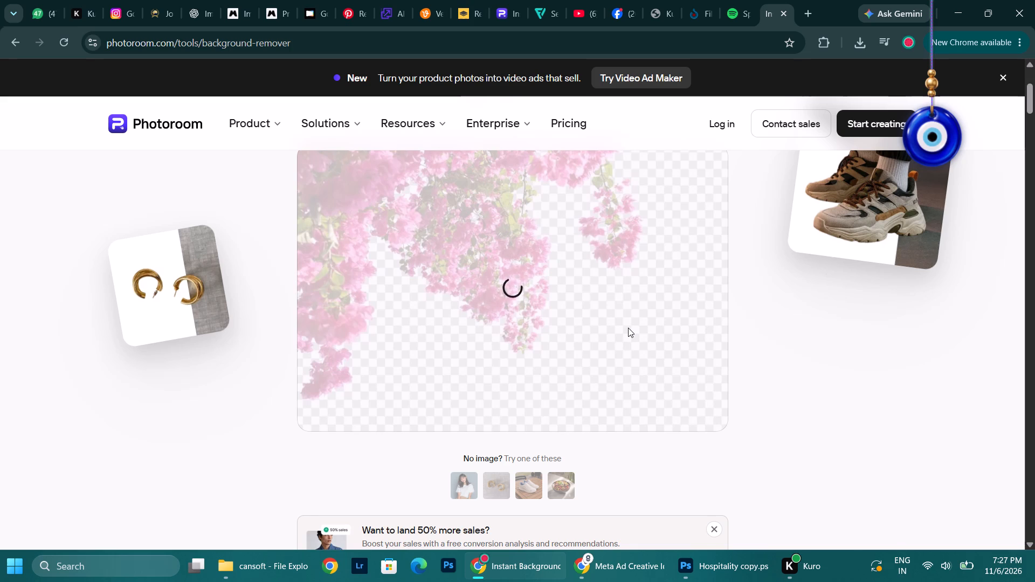
scroll(389, 324, "down", 6)
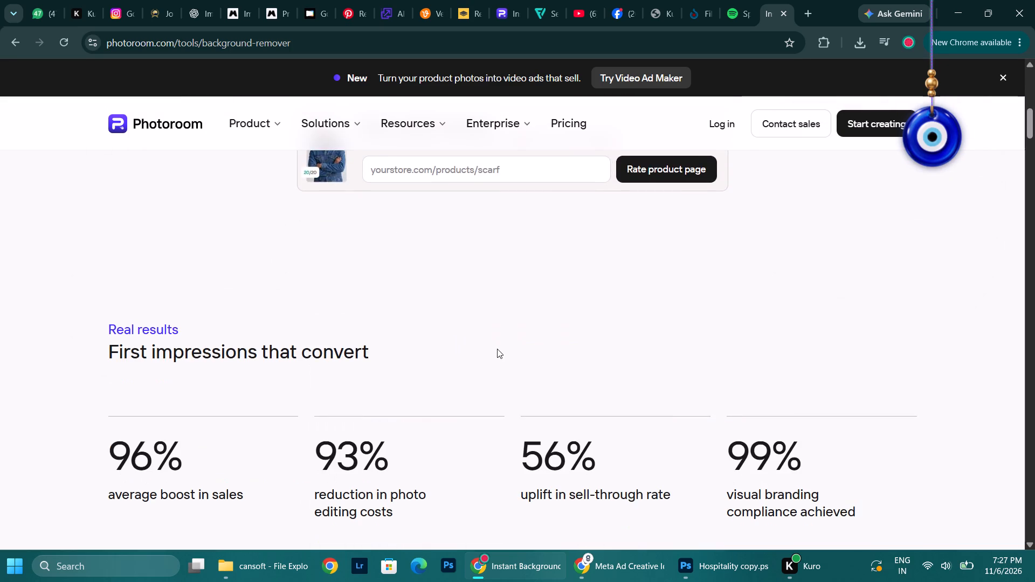
scroll(497, 349, "down", 2)
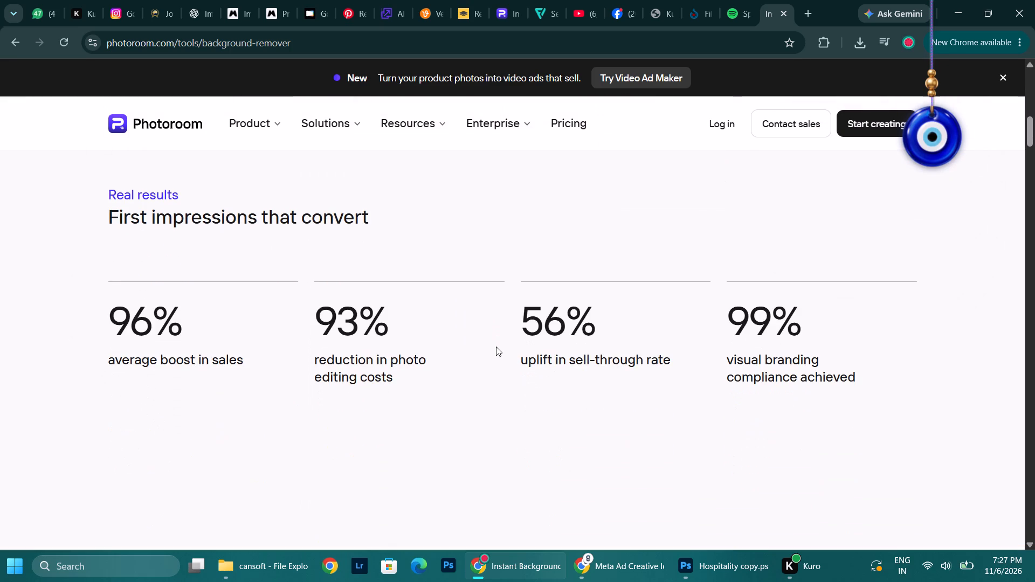
scroll(495, 345, "up", 7)
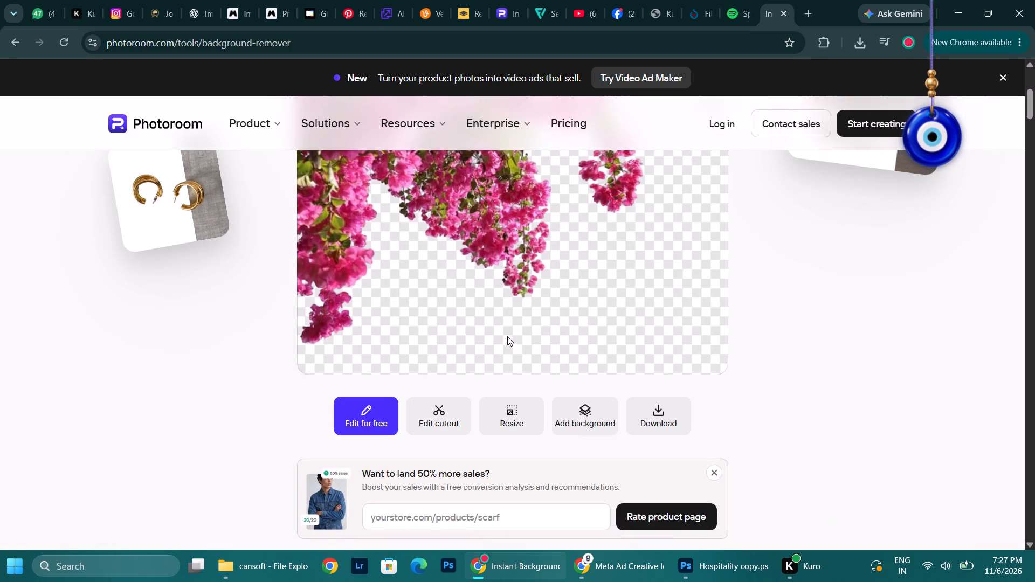
scroll(513, 342, "up", 4)
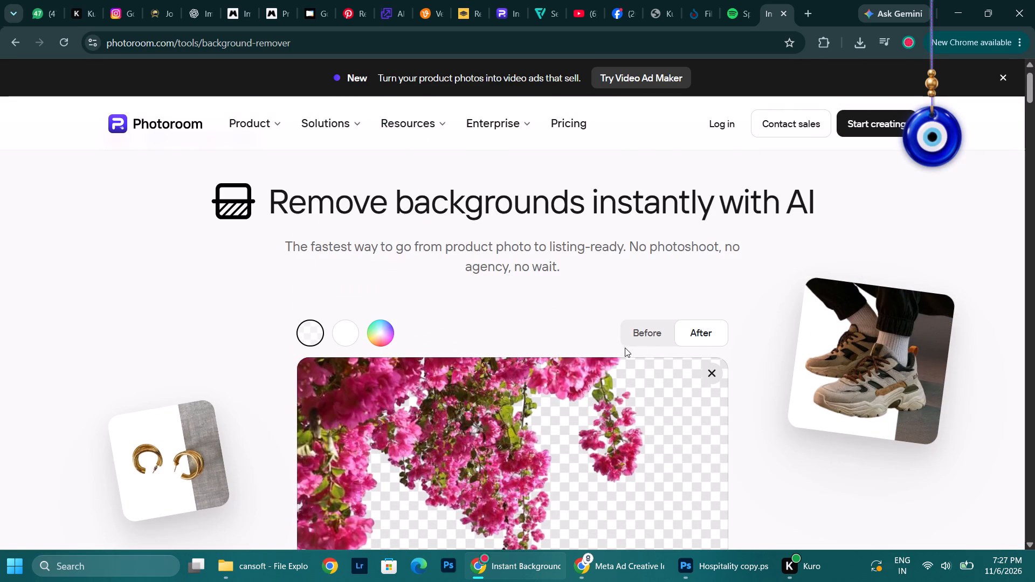
left_click(646, 339)
left_click(694, 327)
Download the bougainvillea cutout from Photoroom.
scroll(563, 324, "down", 5)
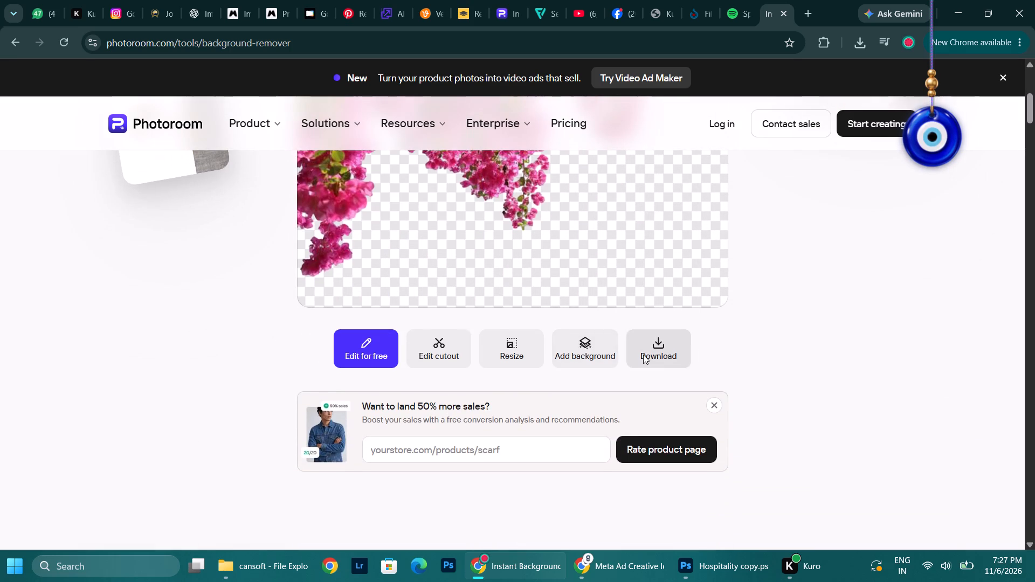
left_click(643, 355)
Place the downloaded "Realistic bougainvillea foreground isolated _ Premium PSD-Photoroom.png" from Chrome into Hospitality copy.psd in Photoshop.
left_click_drag(755, 78, 751, 98)
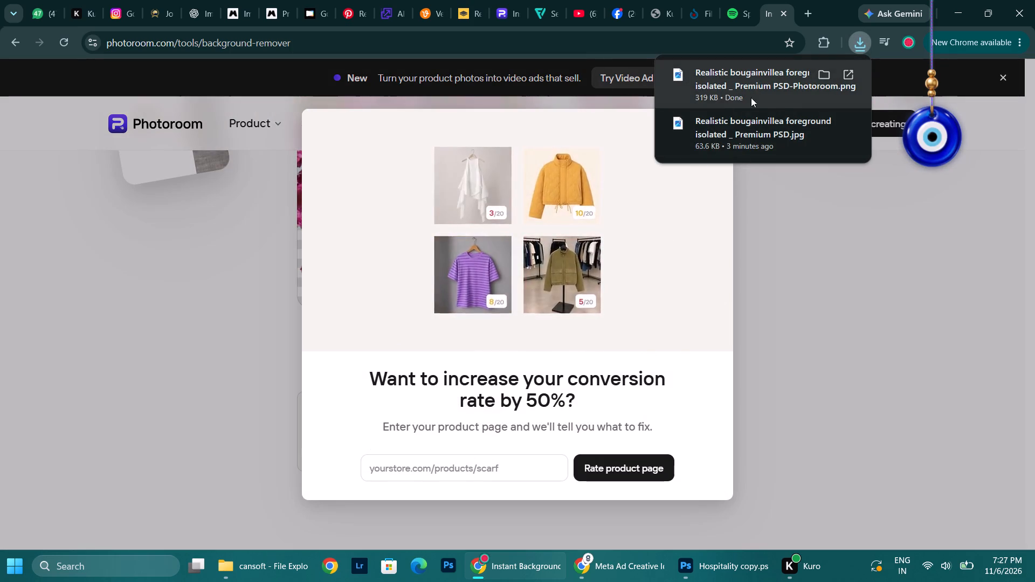
left_click_drag(751, 98, 494, 449)
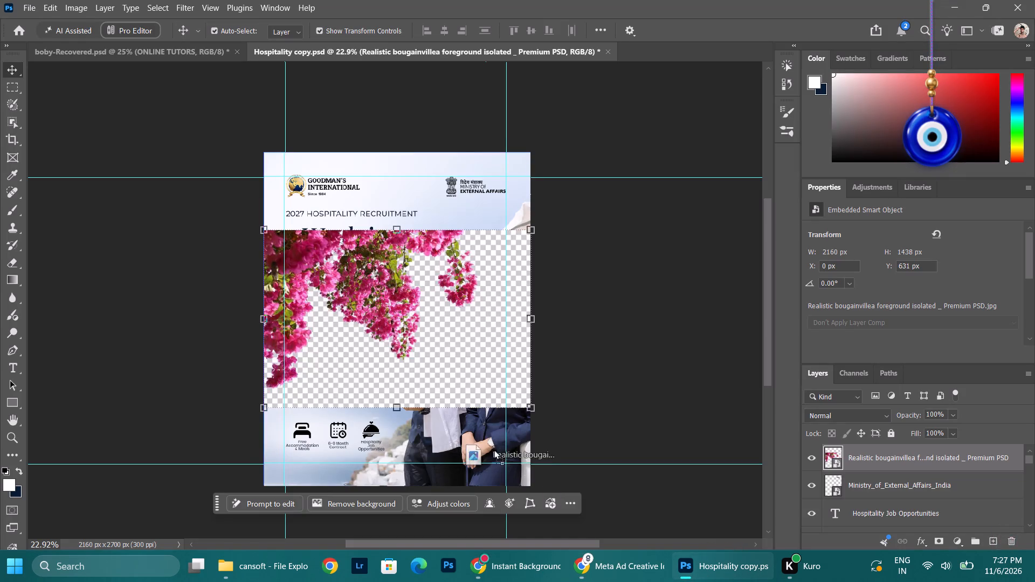
left_click_drag(494, 449, 453, 430)
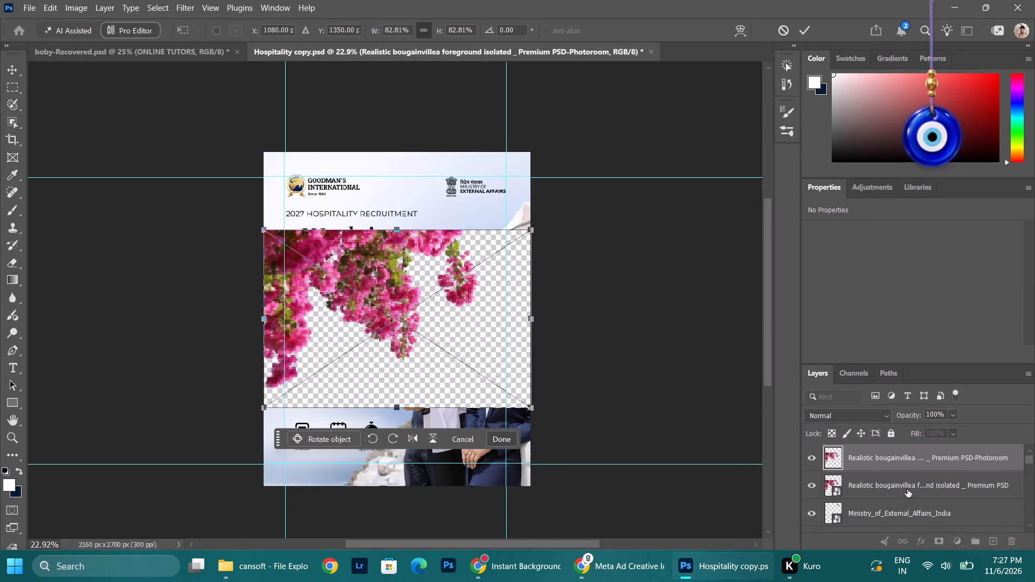
Delete the original "Realistic bougainvillea foreground isolated _ Premium PSD" layer that has the checkerboard background.
left_click(907, 489)
key("BackSpace")
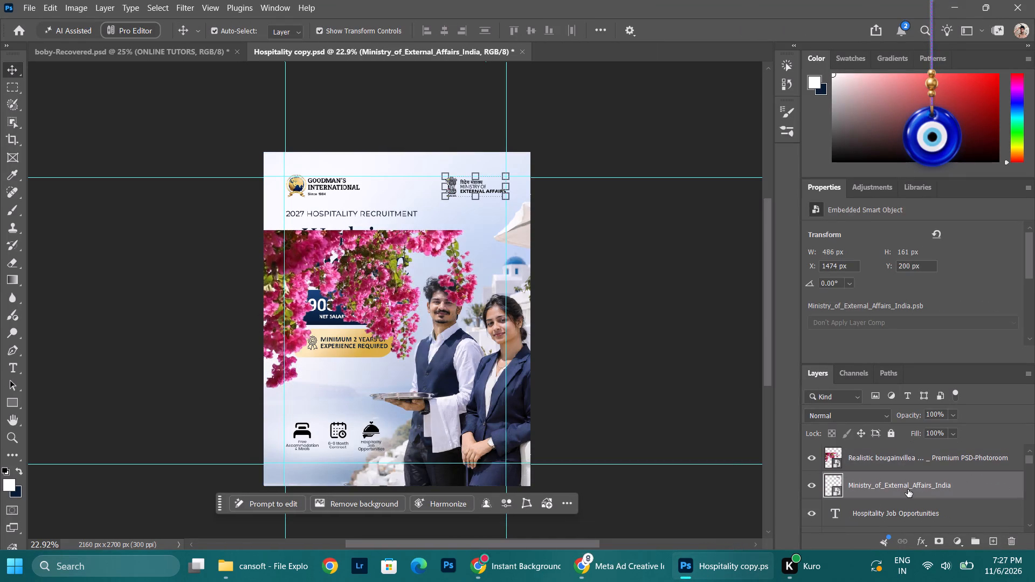
Flip the Photoroom bougainvillea cutout horizontally.
left_click(967, 452)
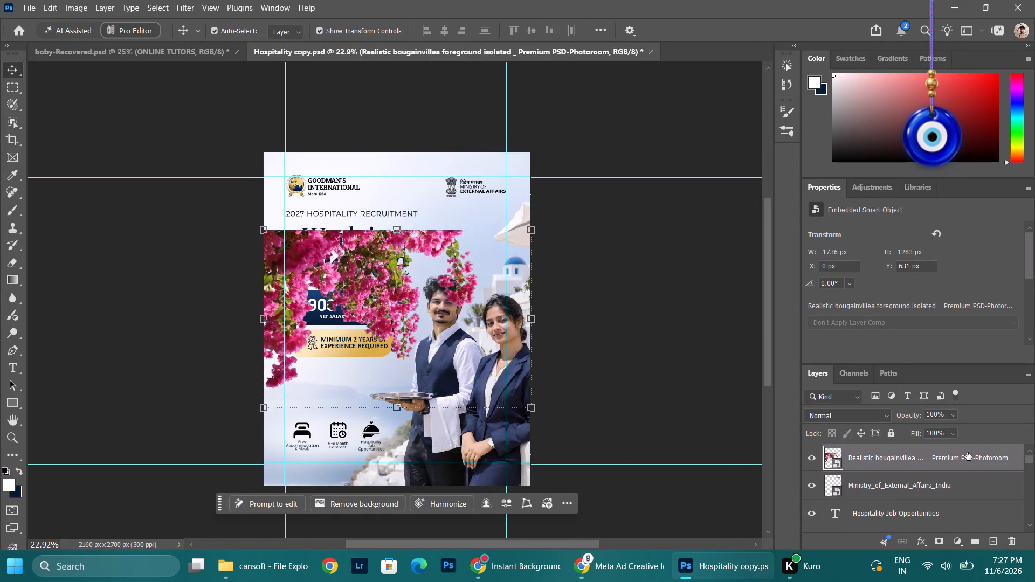
key("ctrl+t")
right_click(410, 361)
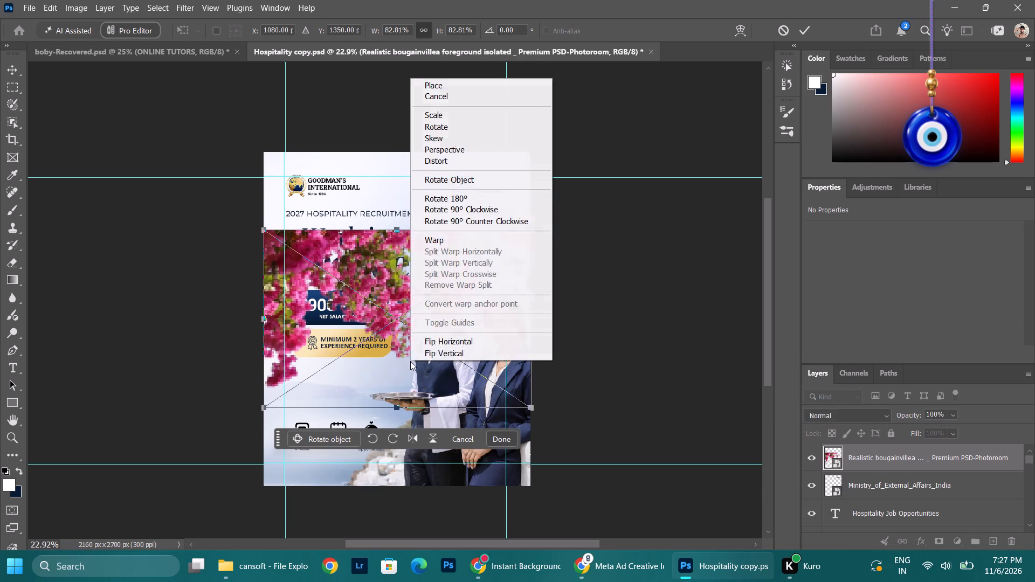
left_click(437, 343)
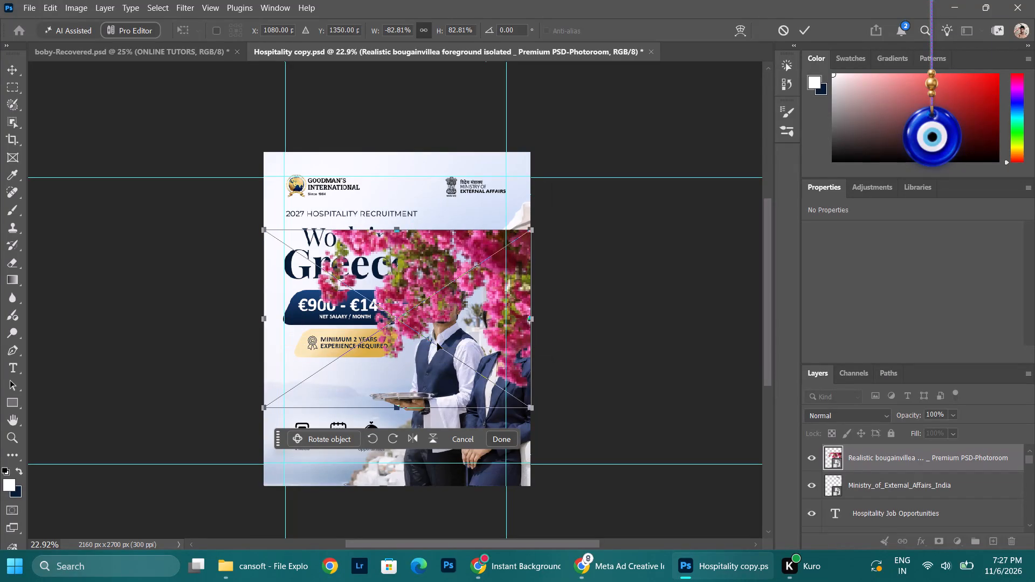
Move the bougainvillea cutout to the poster's upper right corner and scale it proportionally to about 60%.
left_click_drag(468, 286, 485, 192)
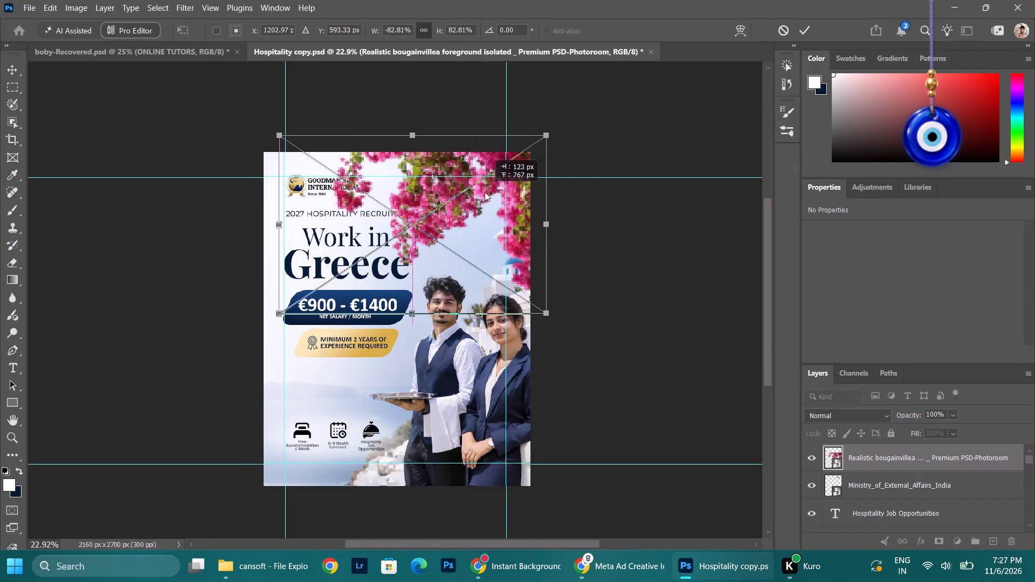
left_click_drag(485, 192, 486, 185)
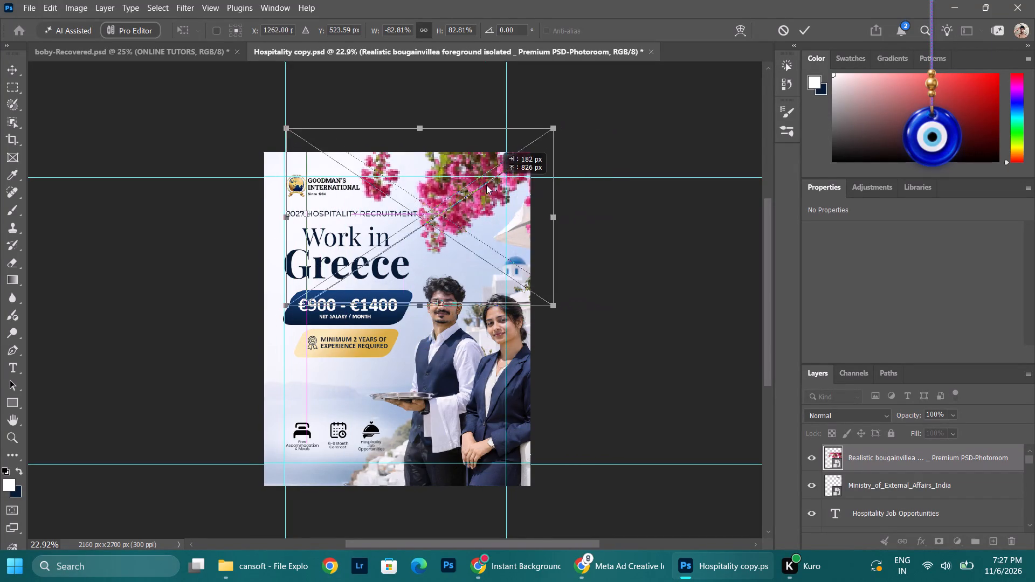
left_click_drag(486, 185, 458, 186)
left_click_drag(255, 309, 258, 304)
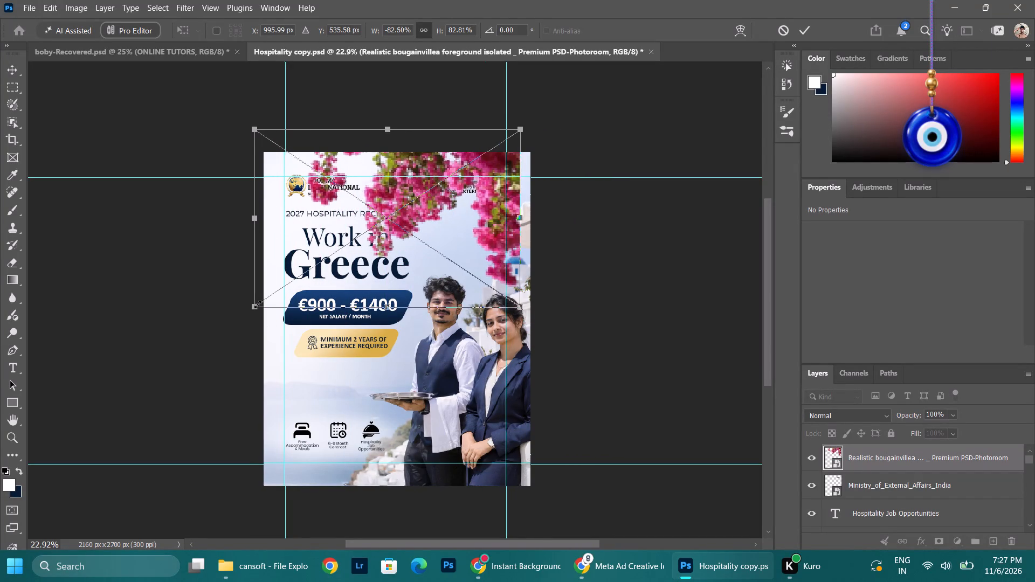
left_click_drag(258, 304, 358, 261)
left_click_drag(448, 202, 465, 219)
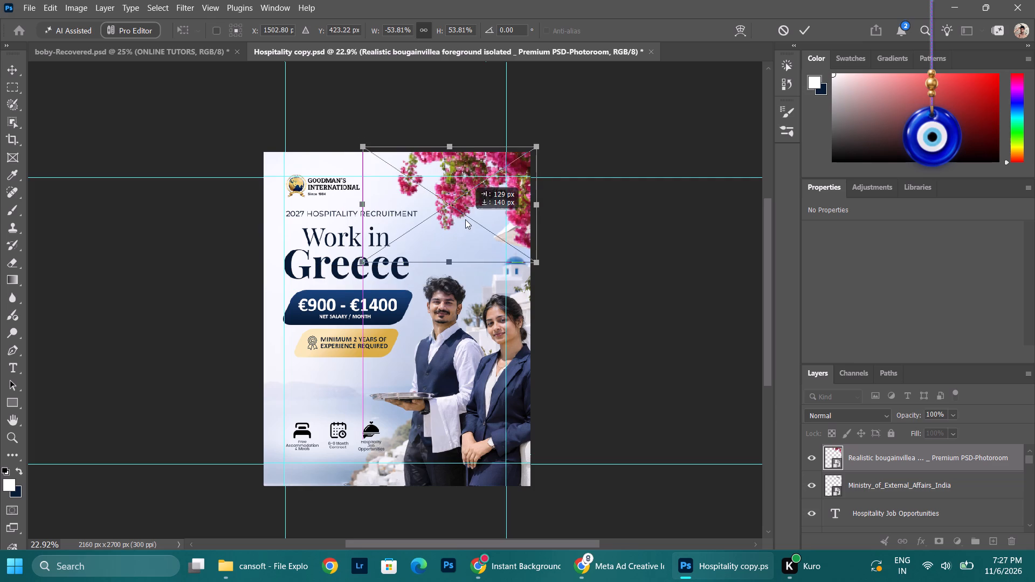
left_click_drag(465, 219, 477, 211)
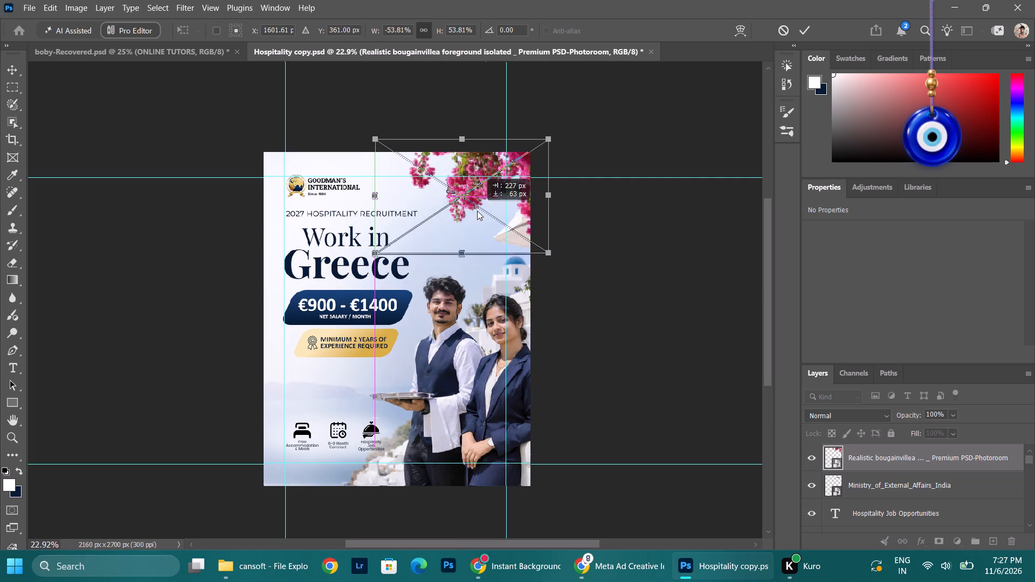
left_click_drag(477, 211, 470, 206)
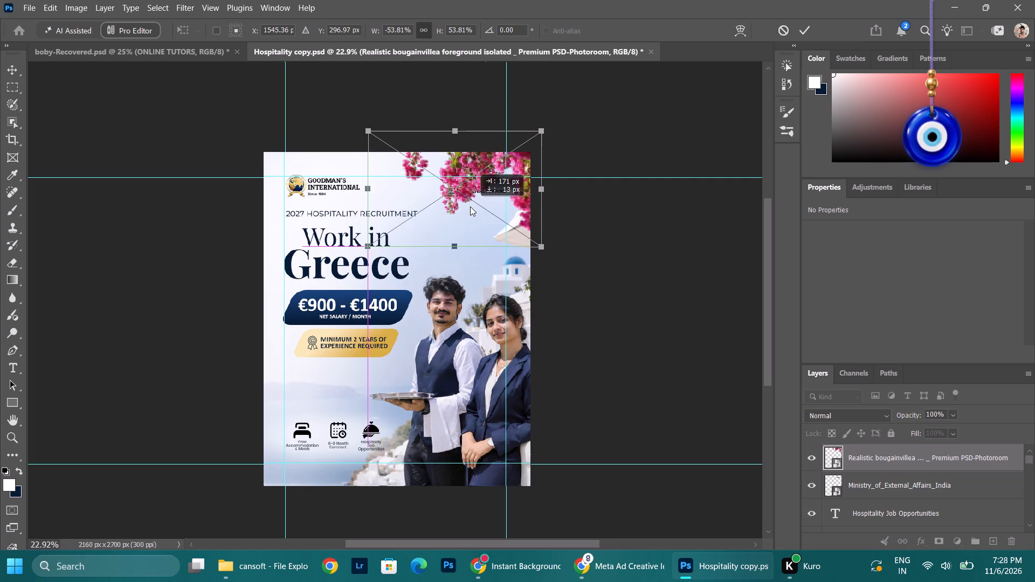
left_click_drag(470, 206, 462, 188)
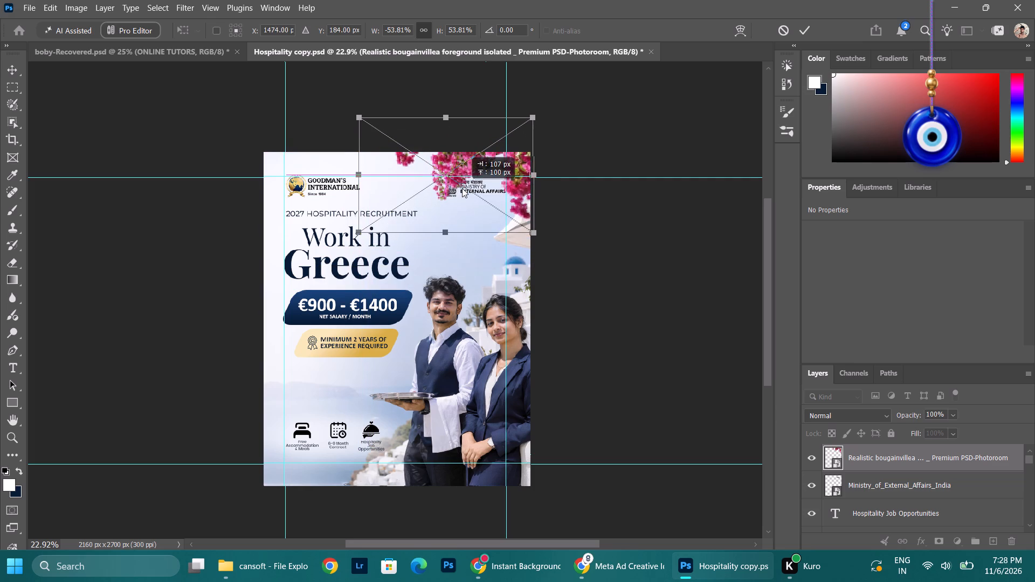
left_click_drag(462, 188, 463, 188)
left_click_drag(535, 232, 545, 248)
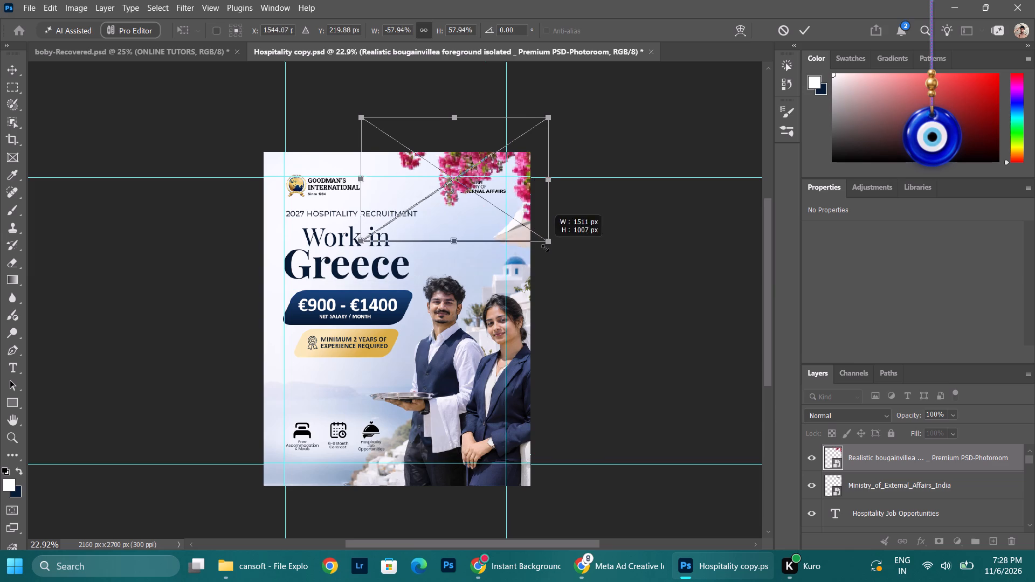
left_click_drag(545, 248, 548, 255)
Position the bougainvillea cutout at about X 1411, Y 82 px, so the blossoms hang from the poster's top edge around the Ministry logo.
left_click_drag(520, 233, 509, 227)
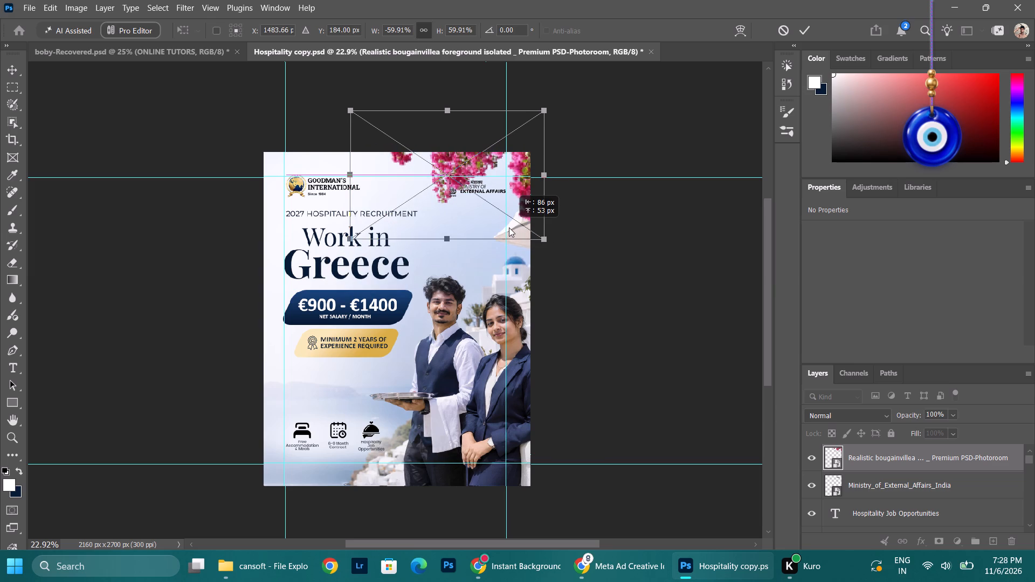
left_click_drag(509, 227, 519, 281)
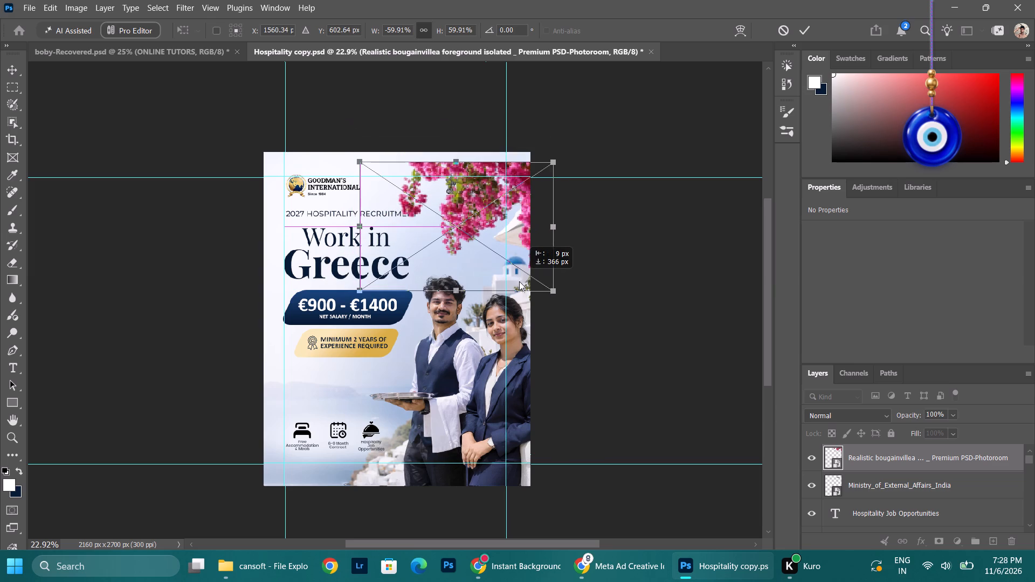
left_click_drag(519, 281, 517, 254)
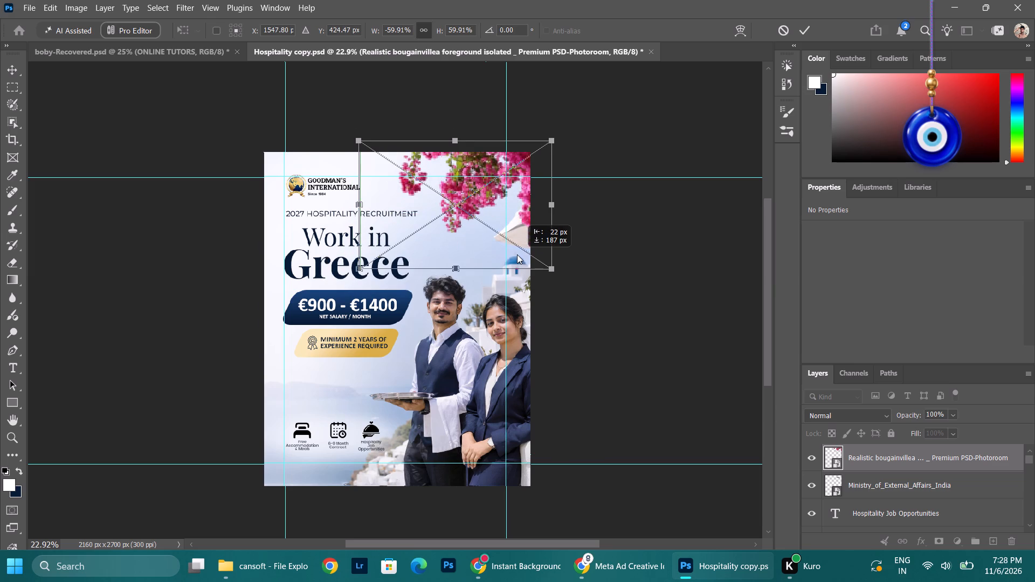
left_click_drag(517, 254, 499, 214)
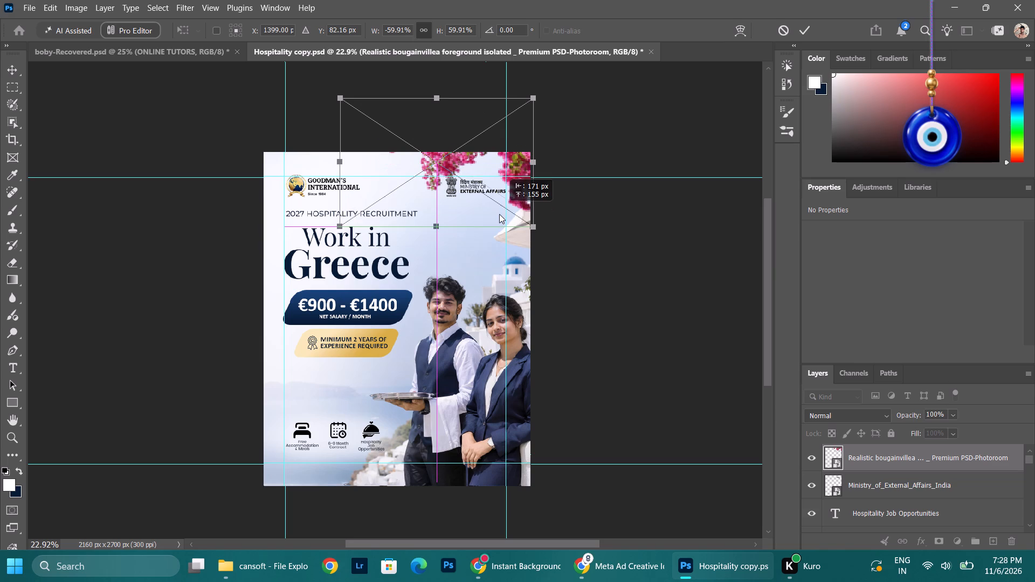
left_click_drag(499, 214, 495, 213)
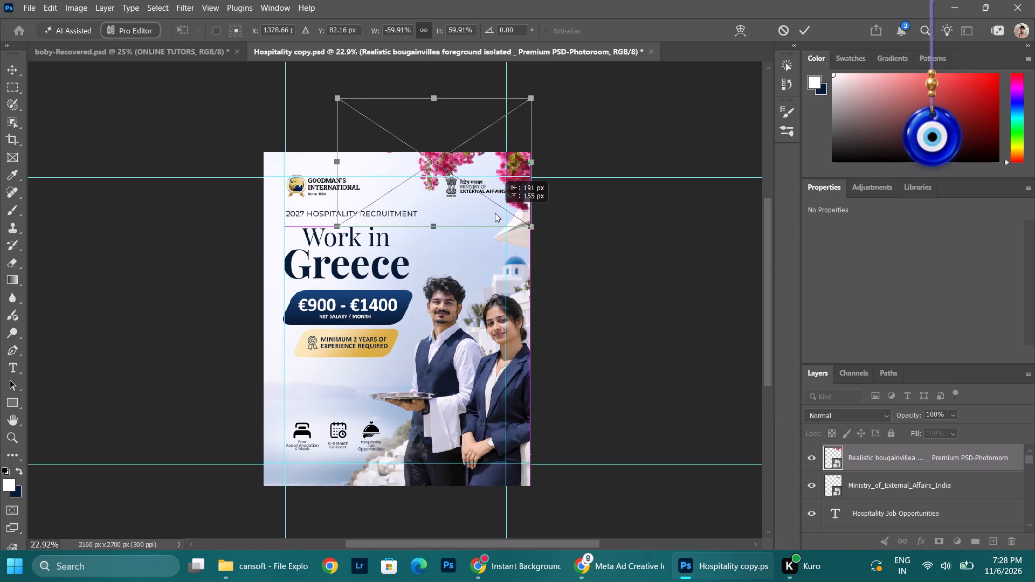
left_click_drag(495, 213, 501, 210)
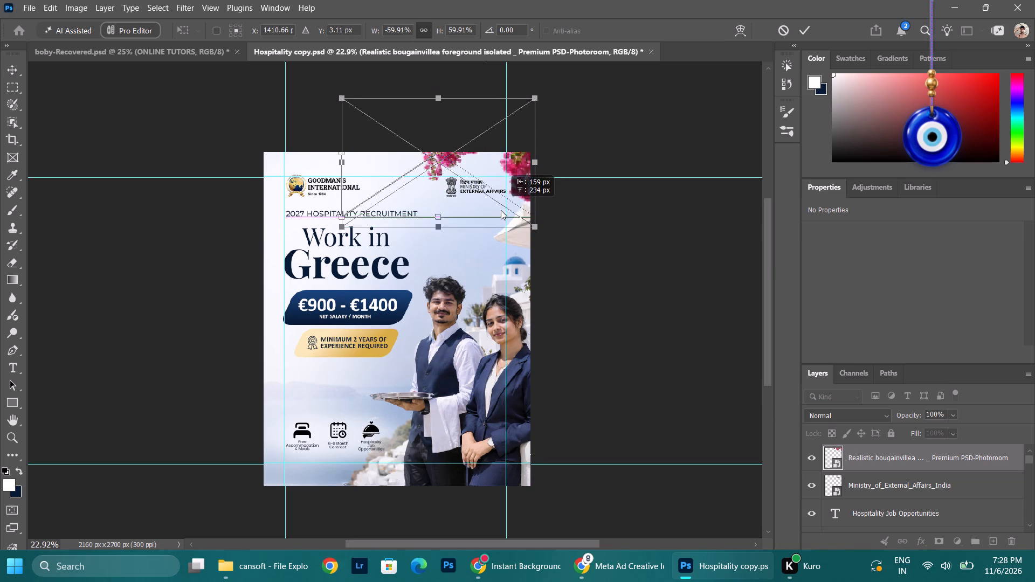
left_click_drag(501, 210, 496, 218)
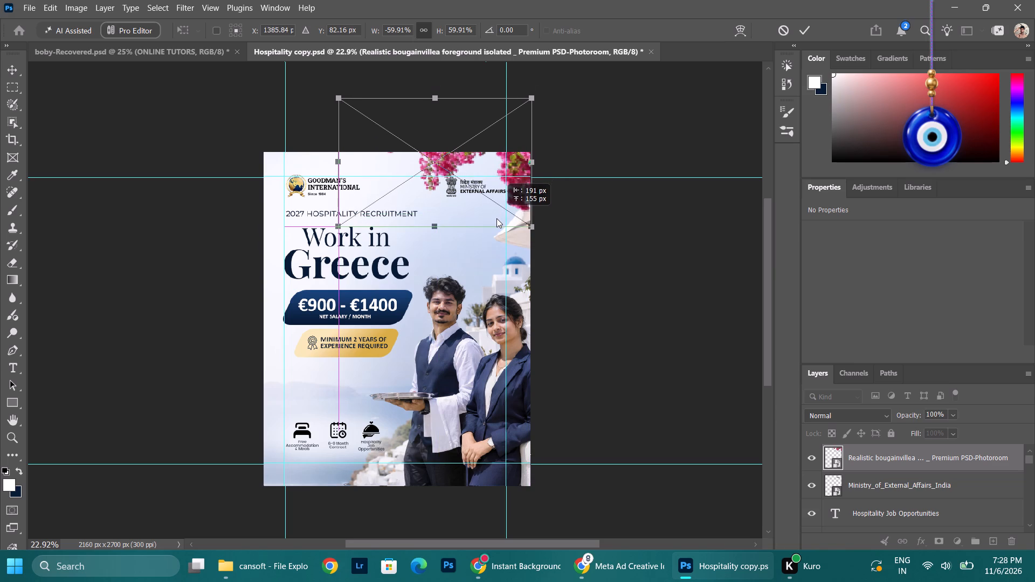
left_click_drag(496, 218, 498, 219)
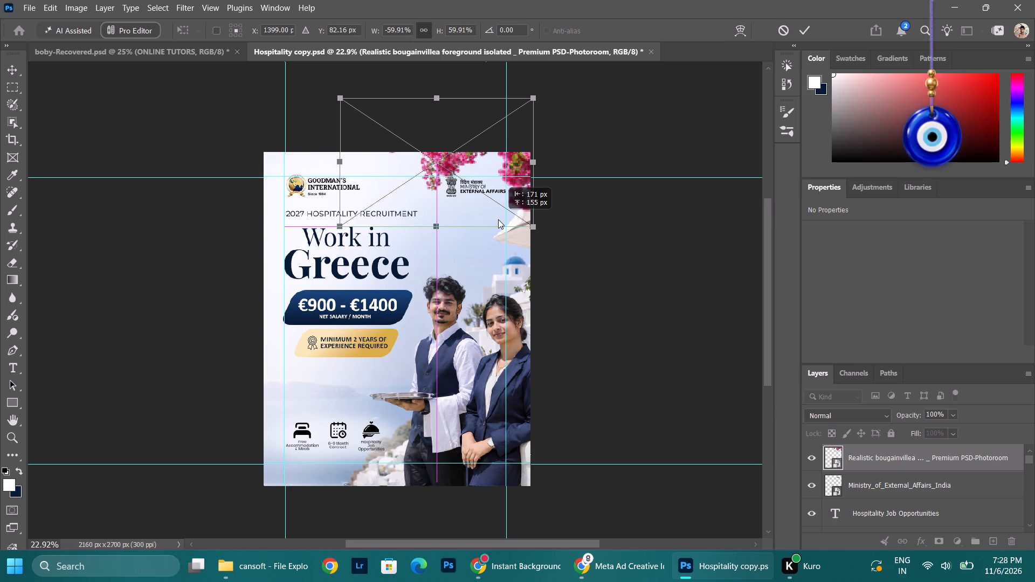
left_click_drag(498, 219, 500, 219)
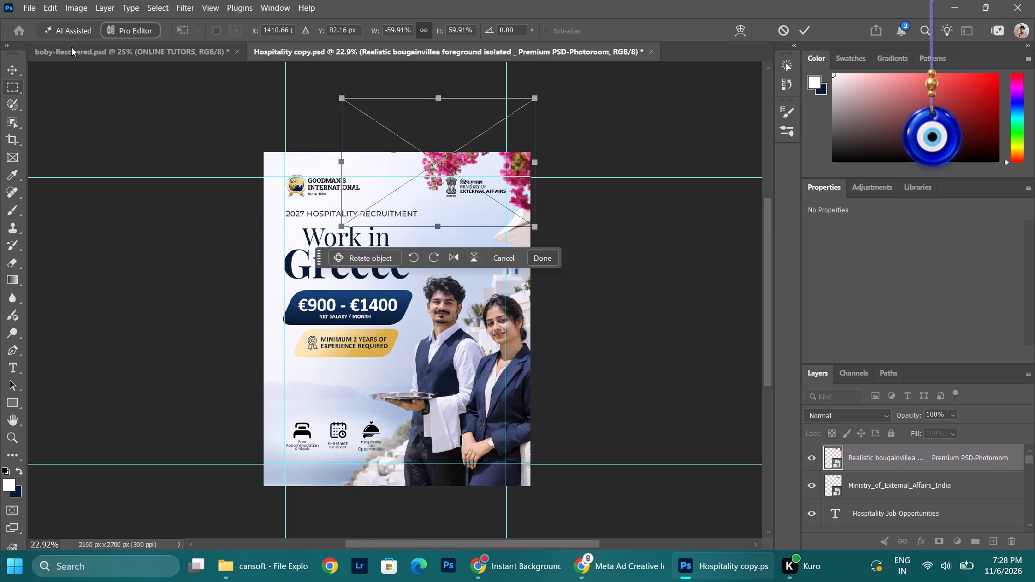
left_click(175, 0)
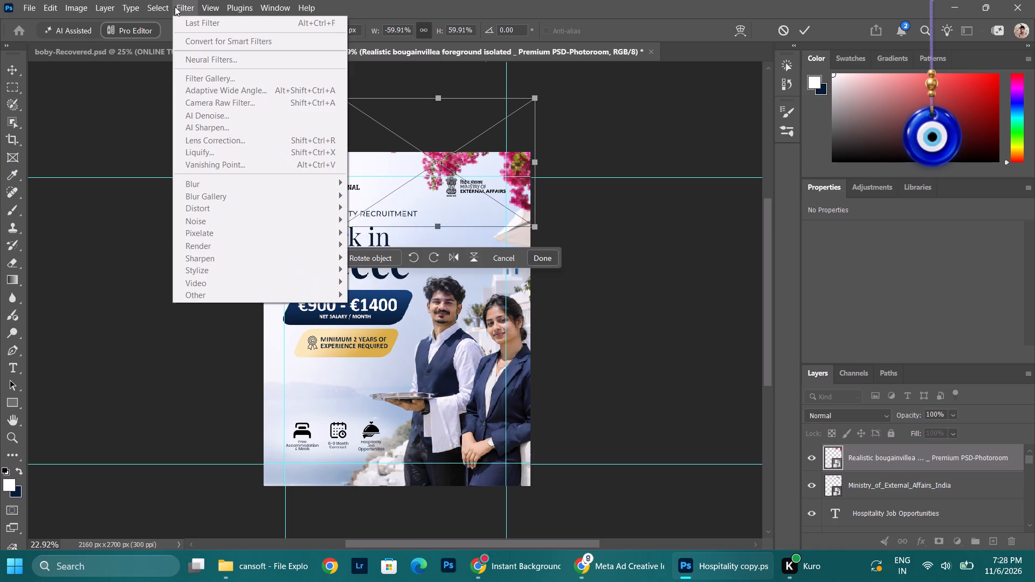
left_click(996, 456)
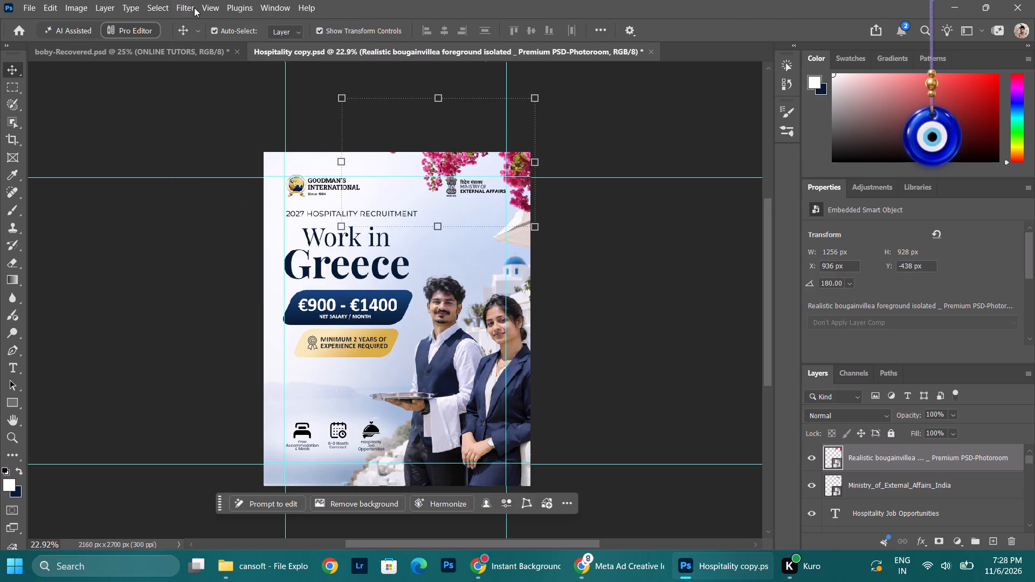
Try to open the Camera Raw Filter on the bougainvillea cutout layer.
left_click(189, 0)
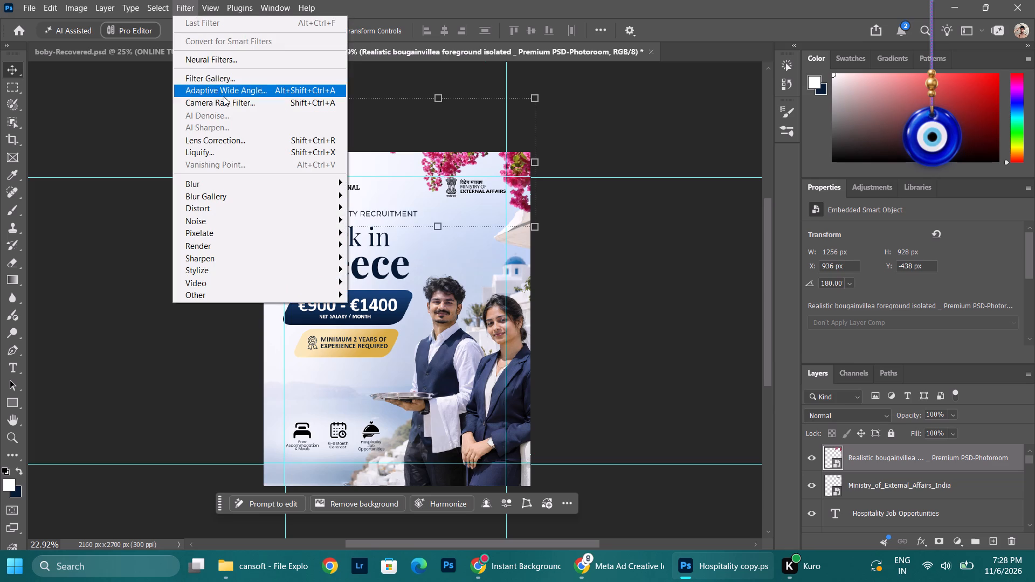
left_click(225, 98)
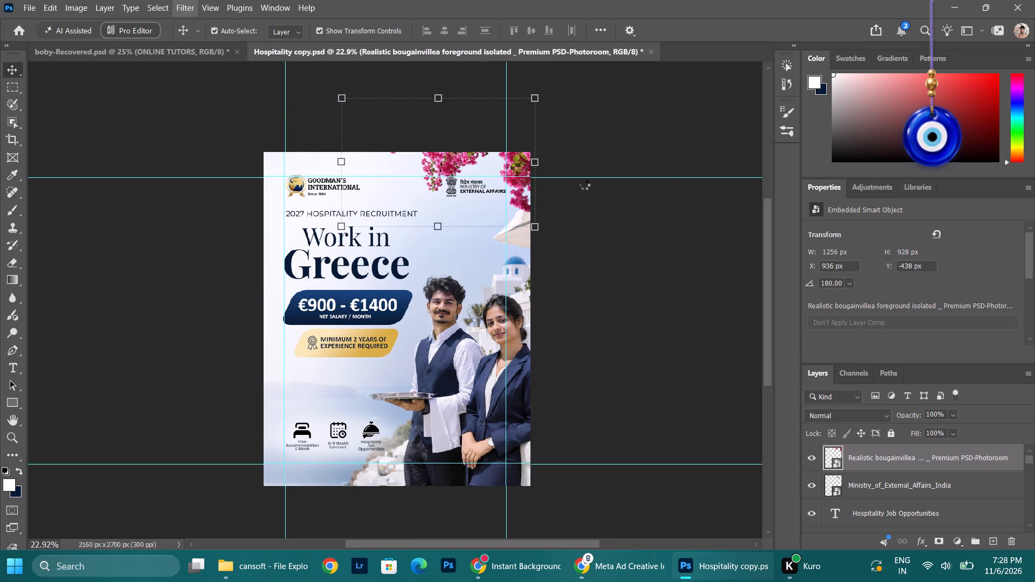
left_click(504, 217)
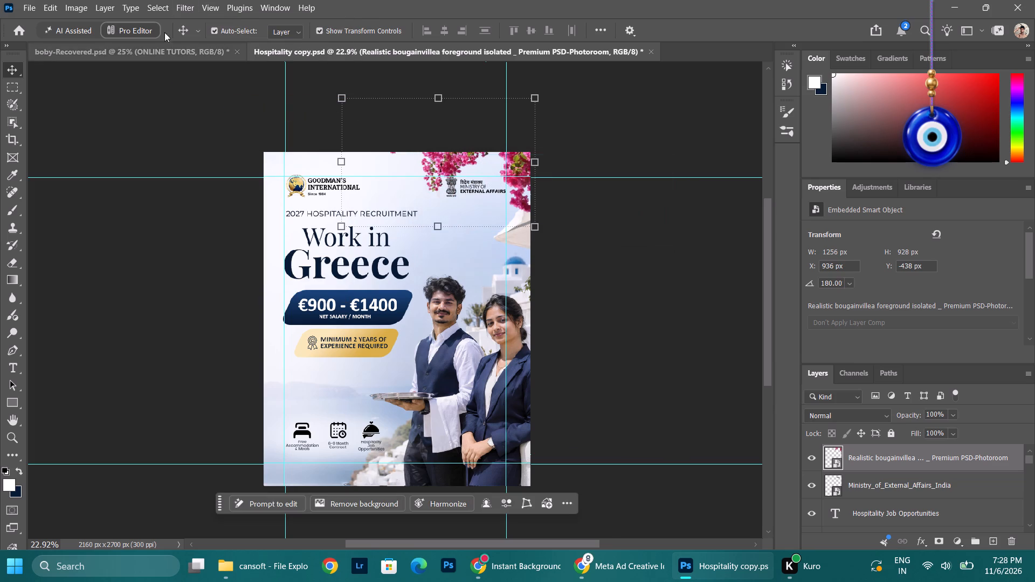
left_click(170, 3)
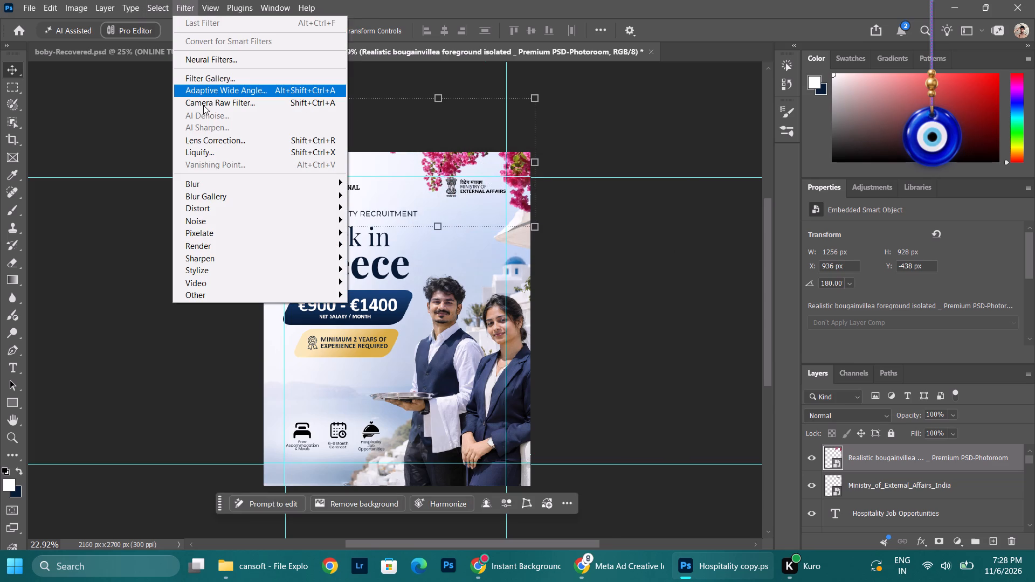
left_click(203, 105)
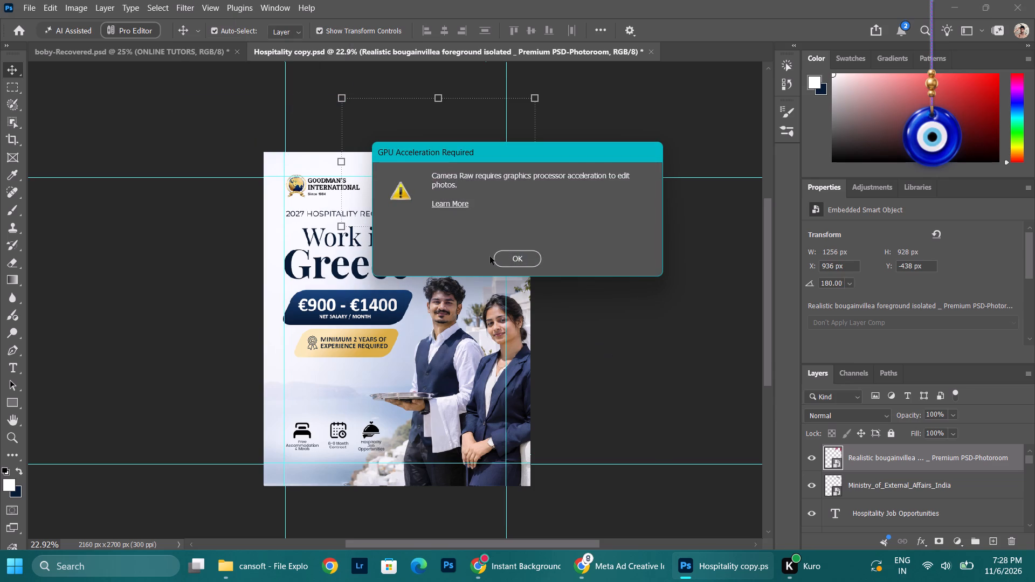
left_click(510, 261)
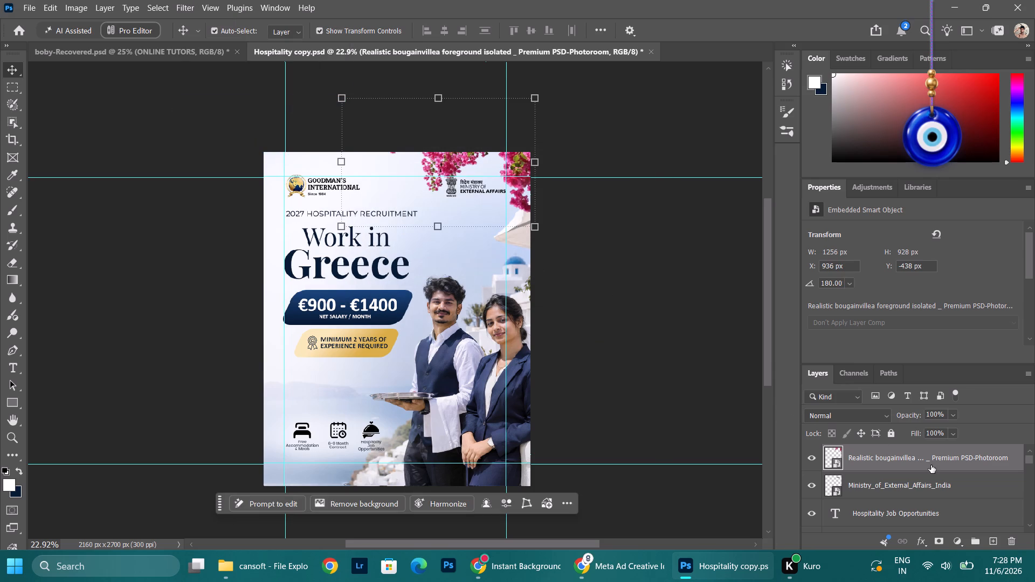
Apply a Gaussian Blur with a radius of 8.4 pixels to the bougainvillea cutout layer.
left_click(191, 0)
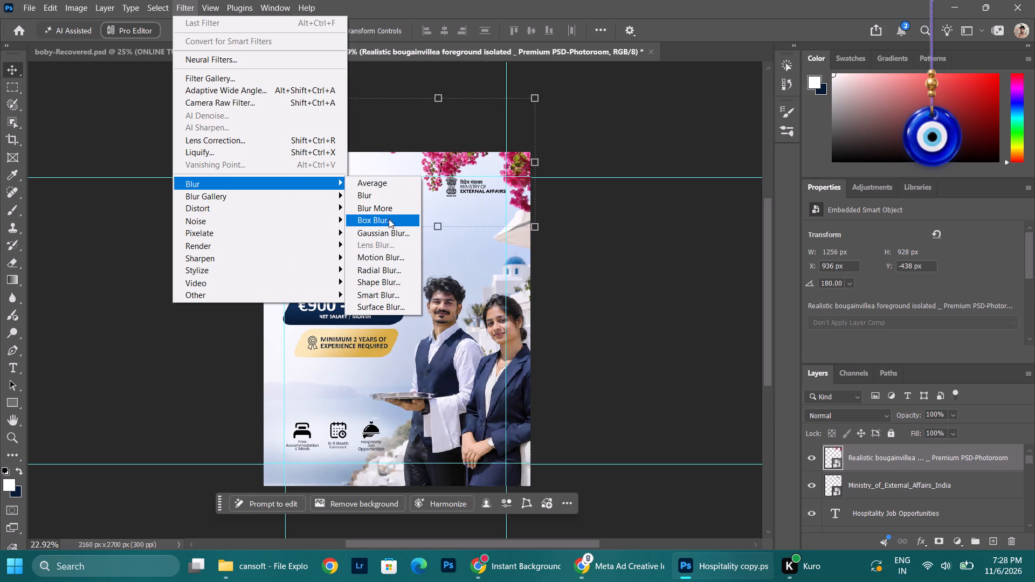
left_click(388, 230)
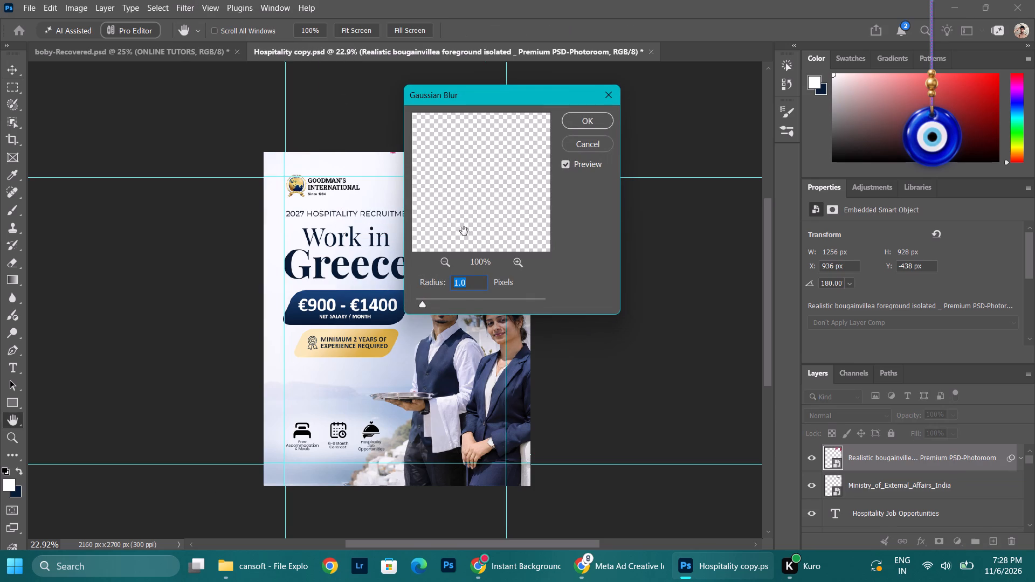
left_click(456, 296)
left_click_drag(528, 100, 274, 213)
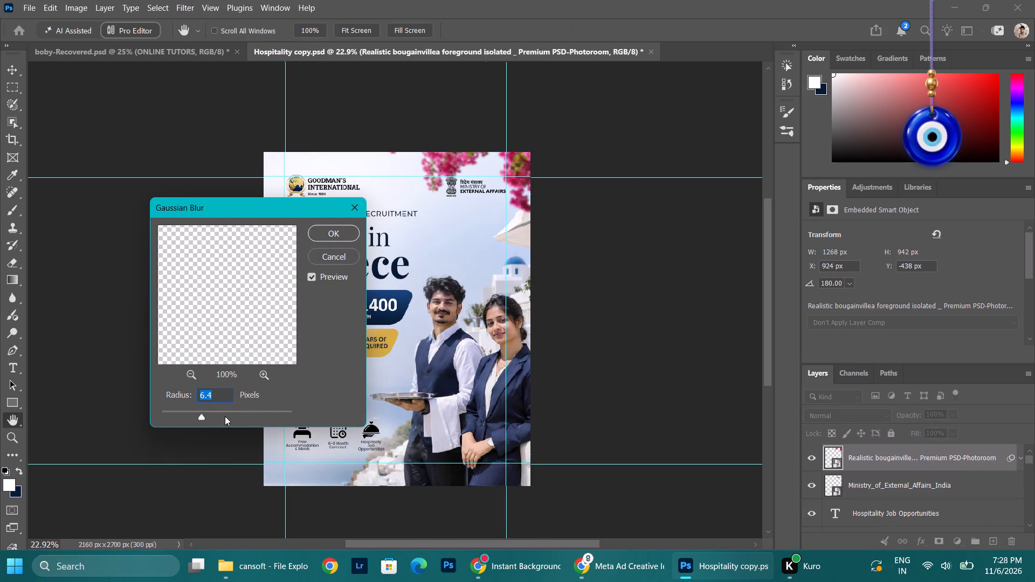
left_click(225, 408)
left_click(230, 409)
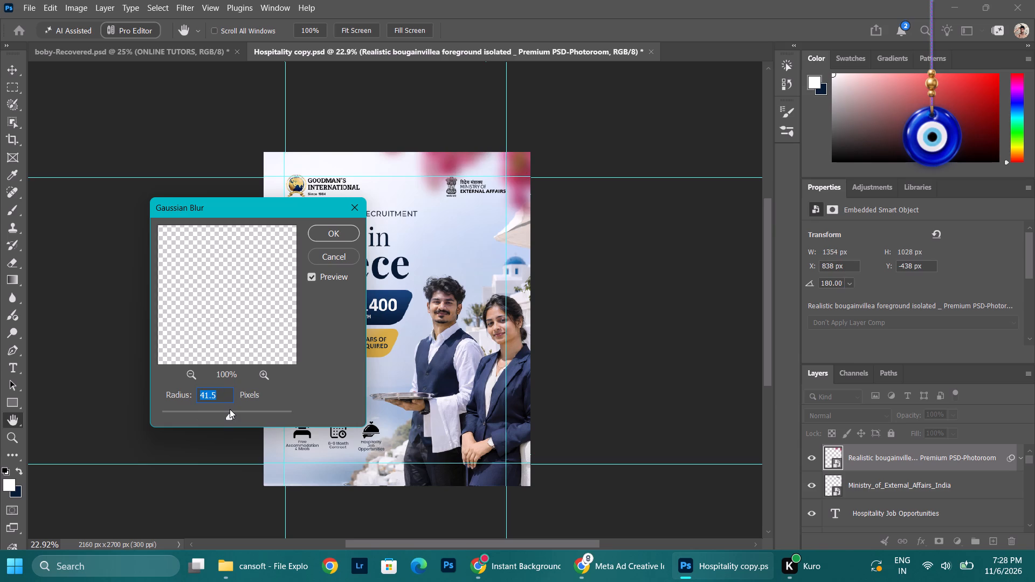
left_click(220, 417)
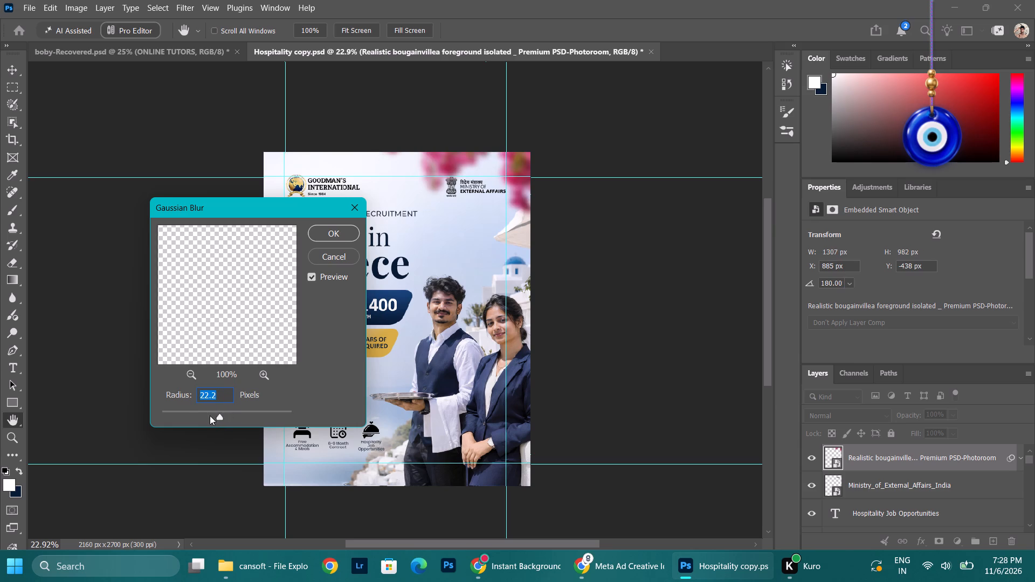
left_click(209, 415)
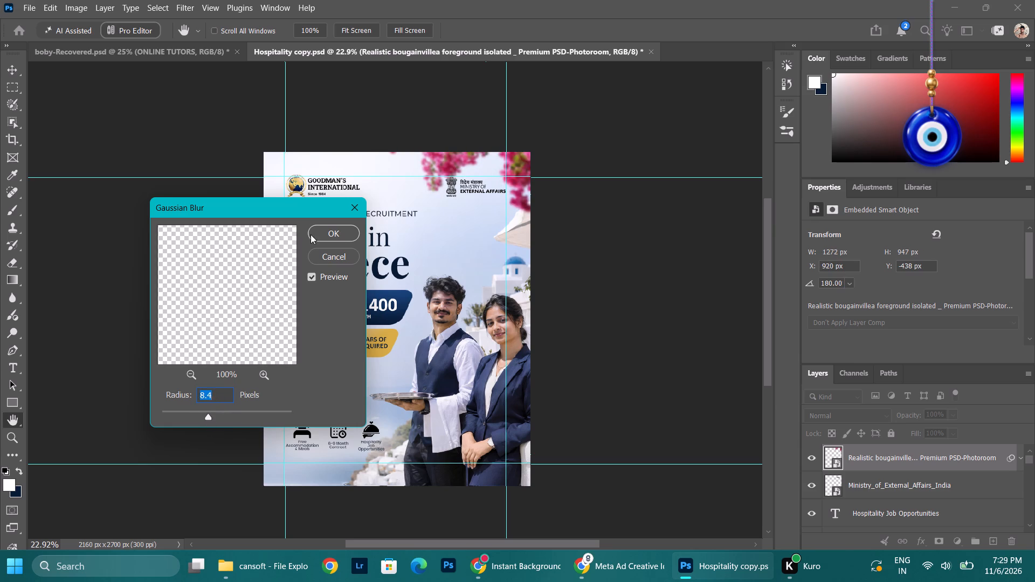
left_click(326, 231)
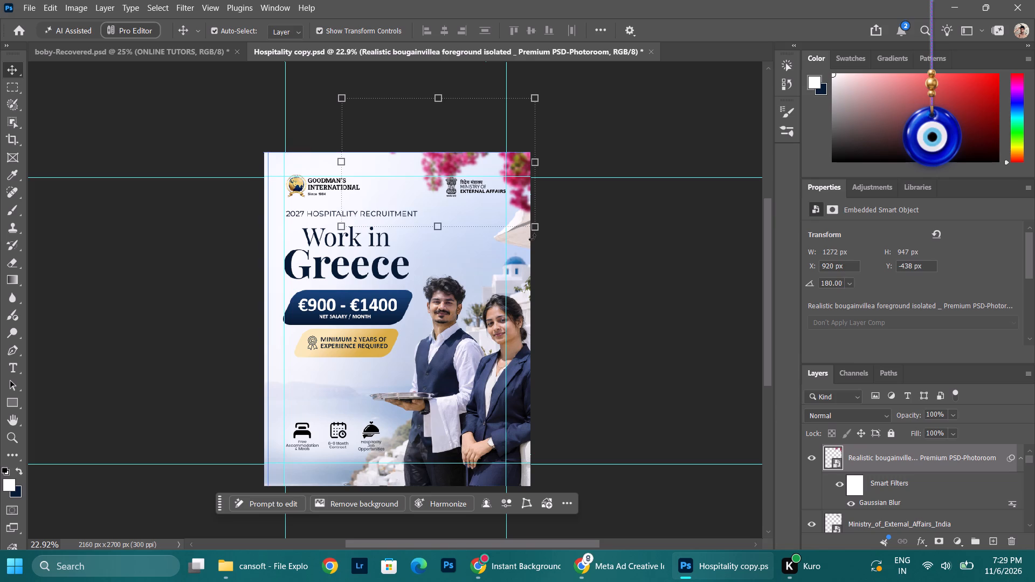
Scale the blurred bougainvillea cutout proportionally to about 66% and shift it to about X 844, Y -456 px over the poster's upper right corner.
left_click_drag(536, 232, 548, 241)
left_click(565, 227)
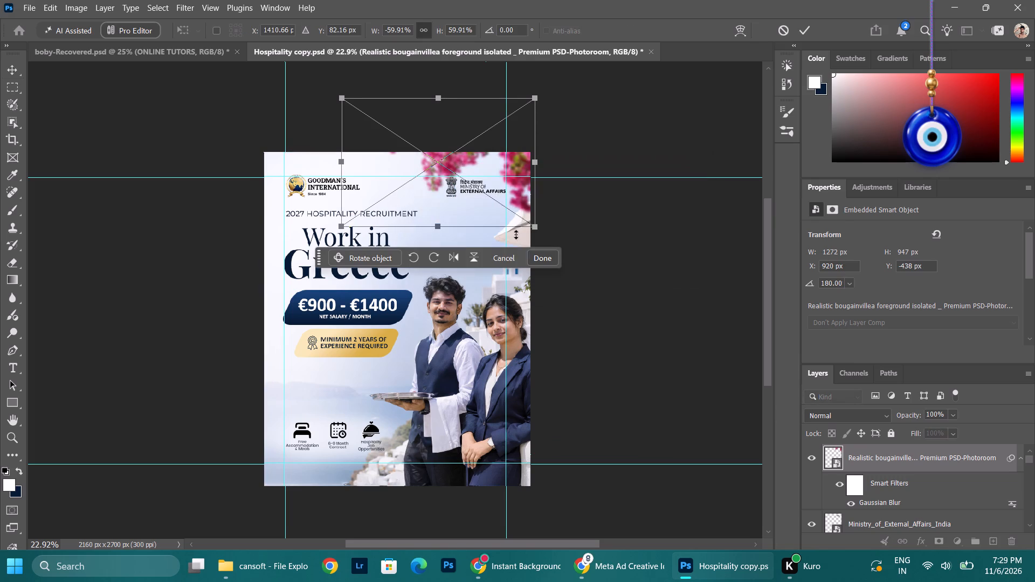
left_click_drag(538, 227, 546, 232)
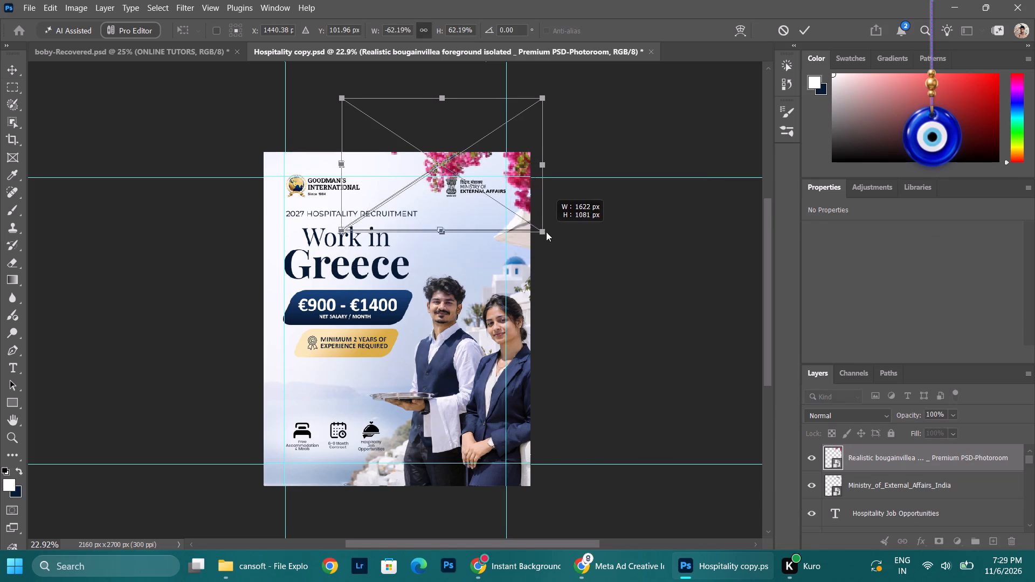
left_click_drag(546, 232, 557, 241)
left_click_drag(524, 223, 509, 221)
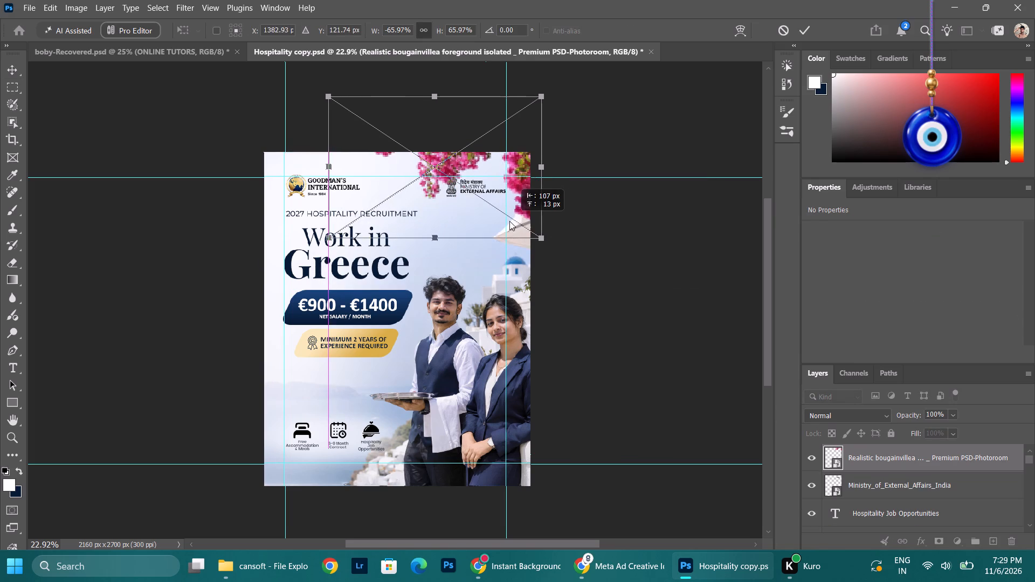
left_click_drag(509, 221, 509, 220)
left_click(544, 268)
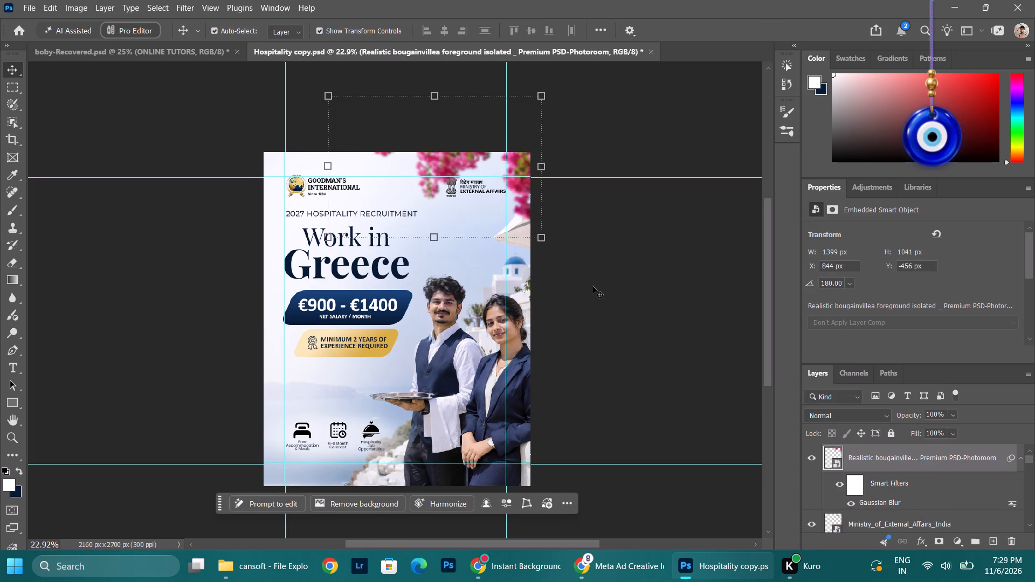
Move the Ministry_of_External_Affairs_India logo layer above the bougainvillea cutout in the layer order and deselect it.
scroll(705, 429, "up", 6)
scroll(669, 427, "down", 6)
scroll(898, 498, "down", 2)
scroll(905, 477, "up", 1)
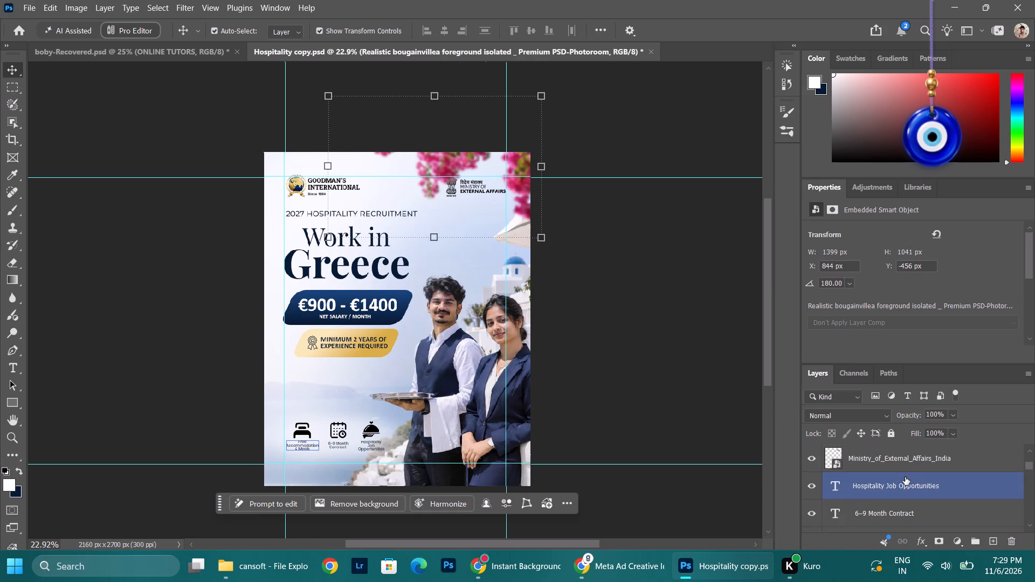
left_click(915, 465)
left_click_drag(912, 465, 915, 429)
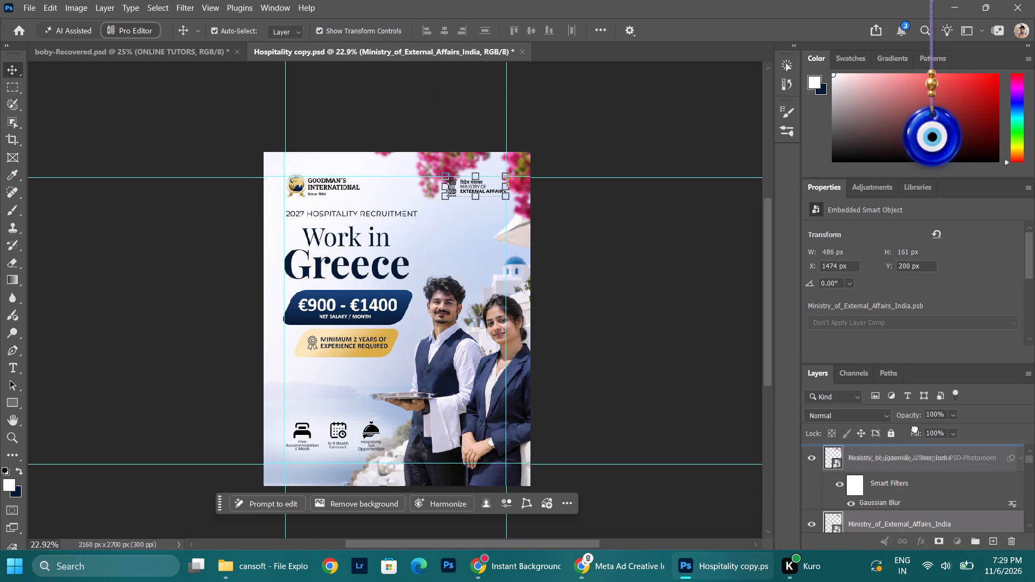
left_click_drag(915, 429, 918, 458)
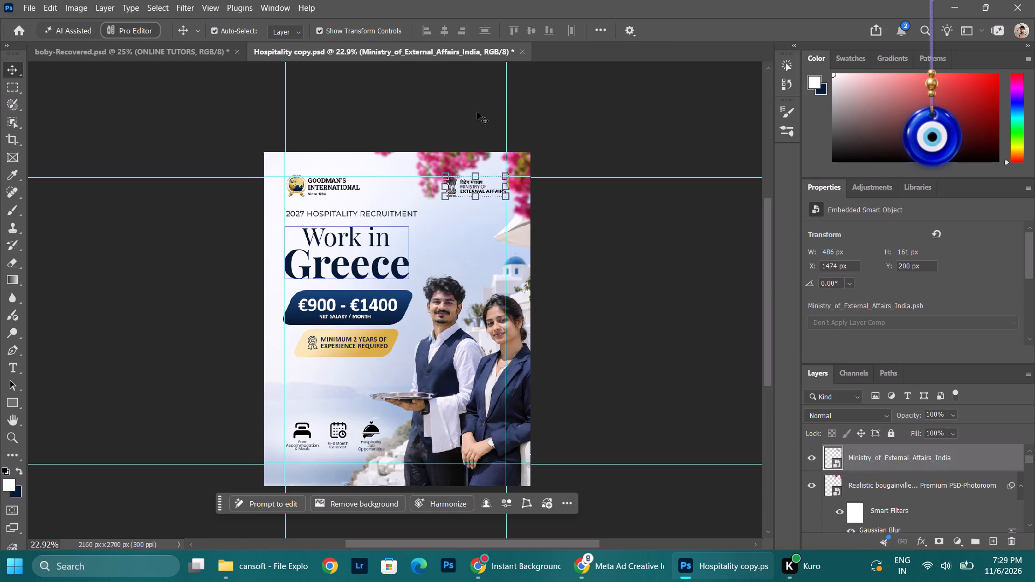
left_click(651, 104)
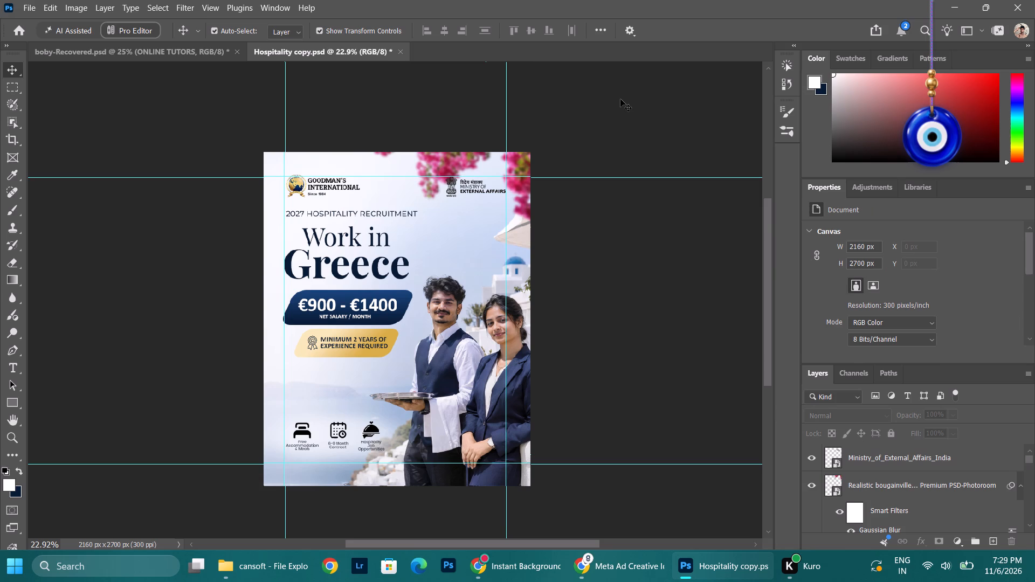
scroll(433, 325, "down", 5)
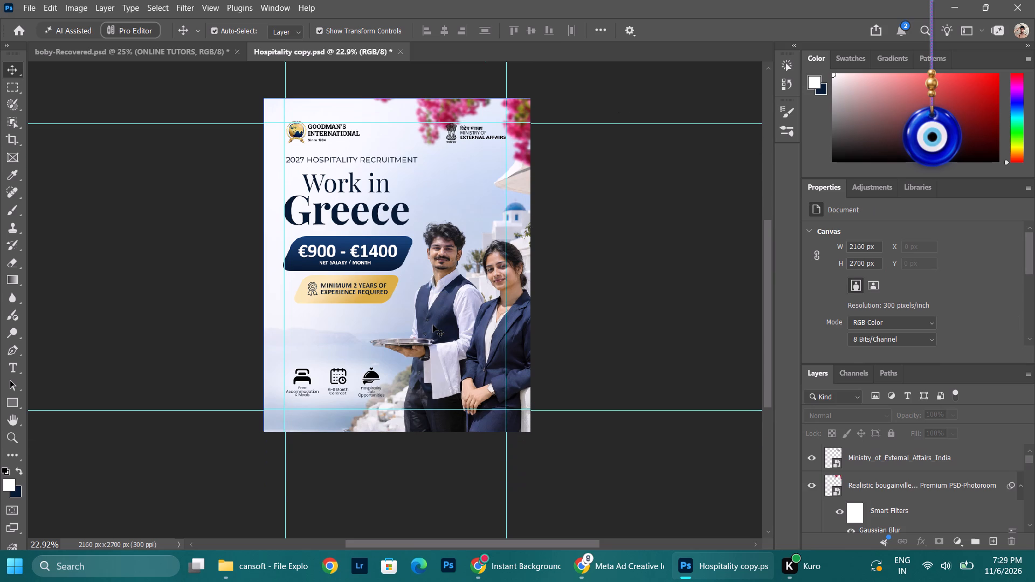
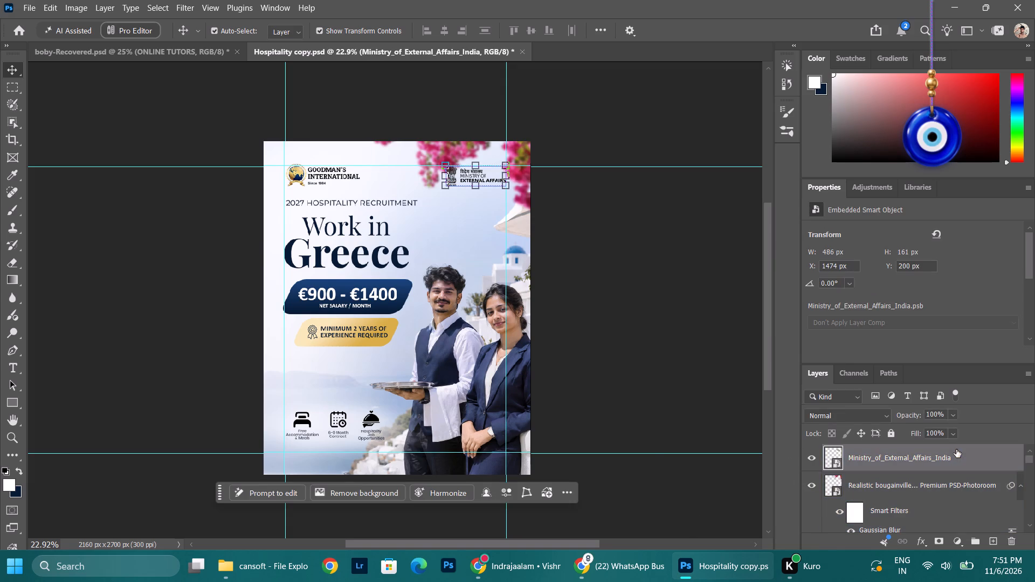
Select all layers from the Ministry logo down to Background and stamp them into a new merged layer at the top.
scroll(956, 449, "down", 20)
scroll(956, 449, "down", 12)
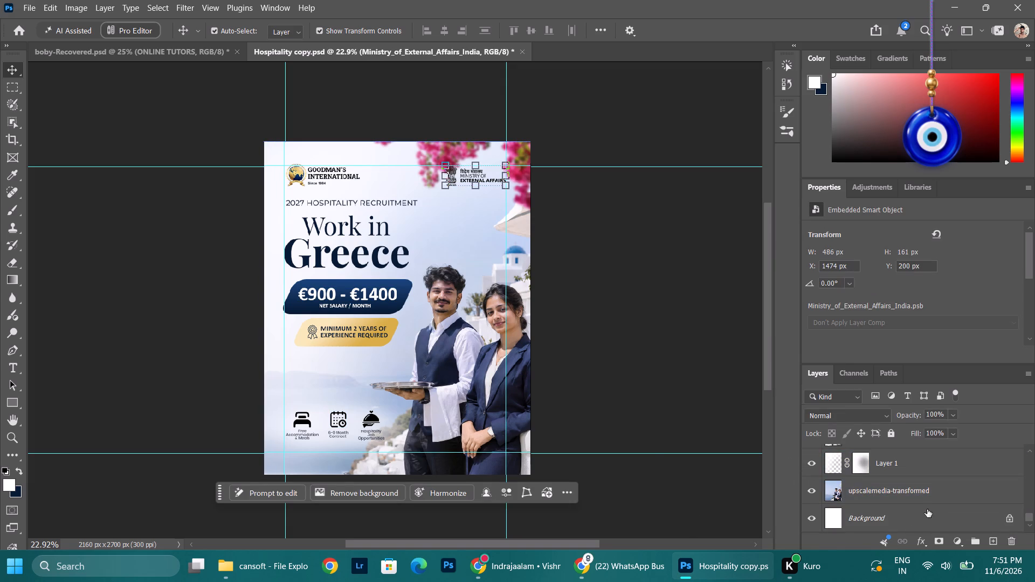
left_click(921, 523, "shift")
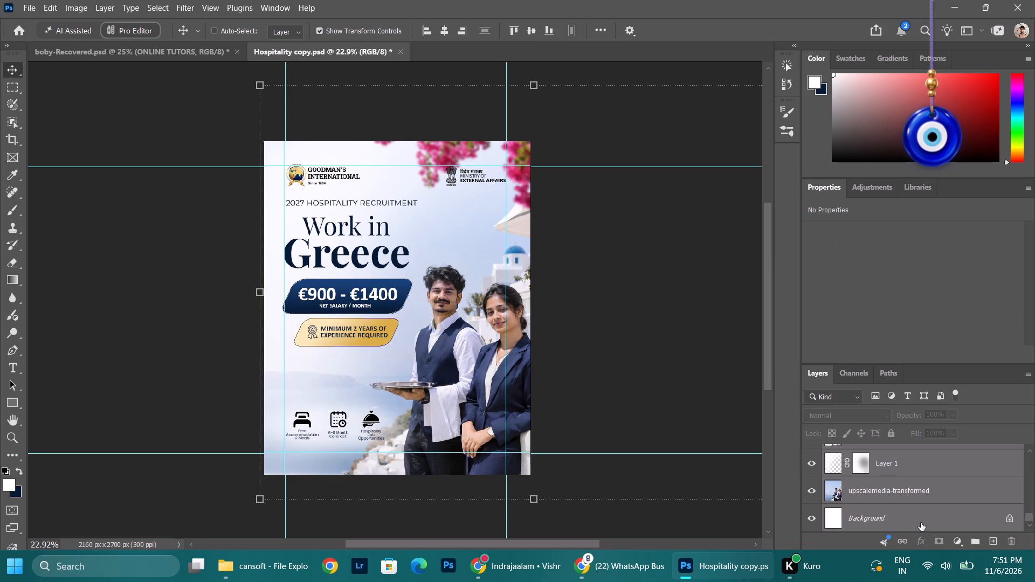
key("ctrl+alt+shift+e")
scroll(918, 447, "up", 12)
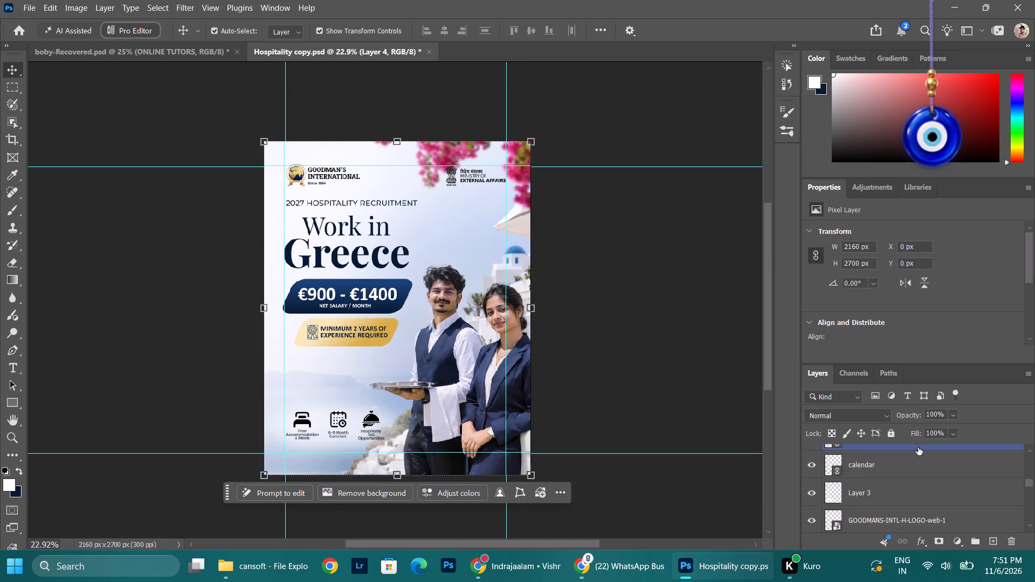
scroll(924, 466, "up", 12)
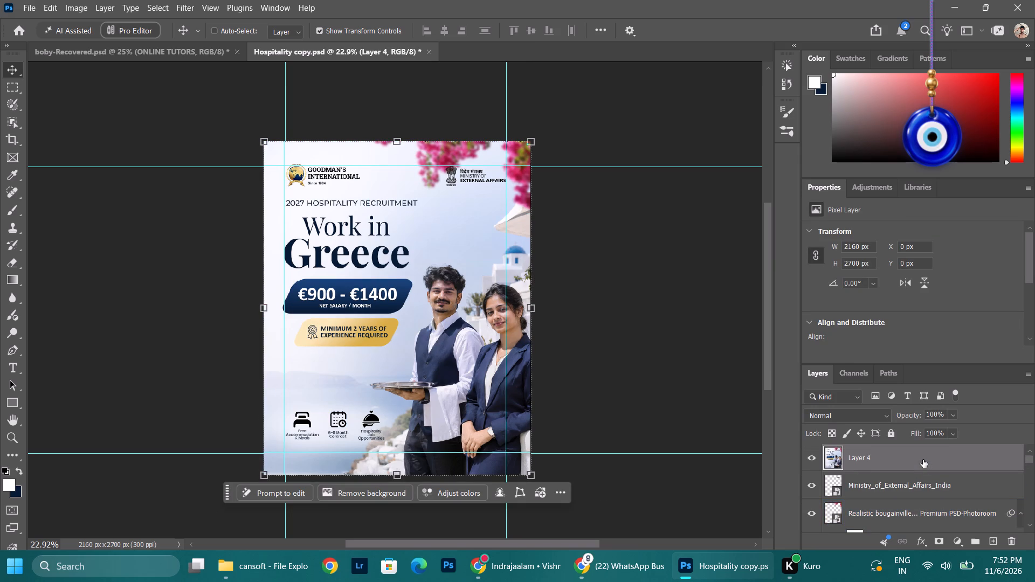
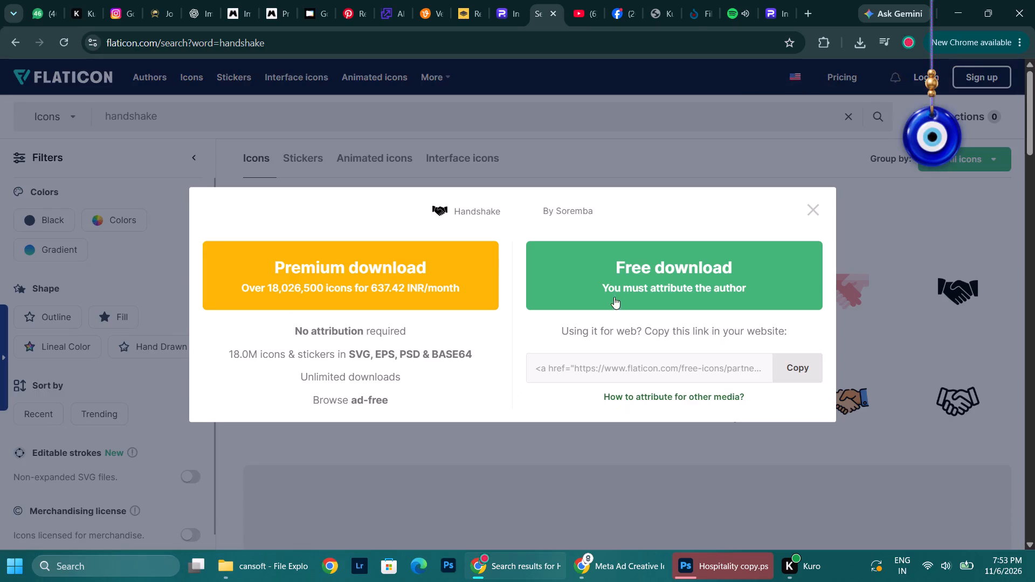
left_click(623, 279)
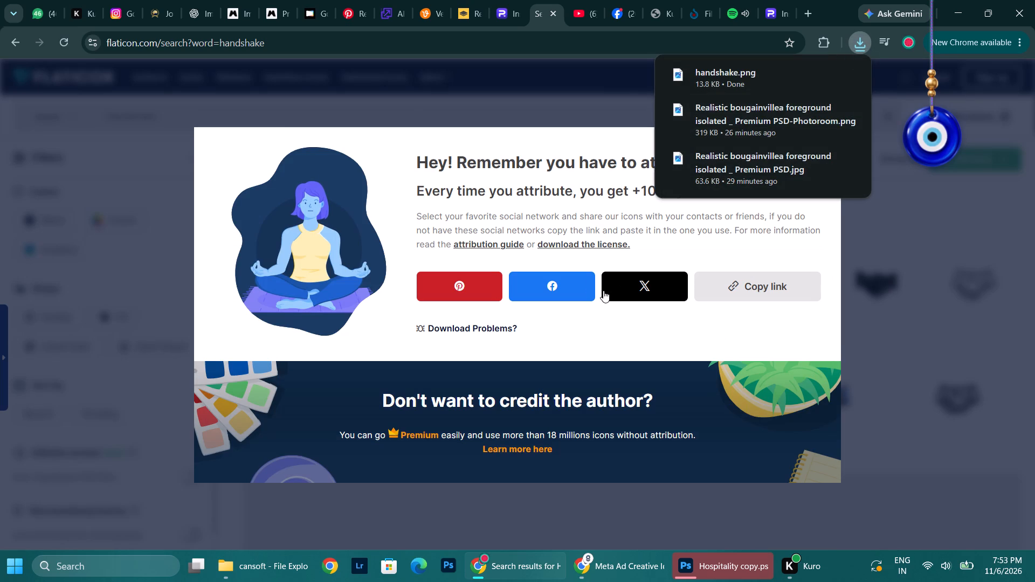
left_click(928, 247)
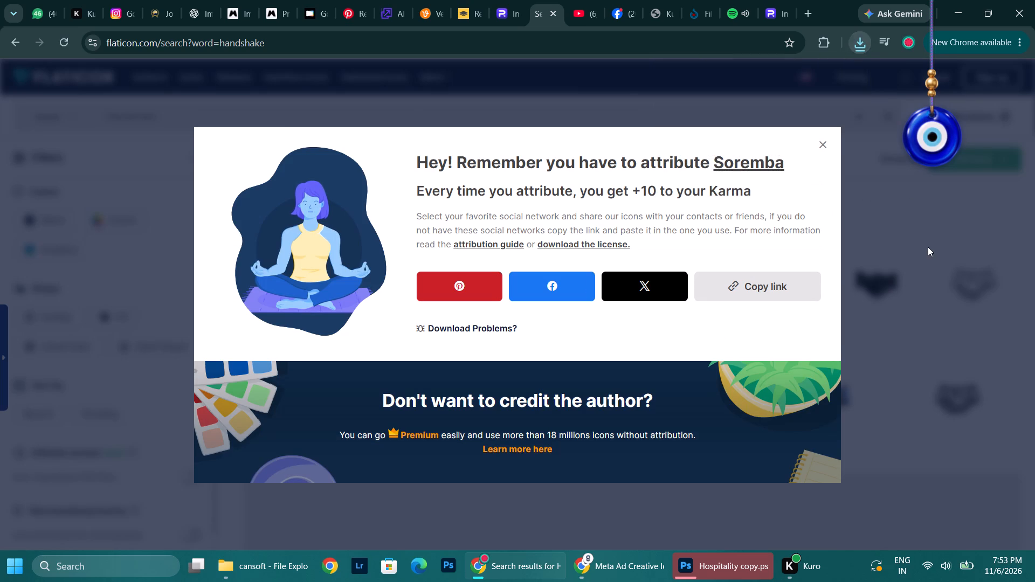
left_click(928, 247)
Check the job details icons on the ChatGPT Work in Greece reference poster and return to Flaticon.
left_click(605, 556)
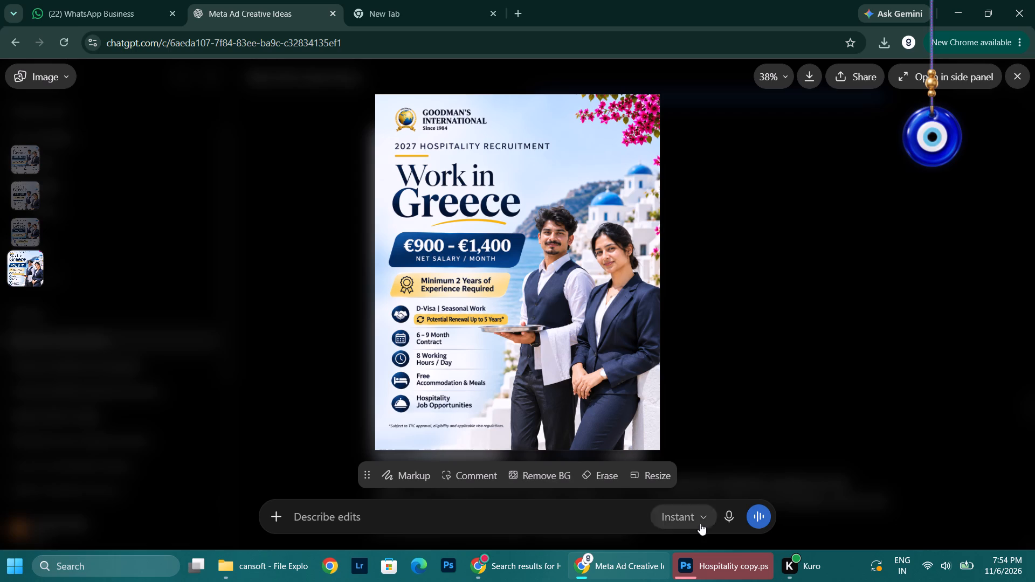
left_click(545, 575)
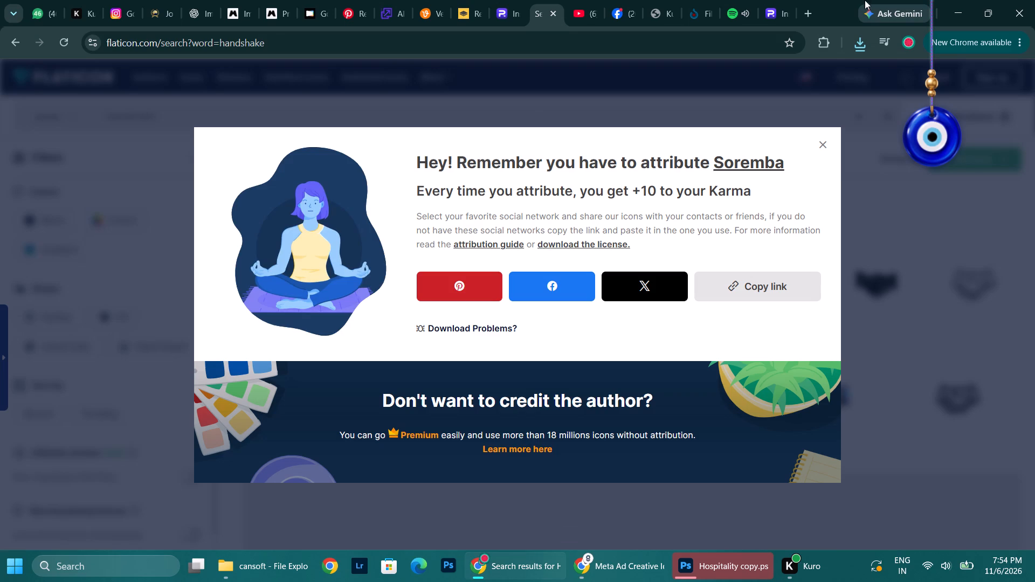
Dismiss the handshake attribution notice and search Flaticon for time icons.
left_click(823, 142)
left_click_drag(176, 111, 34, 116)
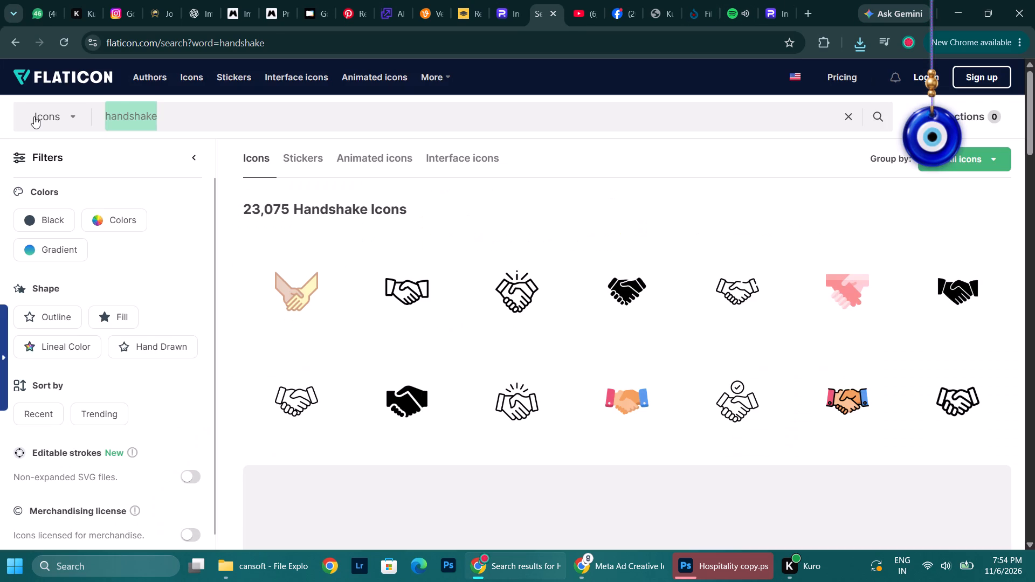
type("ti")
type("me")
key("Return")
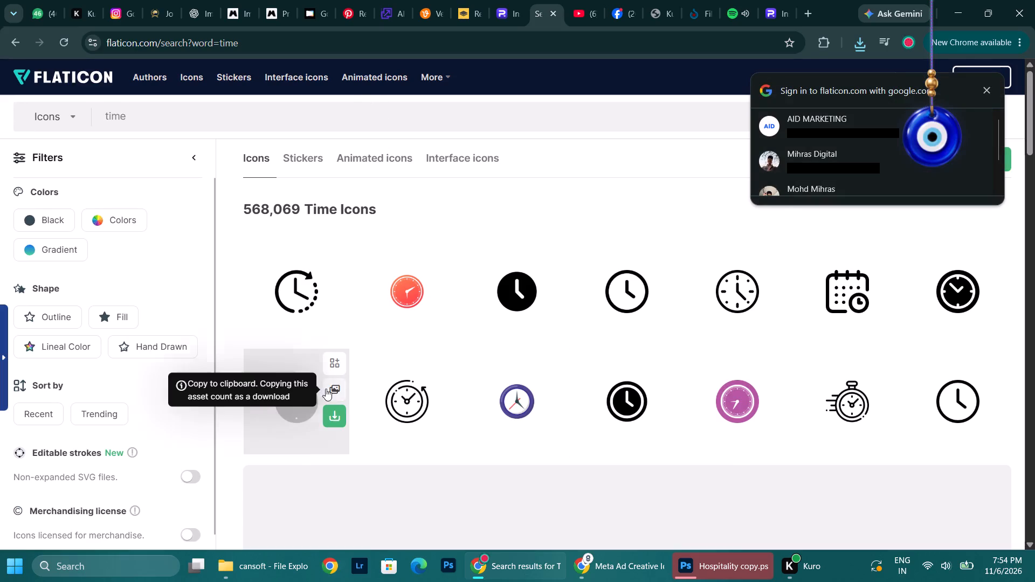
Download the outlined clock icon by CreativeCons as a free PNG and dismiss the attribution notice.
scroll(325, 389, "down", 1)
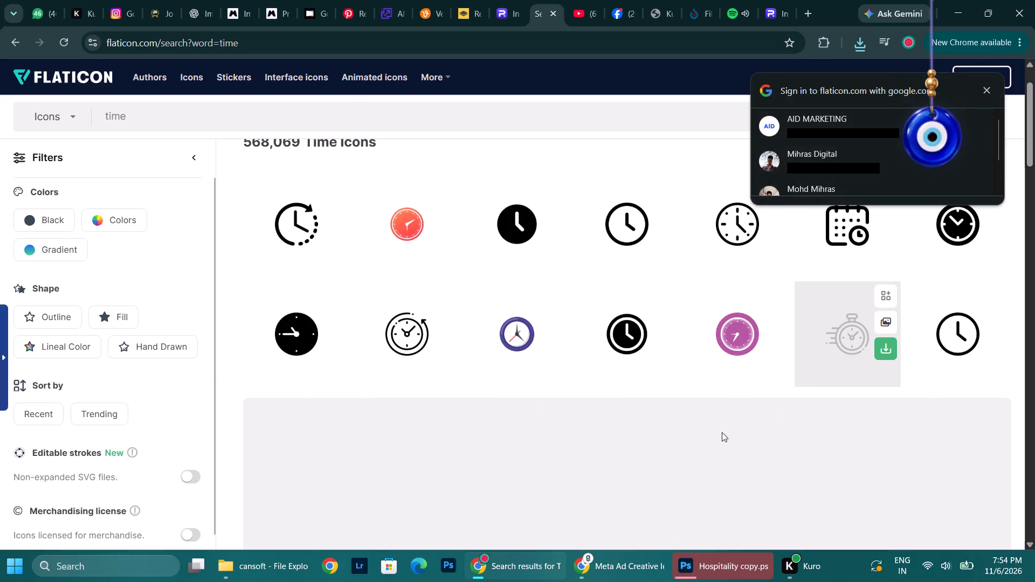
scroll(650, 440, "up", 3)
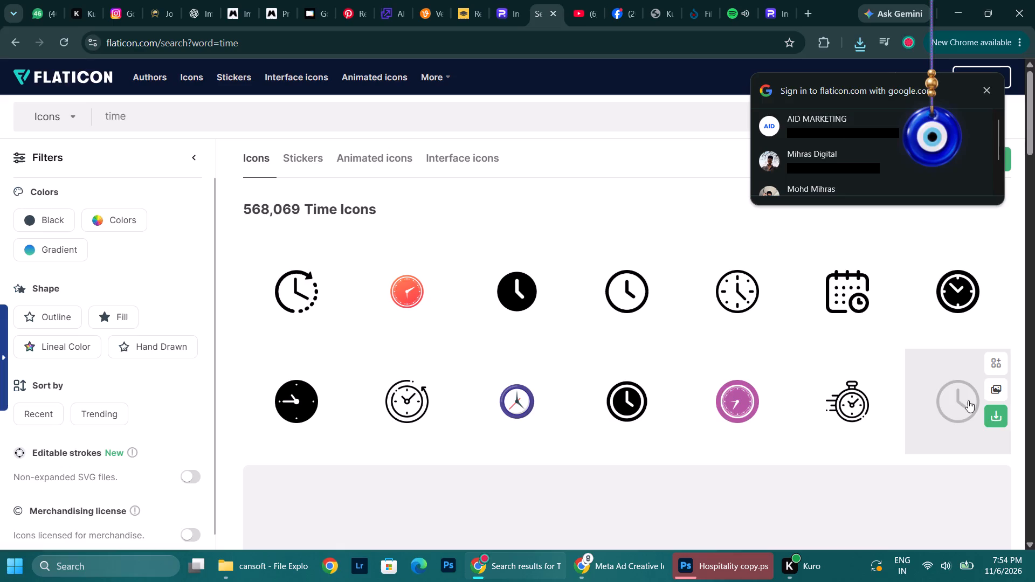
left_click(991, 418)
left_click(954, 501)
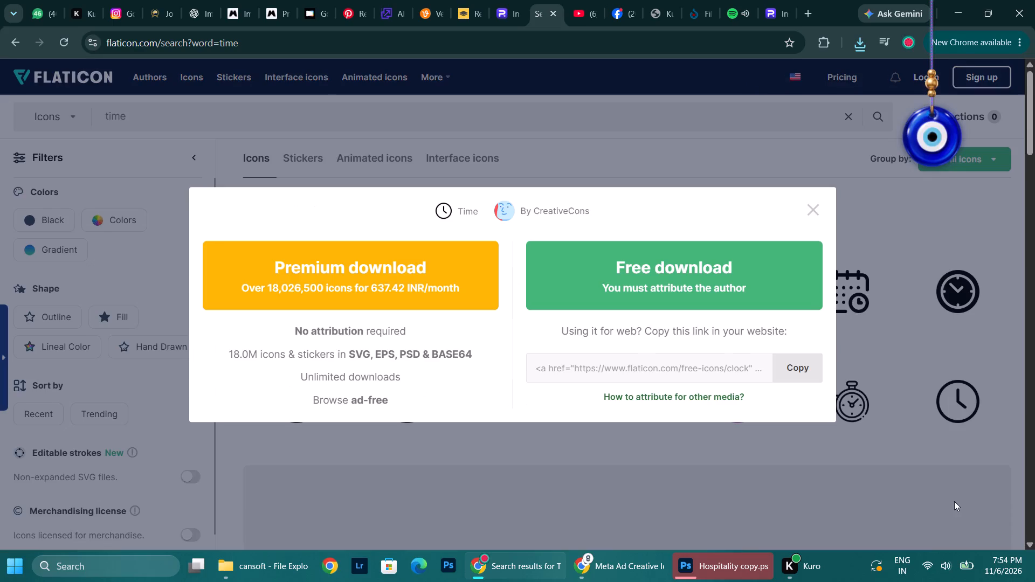
left_click(699, 296)
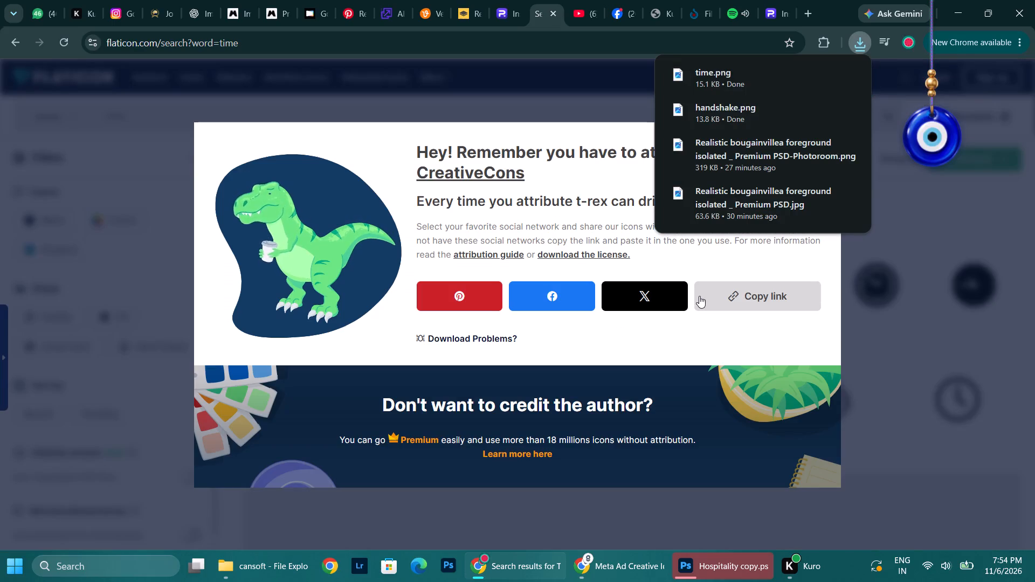
left_click(908, 403)
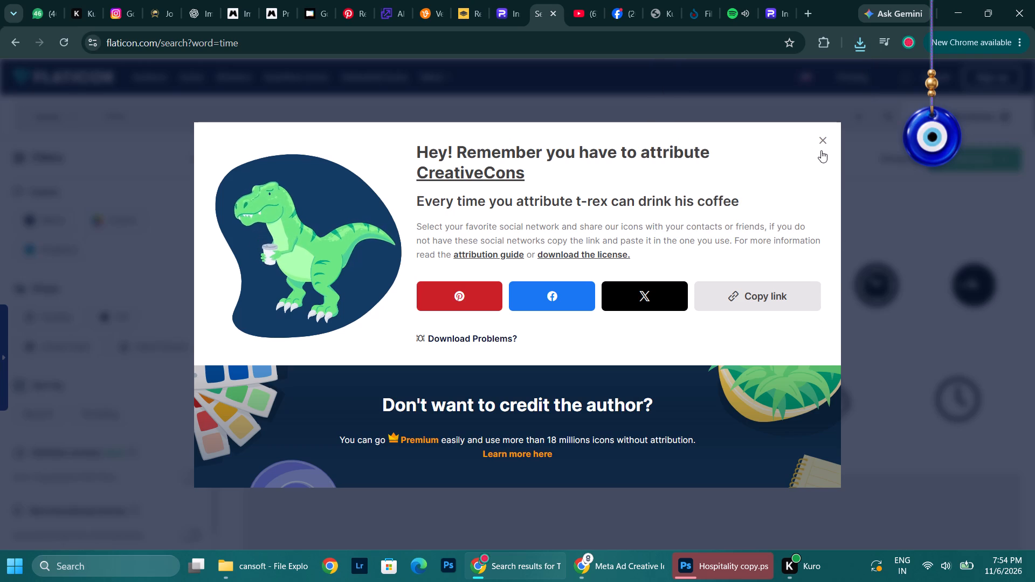
left_click(819, 144)
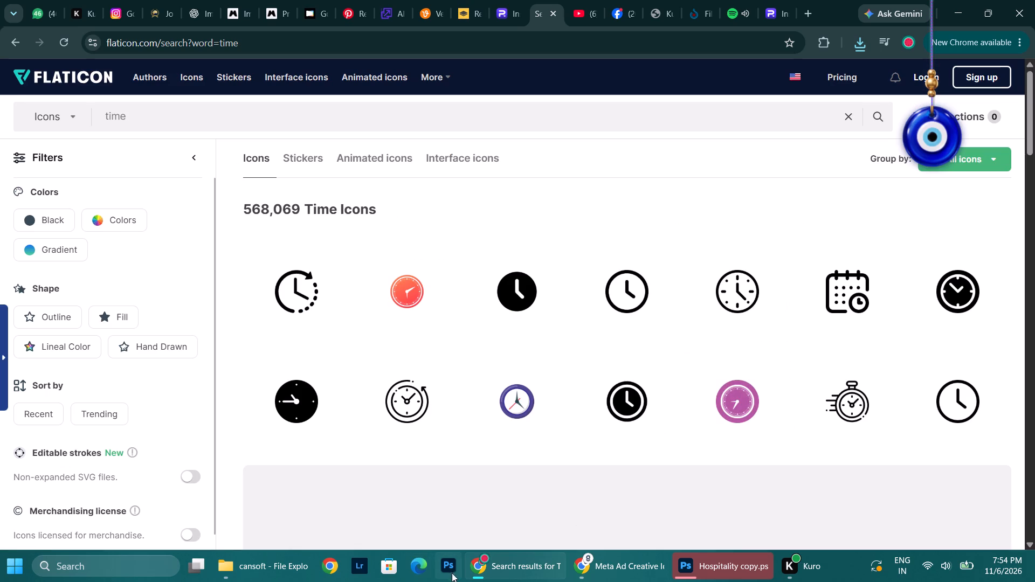
Switch to Hospitality copy.psd in Photoshop, deselect the canvas selection and delete the merged poster copy on Layer 4.
left_click(695, 565)
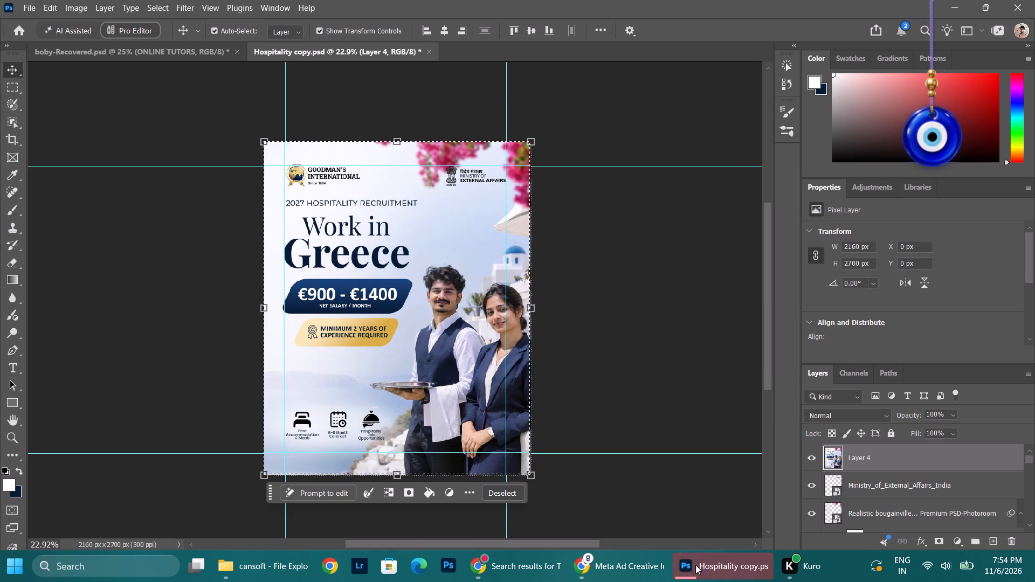
scroll(443, 221, "down", 14)
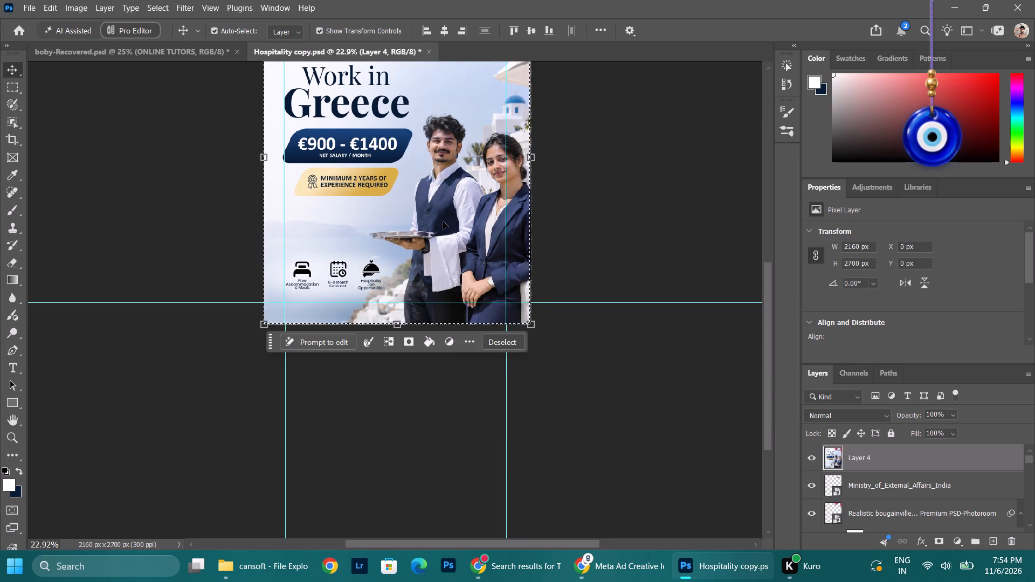
scroll(443, 221, "down", 5)
scroll(330, 217, "up", 7, "alt")
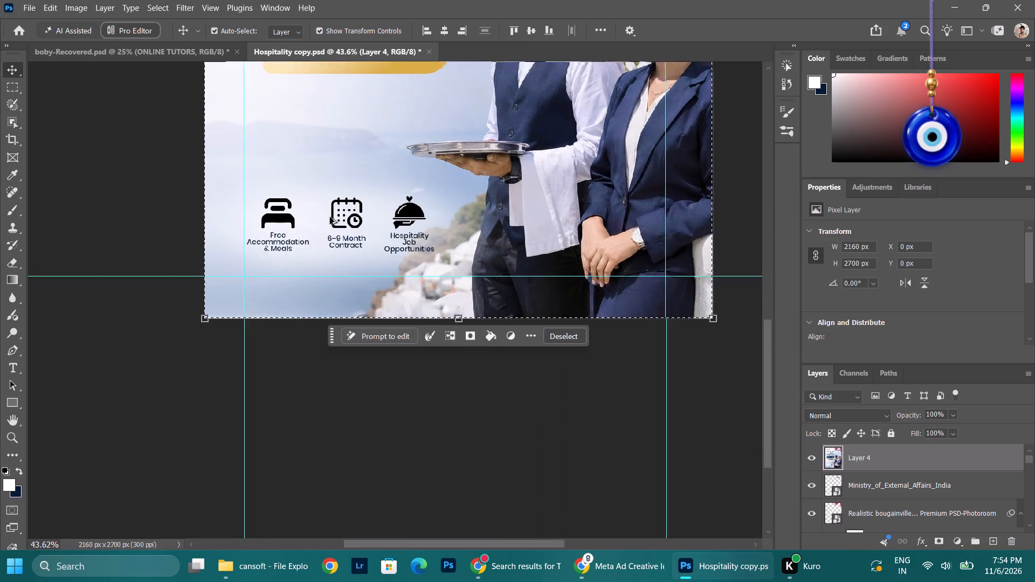
scroll(330, 217, "up", 1, "alt")
left_click(272, 216)
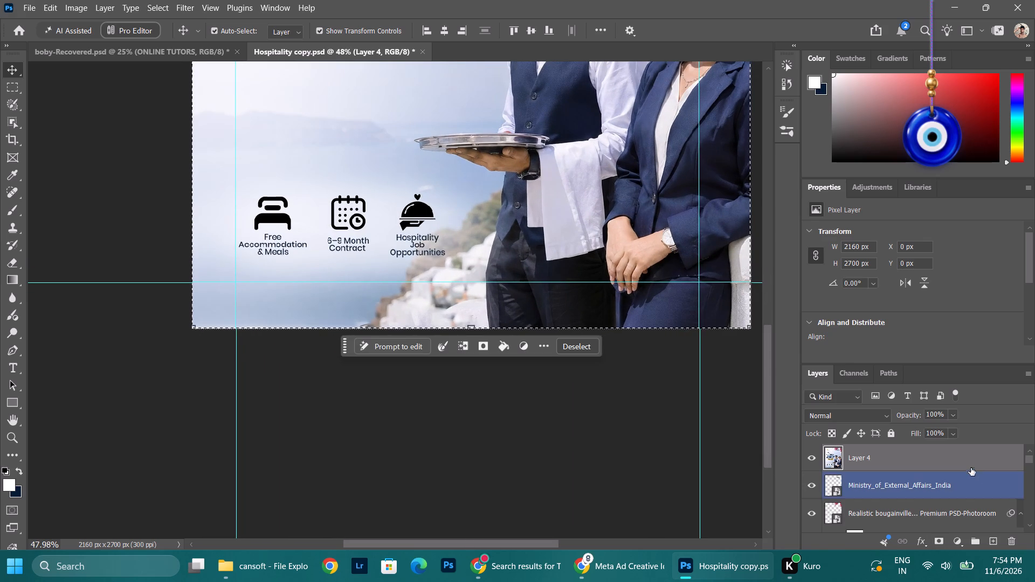
left_click(960, 456)
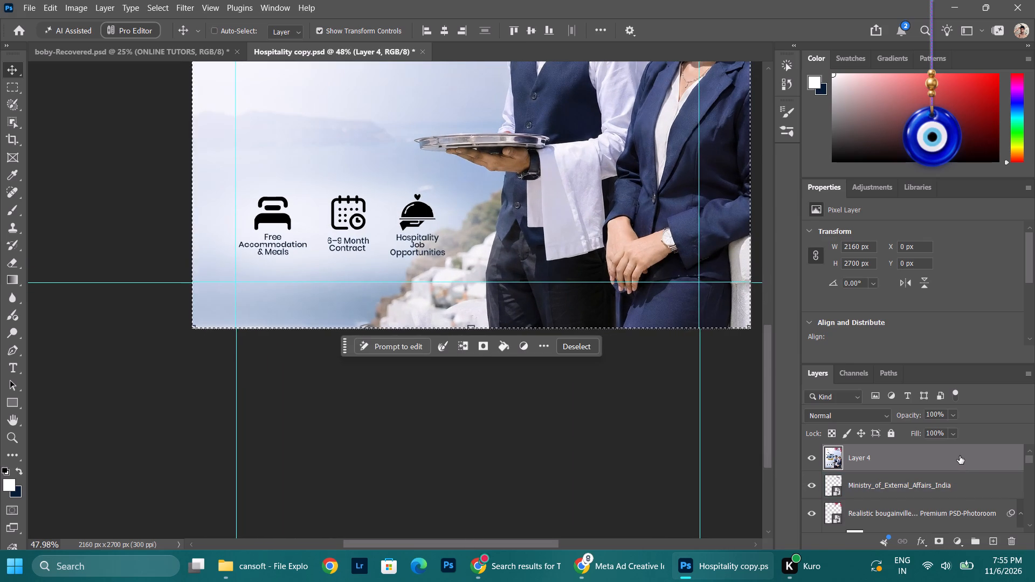
key("ctrl+d")
key("BackSpace")
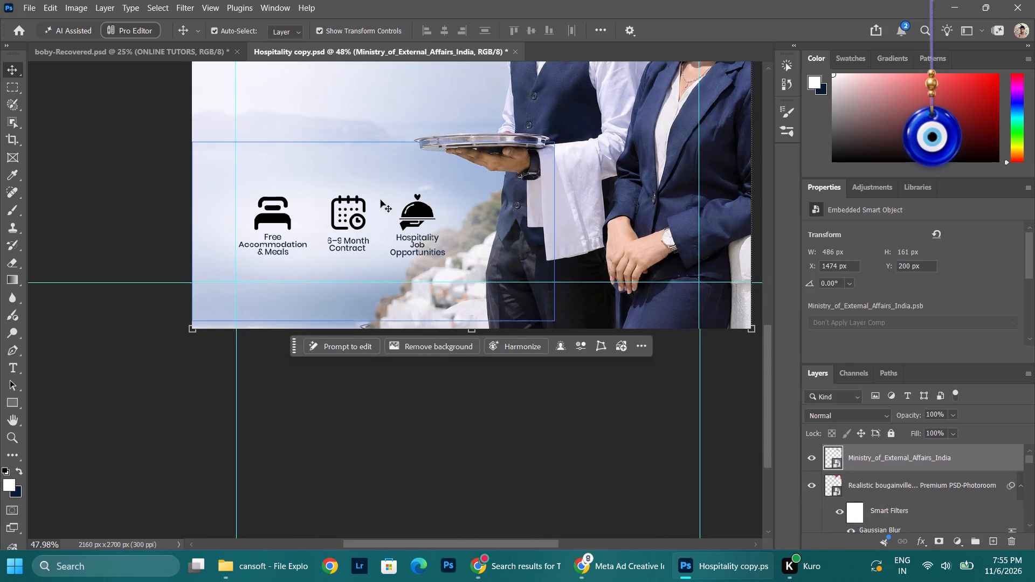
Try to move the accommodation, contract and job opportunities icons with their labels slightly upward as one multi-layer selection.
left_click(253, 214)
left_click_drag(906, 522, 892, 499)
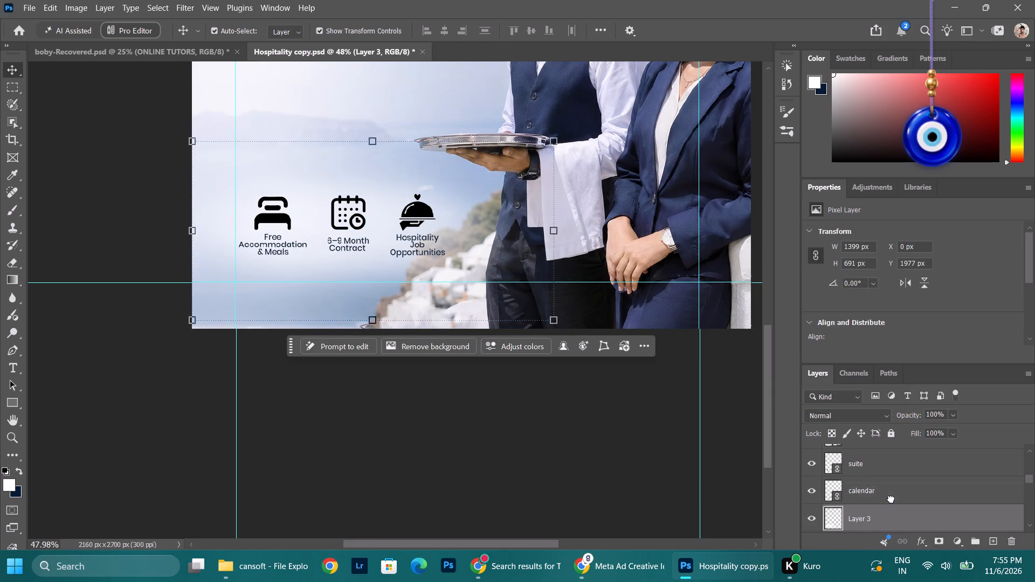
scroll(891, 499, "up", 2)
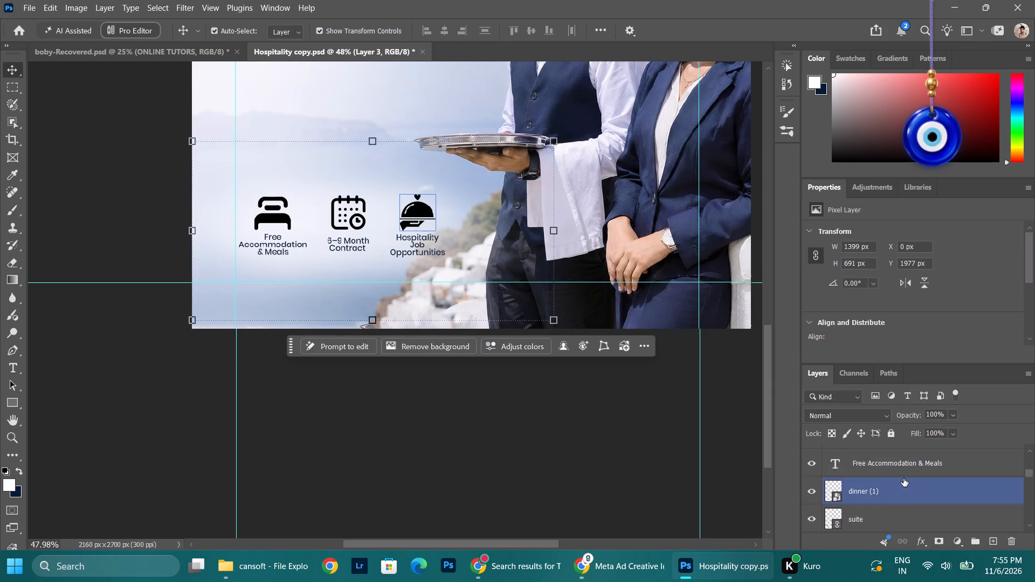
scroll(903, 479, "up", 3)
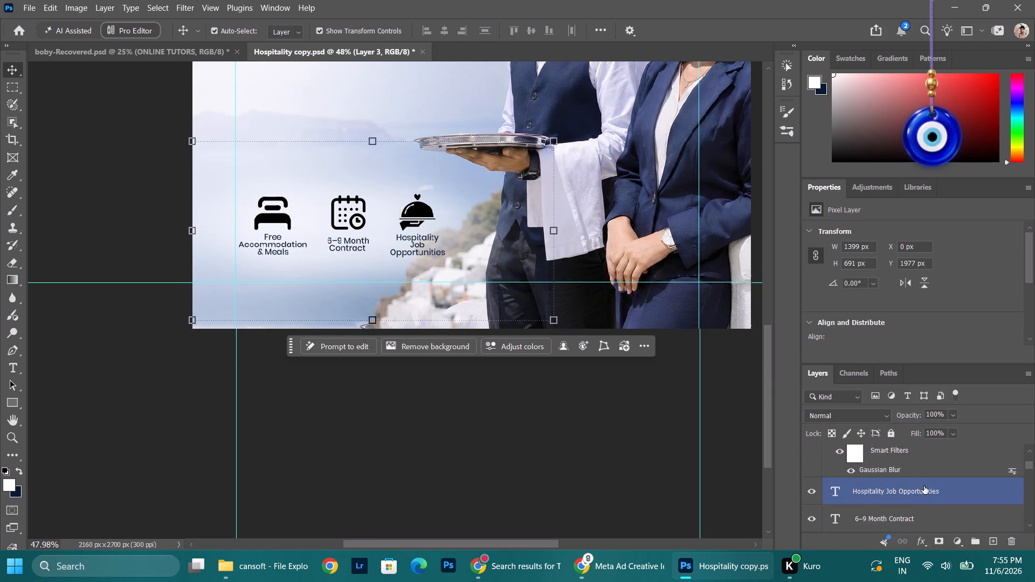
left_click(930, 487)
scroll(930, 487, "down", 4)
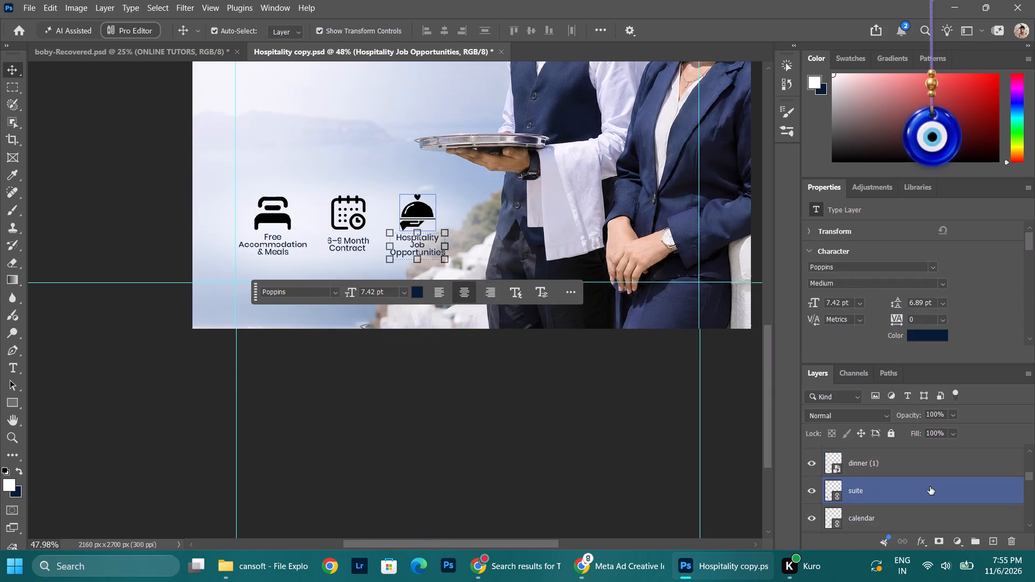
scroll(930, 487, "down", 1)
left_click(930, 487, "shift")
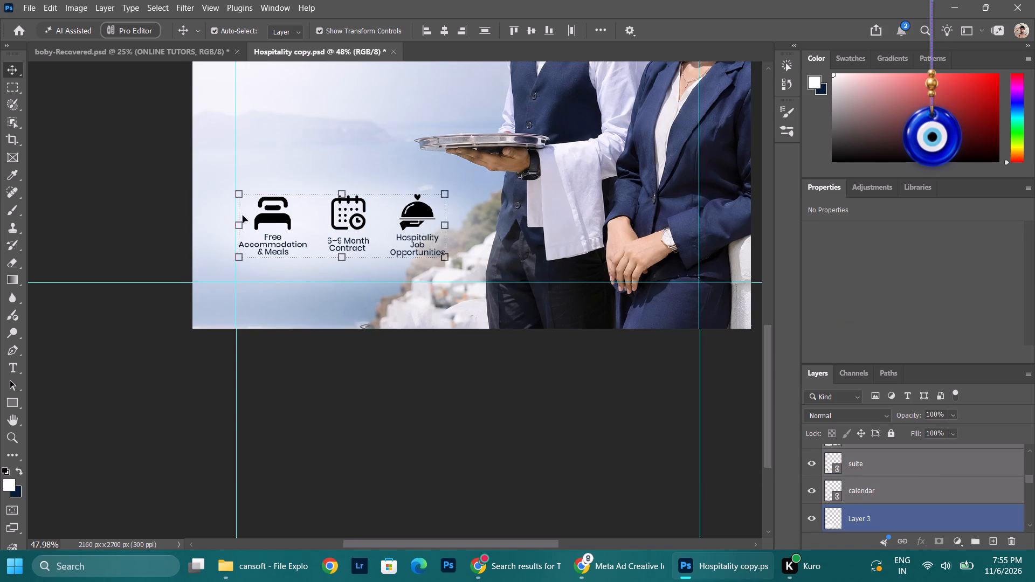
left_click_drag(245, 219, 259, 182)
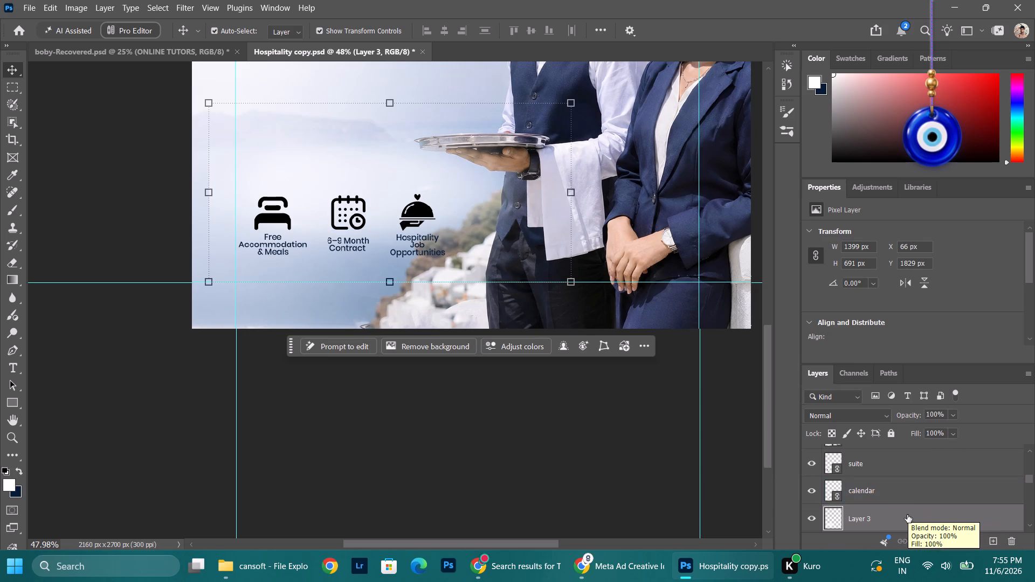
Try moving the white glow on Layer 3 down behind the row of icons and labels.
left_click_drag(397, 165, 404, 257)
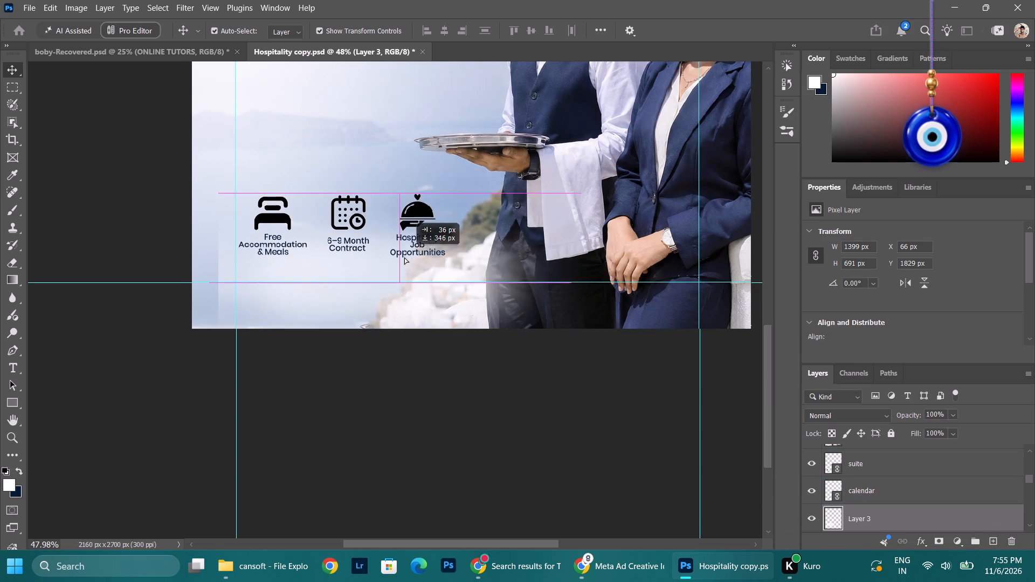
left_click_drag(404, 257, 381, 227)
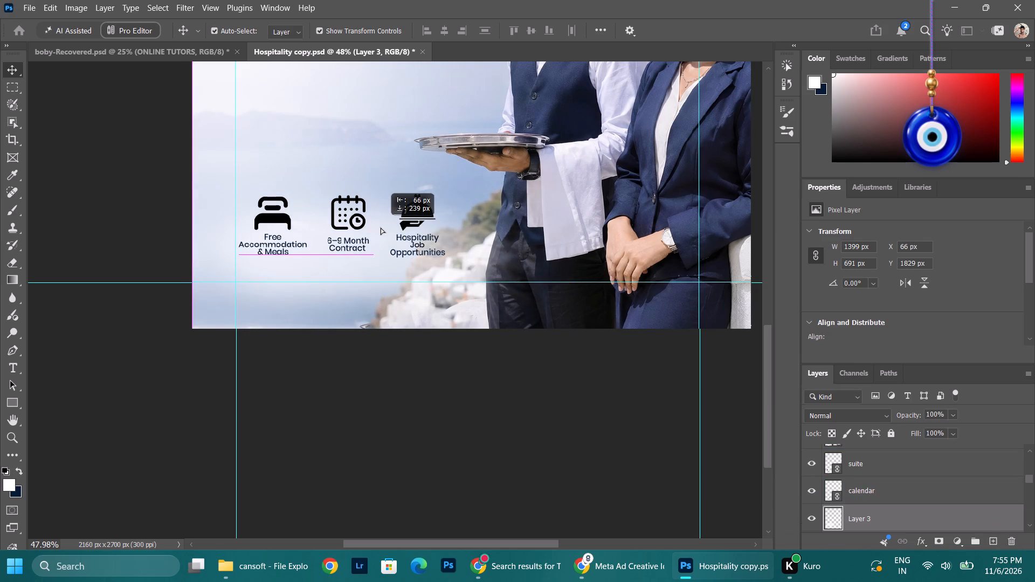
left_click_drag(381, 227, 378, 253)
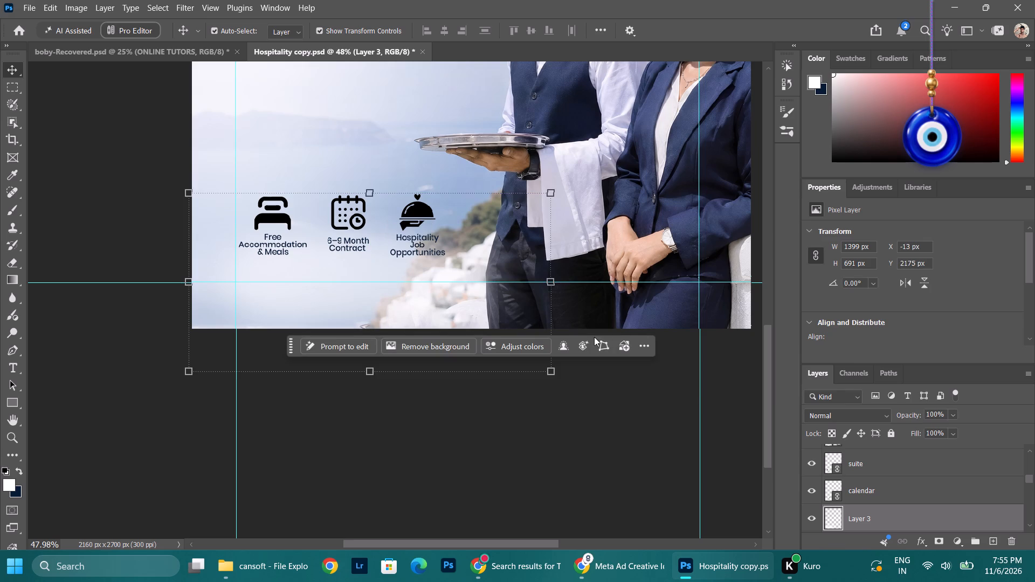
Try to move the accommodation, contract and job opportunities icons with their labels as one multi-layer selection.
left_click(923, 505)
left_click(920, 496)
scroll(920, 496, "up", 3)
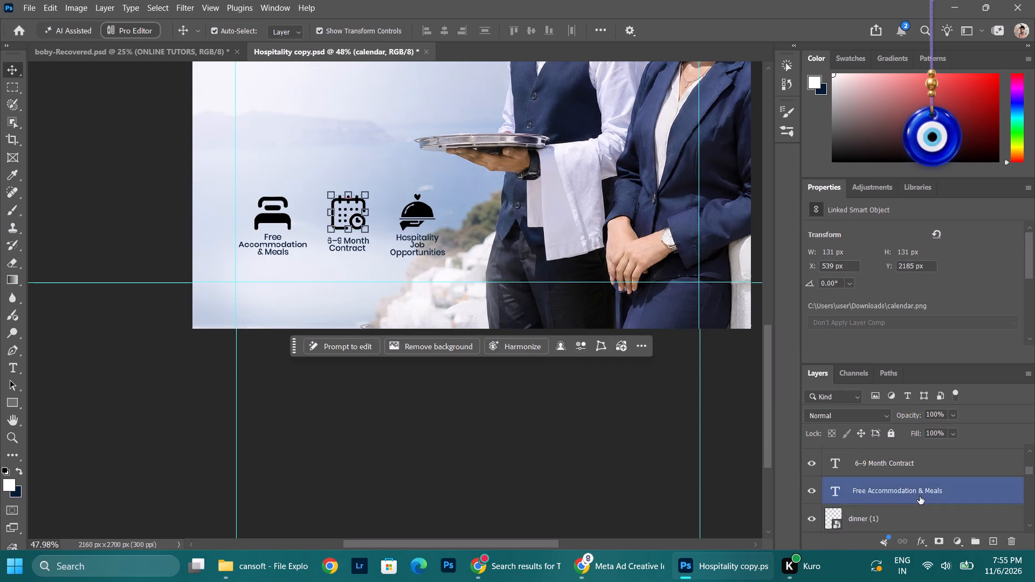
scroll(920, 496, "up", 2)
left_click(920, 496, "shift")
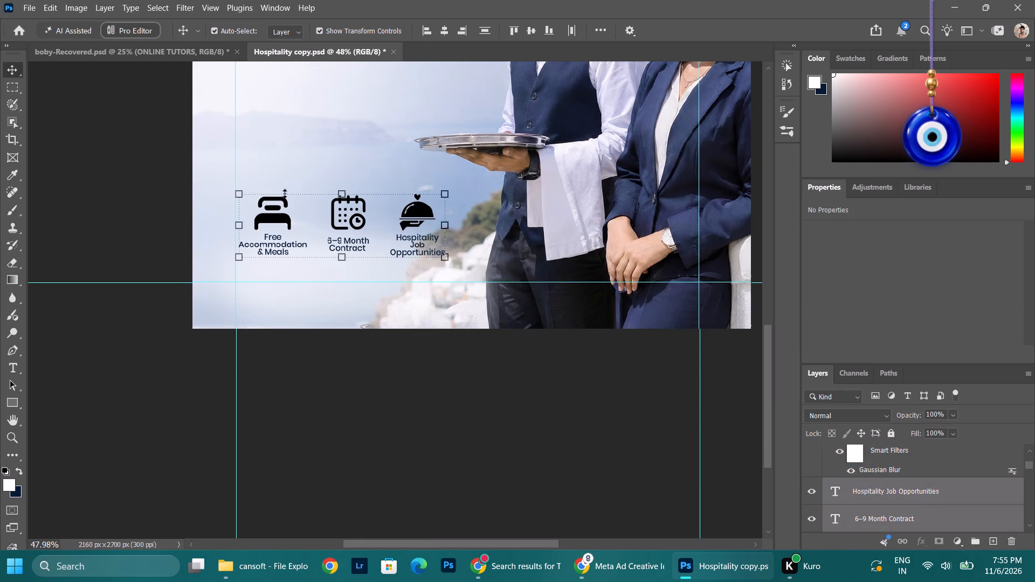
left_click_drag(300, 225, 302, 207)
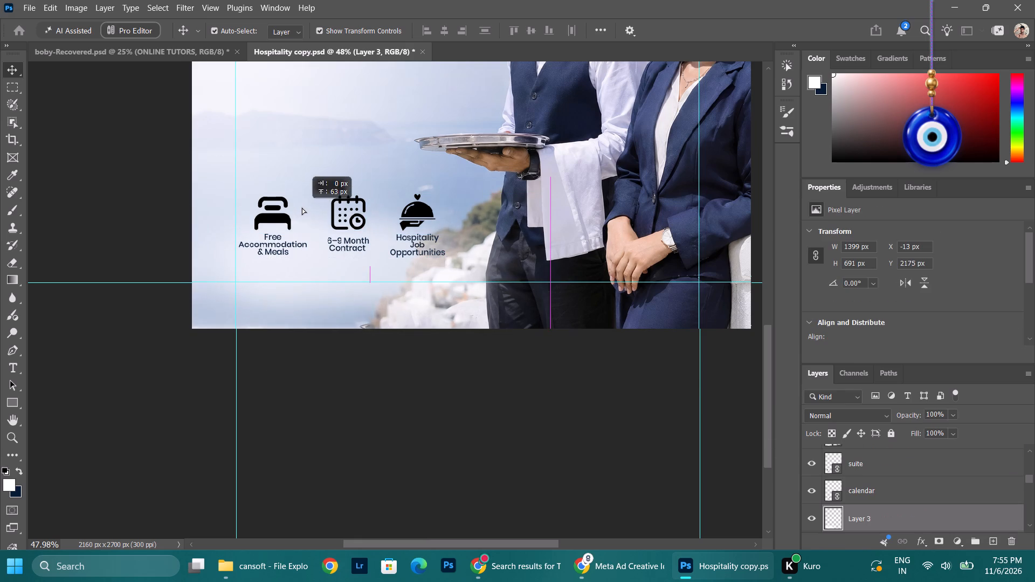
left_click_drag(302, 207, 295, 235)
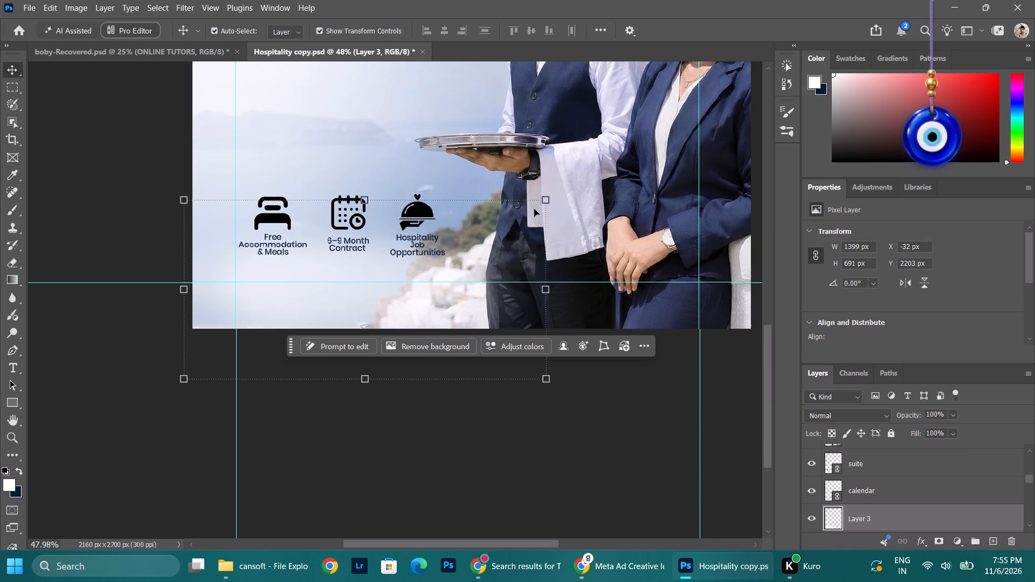
Delete the white glow on Layer 3.
key("BackSpace")
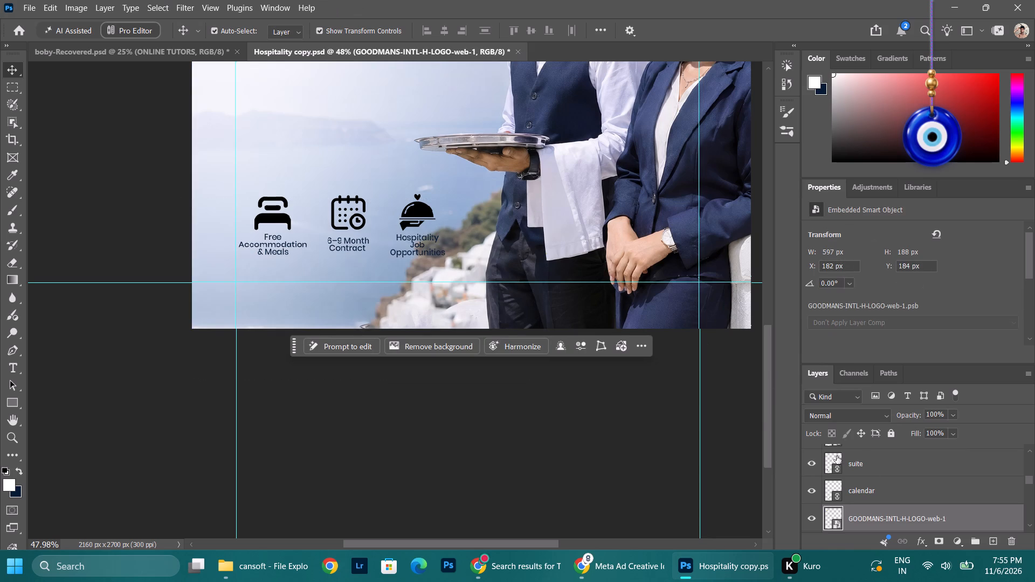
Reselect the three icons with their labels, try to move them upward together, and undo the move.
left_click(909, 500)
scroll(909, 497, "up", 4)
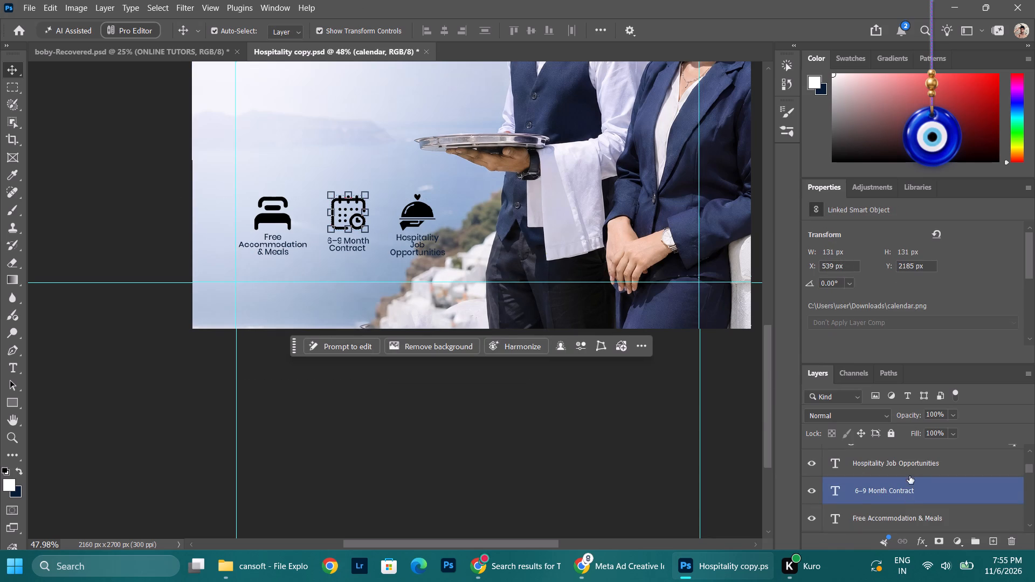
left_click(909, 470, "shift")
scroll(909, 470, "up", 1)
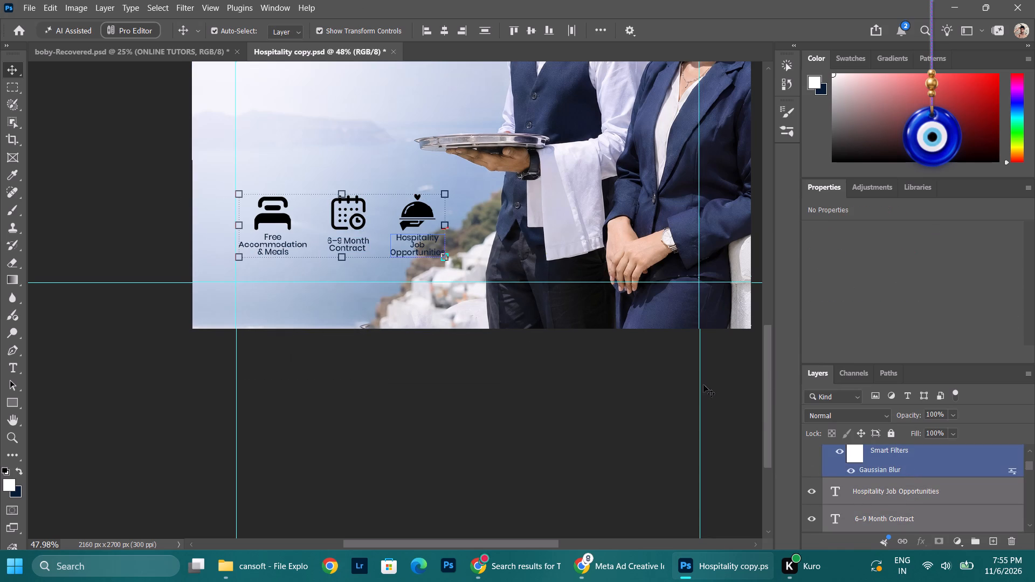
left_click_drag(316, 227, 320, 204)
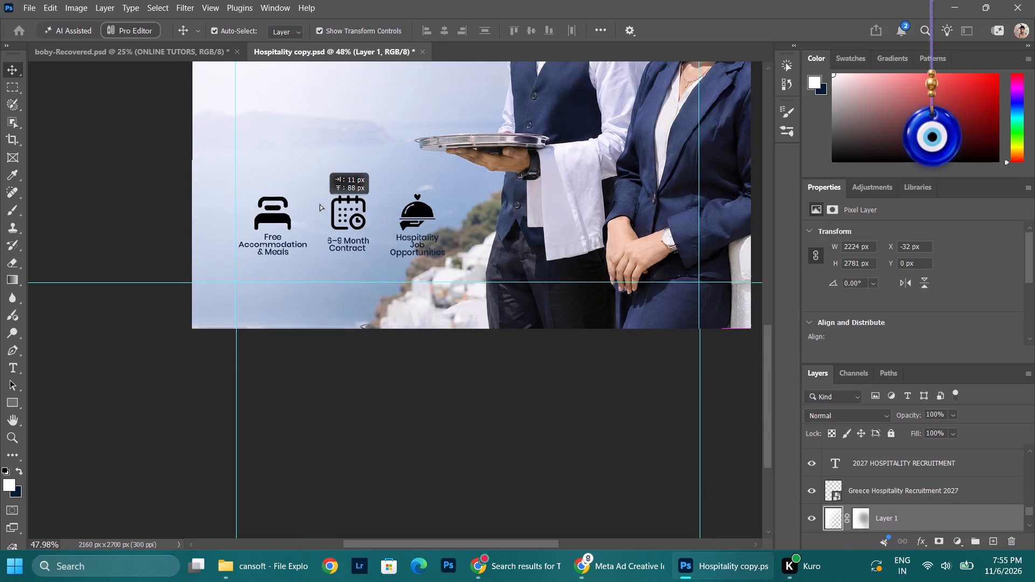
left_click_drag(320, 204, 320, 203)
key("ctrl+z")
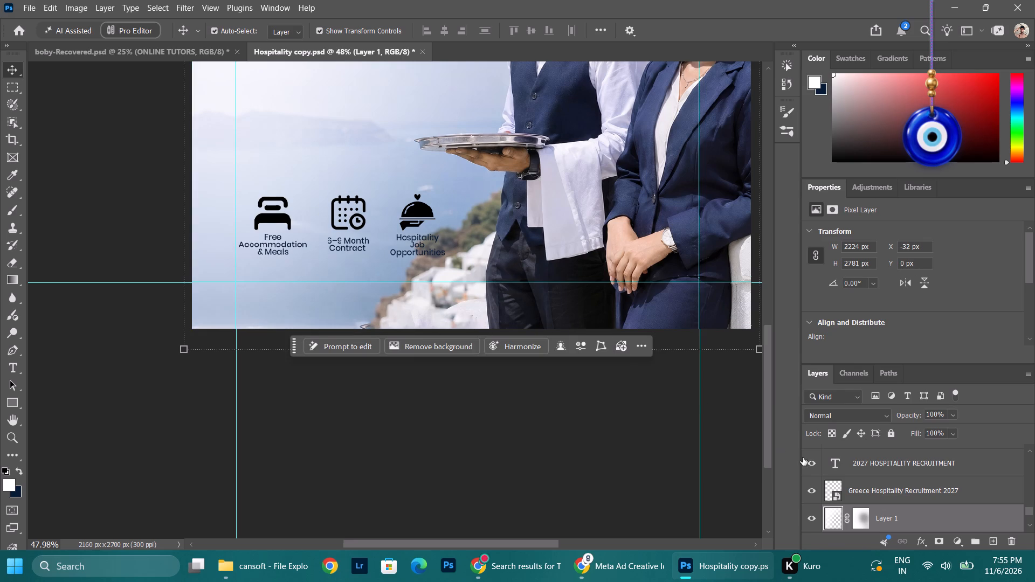
Select the suite, calendar and dinner icon layers with their three text labels and scale the row to about 102%.
left_click(914, 496)
scroll(914, 496, "down", 1)
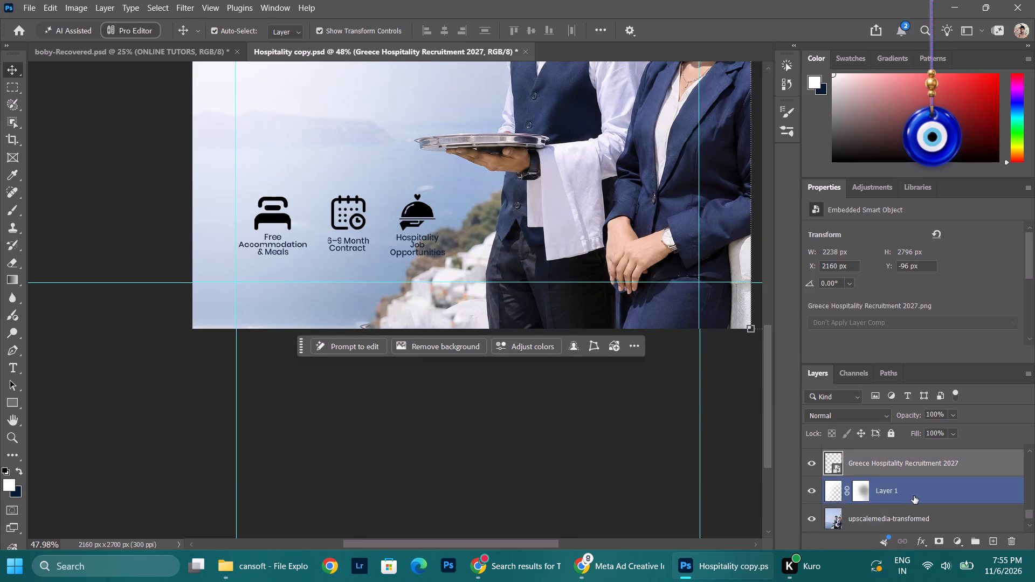
scroll(914, 496, "up", 10)
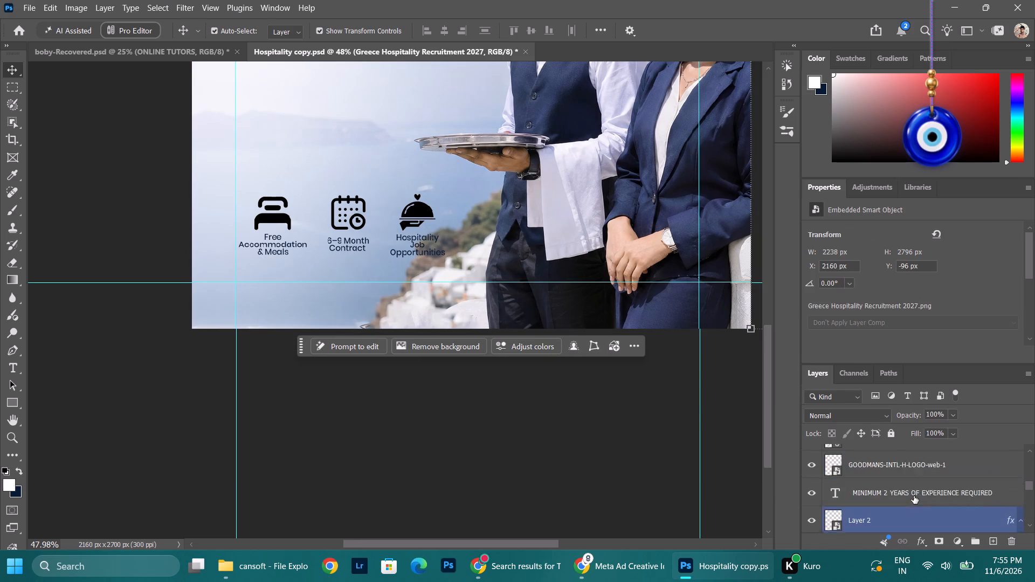
scroll(914, 496, "up", 2)
left_click(915, 491)
scroll(917, 487, "up", 3)
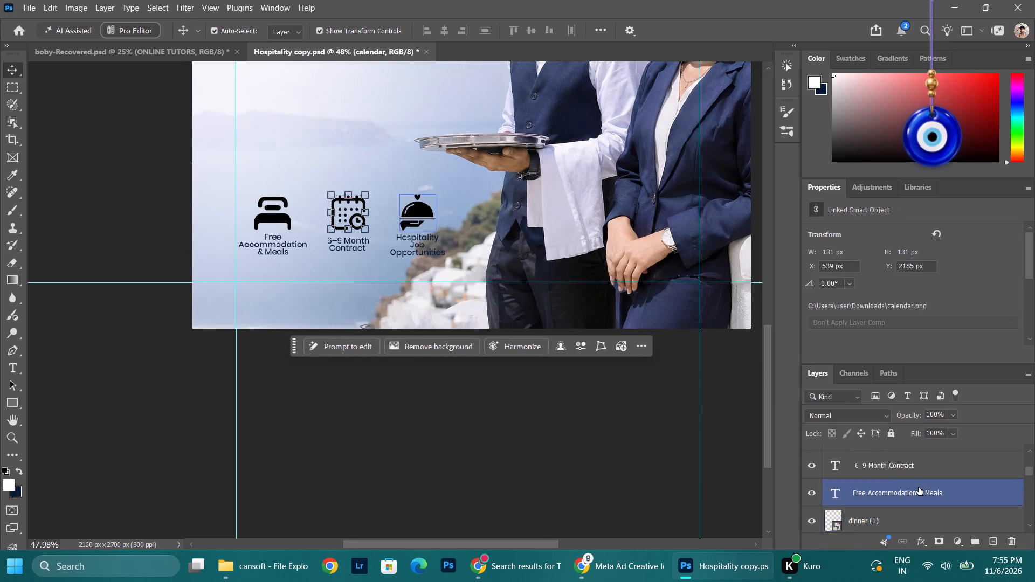
scroll(919, 487, "up", 1)
left_click(907, 470, "shift")
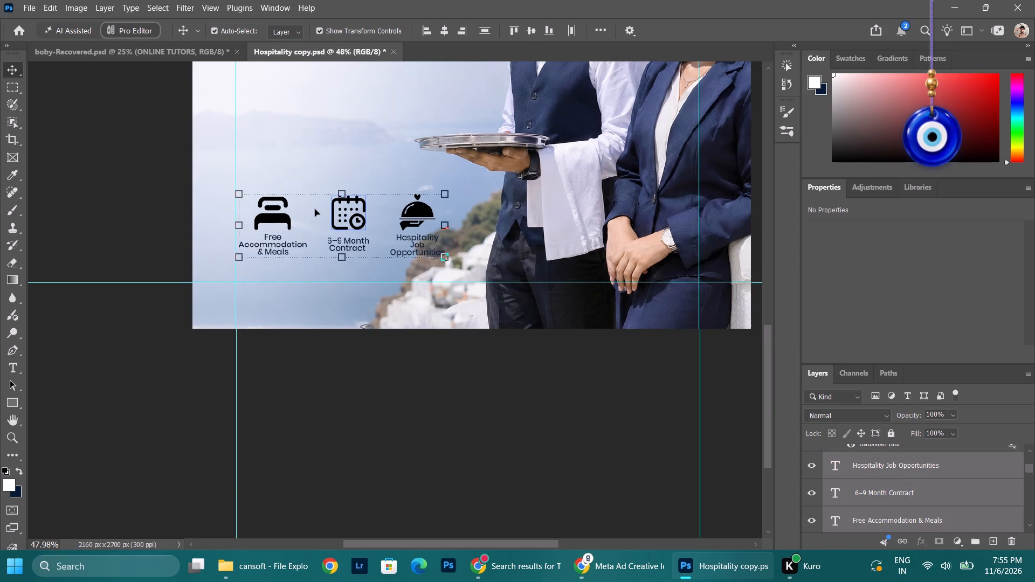
left_click_drag(448, 192, 440, 196)
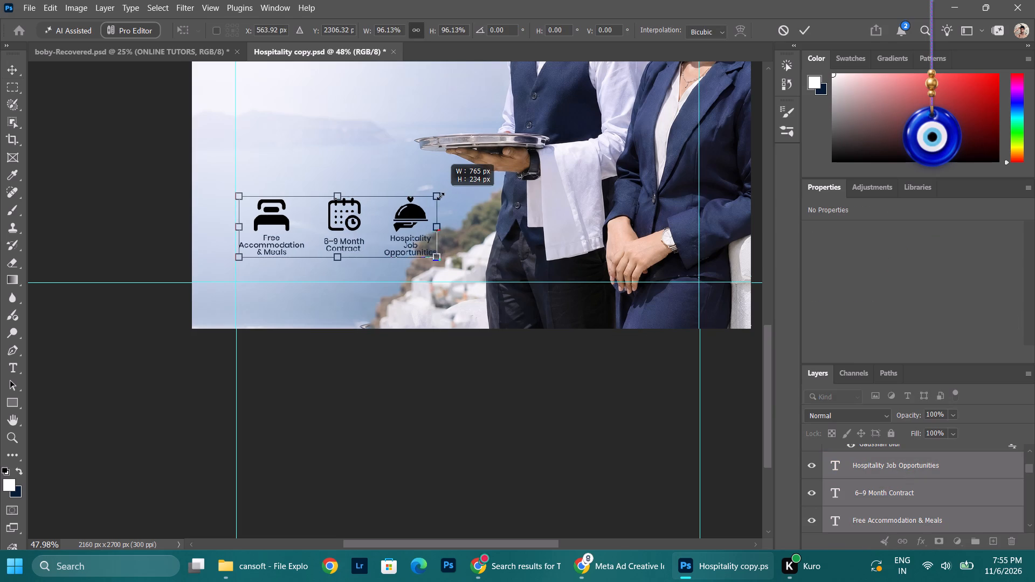
left_click_drag(440, 196, 454, 197)
Reposition the icon row so it starts at the poster's left margin guide and rests on the bottom margin guide.
left_click_drag(376, 222, 379, 162)
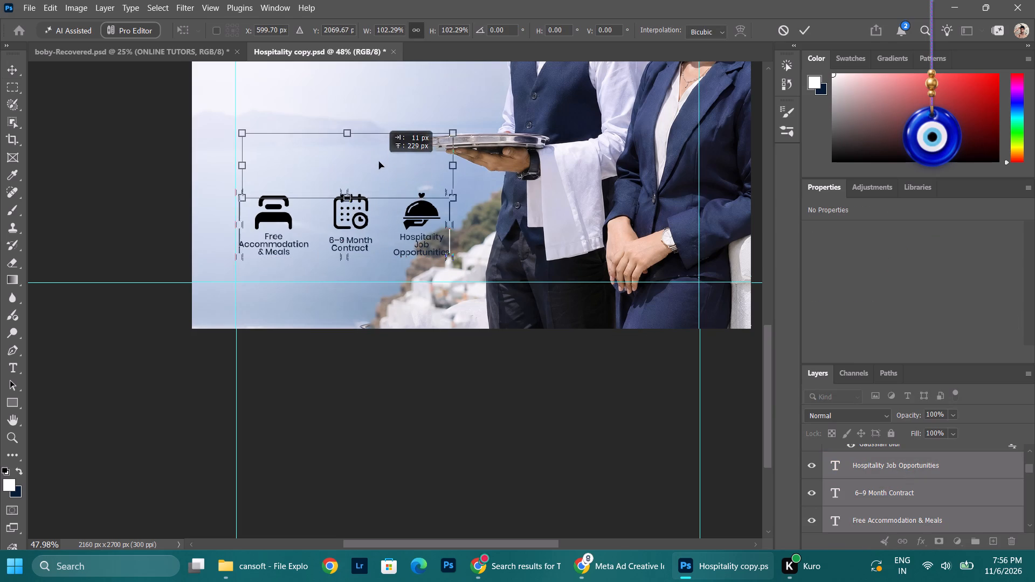
left_click_drag(379, 162, 378, 163)
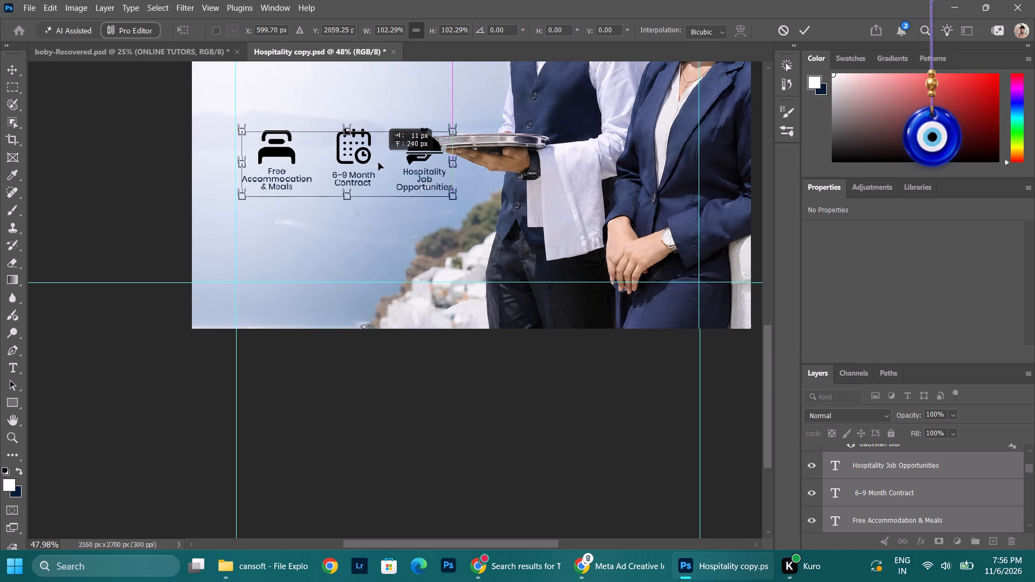
left_click_drag(378, 163, 376, 162)
scroll(401, 228, "up", 6)
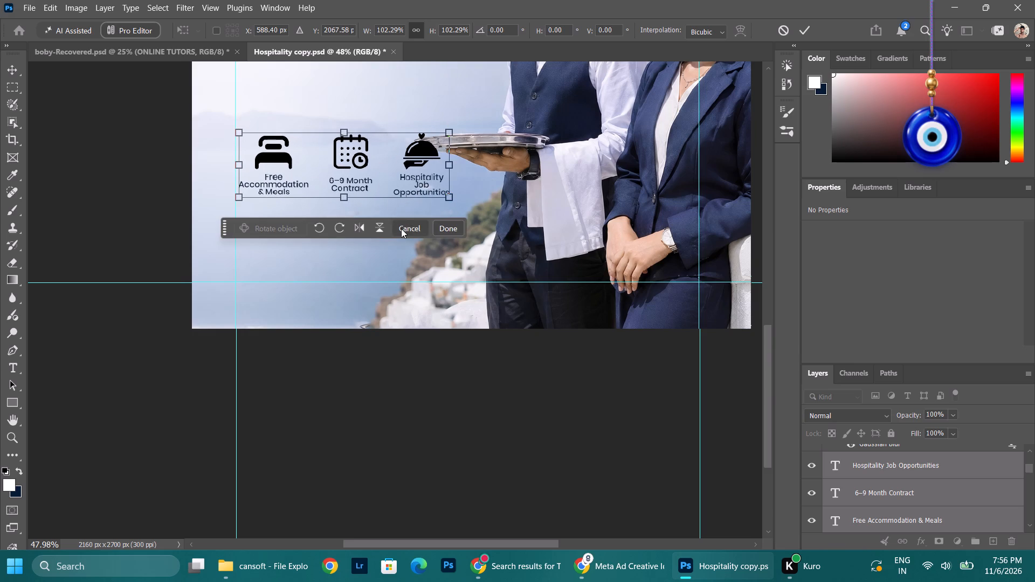
scroll(401, 228, "down", 7, "alt")
scroll(507, 292, "down", 3, "alt")
key("space")
key("space")
key("space")
key("space")
key("space")
key("space")
key("space")
key("space")
key("space")
key("space")
key("space")
key("space")
key("space")
key("space")
key("space")
key("space")
key("space")
key("space")
key("space")
key("space")
left_click_drag(391, 287, 347, 349)
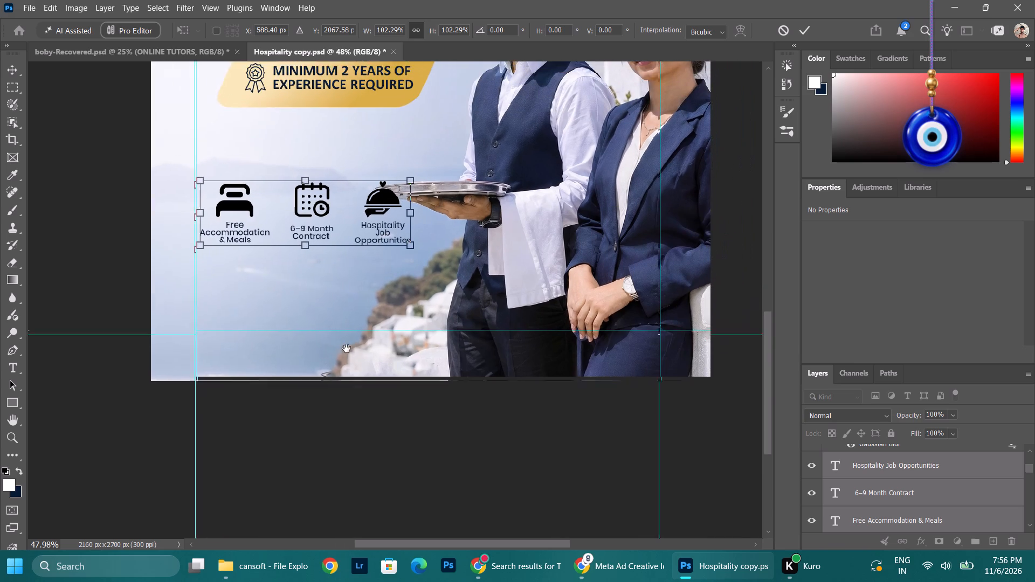
left_click_drag(347, 349, 374, 410)
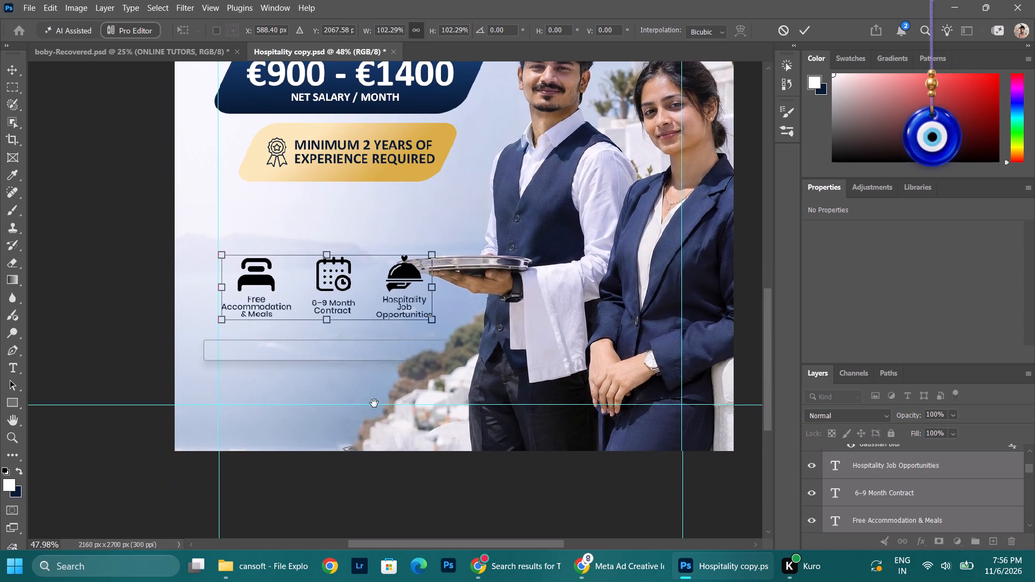
left_click_drag(305, 293, 312, 296)
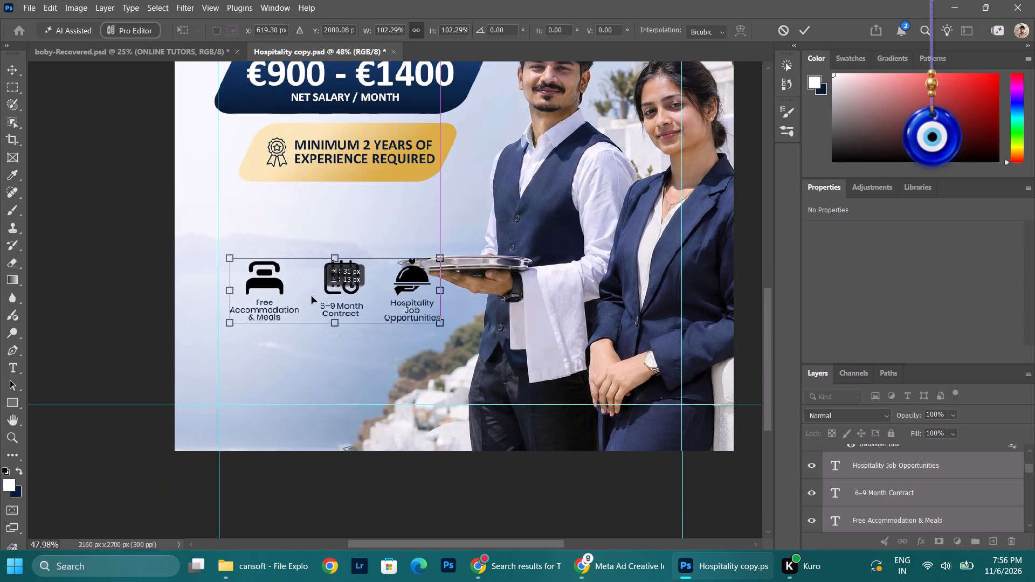
left_click_drag(312, 296, 307, 376)
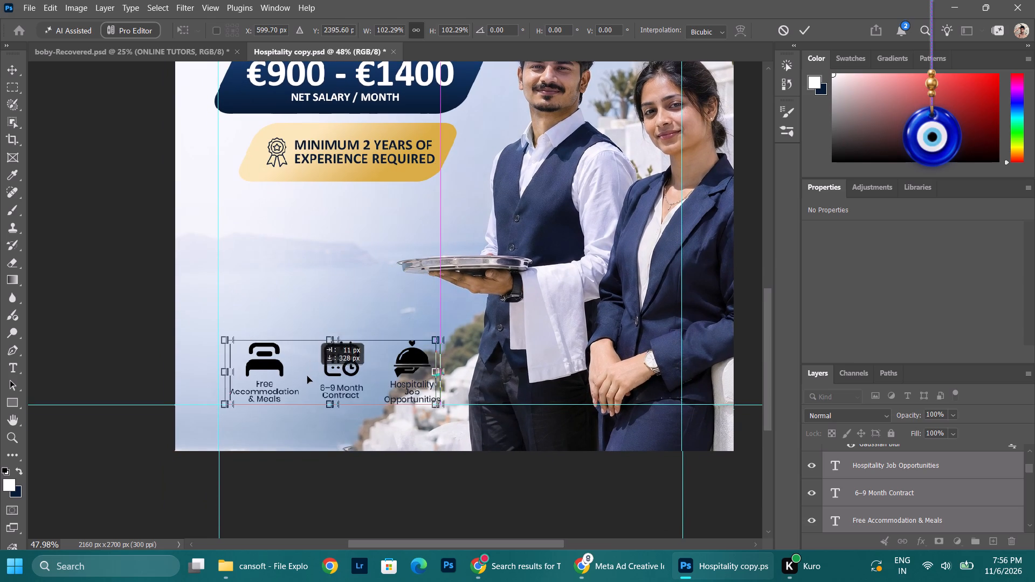
left_click_drag(307, 376, 305, 377)
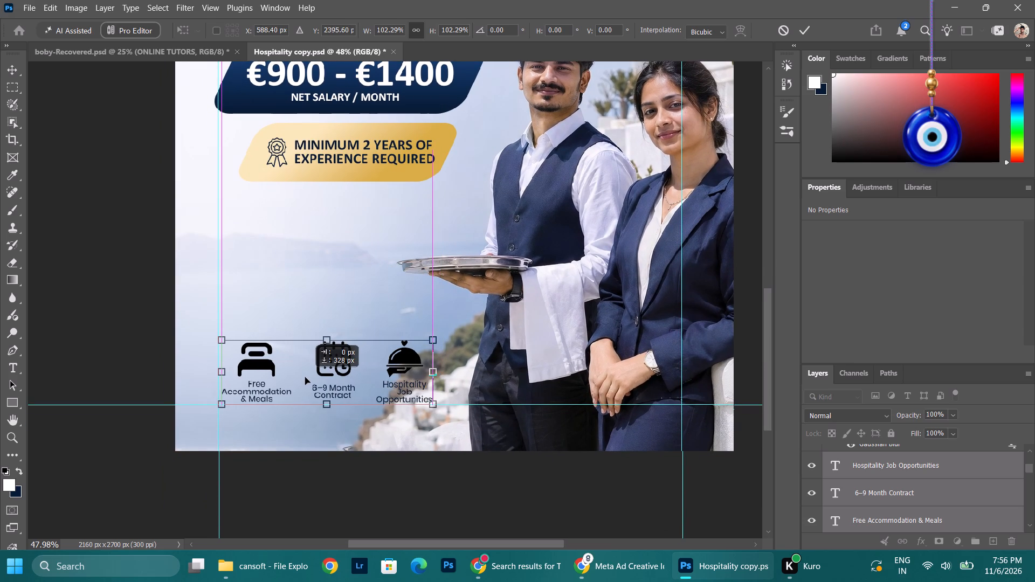
left_click_drag(305, 377, 302, 377)
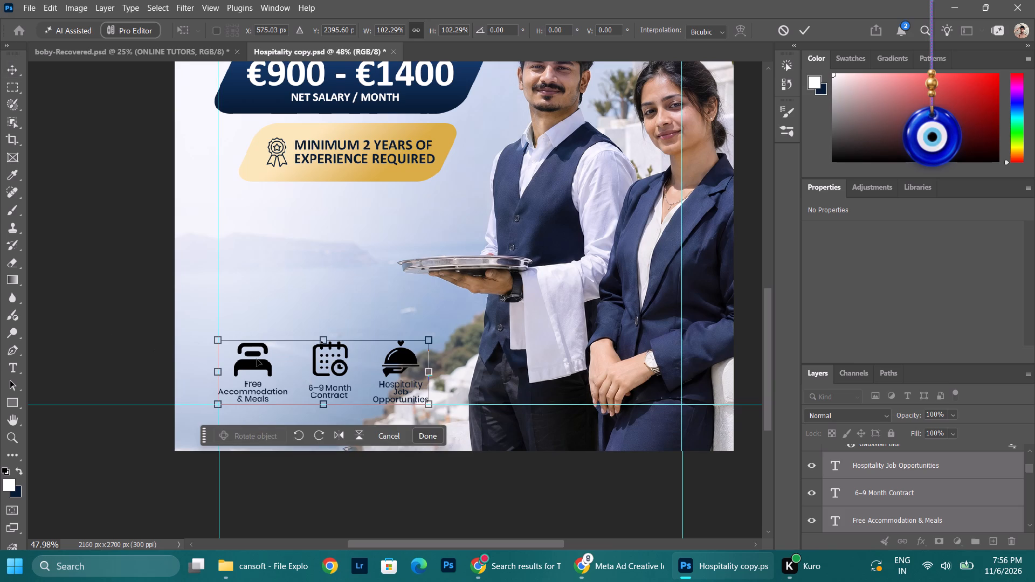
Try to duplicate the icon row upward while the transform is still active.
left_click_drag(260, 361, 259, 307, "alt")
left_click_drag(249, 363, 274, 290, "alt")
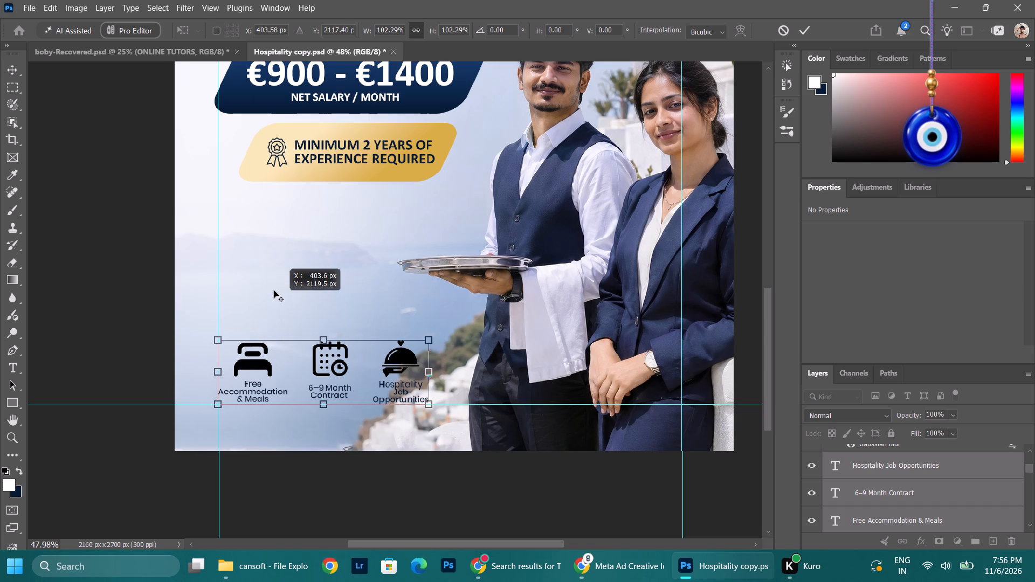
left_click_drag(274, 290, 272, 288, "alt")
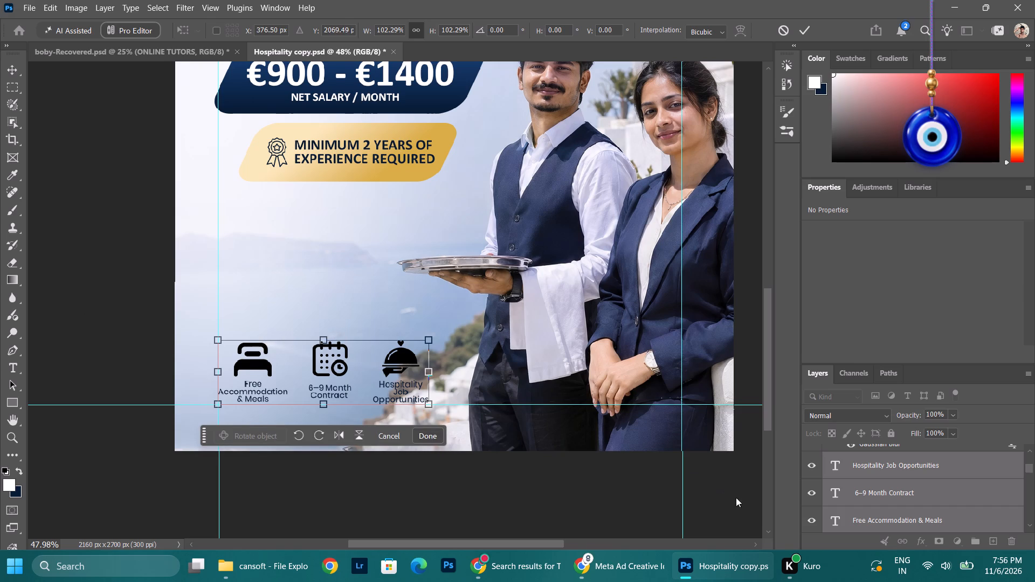
Enlarge the icon row to about 106% from its top-left corner and apply the transform.
scroll(472, 410, "down", 4)
left_click_drag(427, 359, 433, 361)
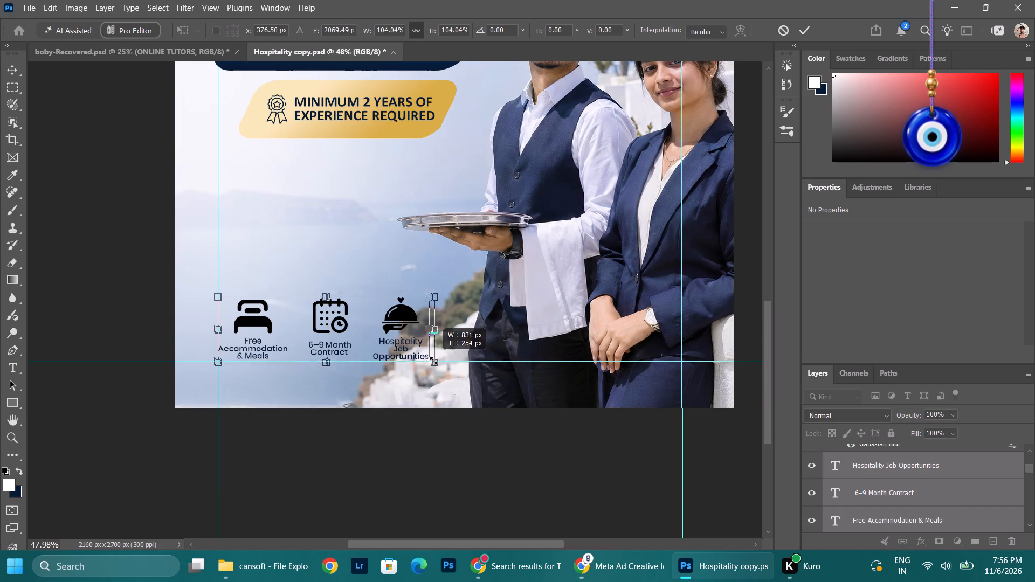
left_click_drag(433, 361, 434, 362)
left_click_drag(376, 334, 368, 235, "alt")
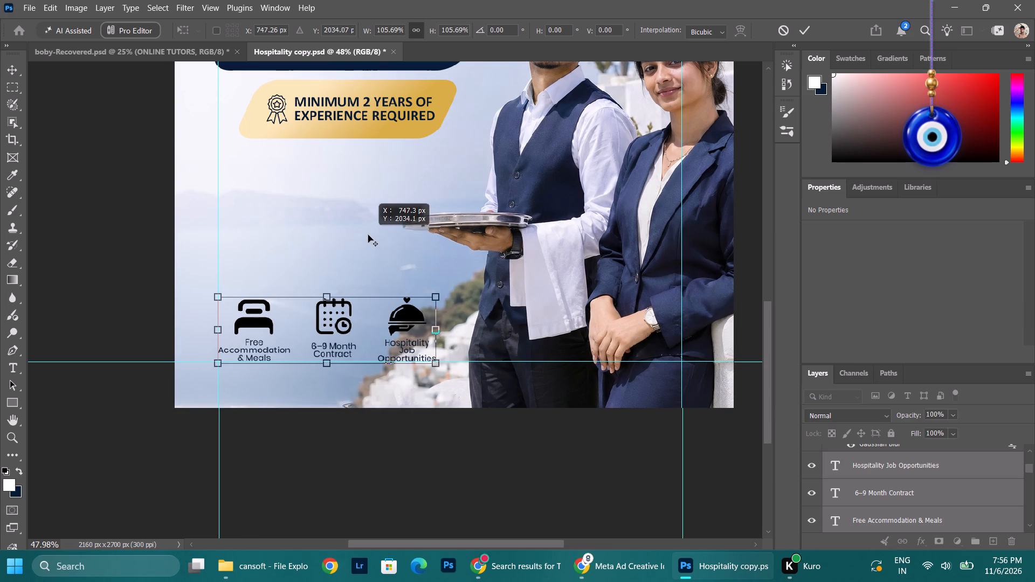
left_click_drag(368, 235, 368, 233, "alt")
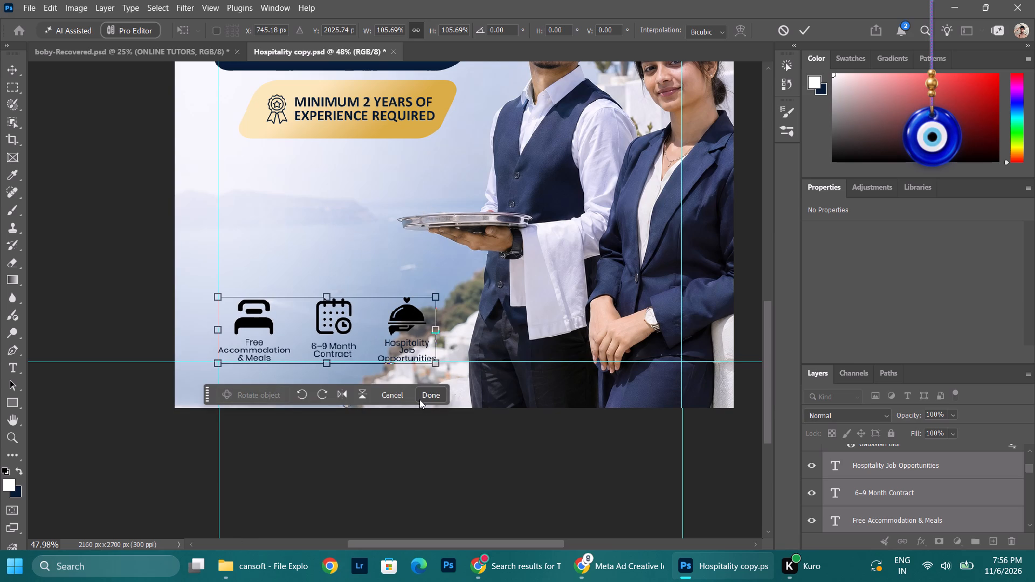
left_click(434, 396)
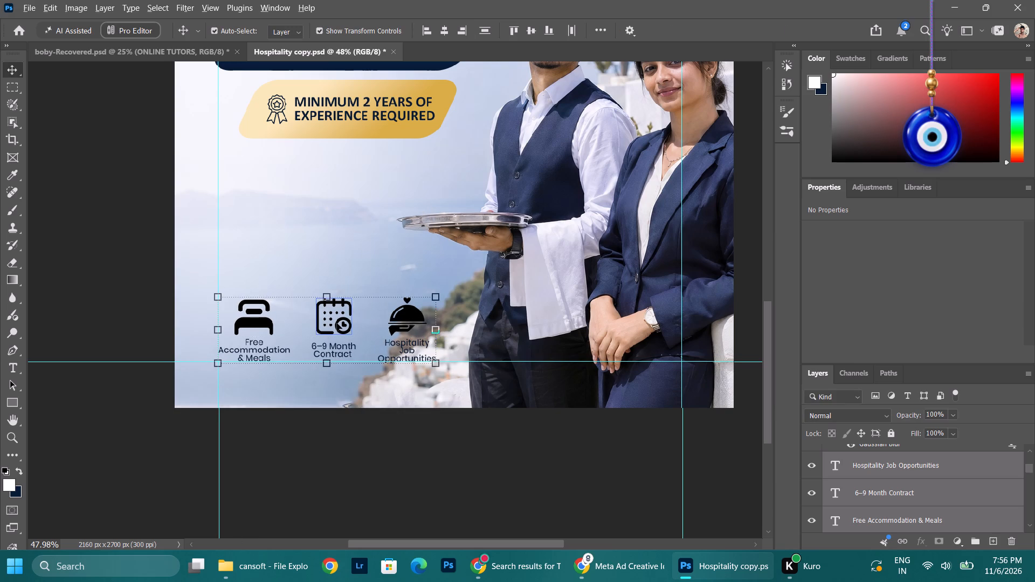
Duplicate the three-icon row with its labels and place the copy about 294 px above the original.
left_click_drag(337, 323, 336, 237, "alt")
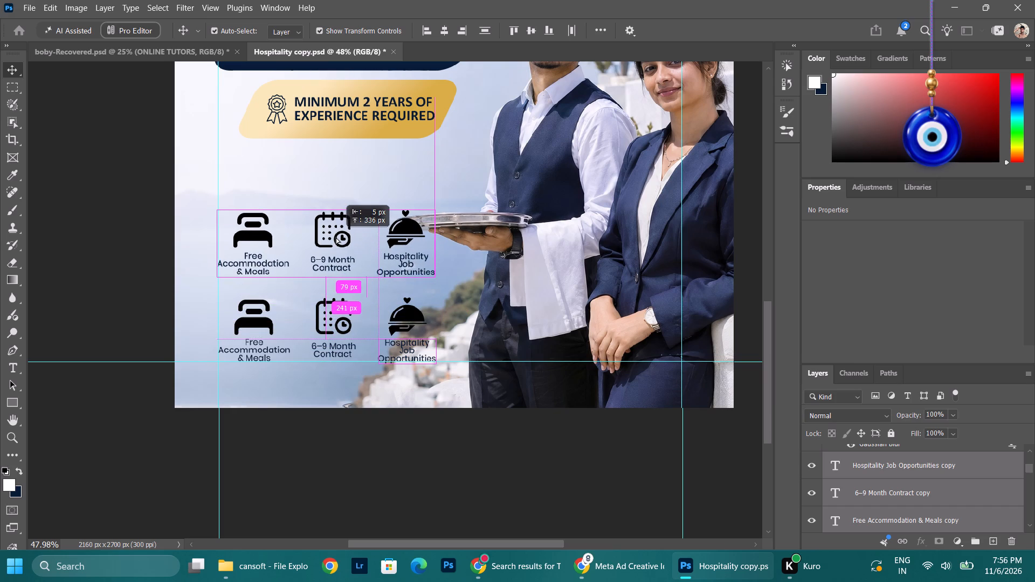
left_click_drag(336, 237, 336, 245, "alt")
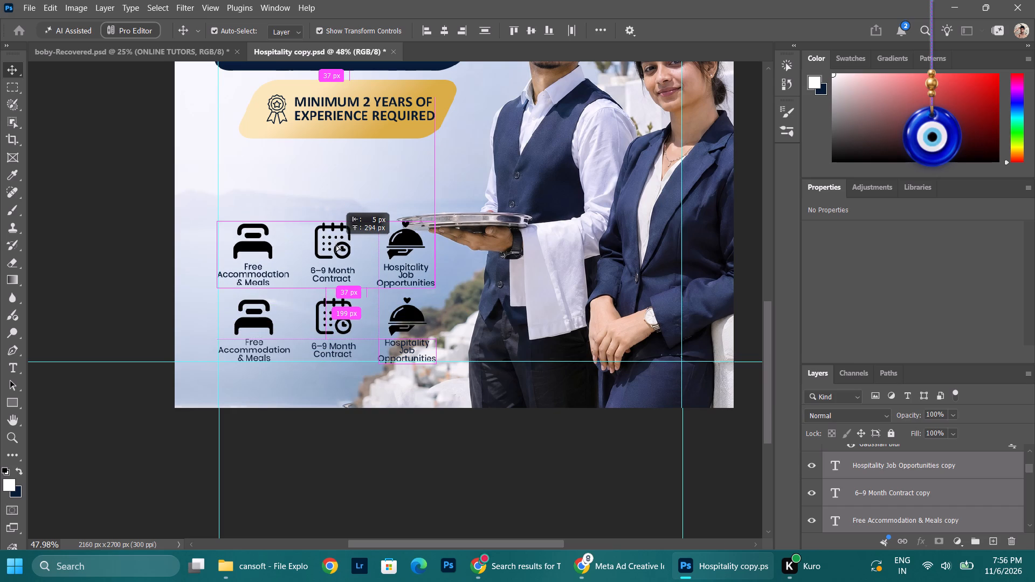
left_click_drag(336, 245, 335, 245, "alt")
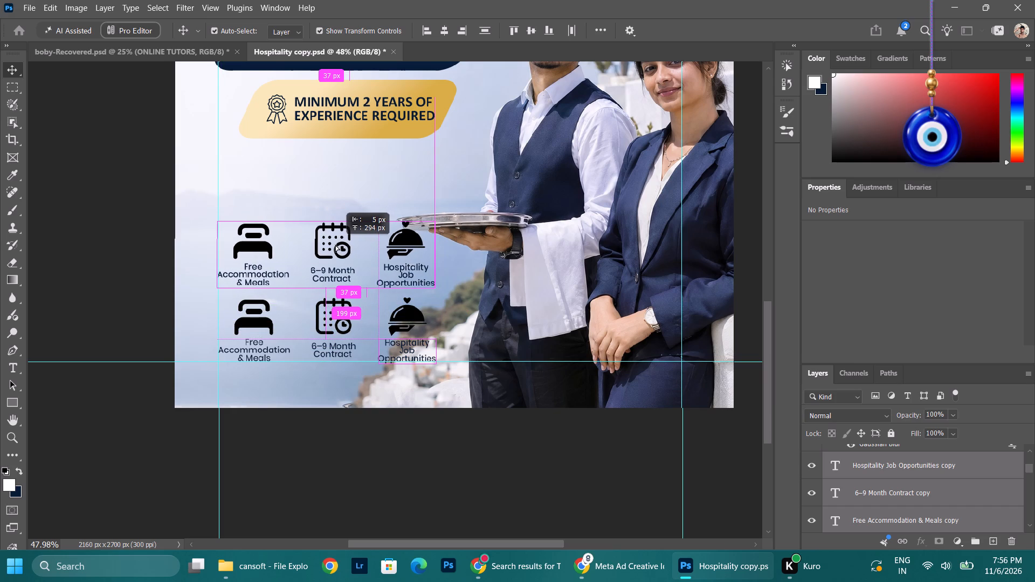
left_click_drag(335, 245, 337, 244, "alt")
left_click(337, 244)
Place the time and handshake images from the Downloads folder as linked files in the poster.
scroll(346, 247, "up", 12)
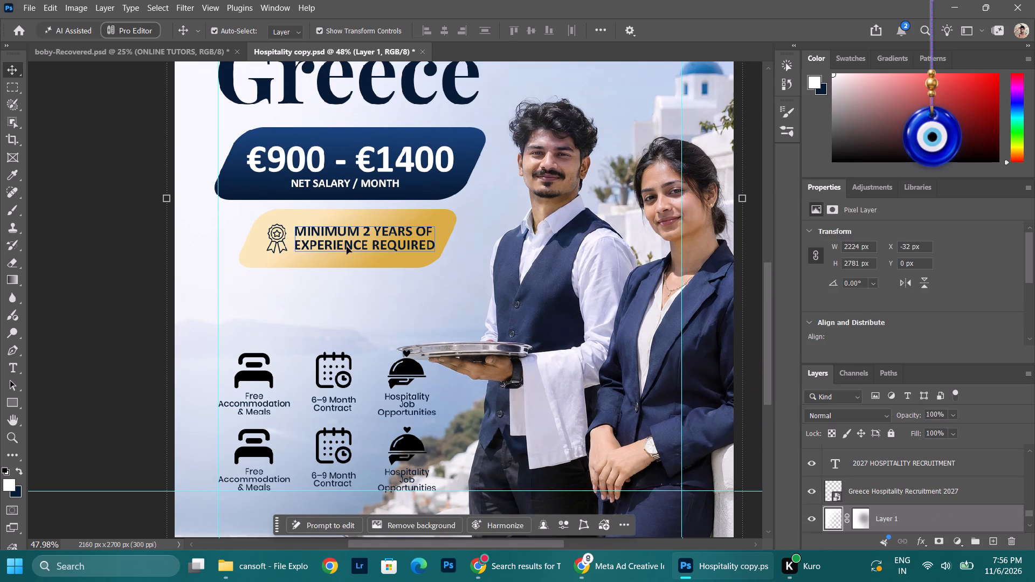
scroll(347, 247, "down", 6)
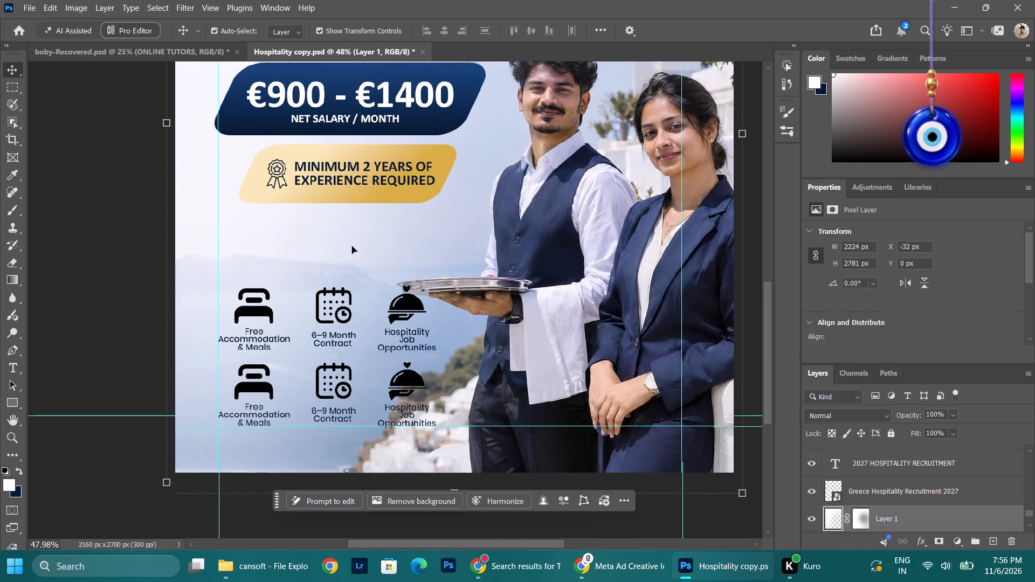
scroll(352, 246, "down", 2)
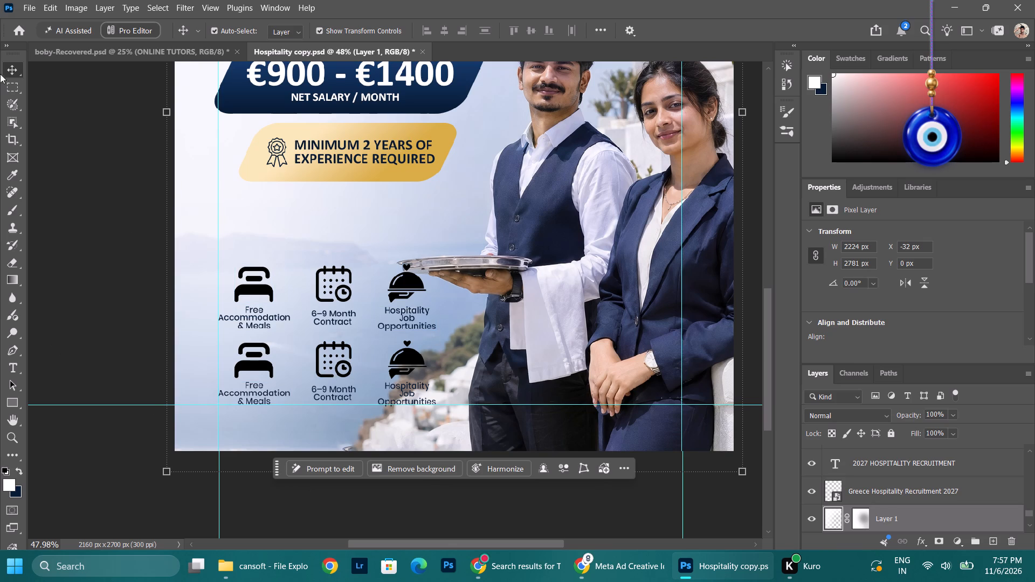
left_click(30, 4)
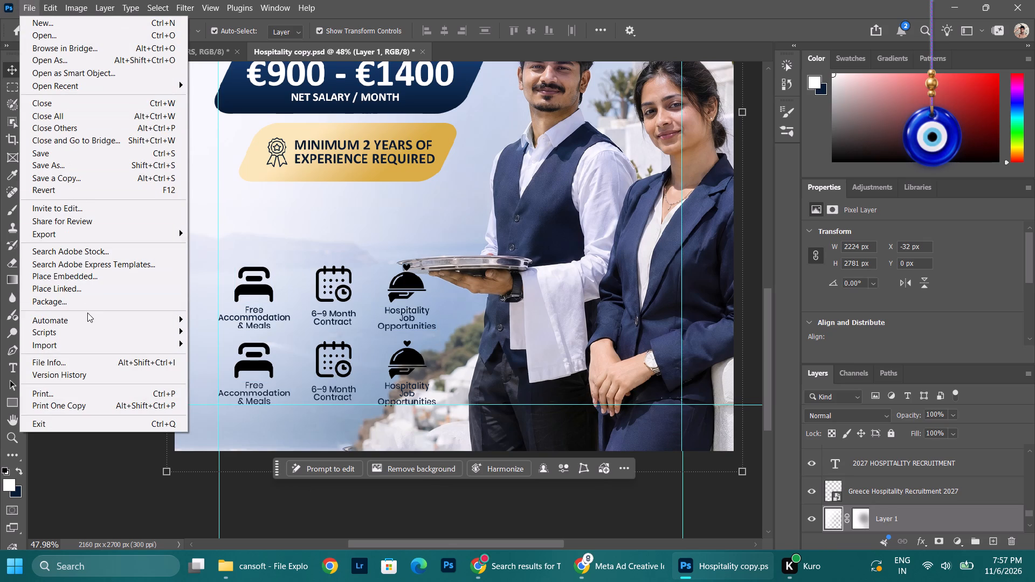
left_click(75, 292)
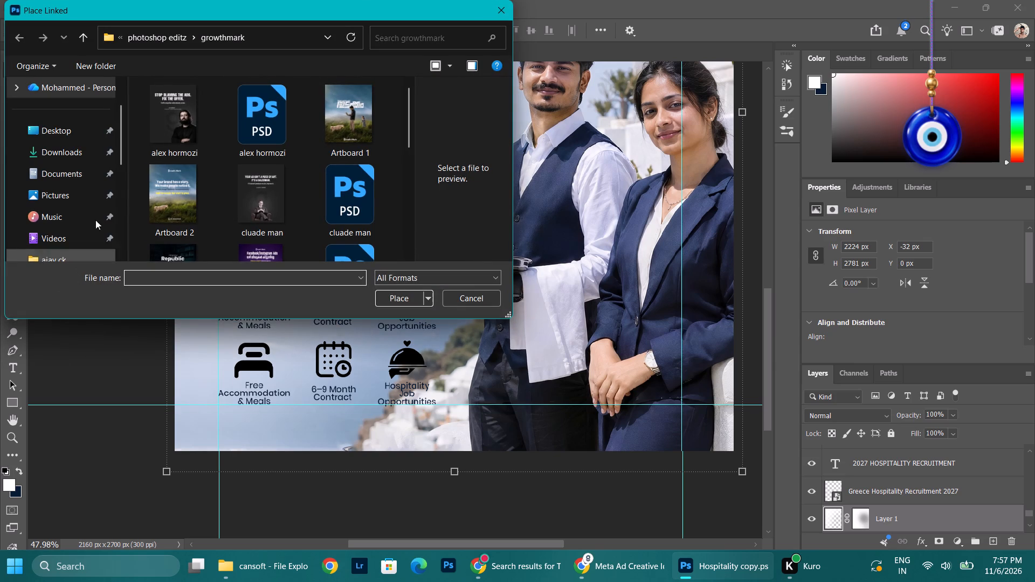
scroll(260, 179, "down", 2)
left_click(67, 159)
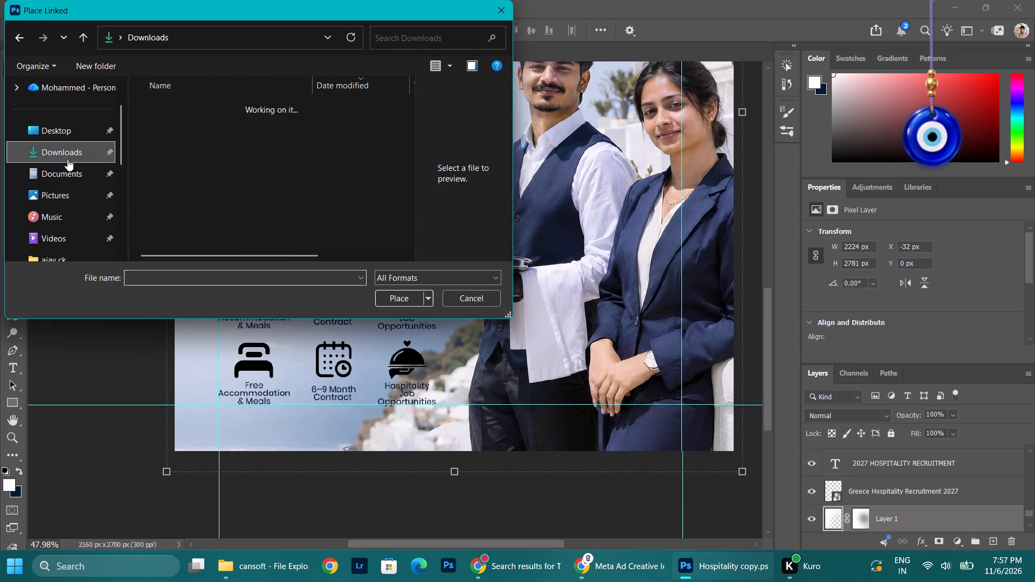
left_click(181, 123)
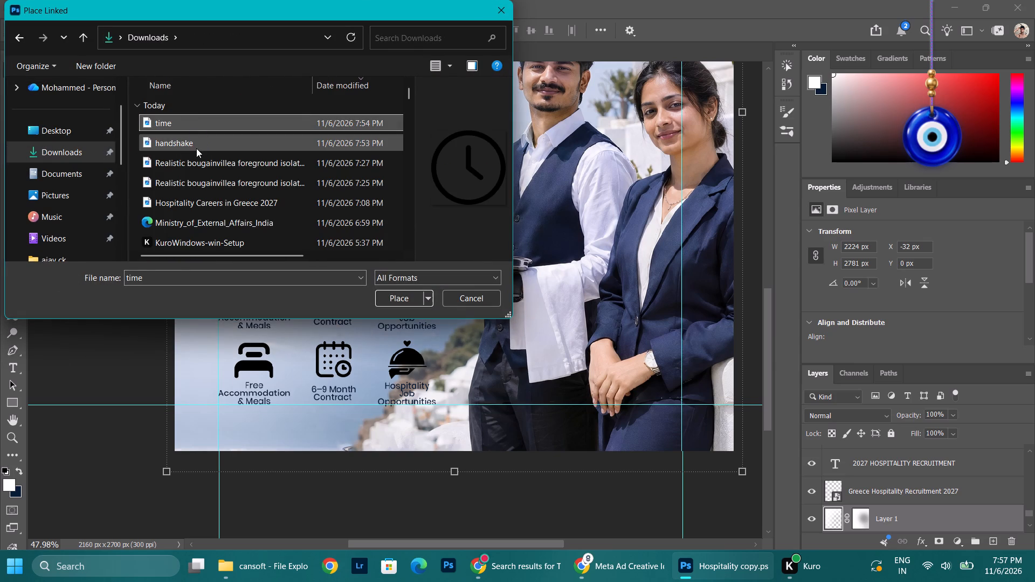
left_click(196, 148, "shift")
left_click(392, 297)
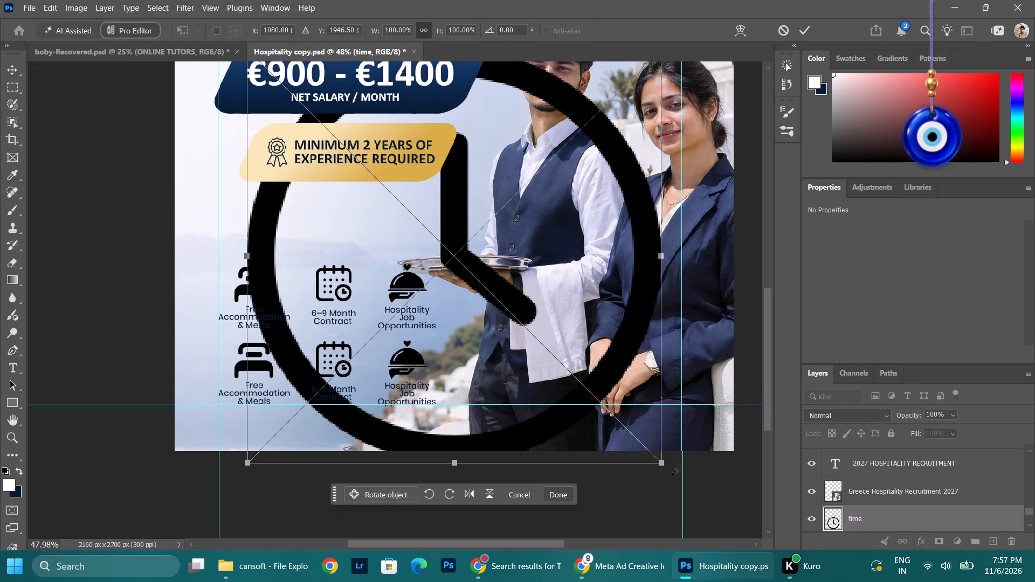
Scale the time icon to about 9.45%, position it above the upper row's suite icon and apply the placement.
left_click_drag(664, 463, 368, 203)
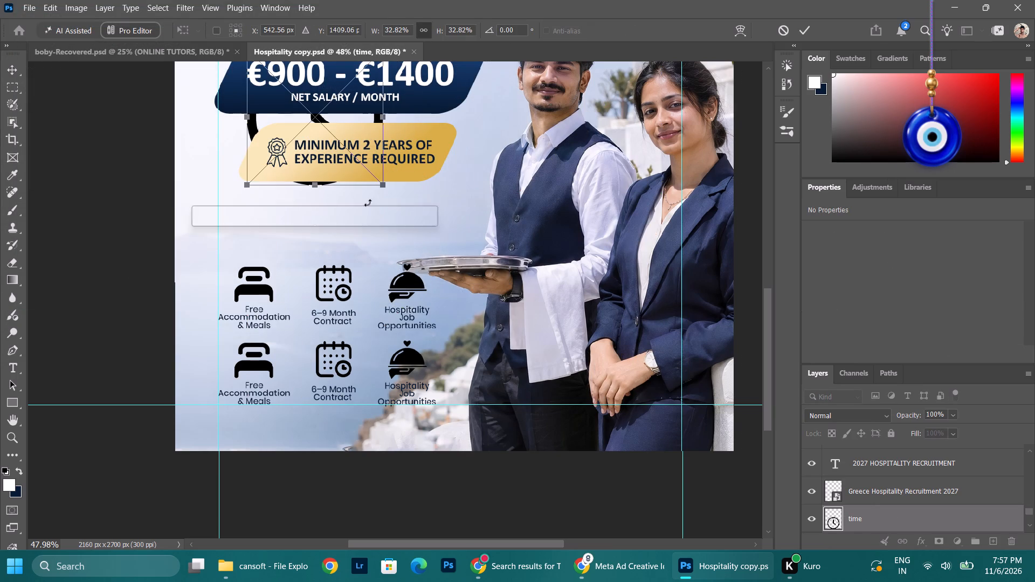
left_click_drag(272, 116, 251, 218)
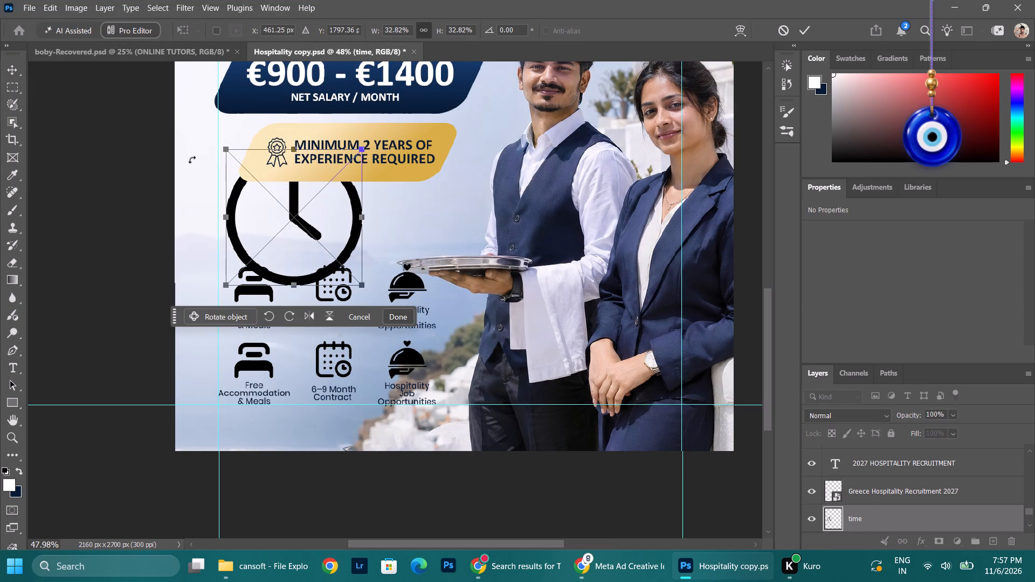
left_click_drag(224, 148, 277, 220)
left_click_drag(327, 248, 317, 228)
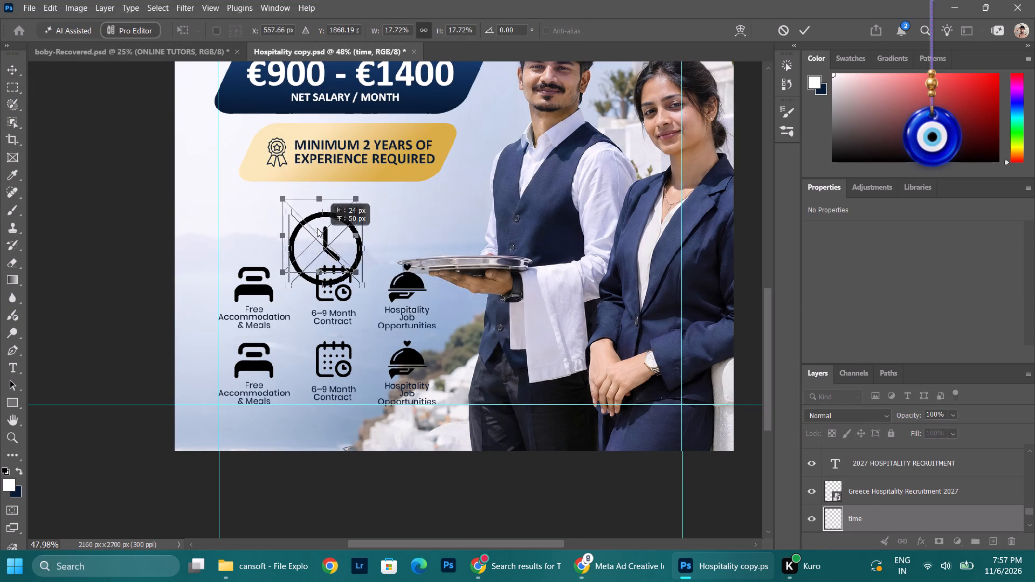
left_click_drag(317, 228, 275, 216)
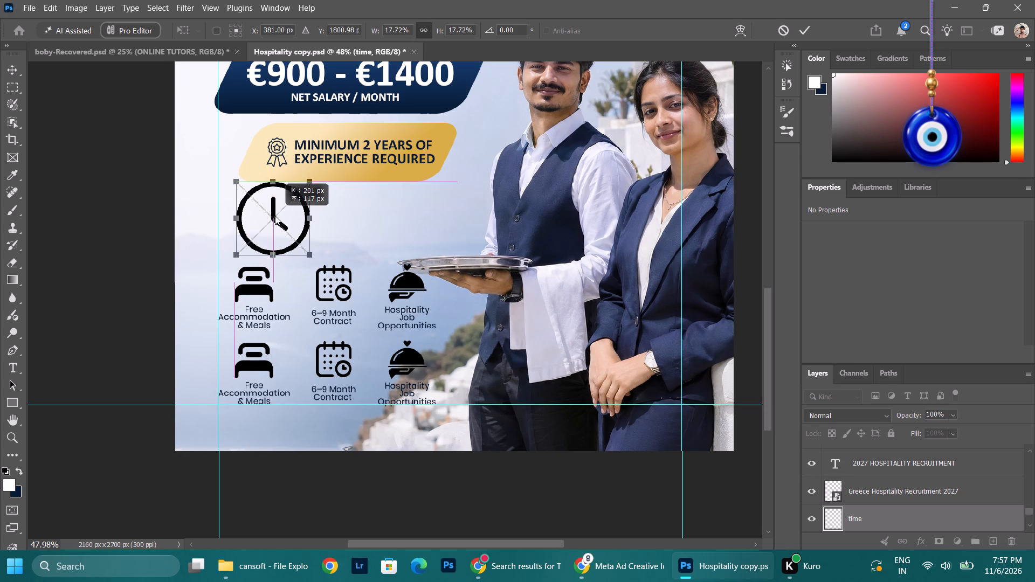
left_click_drag(275, 216, 277, 215)
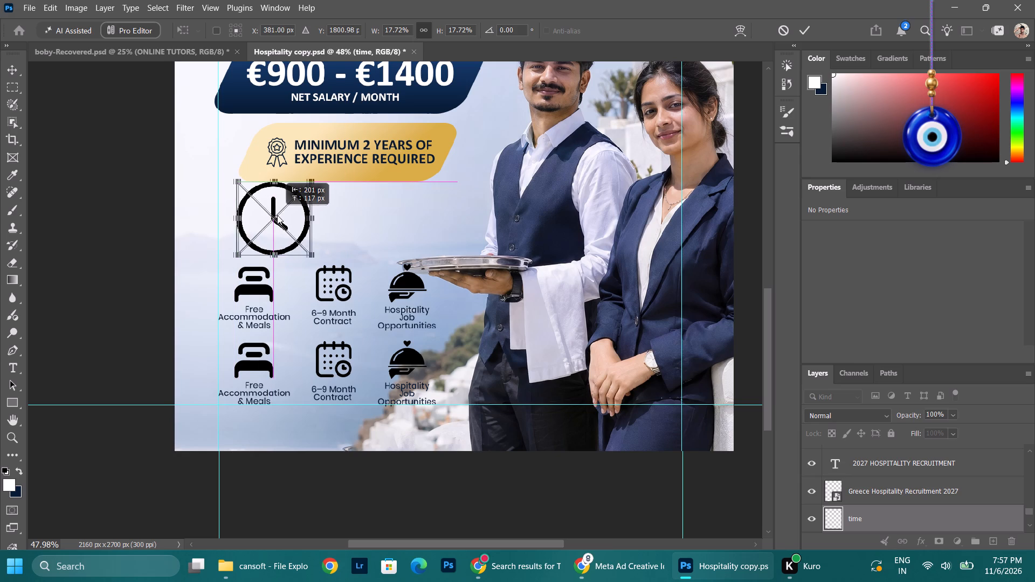
left_click_drag(277, 215, 274, 214)
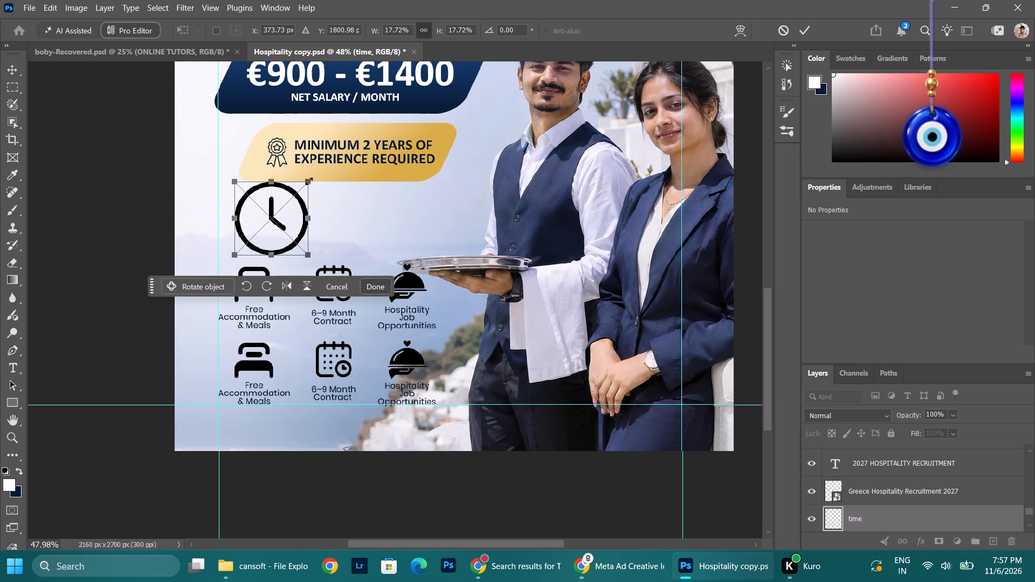
left_click_drag(309, 181, 261, 191)
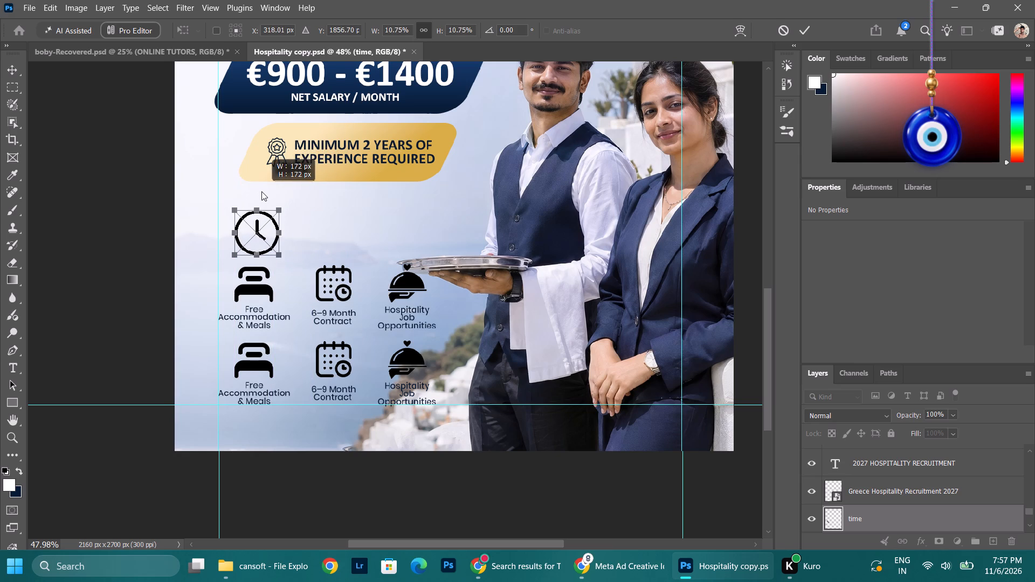
left_click_drag(261, 191, 253, 193)
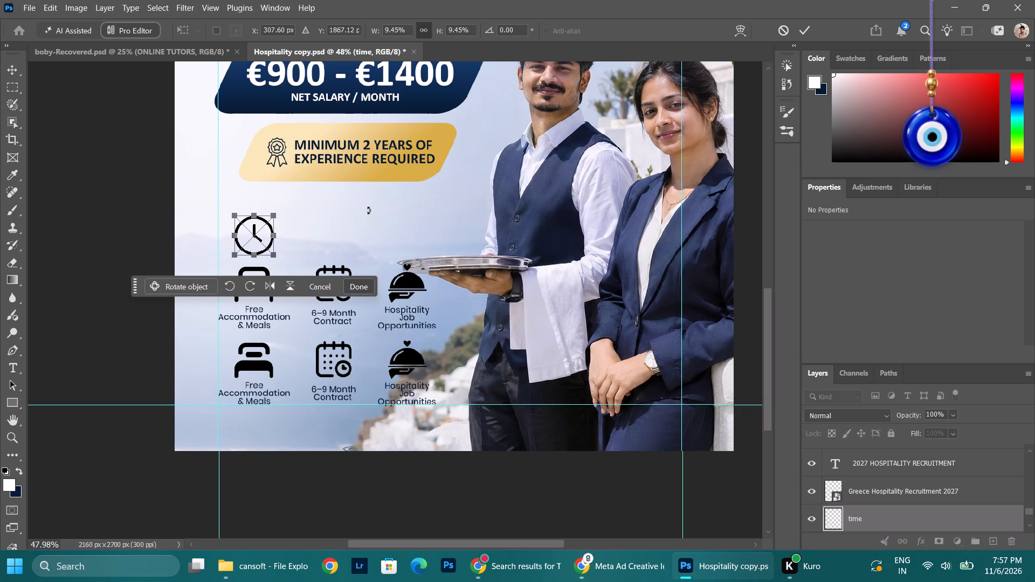
left_click(3, 67)
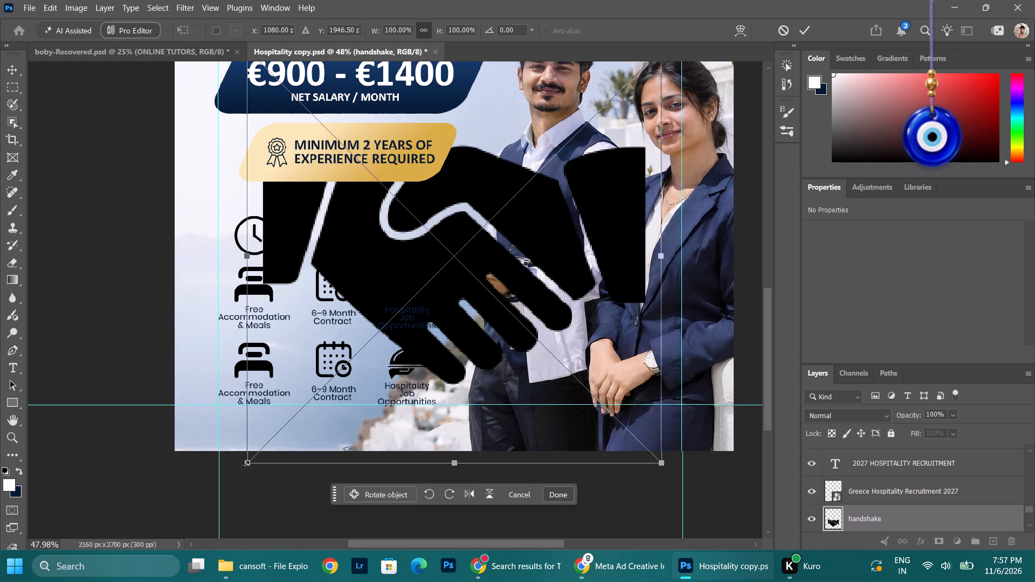
Scale the placed handshake icon to about 10.8% and position it beside the clock icon.
left_click_drag(245, 465, 401, 252)
left_click_drag(512, 181, 423, 237)
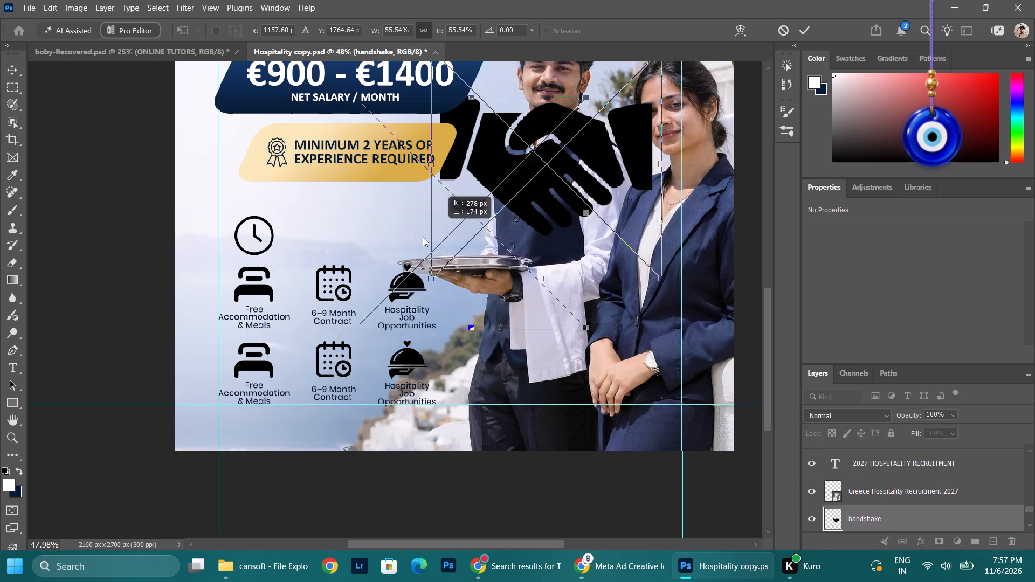
left_click_drag(423, 237, 347, 280)
left_click_drag(500, 147, 404, 250)
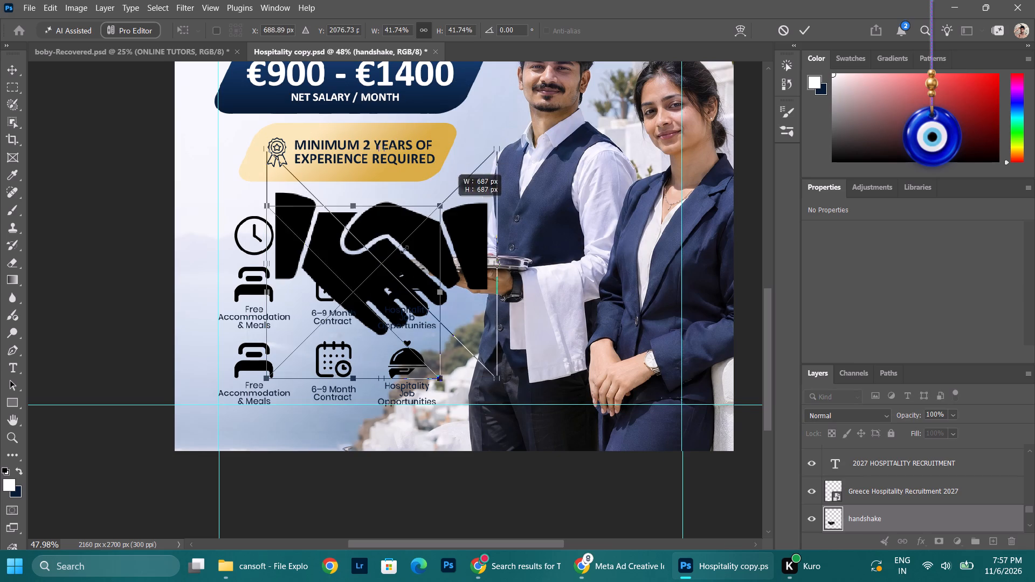
left_click_drag(404, 250, 356, 289)
left_click_drag(294, 336, 334, 218)
left_click_drag(396, 171, 380, 197)
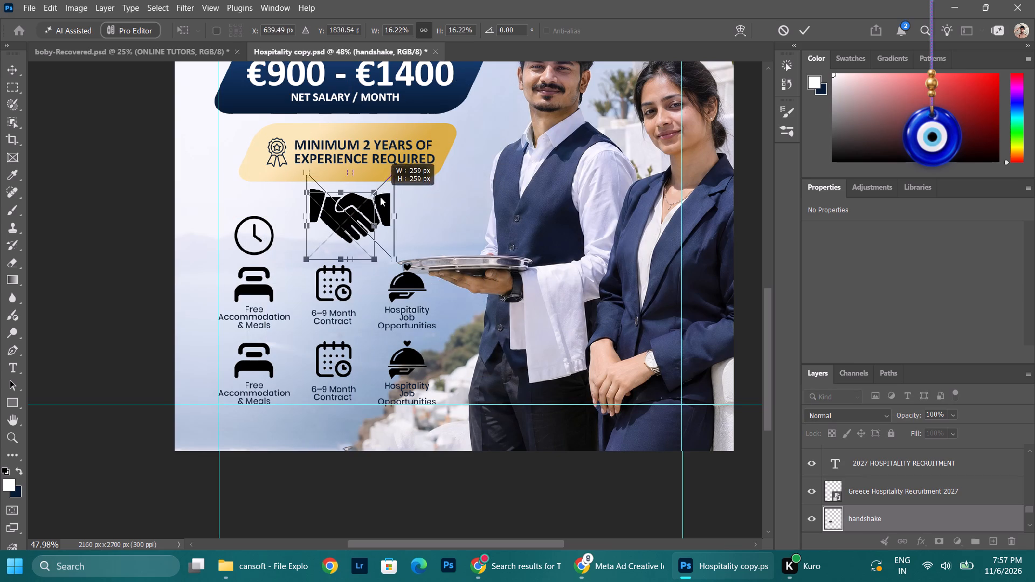
left_click_drag(380, 197, 357, 212)
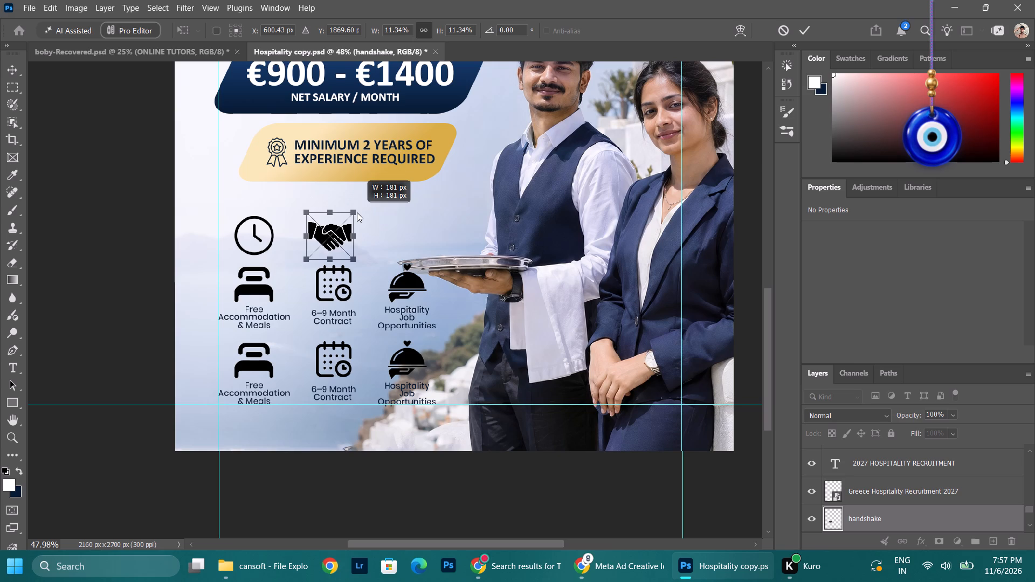
left_click_drag(357, 212, 354, 214)
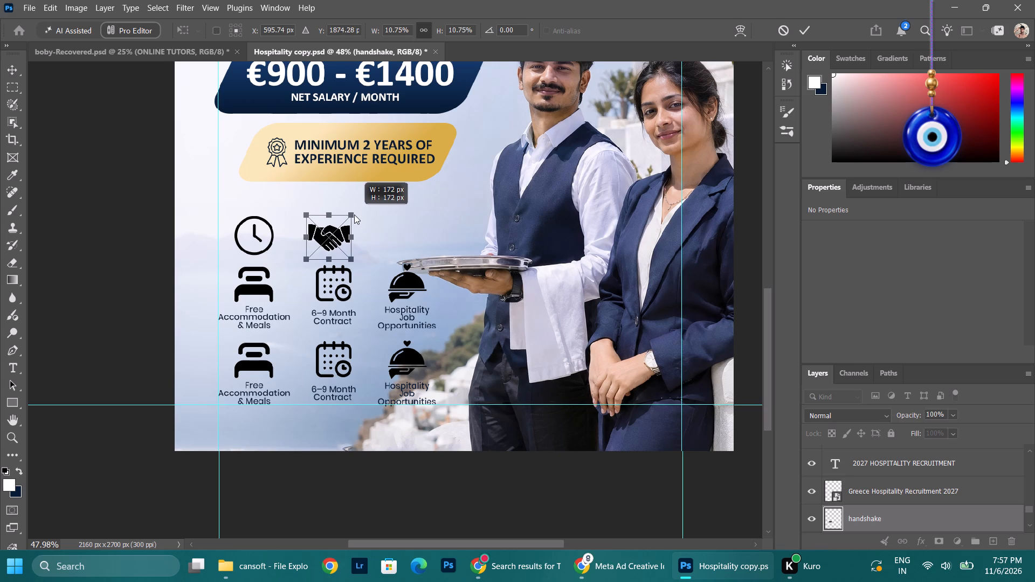
left_click_drag(354, 214, 355, 214)
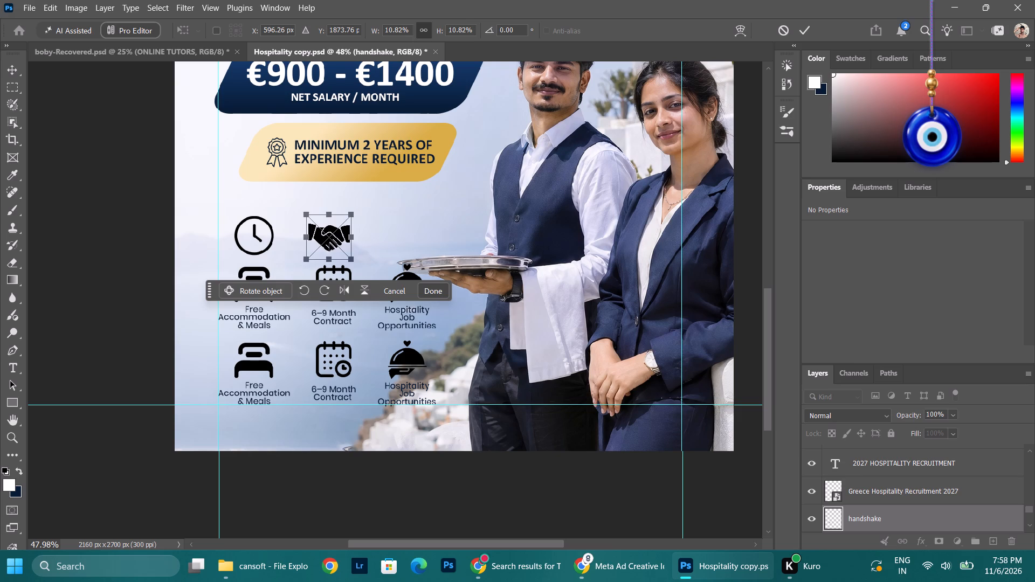
Move the handshake icon beside the dinner column, between the two rows at about X 1219, Y 2194 px, and apply the placement.
left_click_drag(329, 244, 255, 293)
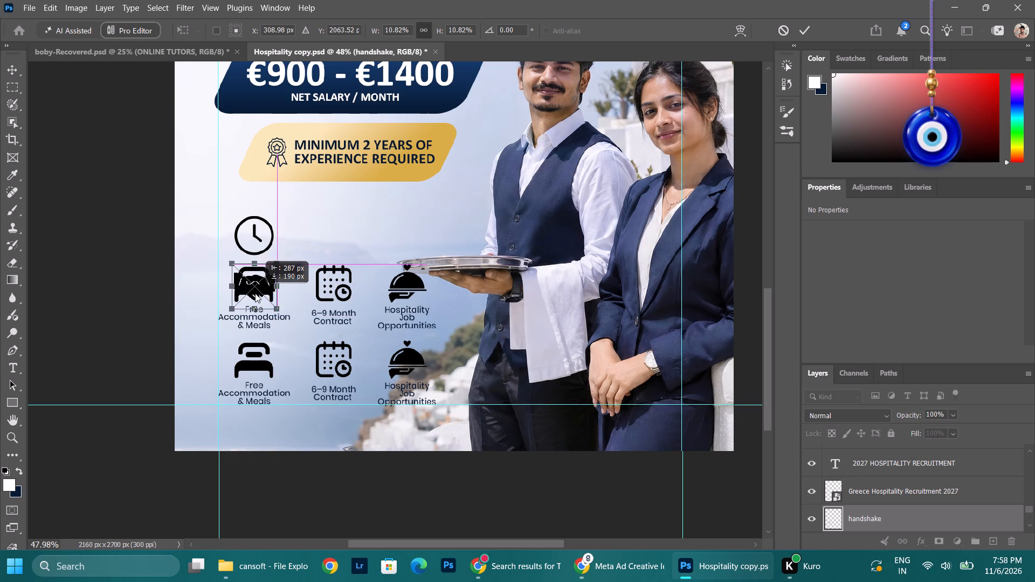
left_click_drag(255, 293, 328, 292)
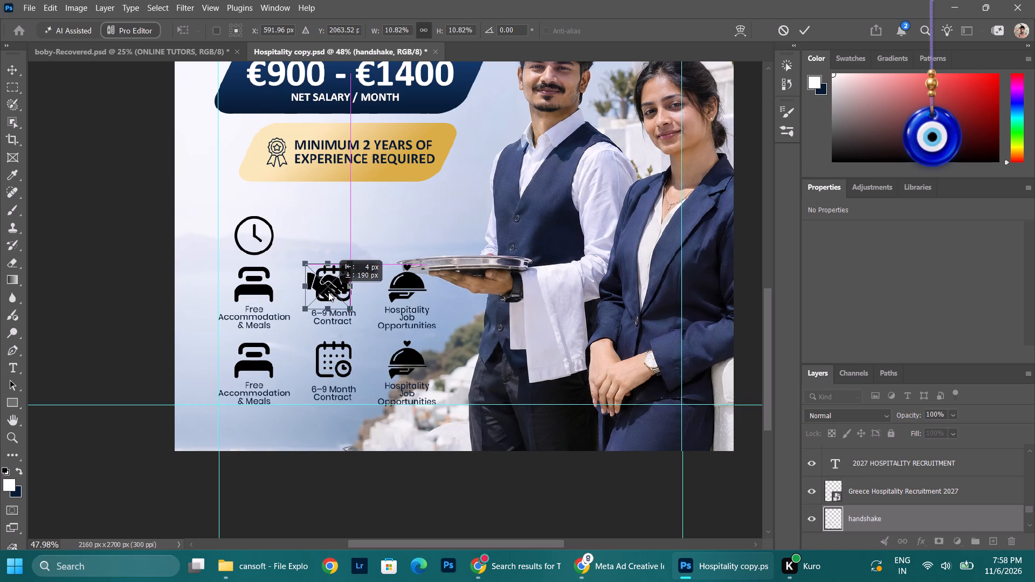
left_click_drag(328, 292, 367, 365)
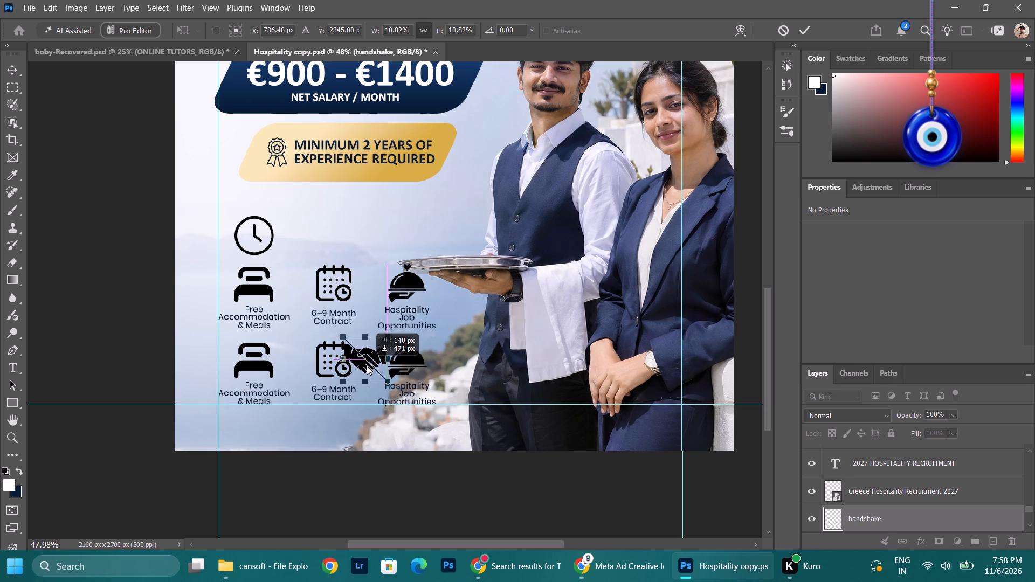
left_click_drag(367, 365, 486, 329)
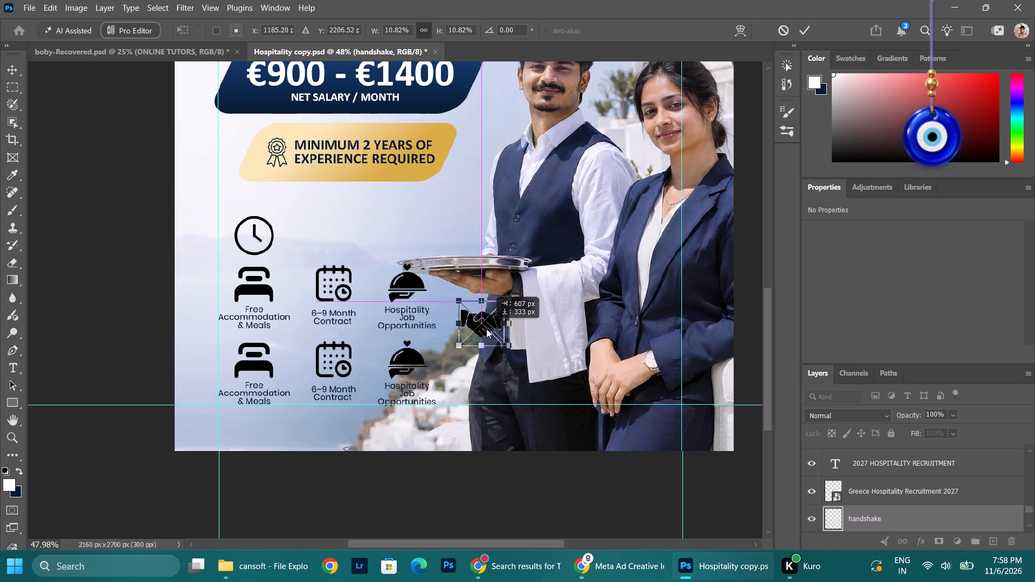
left_click_drag(486, 329, 493, 327)
left_click(252, 236)
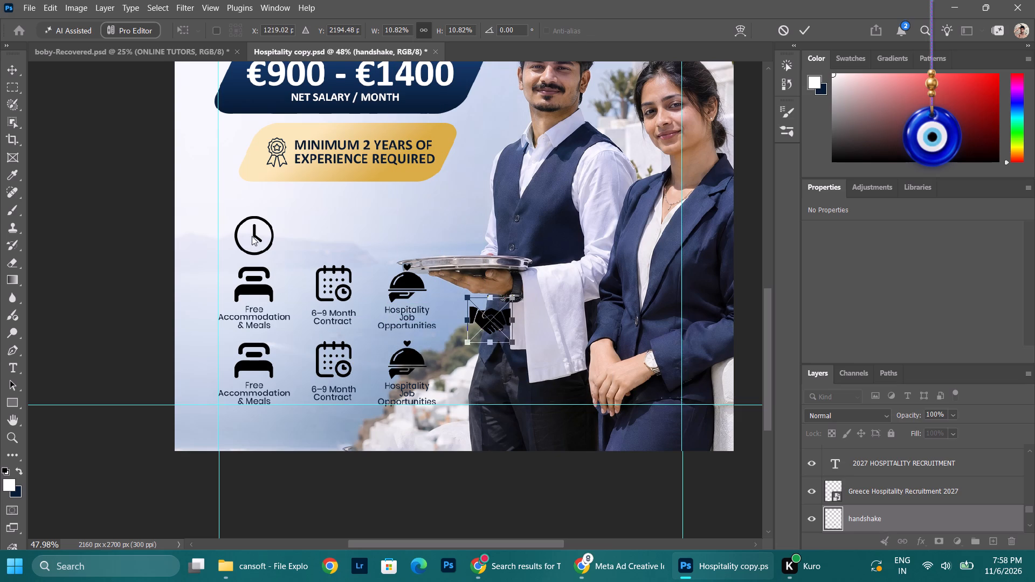
left_click(249, 227)
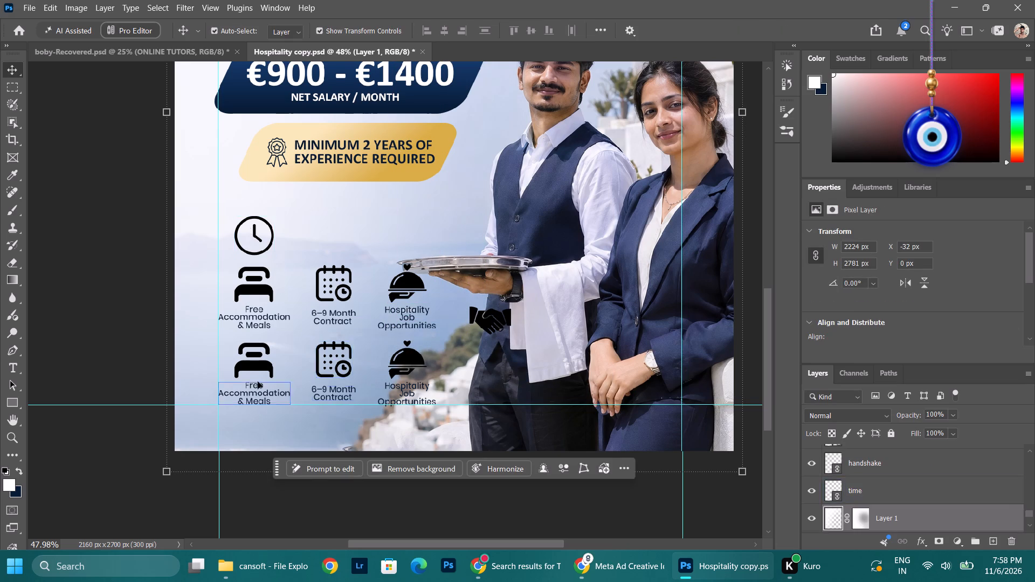
Delete the suite icon from the bottom row.
left_click(257, 381)
left_click(257, 361)
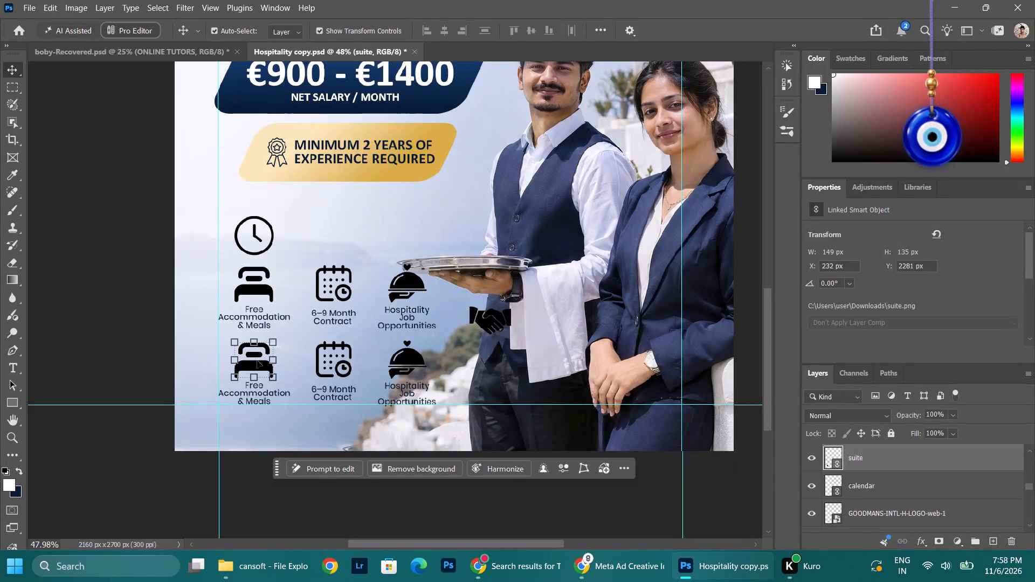
key("BackSpace")
Delete the calendar icon and the dinner icon from the bottom row of job details.
left_click(263, 395)
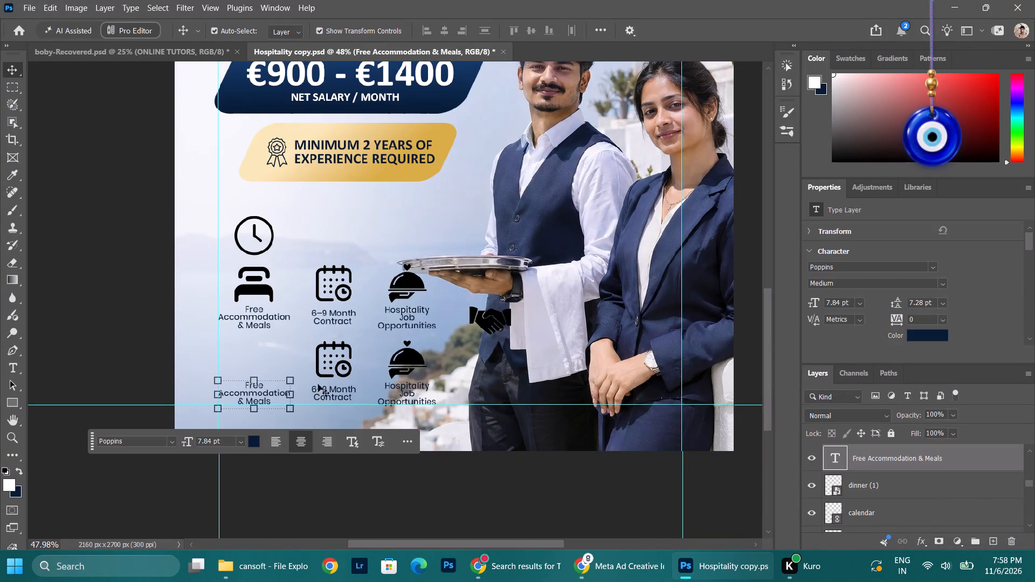
left_click(333, 353)
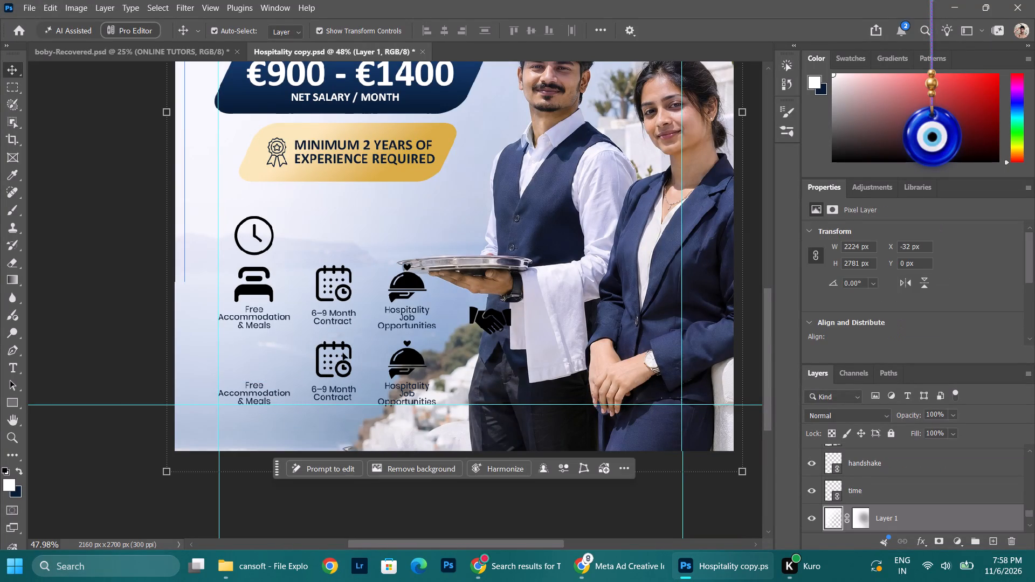
left_click(343, 353)
left_click(348, 348)
left_click(875, 493)
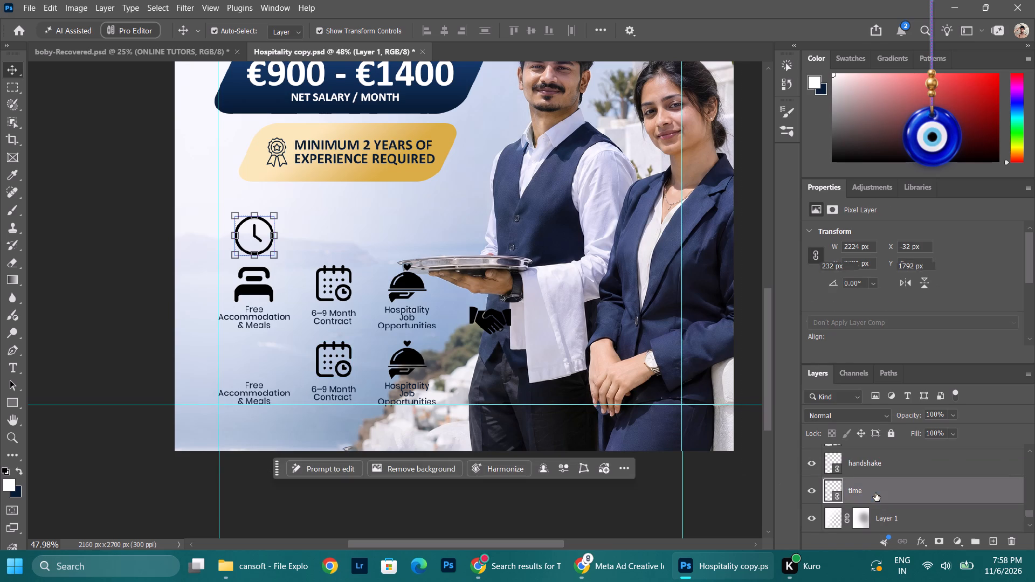
left_click(336, 343)
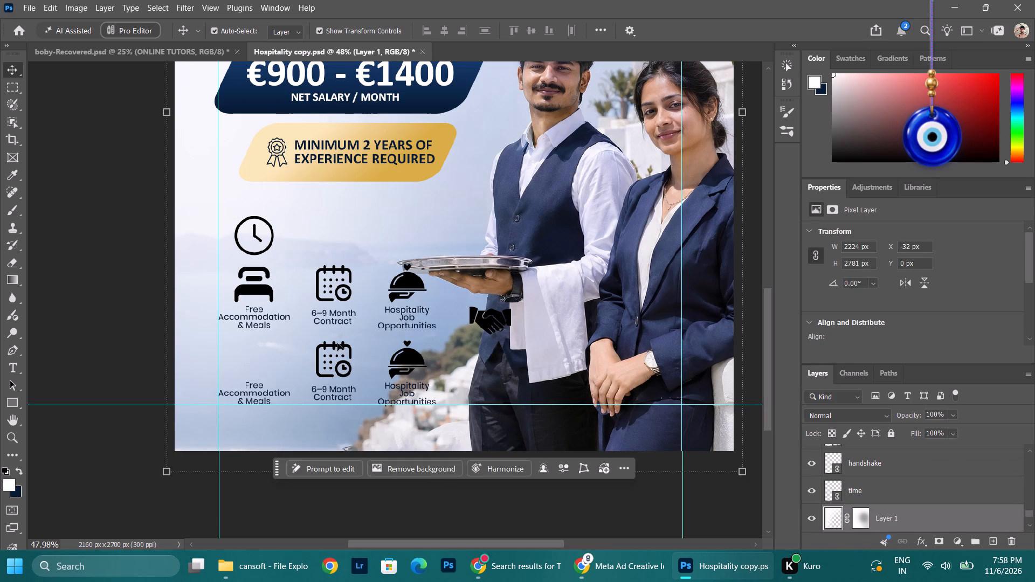
left_click(340, 344)
key("BackSpace")
left_click(418, 357)
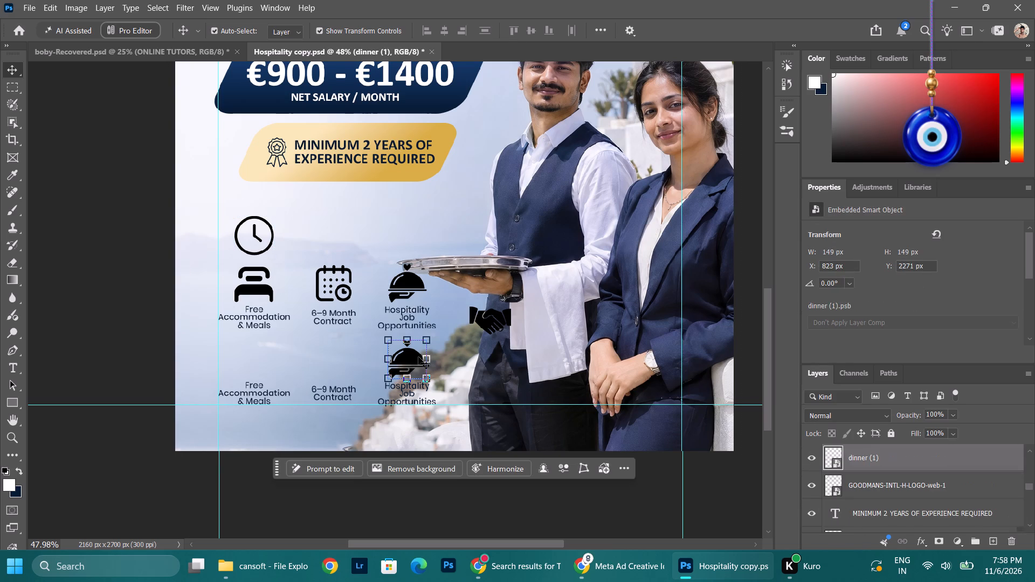
key("BackSpace")
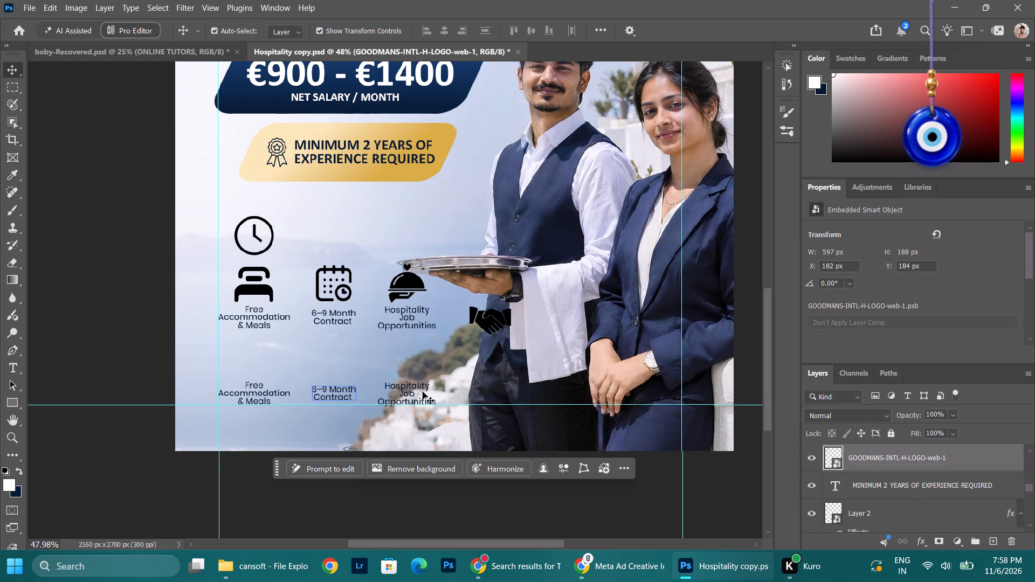
Delete the 6–9 Month Contract label from the bottom row.
left_click(329, 398)
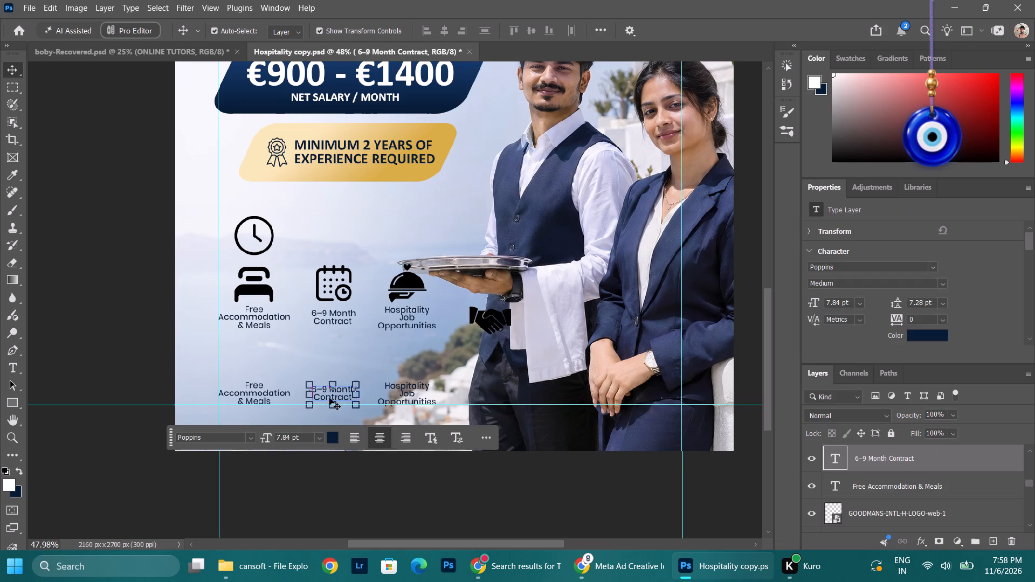
key("BackSpace")
Move the clock icon down above the bottom-row Free Accommodation & Meals label, at about X 230, Y 2253 px.
left_click(260, 247)
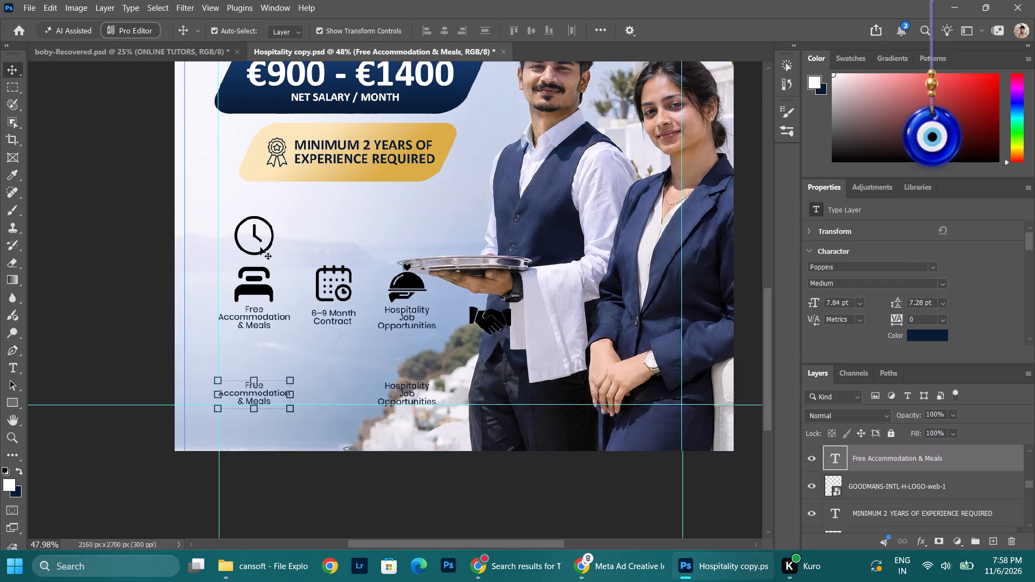
left_click(265, 249)
left_click_drag(265, 249, 256, 354)
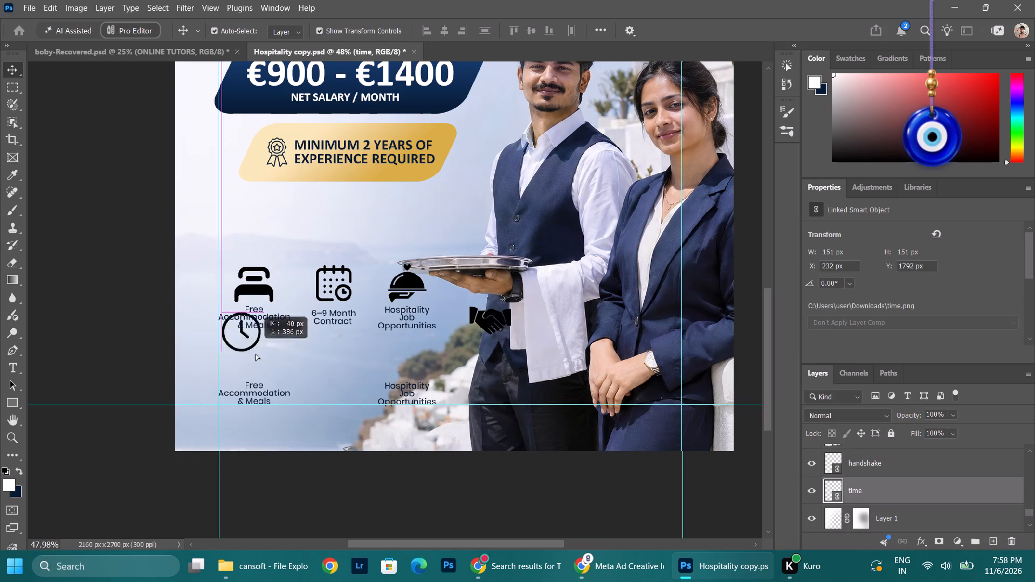
left_click_drag(256, 354, 264, 368)
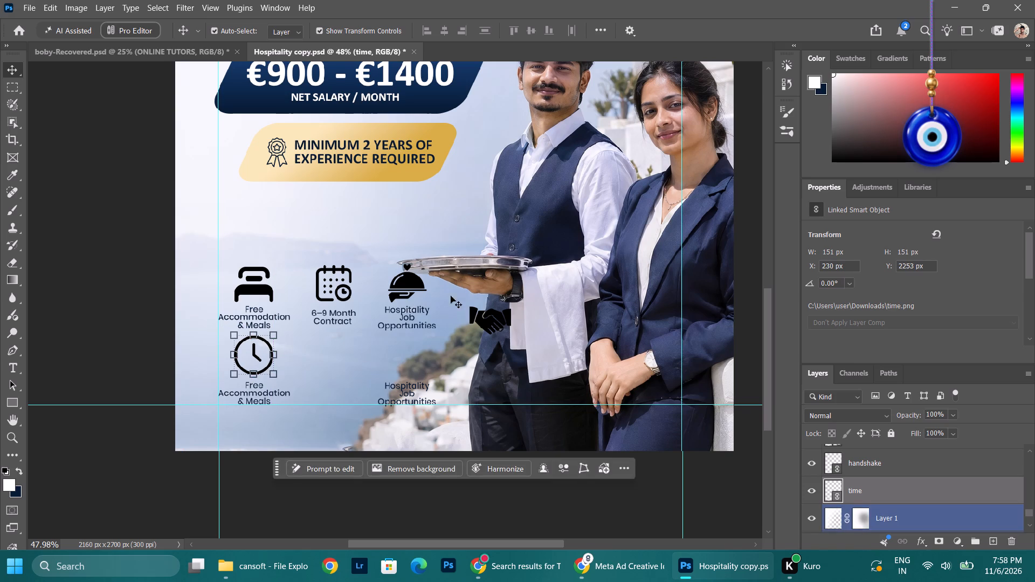
Move the handshake icon into the bottom row below and between the calendar and dinner icons, at about X 678, Y 2297 px.
left_click(488, 315)
left_click_drag(488, 315, 488, 315)
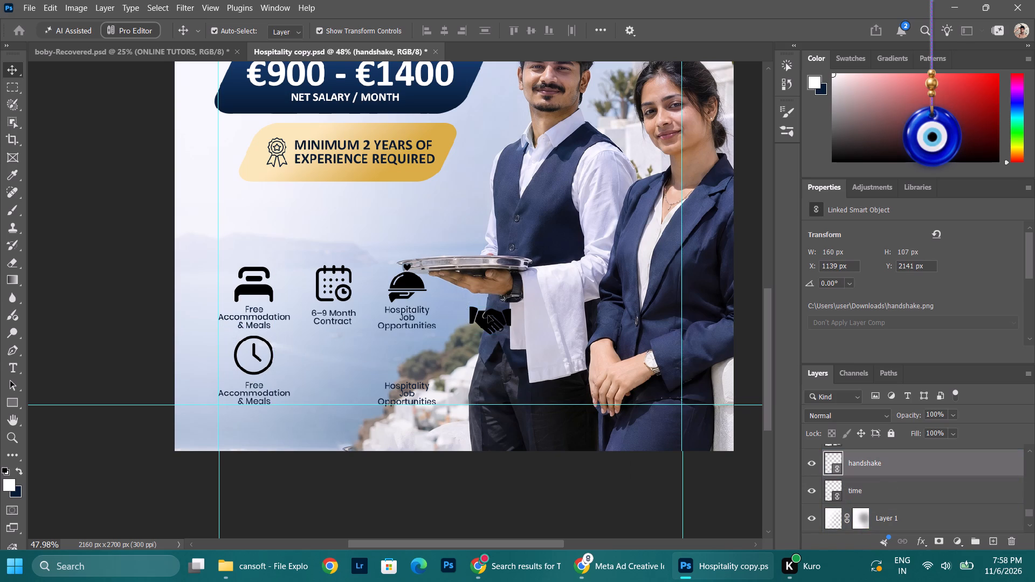
left_click_drag(488, 315, 365, 356)
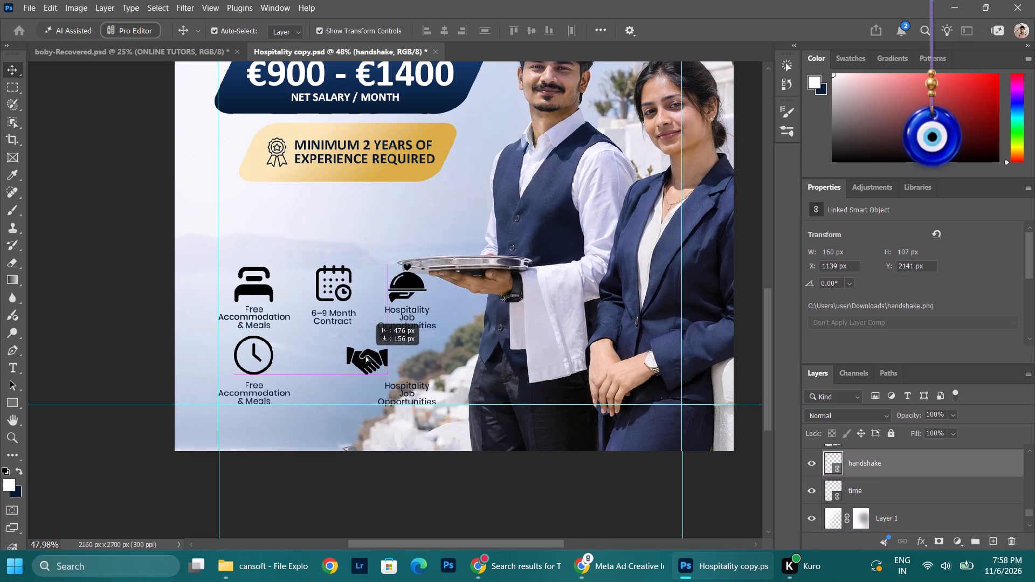
left_click_drag(365, 356, 368, 356)
left_click(368, 356)
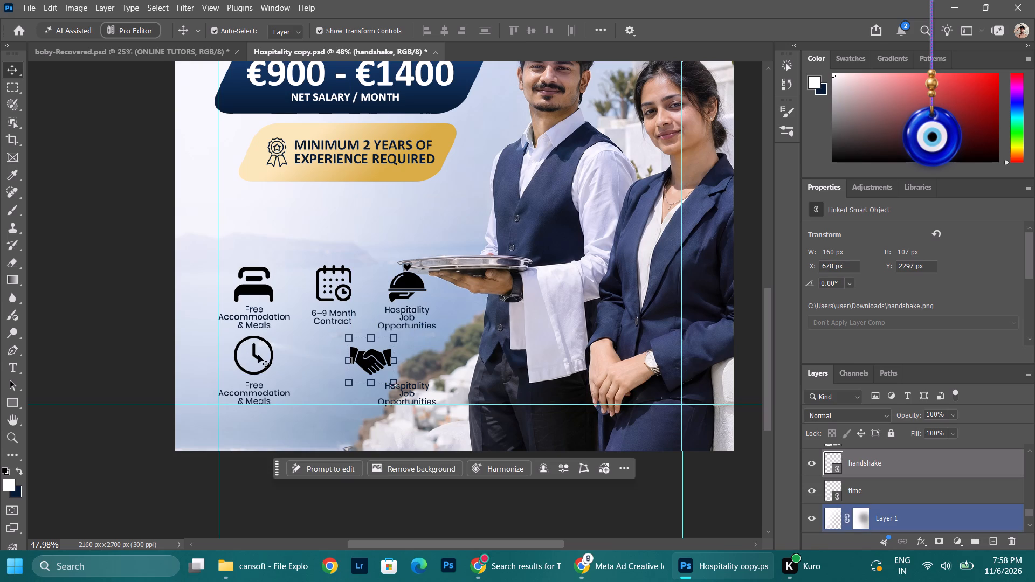
Shift the clock icon horizontally toward the handshake to about X 330 px, keeping it at Y 2253 px.
left_click(256, 355)
left_click_drag(256, 355, 275, 355)
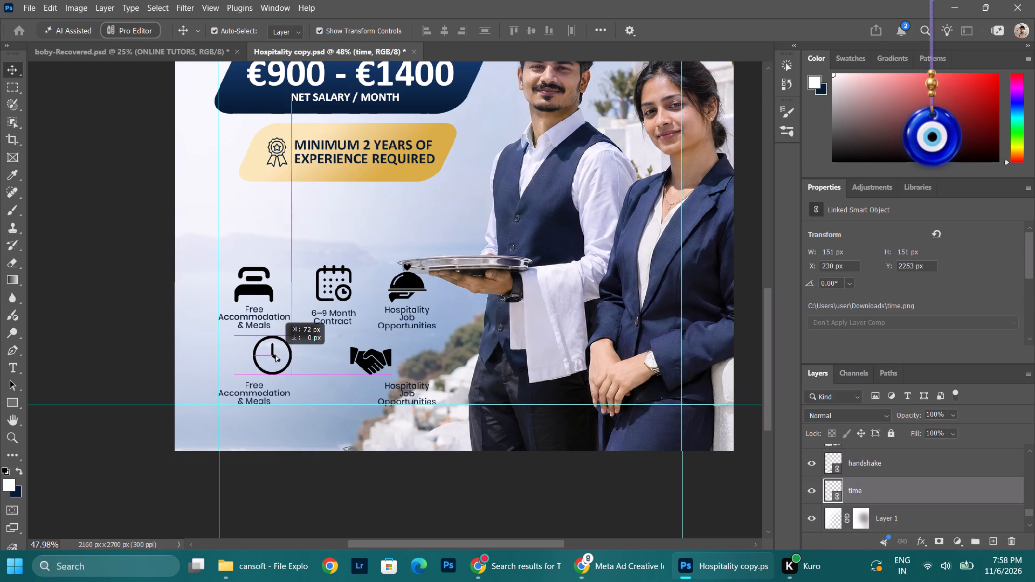
left_click_drag(275, 355, 284, 356)
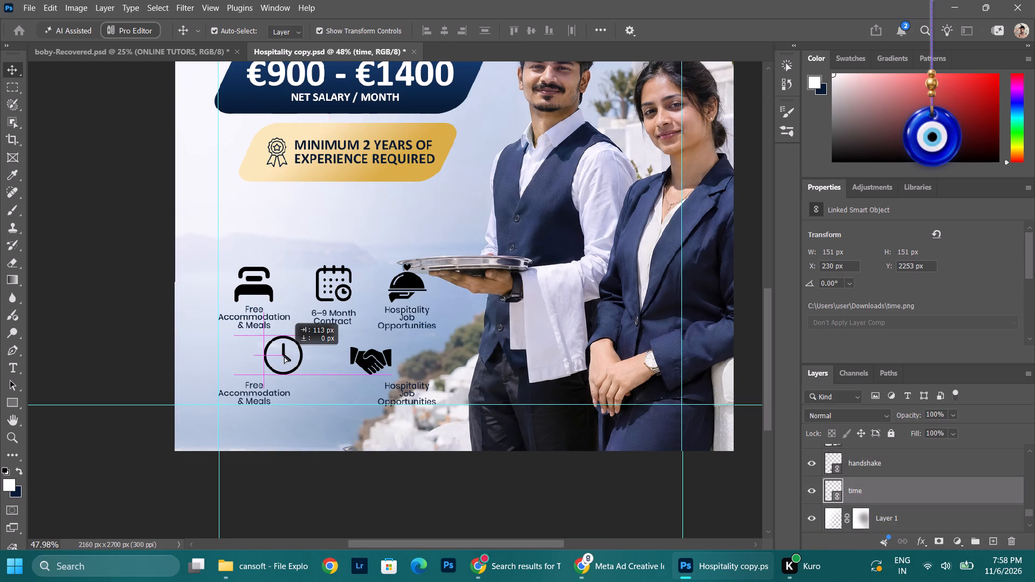
left_click_drag(284, 356, 284, 355)
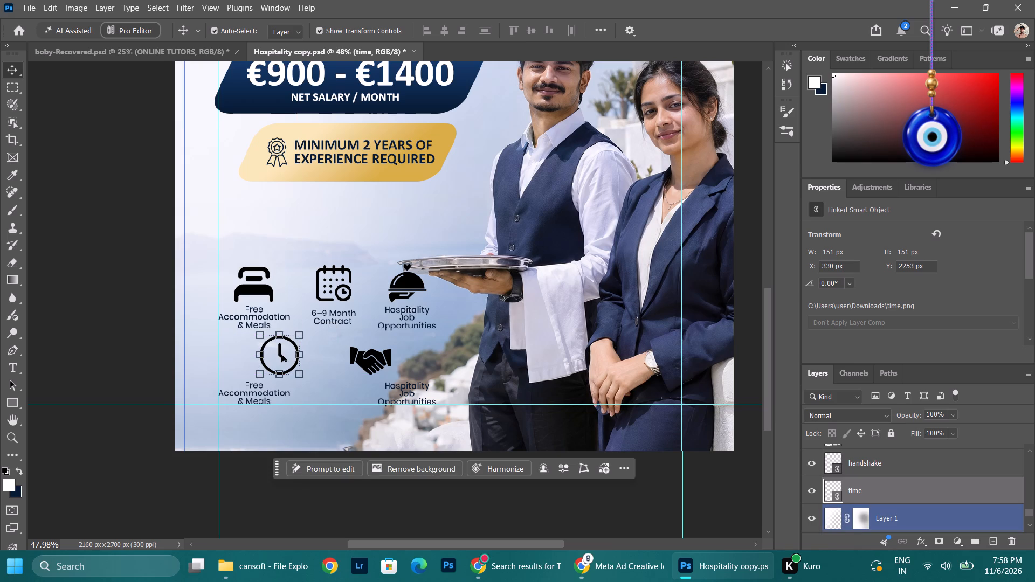
Move the bottom-row Free Accommodation & Meals label under the clock icon, about 90 px across and 33 px down.
left_click(236, 393)
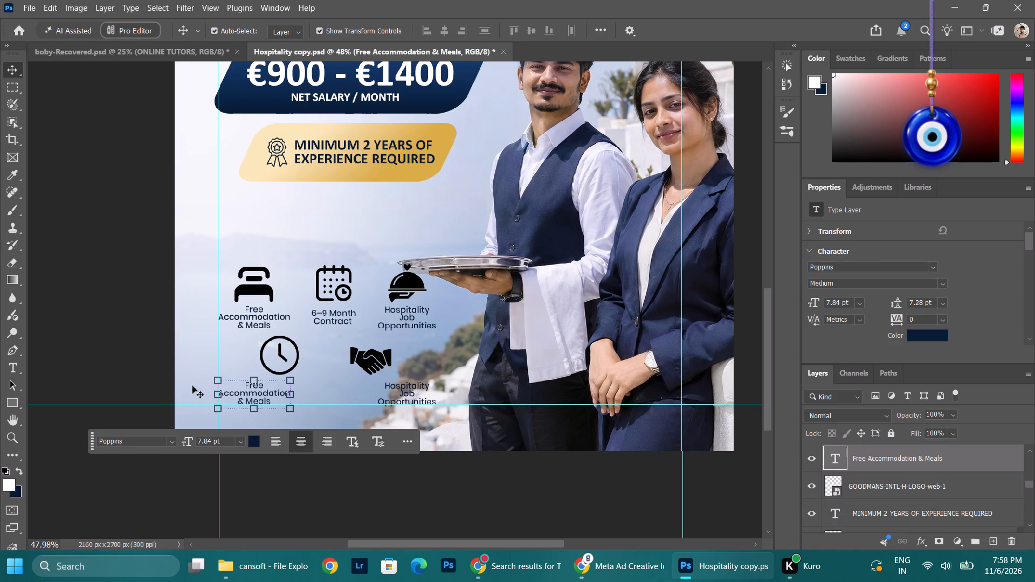
left_click_drag(238, 398, 267, 404)
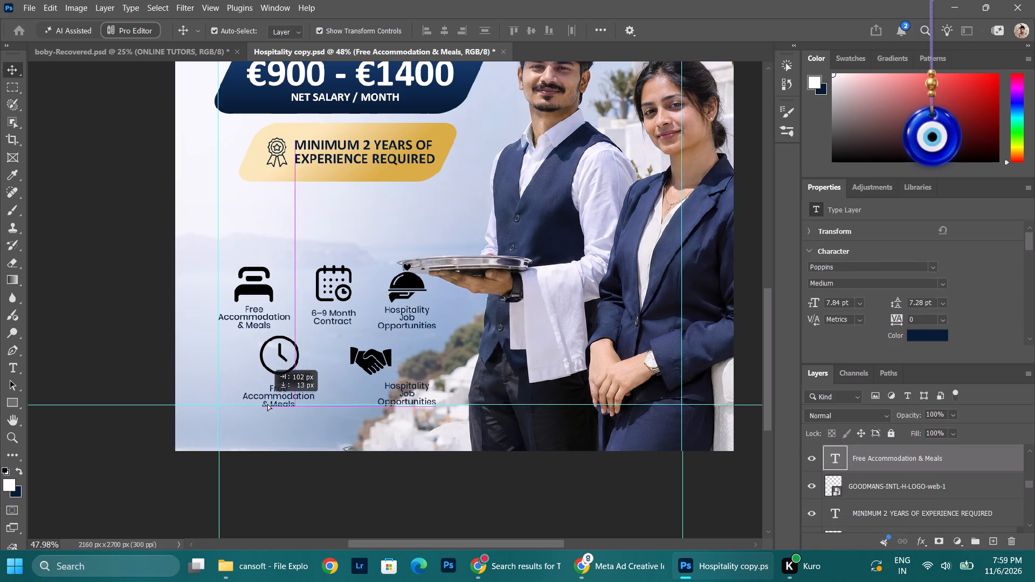
left_click_drag(267, 404, 265, 406)
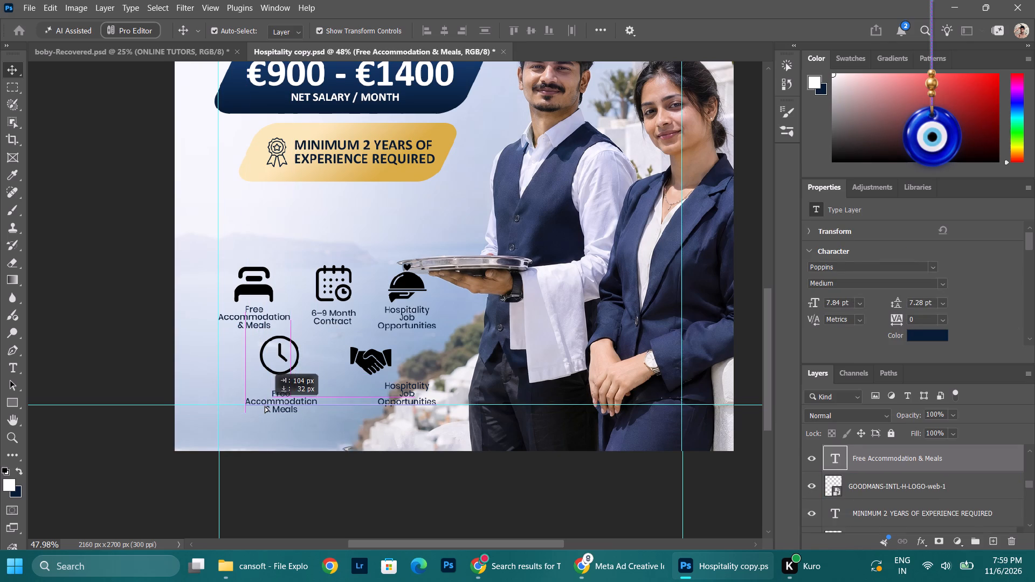
left_click_drag(265, 406, 261, 406)
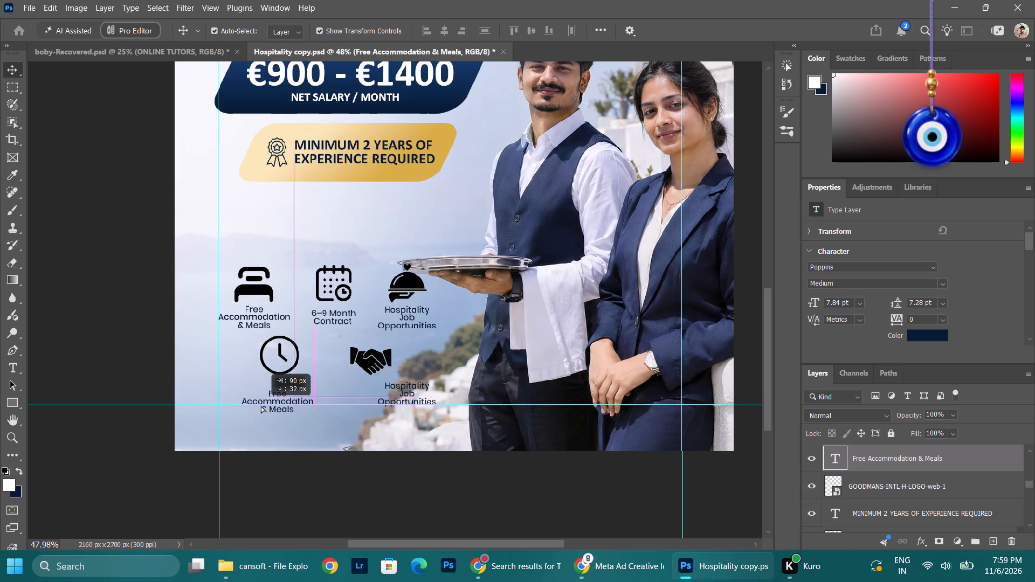
left_click_drag(261, 406, 259, 405)
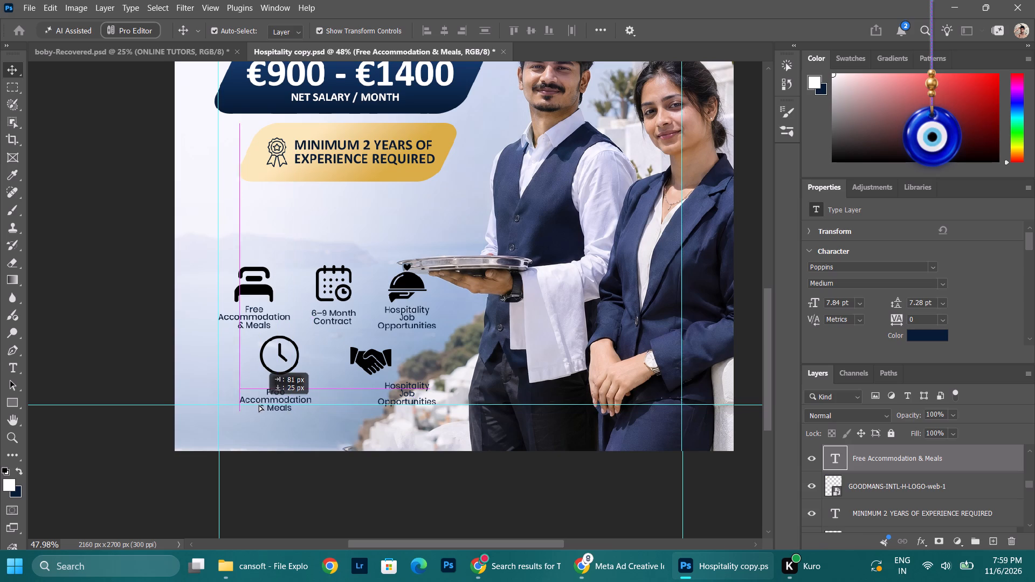
left_click_drag(259, 405, 260, 407)
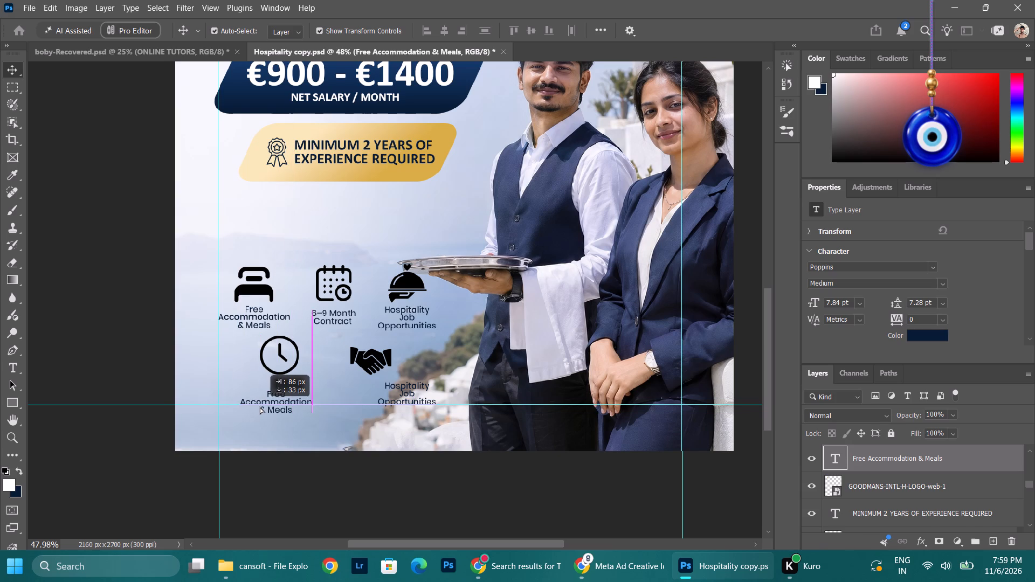
left_click_drag(260, 407, 260, 407)
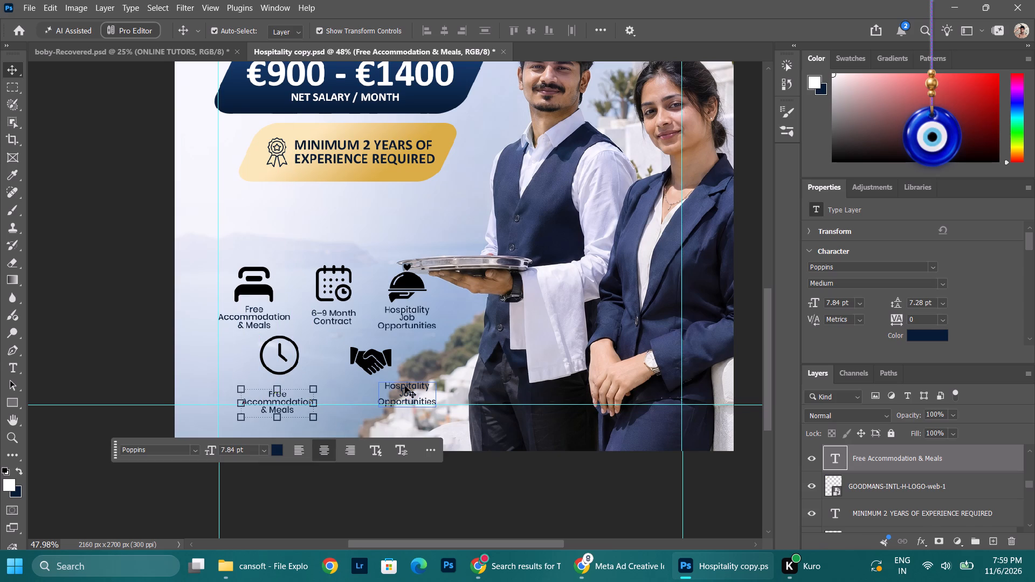
Move the bottom-row Hospitality Job Opportunities label under the handshake icon, about 140 px across and 20 px down.
left_click(405, 386)
left_click_drag(416, 391, 378, 397)
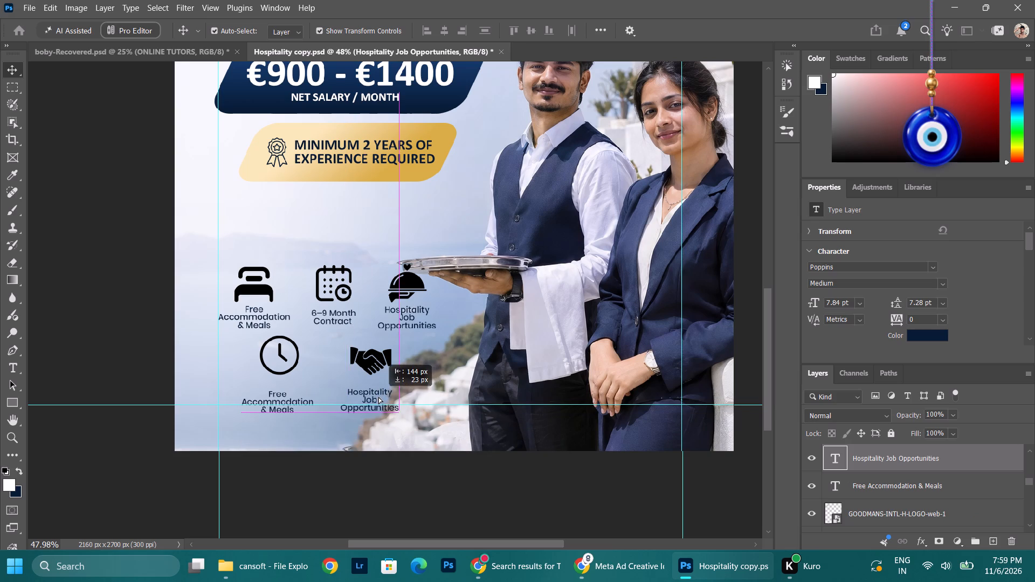
left_click_drag(378, 397, 380, 396)
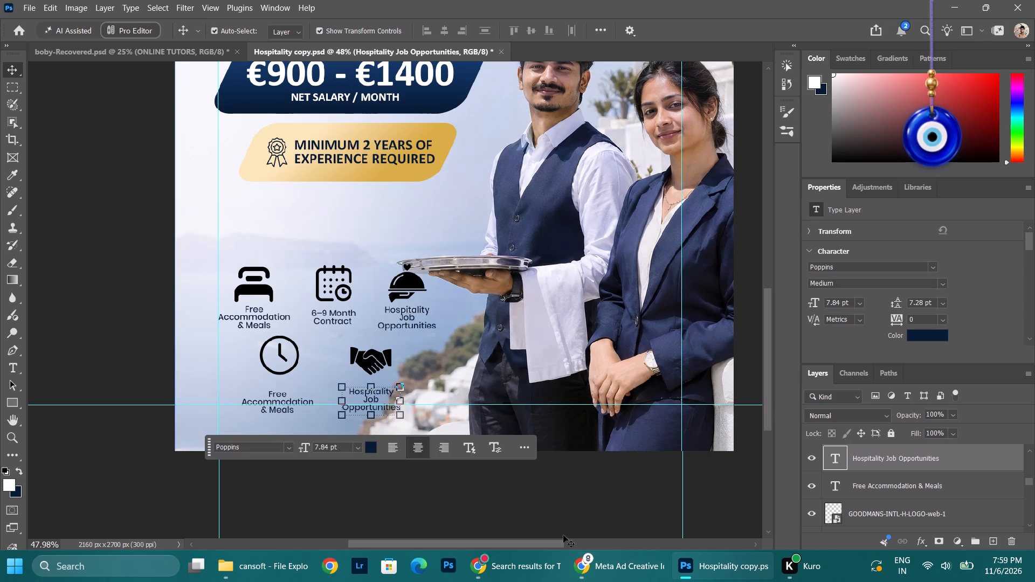
Check the job details on the reference poster in Chrome, and review the whole poster layout back in Photoshop.
left_click(606, 569)
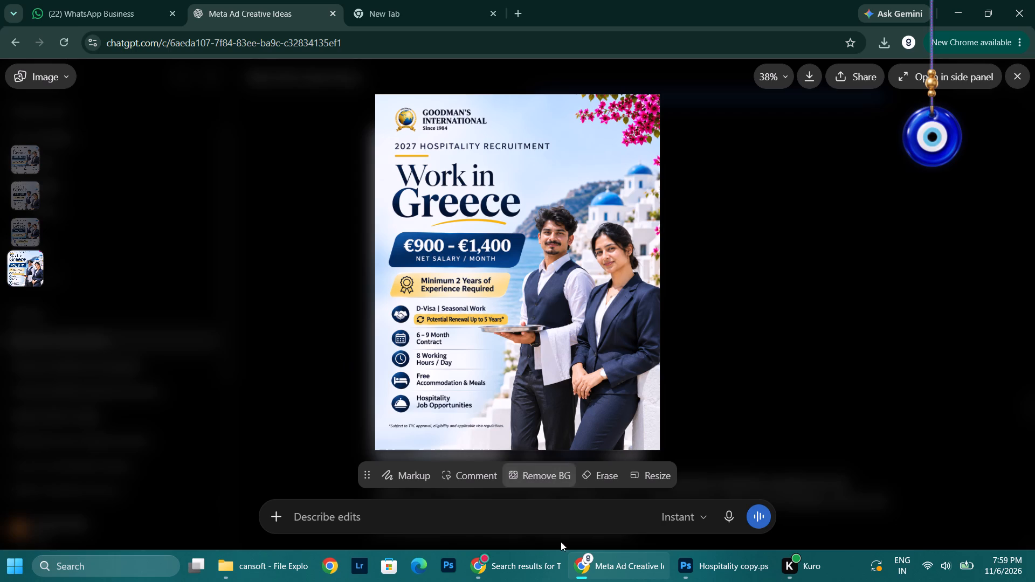
left_click(549, 570)
left_click(722, 577)
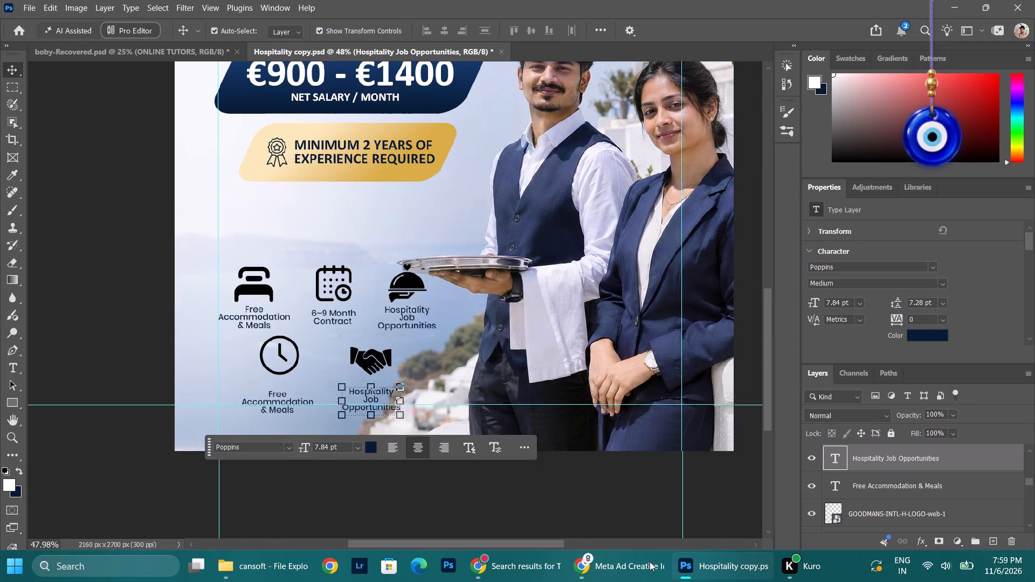
scroll(218, 294, "up", 6)
scroll(212, 275, "down", 6, "alt")
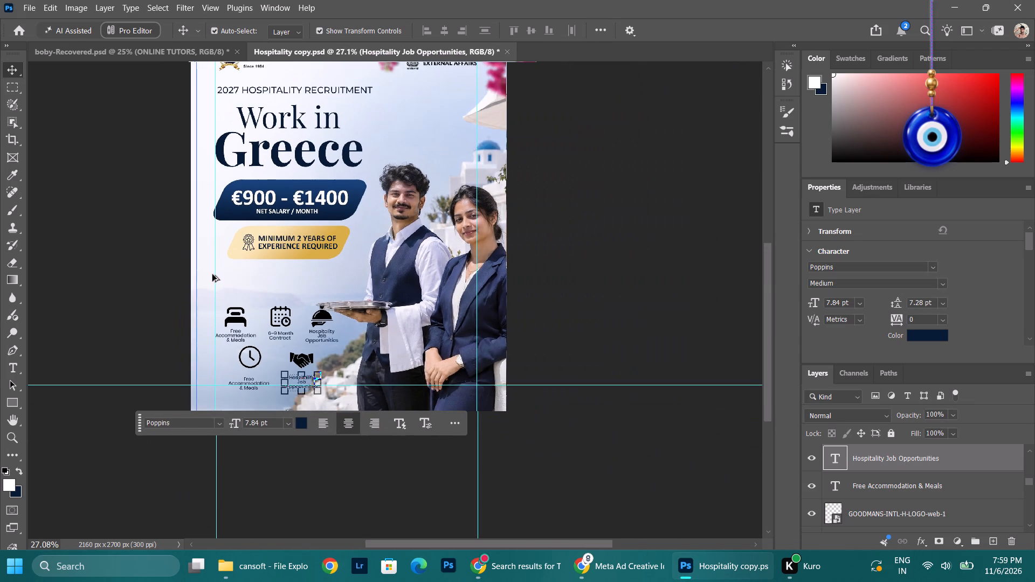
scroll(208, 258, "up", 6)
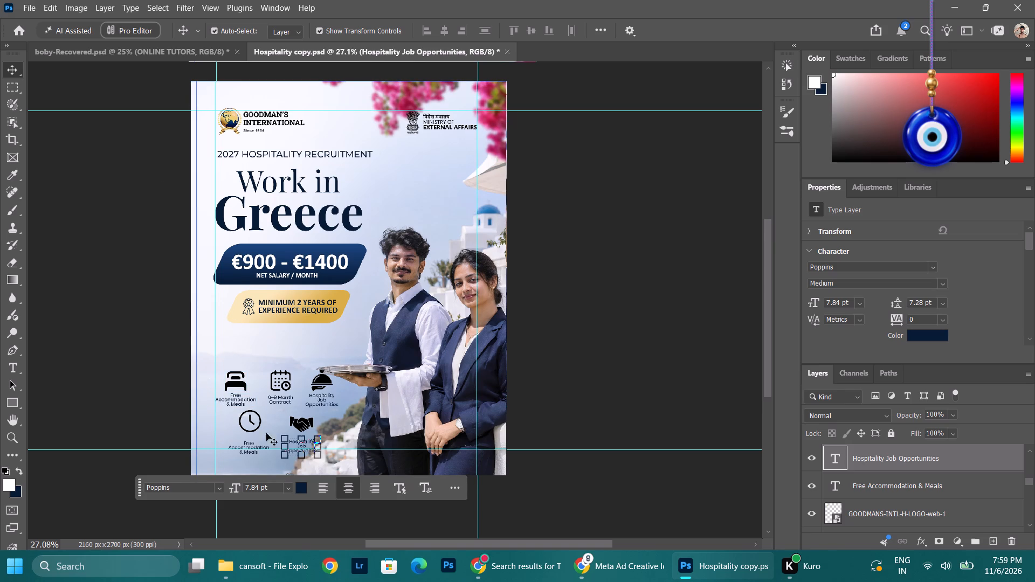
scroll(433, 459, "down", 2)
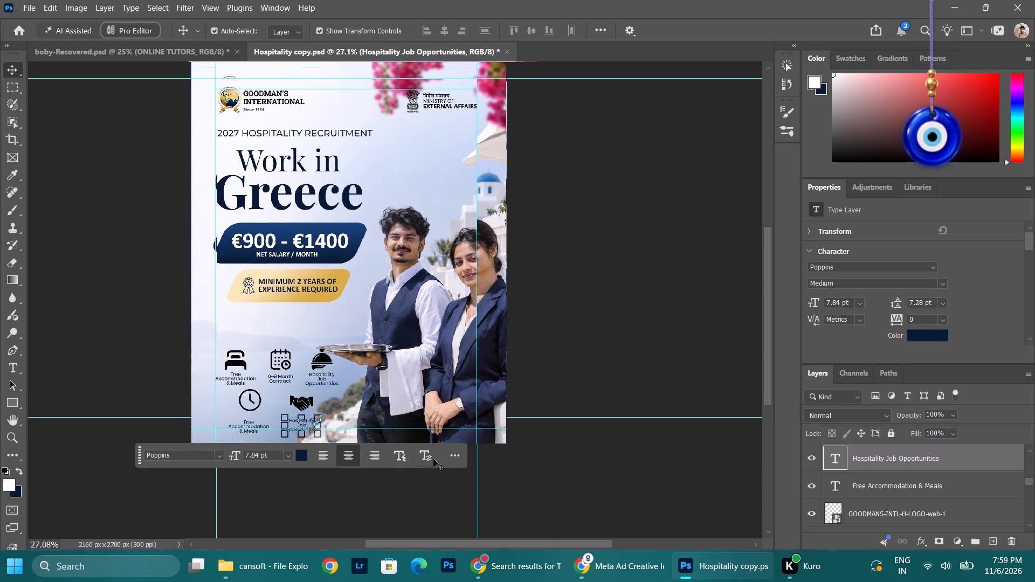
scroll(433, 459, "down", 4)
scroll(434, 446, "up", 7)
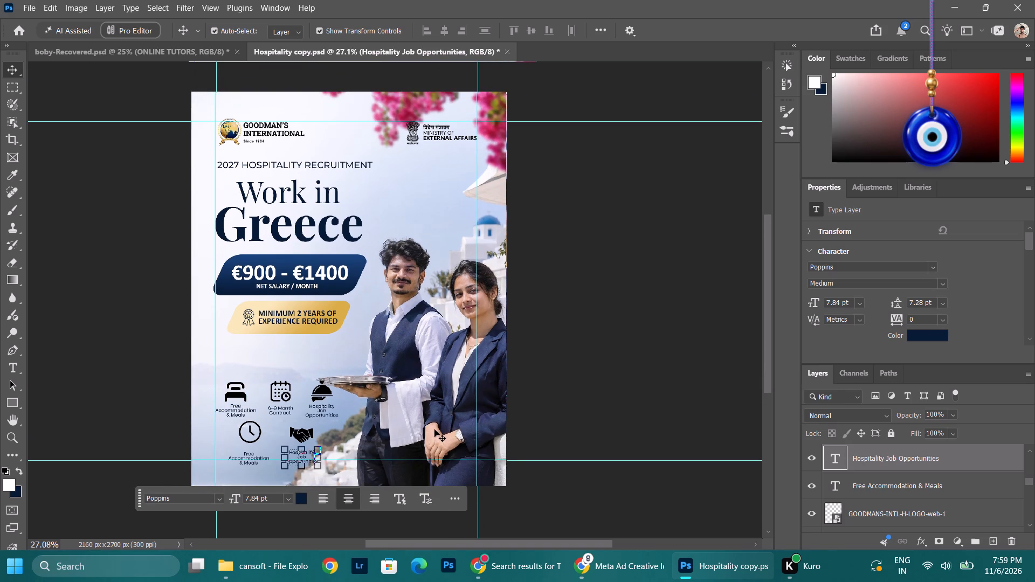
scroll(433, 425, "down", 1)
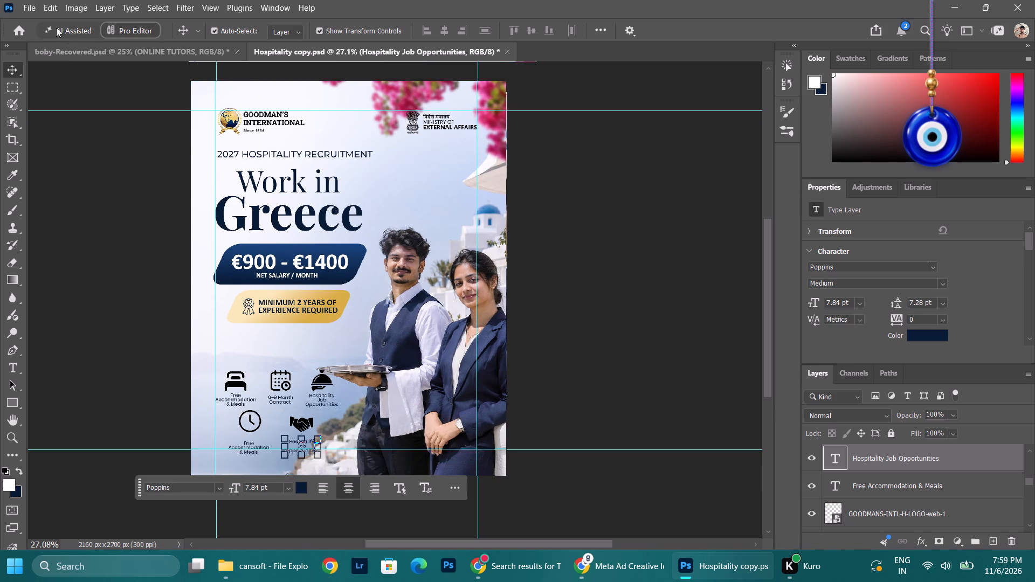
Save the poster as Hospitality copy in Photoshop format in the cansoft folder, replacing the existing file.
left_click(33, 8)
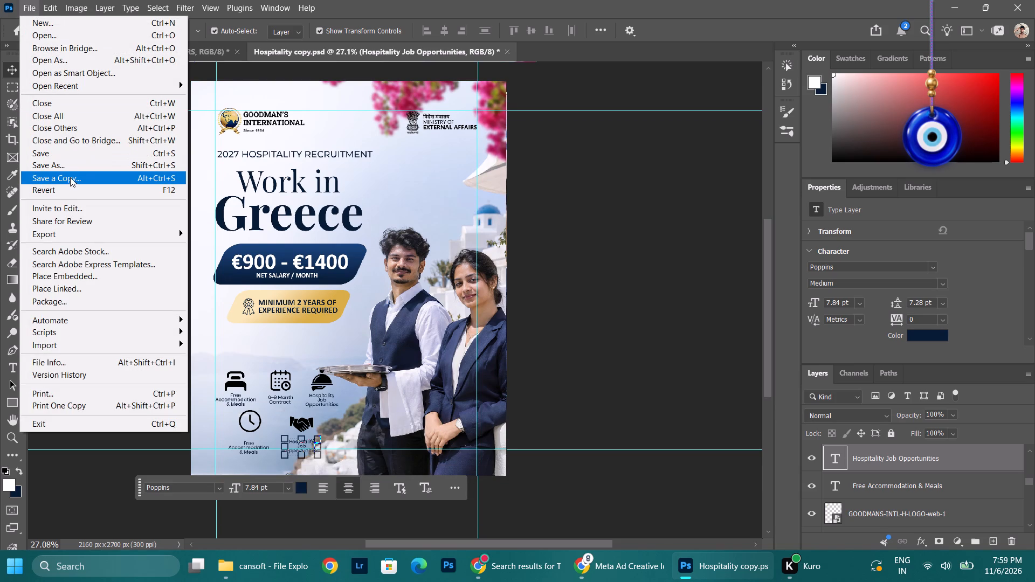
left_click(71, 162)
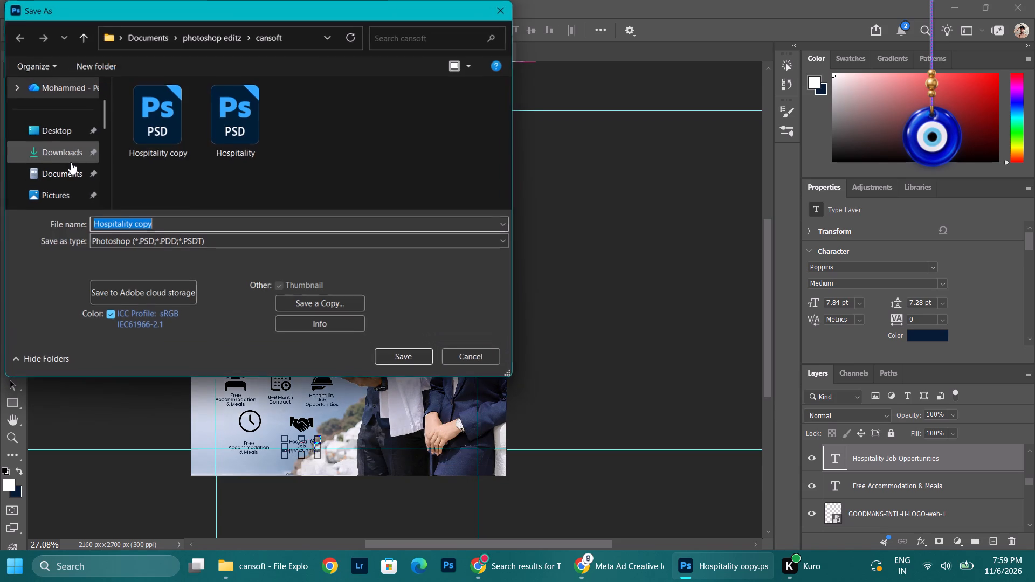
left_click(155, 120)
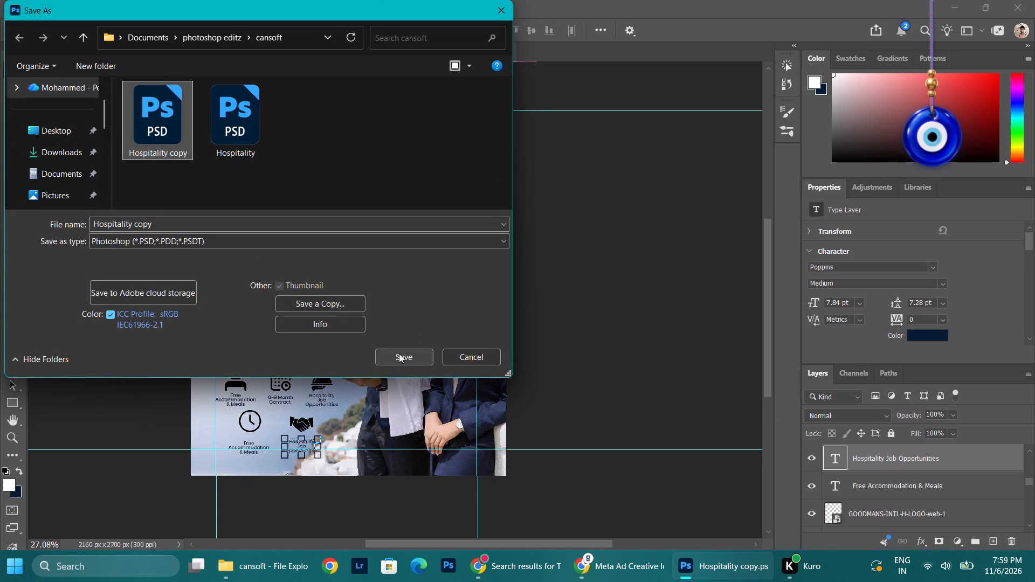
left_click(399, 354)
left_click(539, 282)
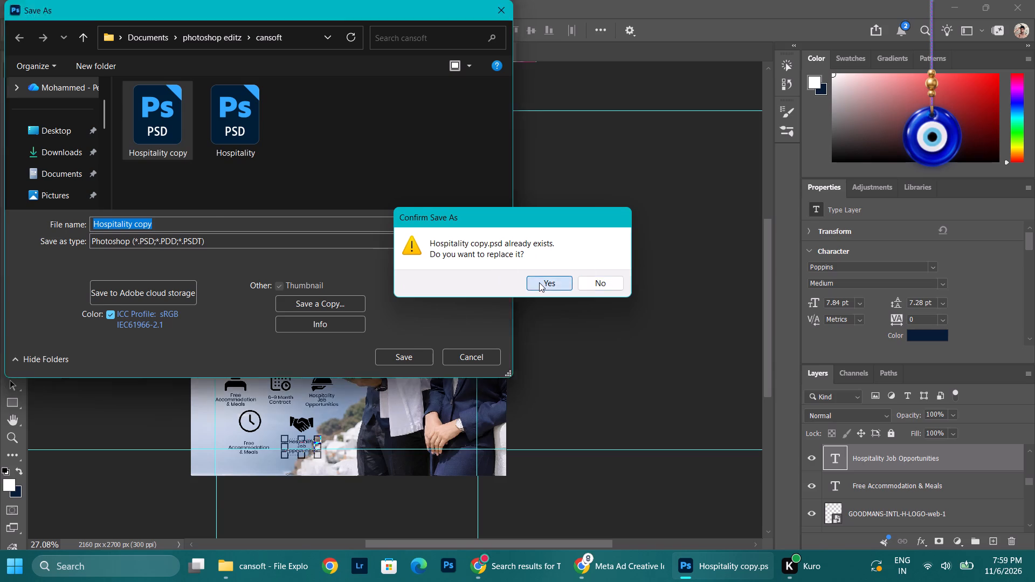
left_click(679, 149)
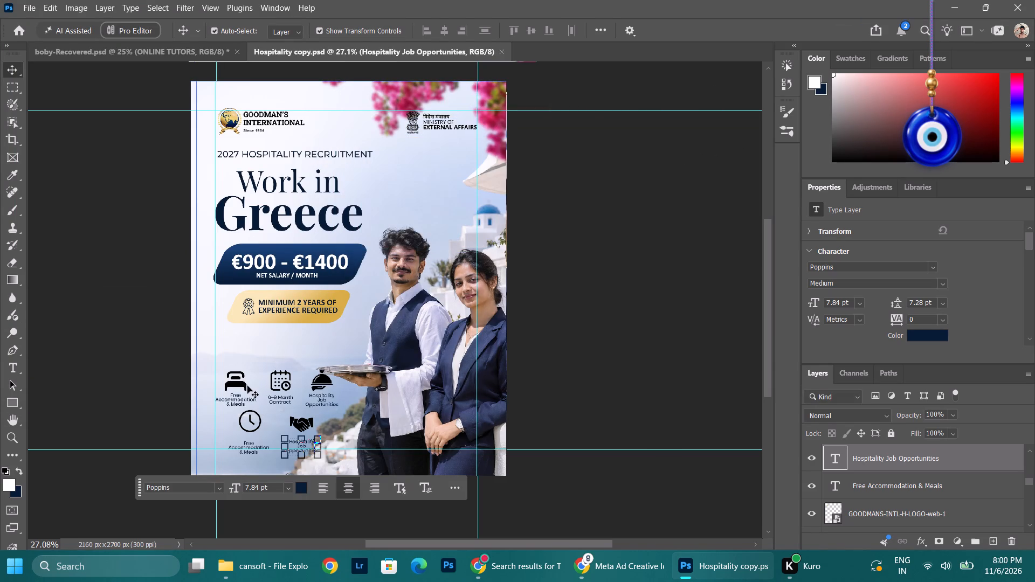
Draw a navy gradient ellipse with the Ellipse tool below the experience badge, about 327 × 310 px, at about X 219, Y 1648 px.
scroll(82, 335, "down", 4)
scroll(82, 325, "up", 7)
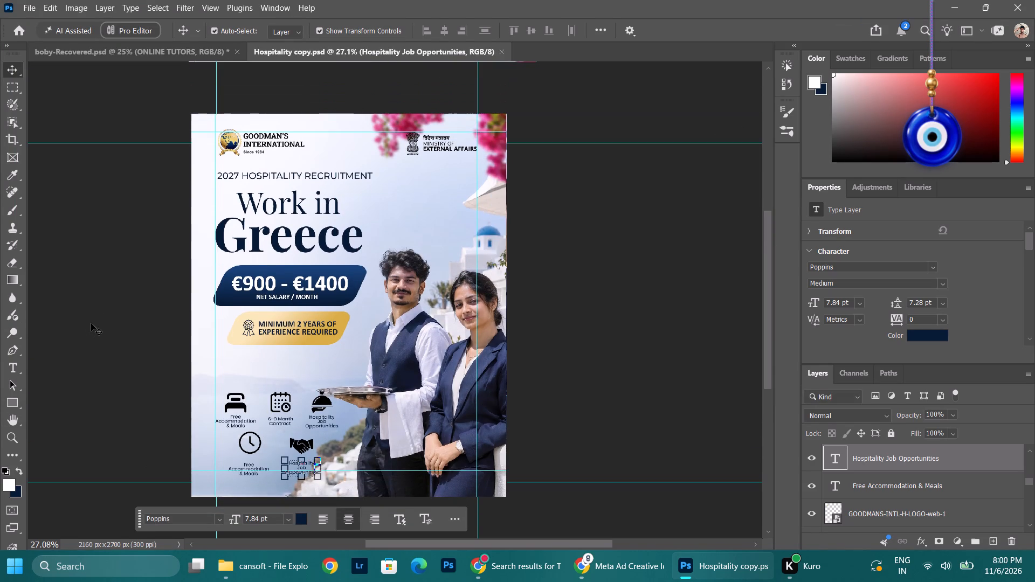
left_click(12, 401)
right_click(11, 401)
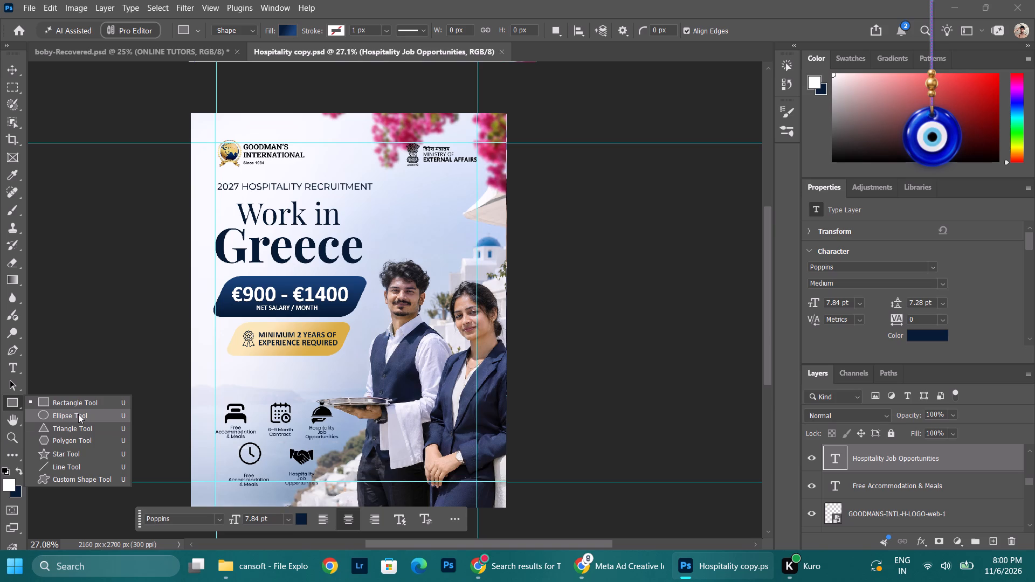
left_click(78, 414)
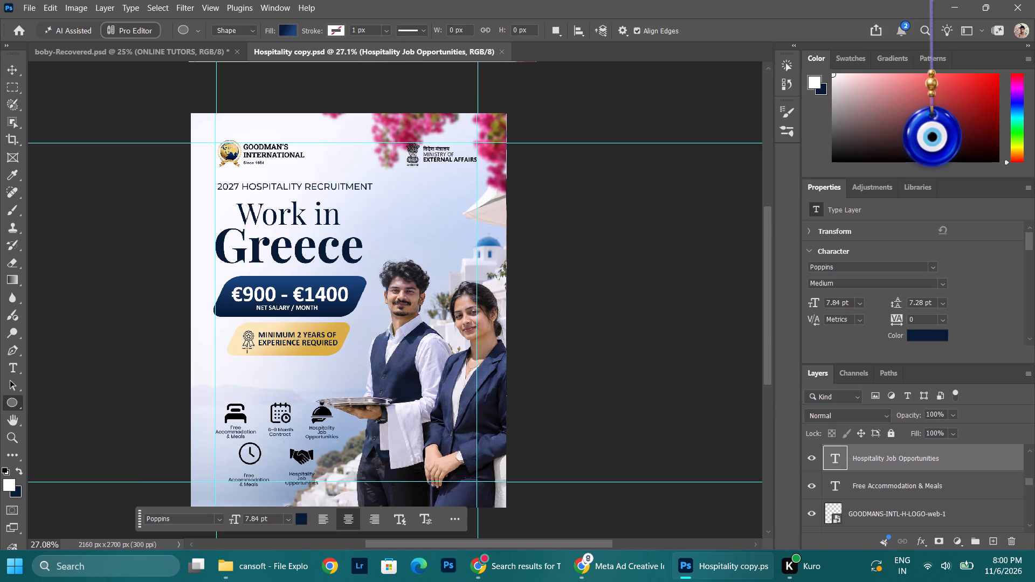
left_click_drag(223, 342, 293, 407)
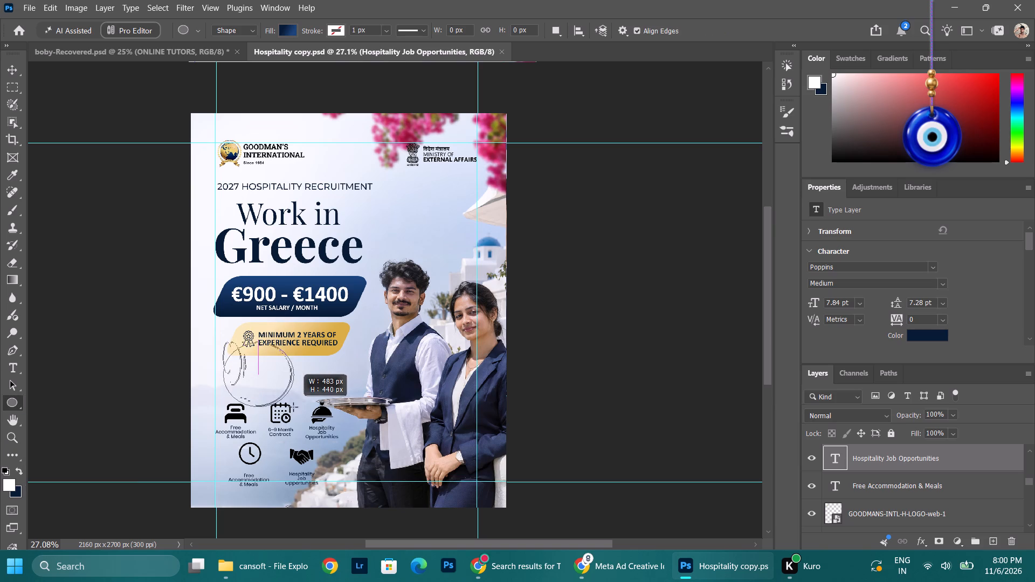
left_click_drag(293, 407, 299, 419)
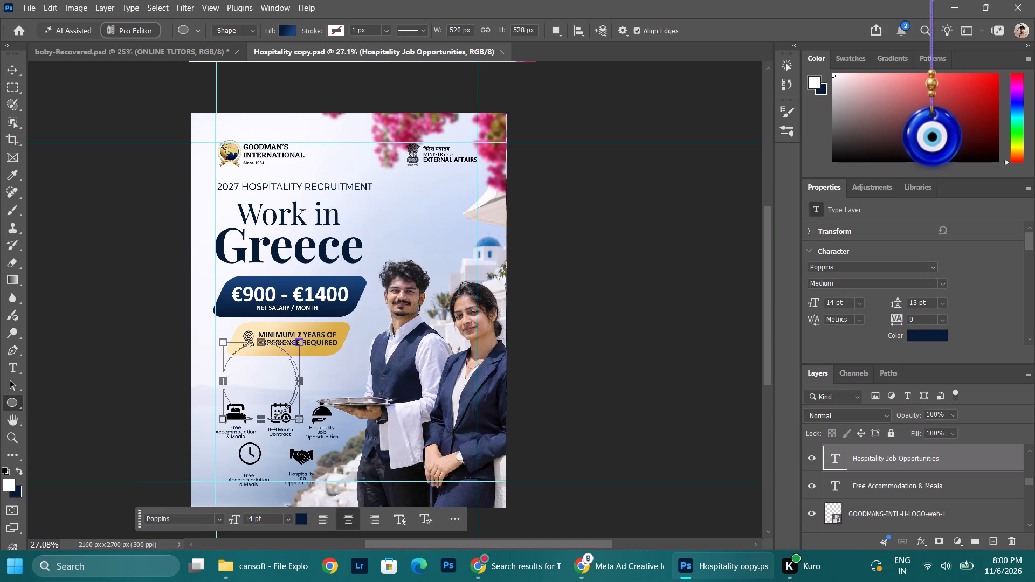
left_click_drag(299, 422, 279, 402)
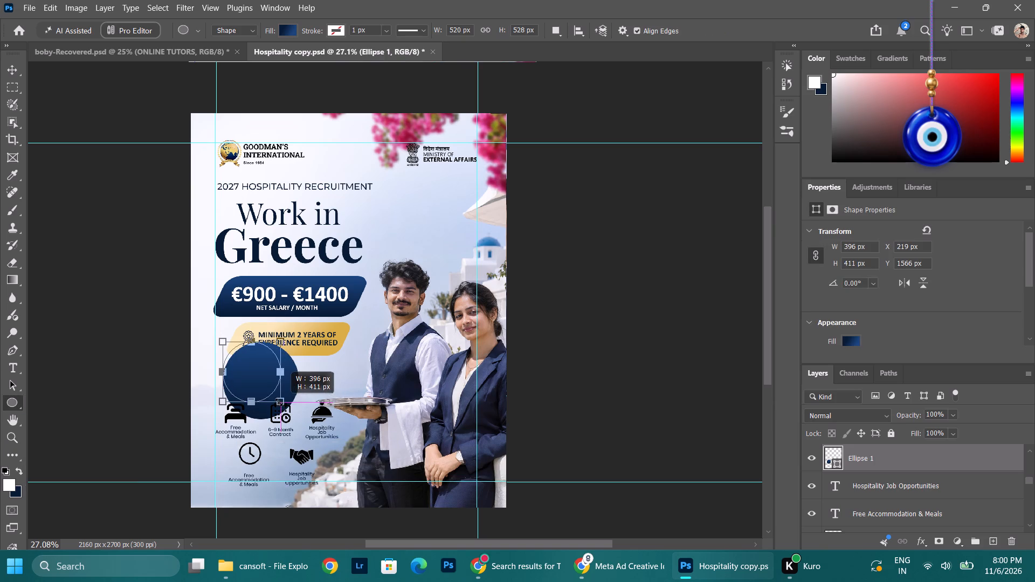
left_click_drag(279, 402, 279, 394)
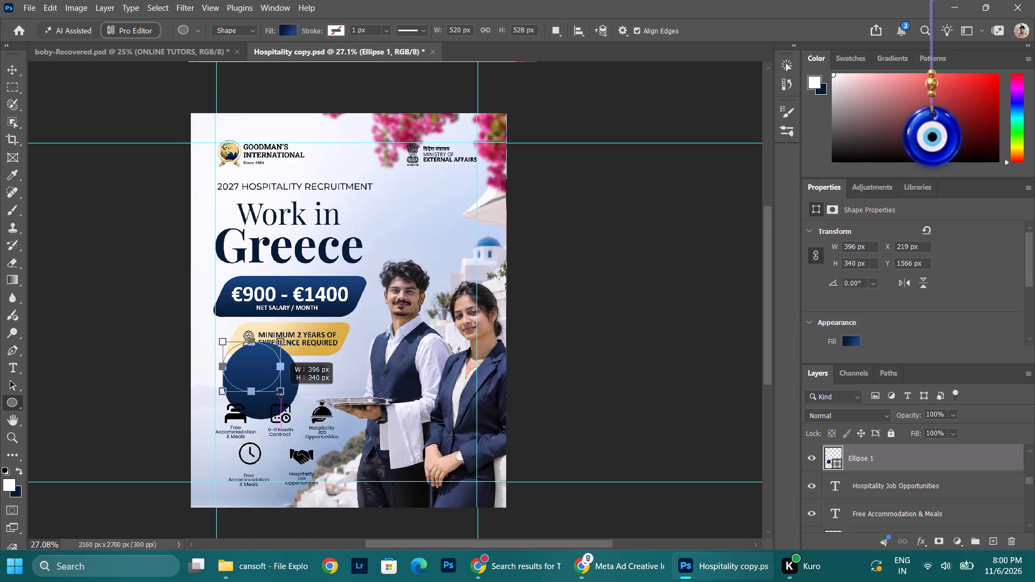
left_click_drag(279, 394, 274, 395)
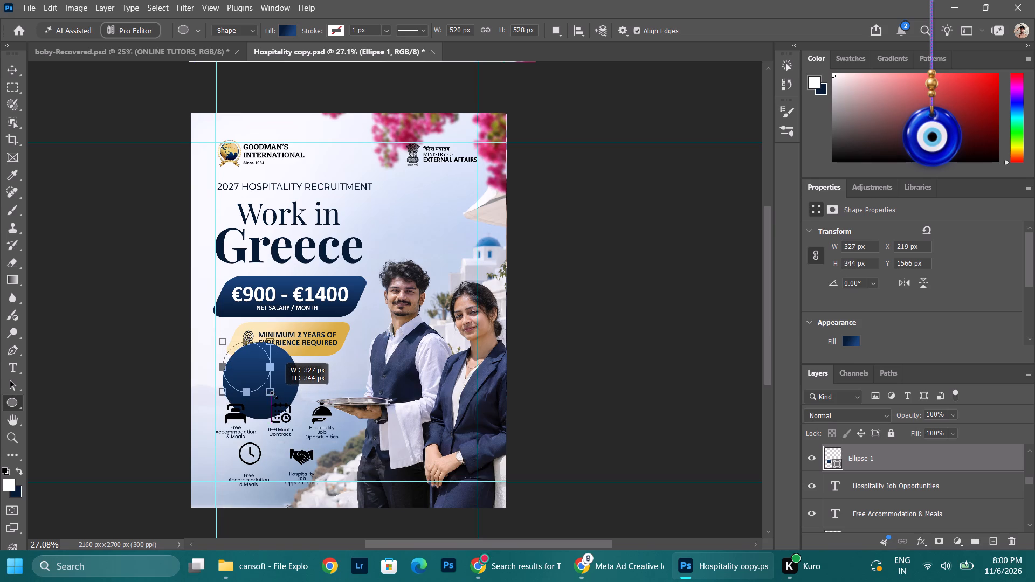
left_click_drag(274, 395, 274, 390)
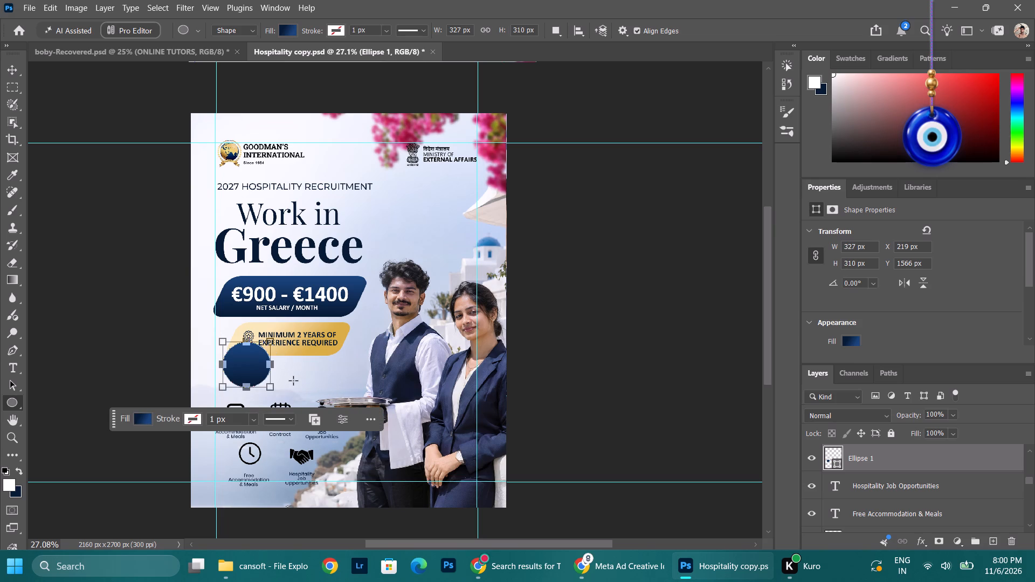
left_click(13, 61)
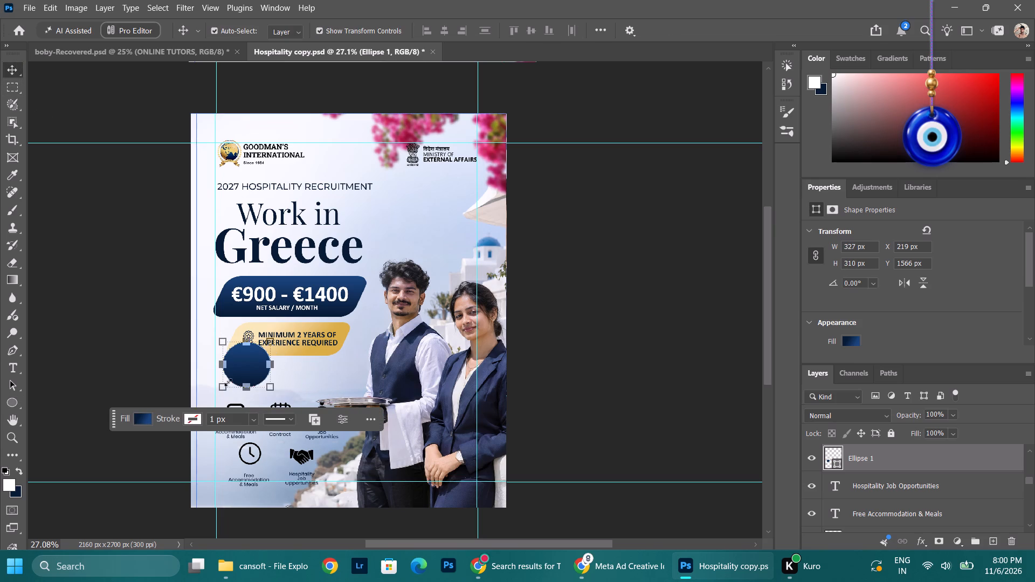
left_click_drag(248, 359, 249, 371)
Draw a navy gradient rectangle beside the ellipse, about 251 × 254 px, and round its corners fully into a circle.
scroll(175, 380, "up", 5, "alt")
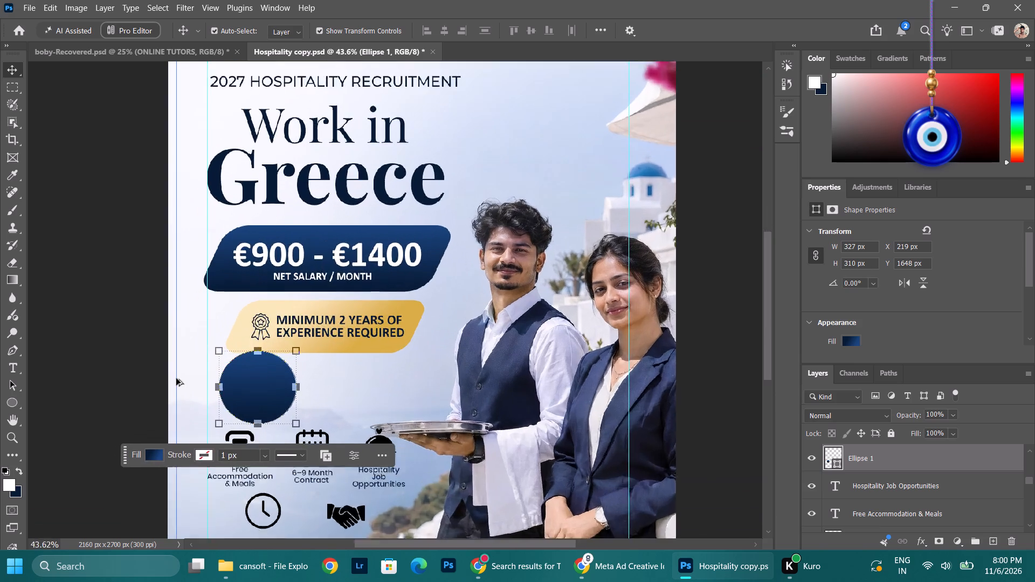
scroll(176, 378, "up", 2, "alt")
key("space")
key("space")
key("space")
key("space")
key("space")
key("space")
key("space")
key("space")
key("space")
key("space")
key("space")
key("space")
key("space")
key("space")
key("space")
key("space")
key("space")
scroll(176, 378, "down", 3)
scroll(176, 378, "up", 3)
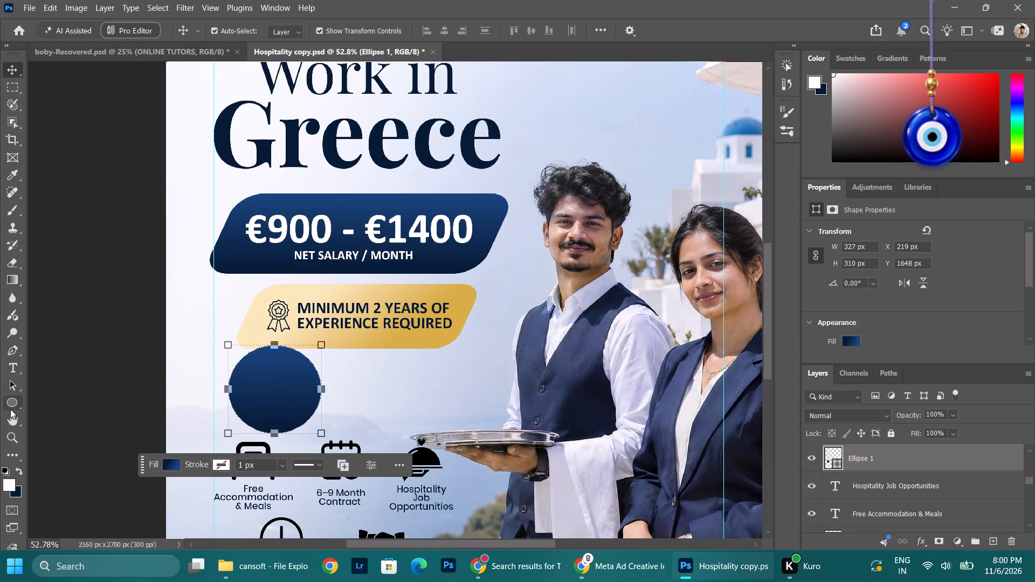
left_click(13, 397)
right_click(13, 397)
left_click(51, 406)
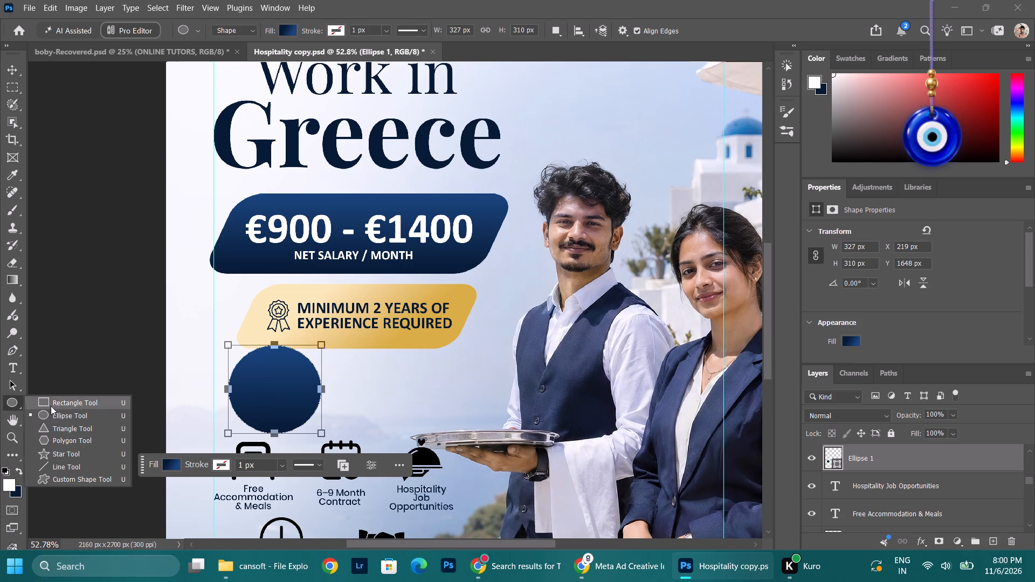
left_click_drag(359, 361, 431, 435)
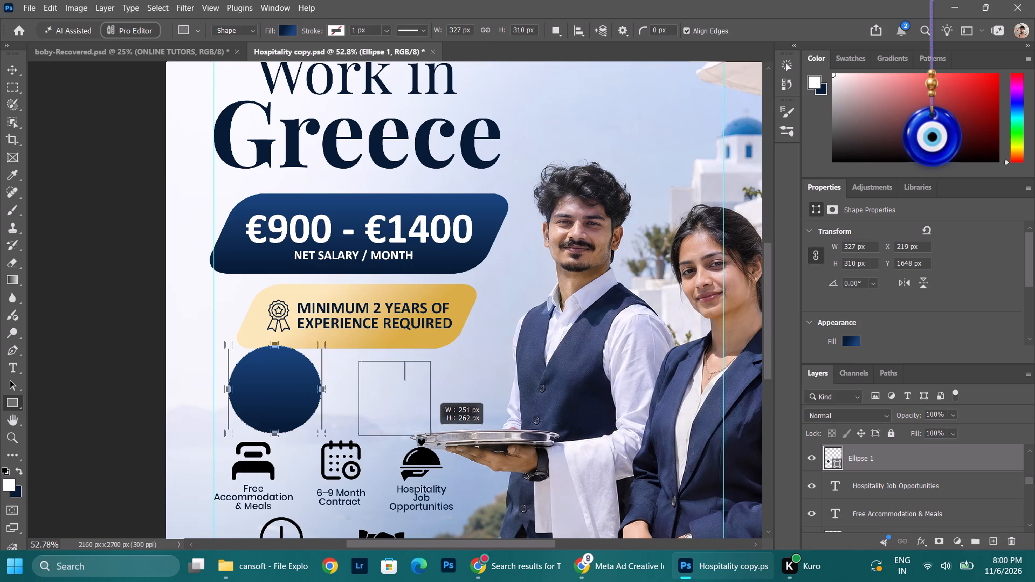
left_click_drag(431, 435, 435, 433)
left_click_drag(424, 372, 382, 434)
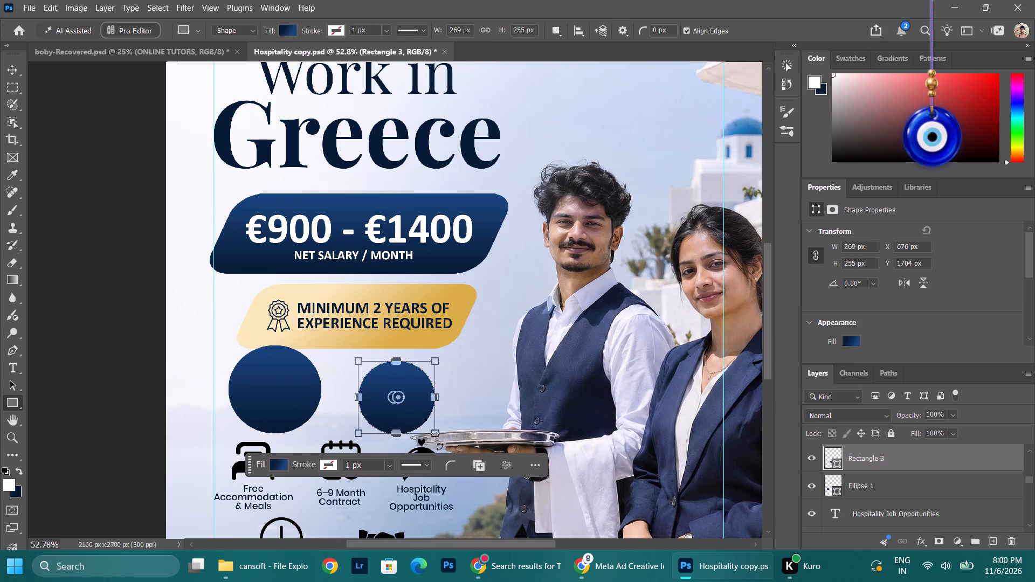
left_click(433, 434)
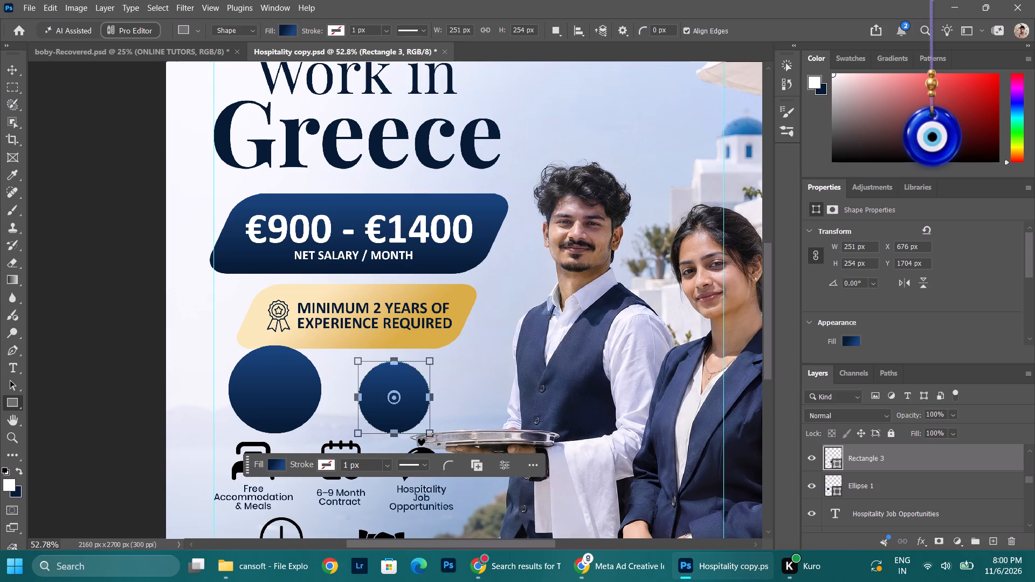
left_click(10, 71)
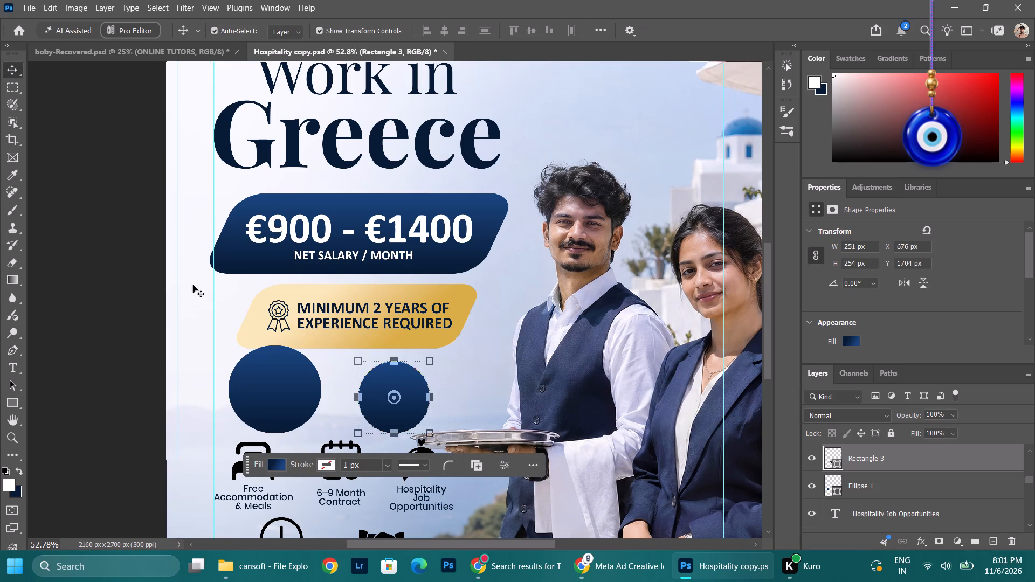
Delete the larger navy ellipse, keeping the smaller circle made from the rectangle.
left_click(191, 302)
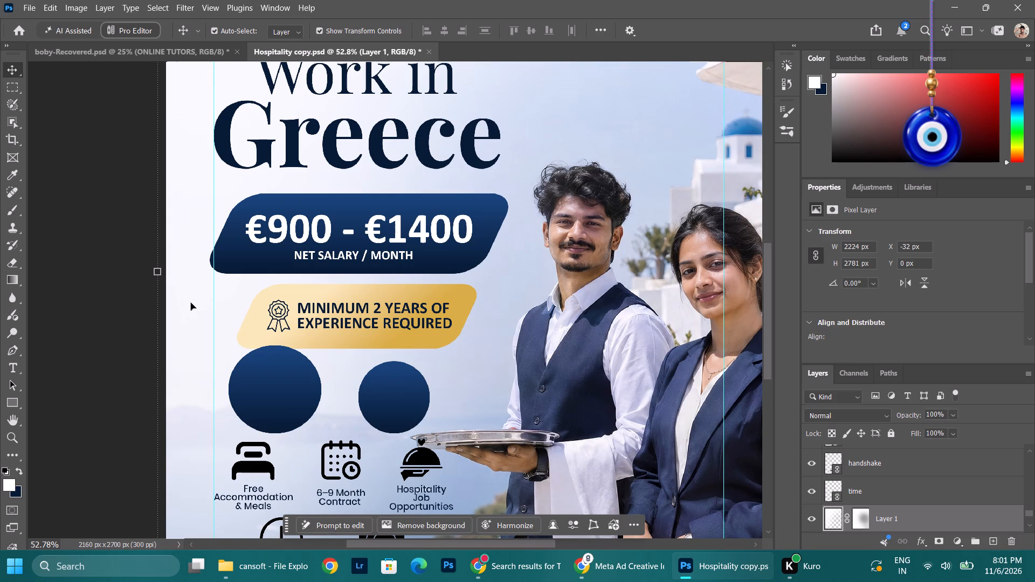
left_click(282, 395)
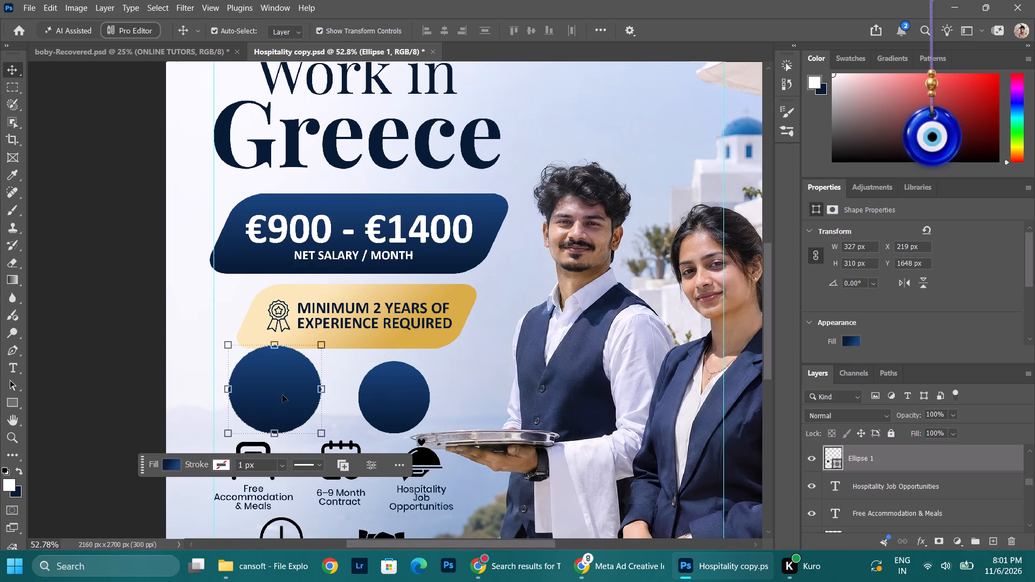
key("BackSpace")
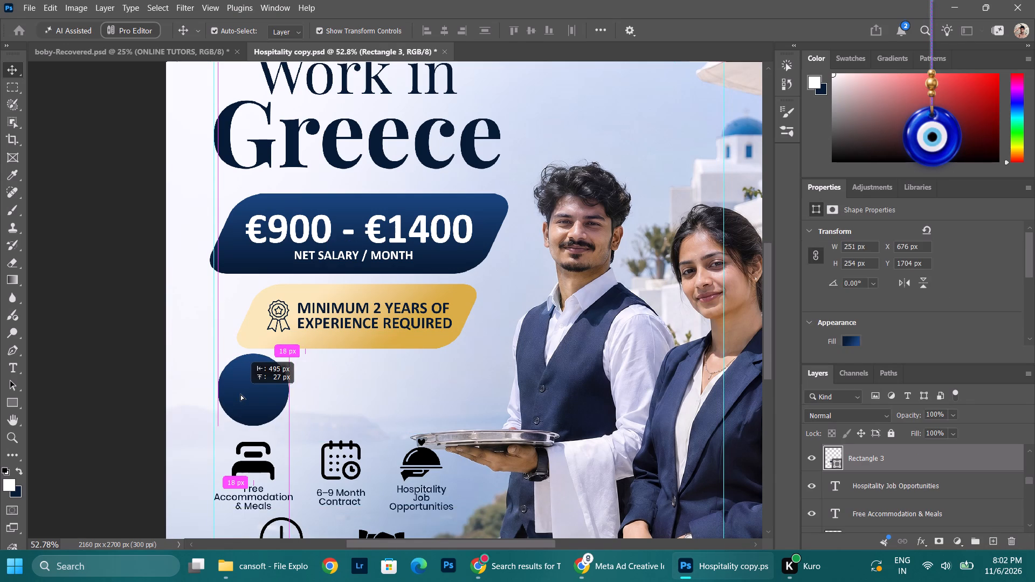
left_click_drag(240, 394, 246, 391)
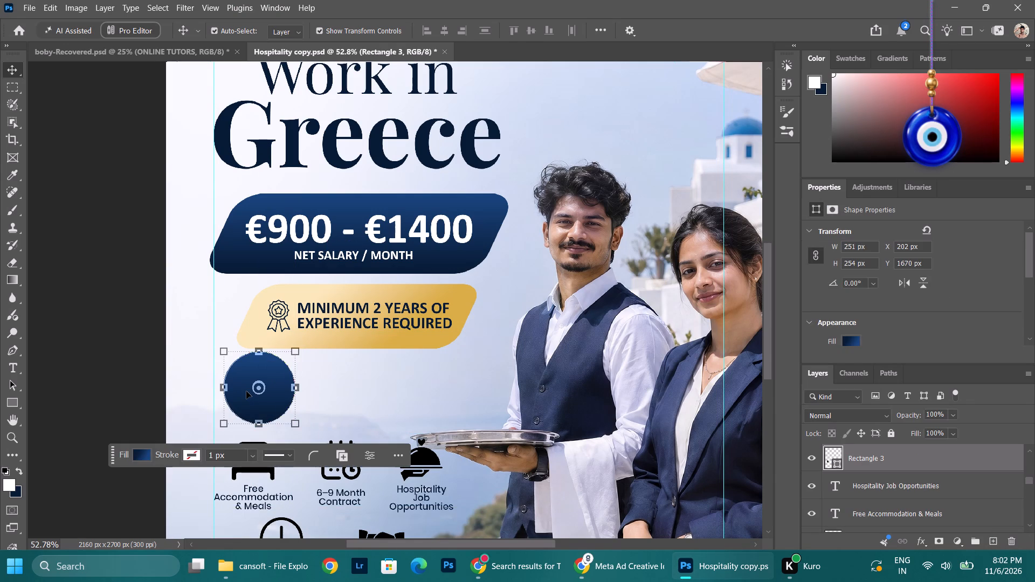
Duplicate the navy circle and place the copy beside it, above the calendar icon, at about X 490, Y 1659 px.
left_click_drag(259, 407, 332, 404, "alt")
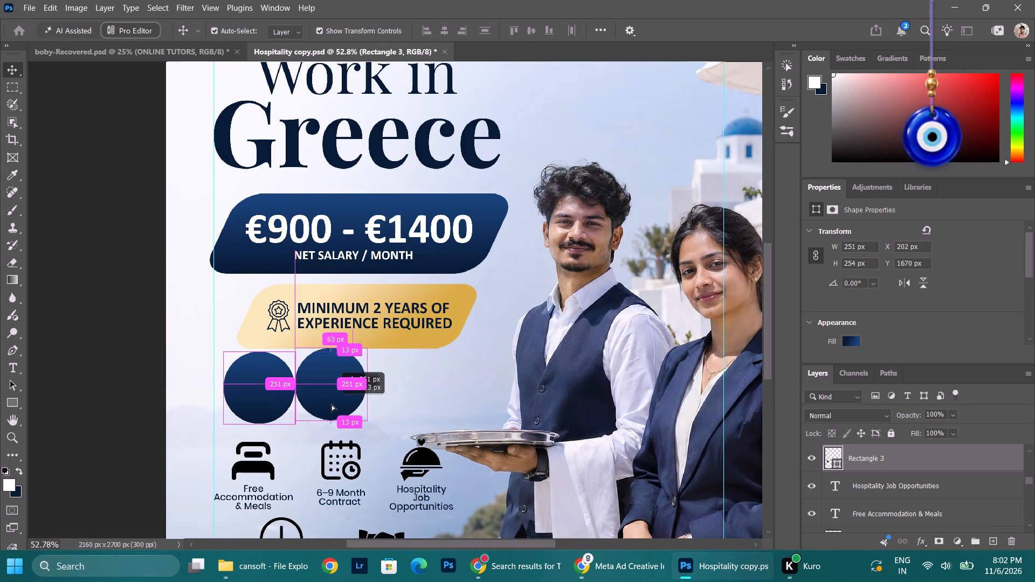
left_click_drag(332, 404, 342, 404, "alt")
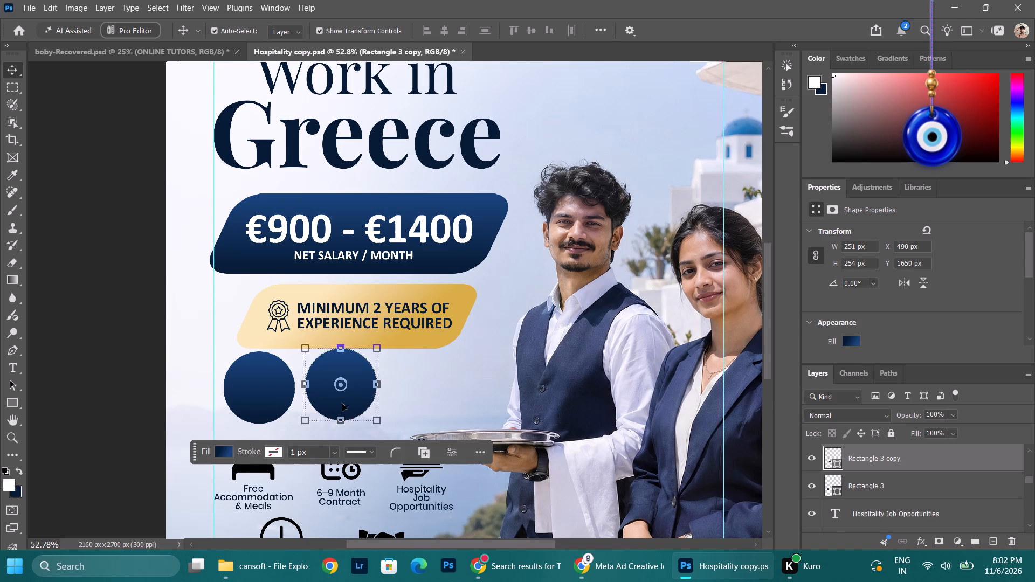
Duplicate the second navy circle and place the copy beside it, above the serving-dome icon, leaving a gap of about 44 px.
left_click_drag(342, 404, 426, 405, "alt")
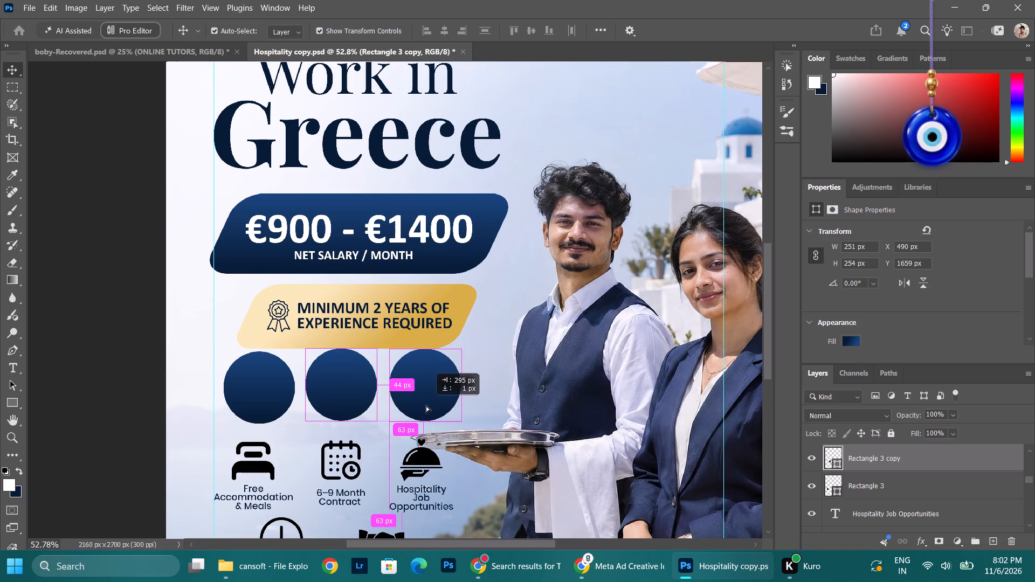
left_click_drag(426, 405, 425, 405, "alt")
Look through the layer stack to check the order of the circle shapes, icon copies and job-detail text layers.
left_click(241, 468)
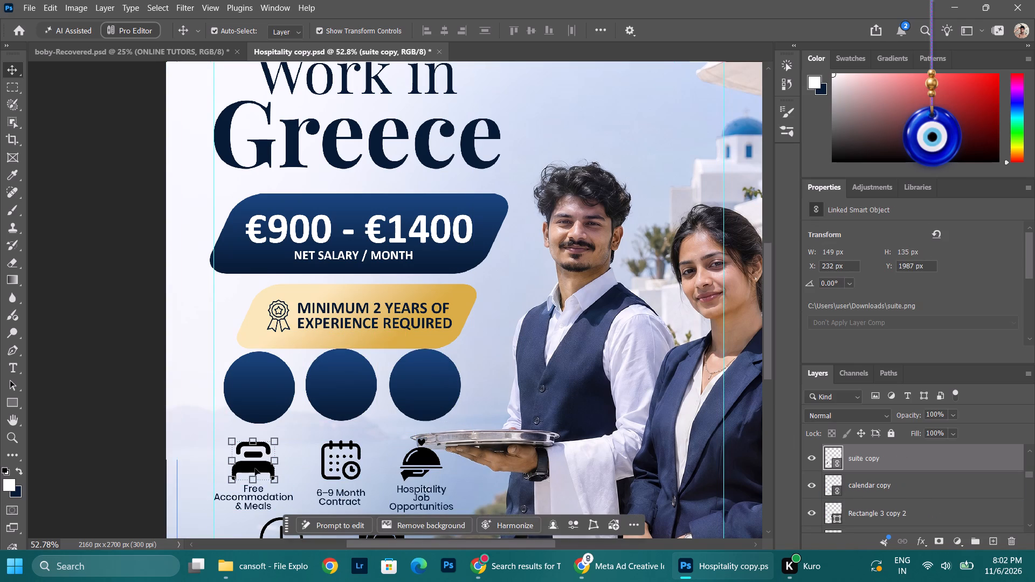
scroll(941, 473, "down", 4)
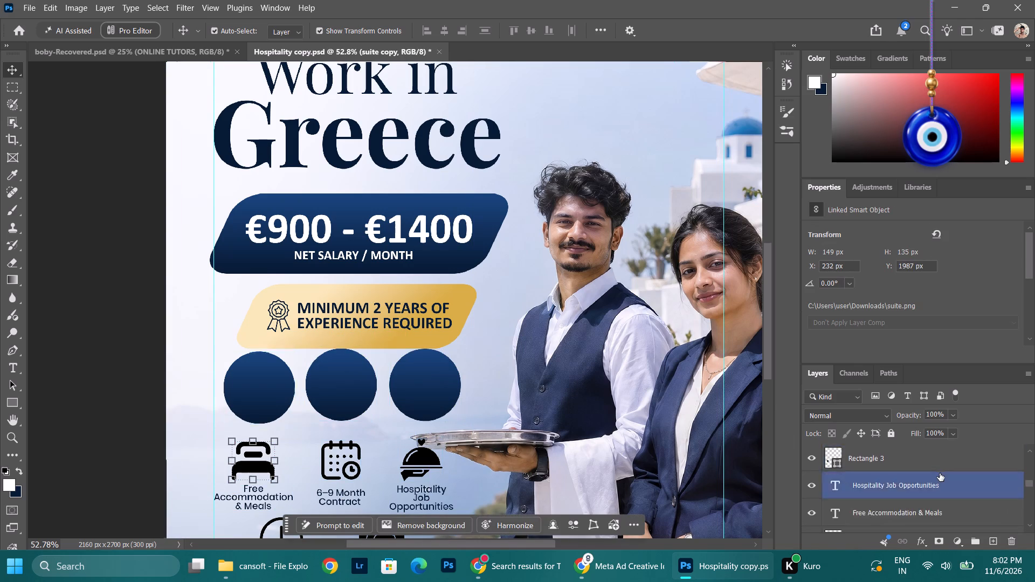
scroll(940, 473, "up", 18)
scroll(940, 473, "down", 8)
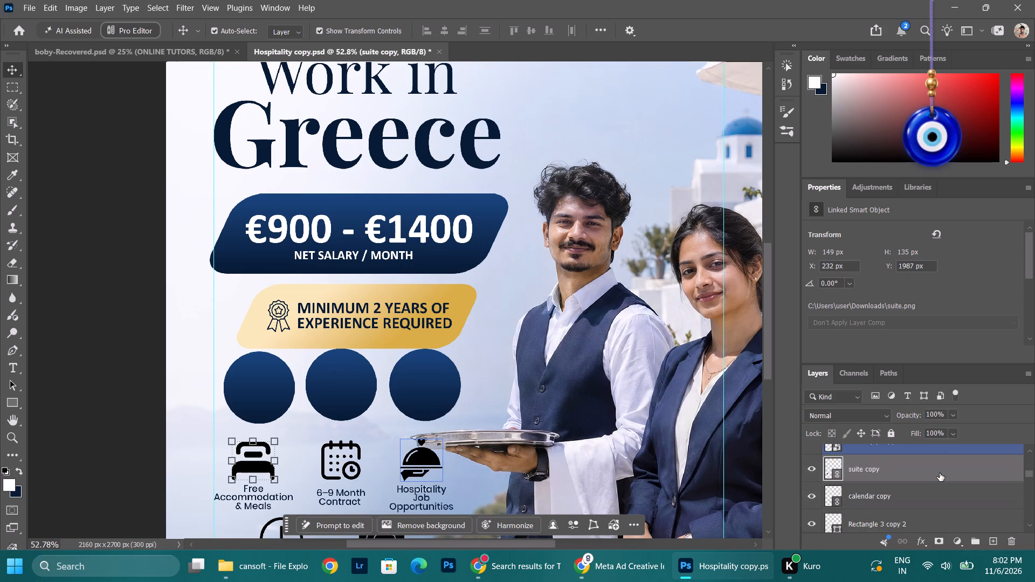
scroll(940, 473, "down", 6)
scroll(940, 473, "up", 3)
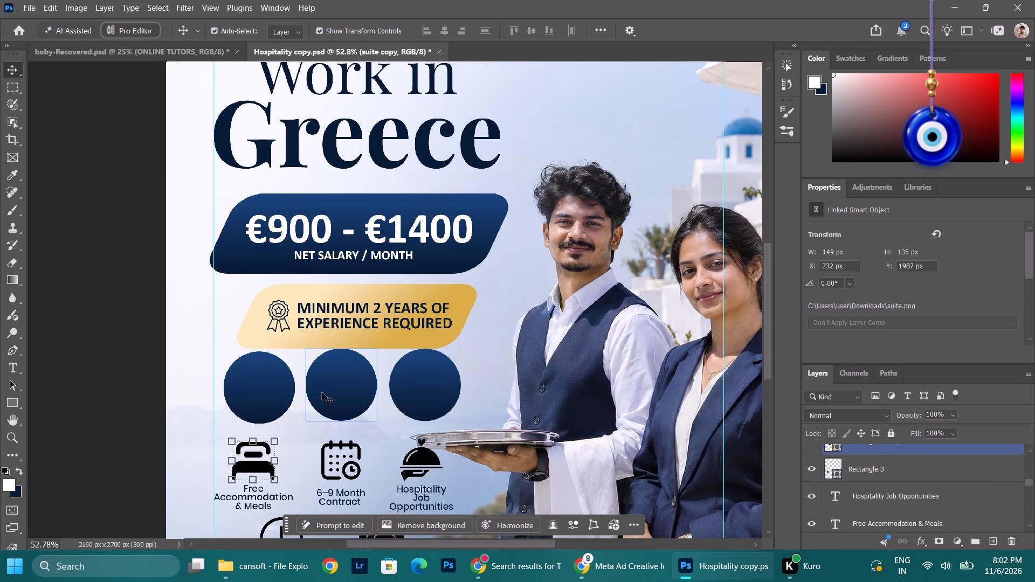
left_click(322, 392)
scroll(911, 468, "up", 7)
scroll(911, 468, "down", 2)
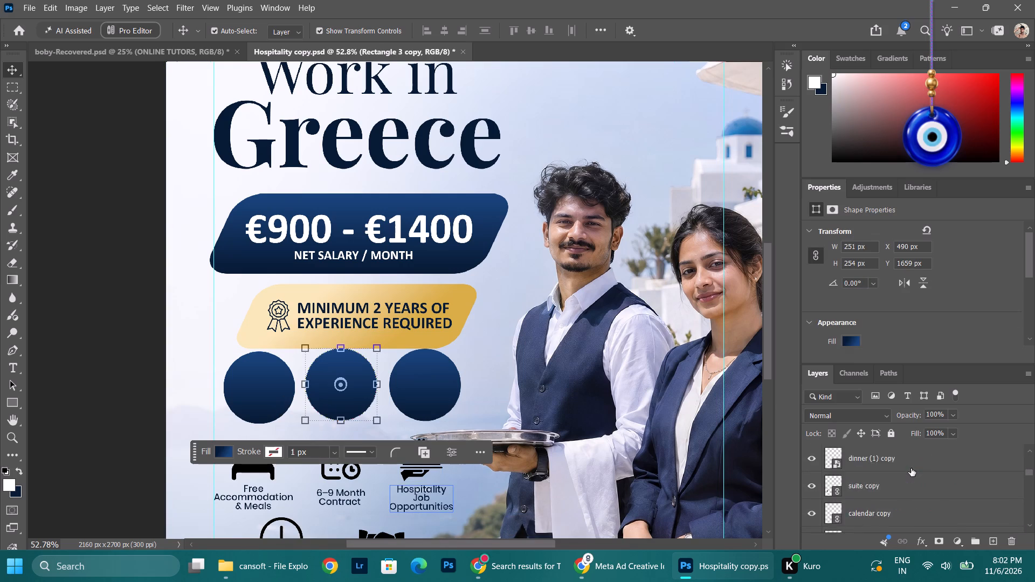
scroll(911, 468, "down", 2)
scroll(911, 468, "up", 1)
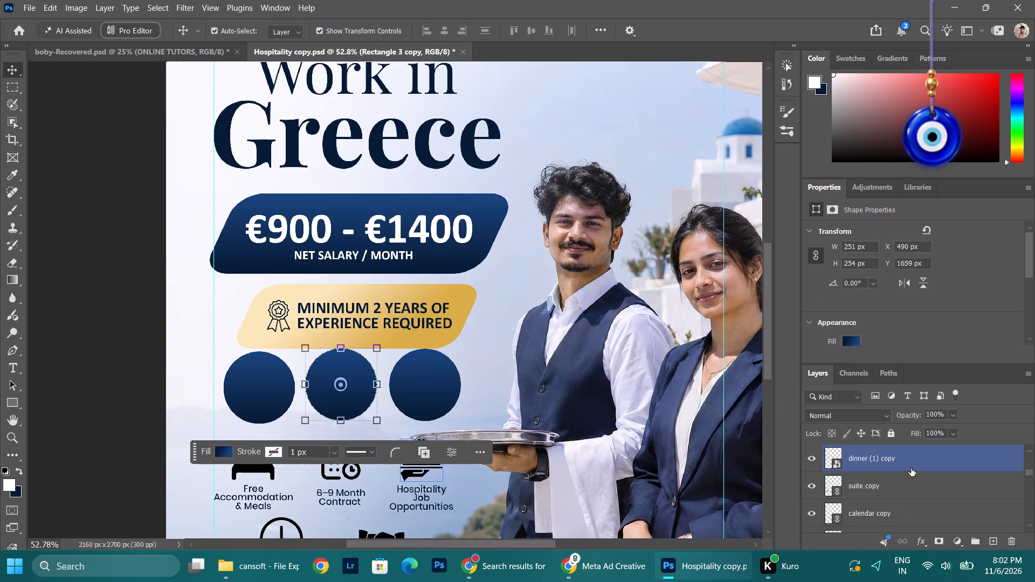
scroll(911, 468, "down", 3)
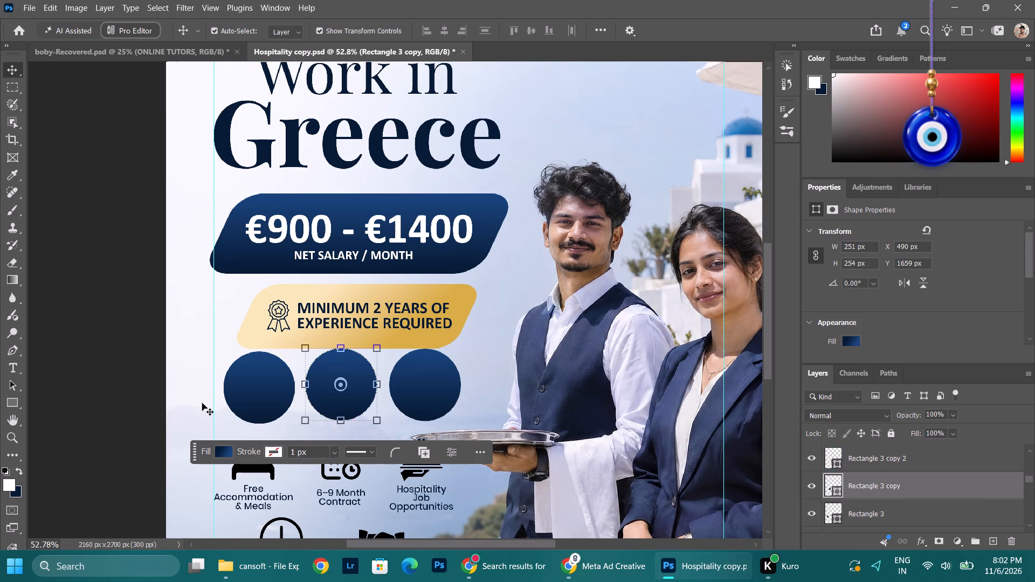
Move the bed icon up onto the first navy circle, at about X 253, Y 1727 px.
left_click(259, 380)
left_click(260, 477)
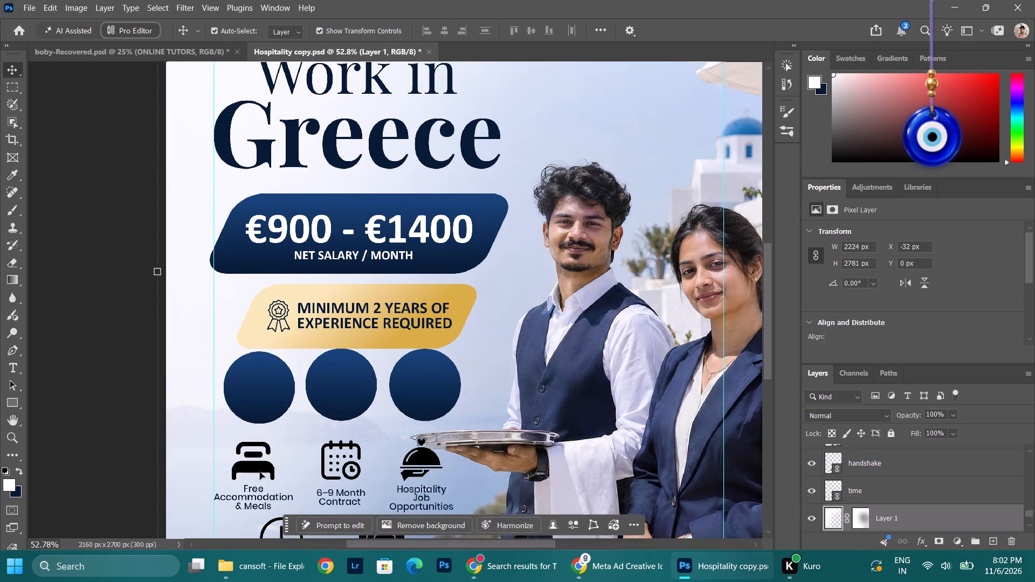
left_click(259, 467)
left_click_drag(259, 467, 266, 386)
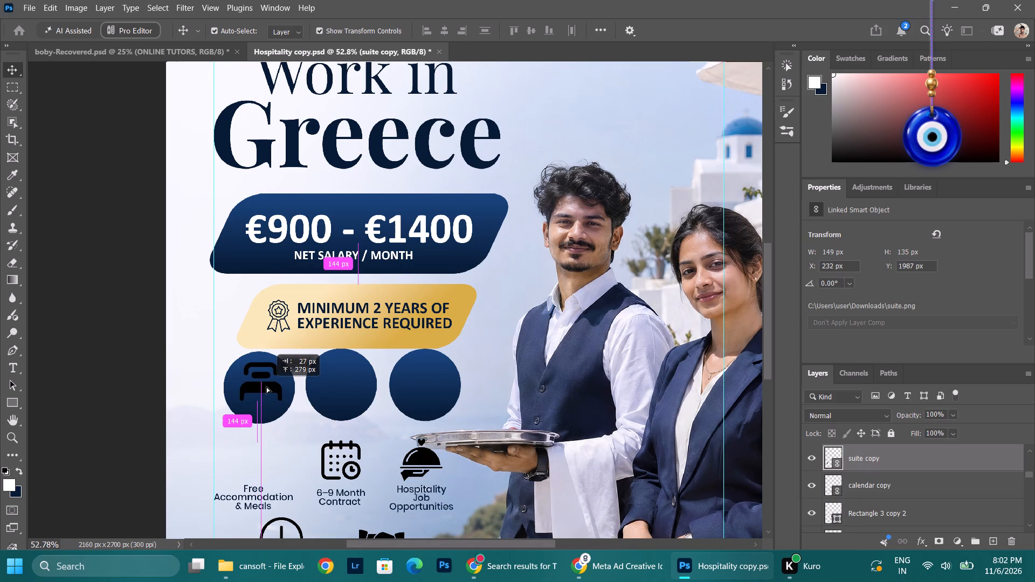
left_click_drag(266, 386, 264, 393)
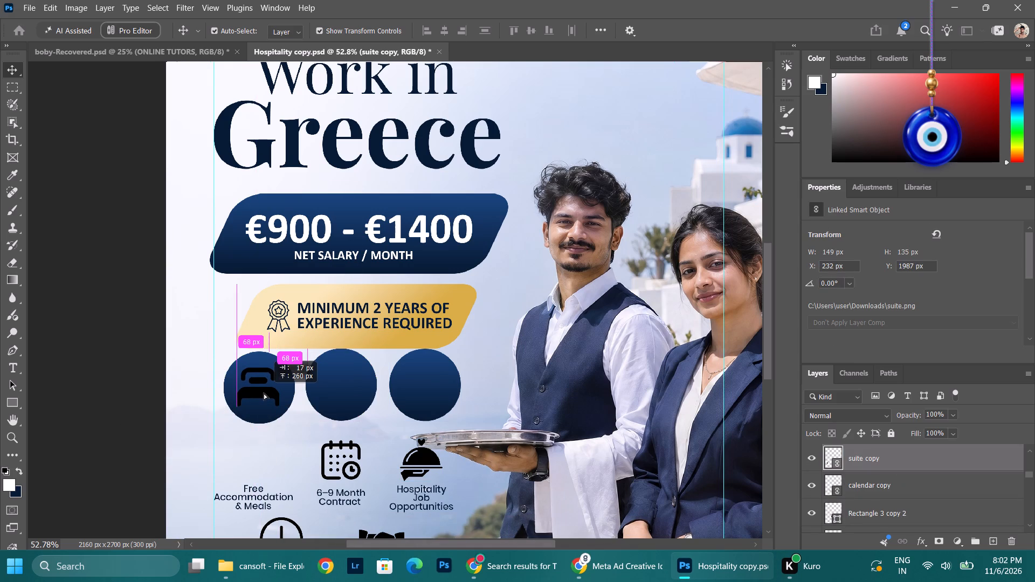
left_click_drag(264, 393, 264, 393)
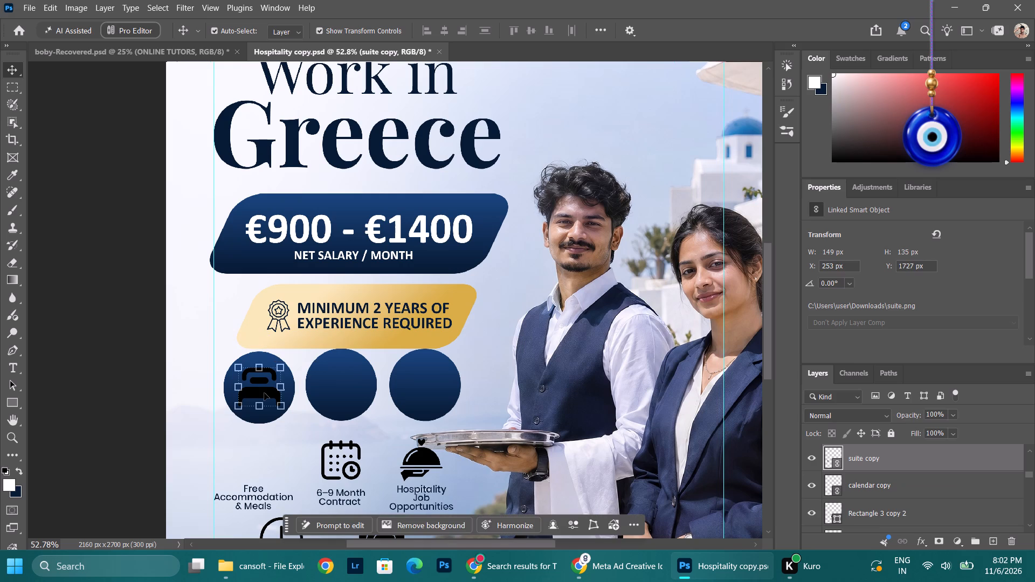
Scale the bed icon down to about 141 × 128 px (11.14%) and position it inside the first circle at about X 263, Y 1723 px.
scroll(173, 384, "up", 6, "alt")
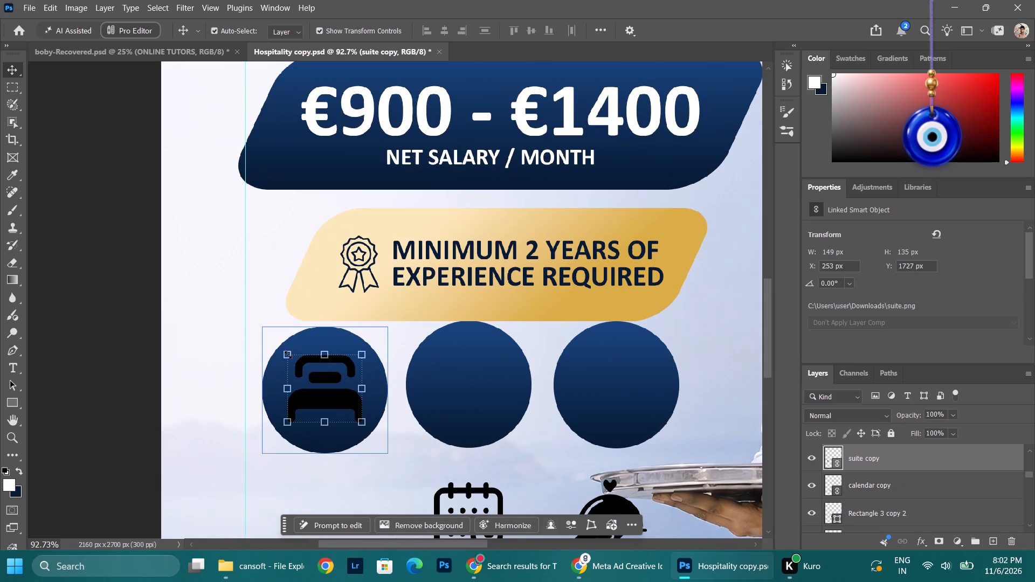
left_click_drag(284, 355, 289, 356)
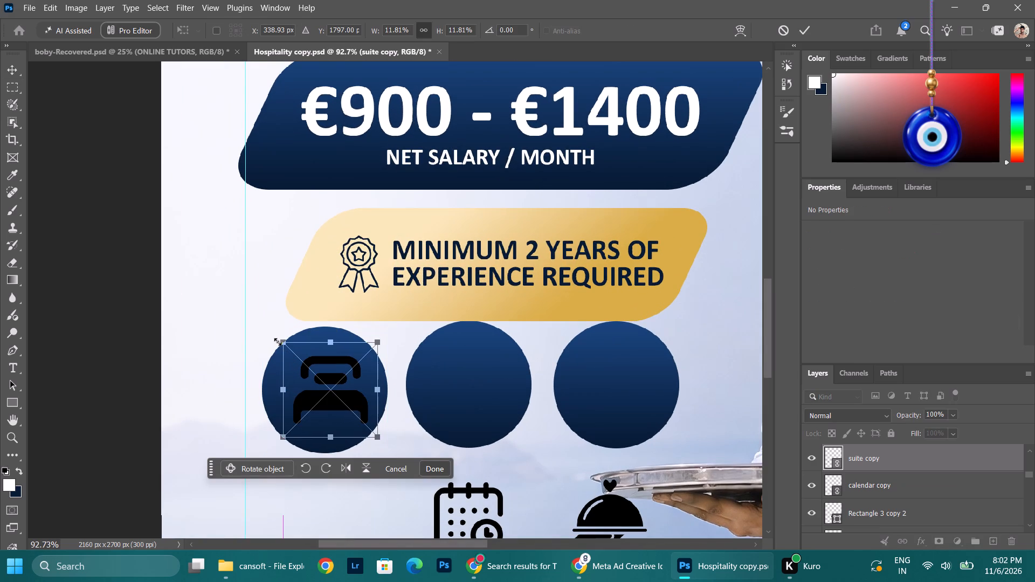
left_click_drag(282, 342, 289, 346)
left_click_drag(333, 387, 330, 386)
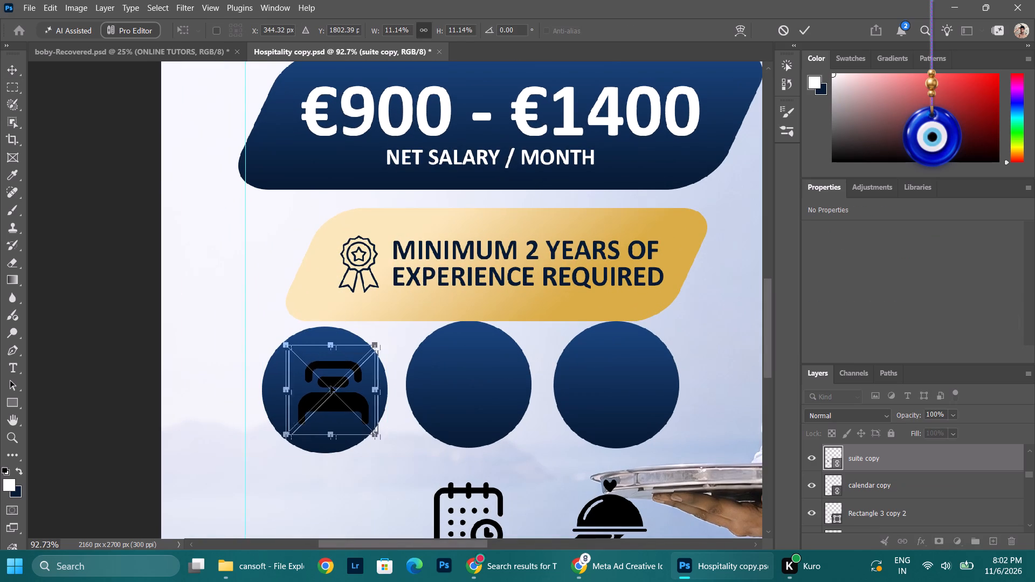
left_click_drag(330, 386, 327, 380)
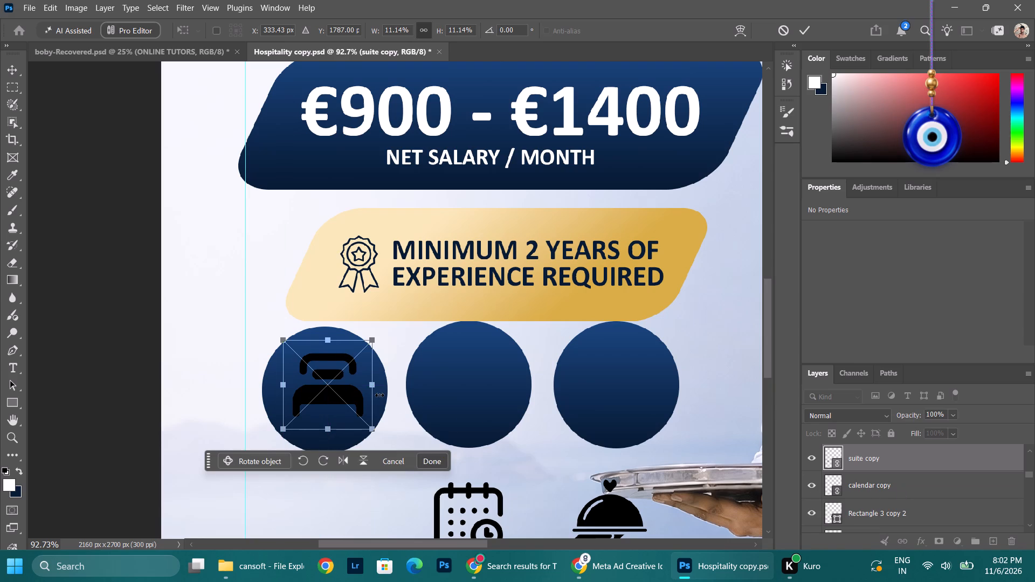
left_click(8, 66)
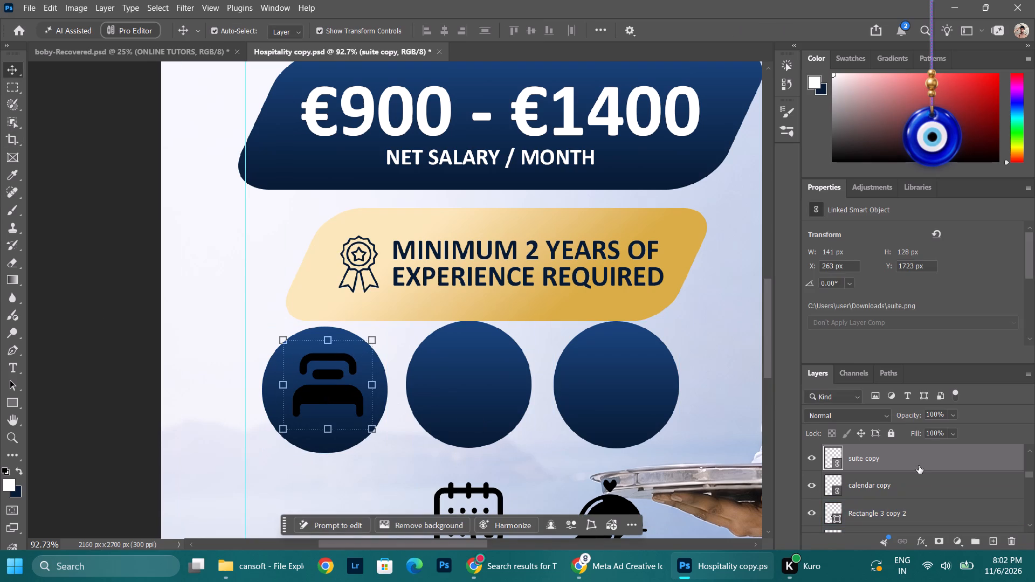
Move the first circle's layer, Rectangle 3, directly beneath the bed icon layer suite copy, and select the bed icon layer.
scroll(963, 486, "down", 2)
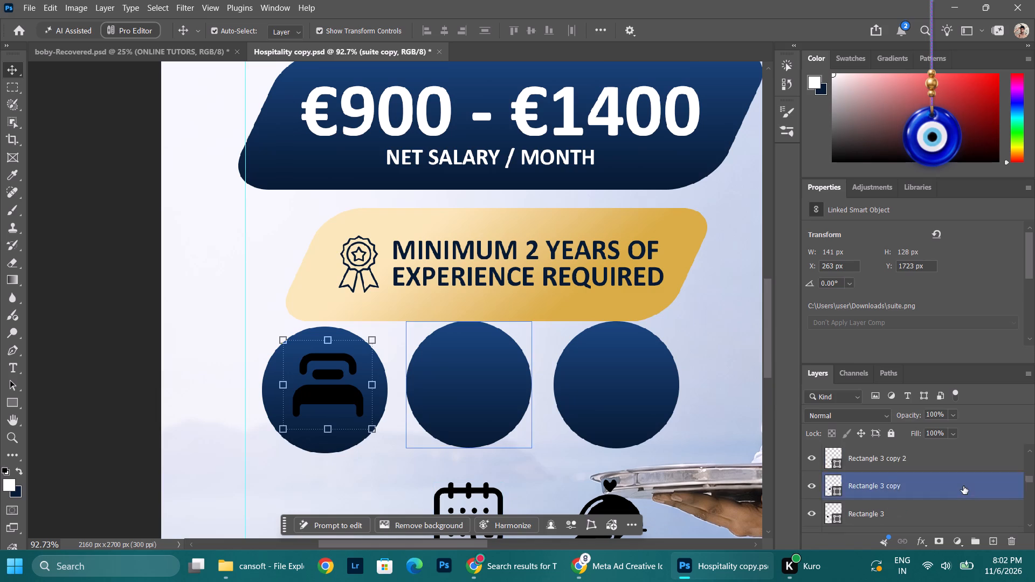
scroll(963, 486, "down", 1)
scroll(963, 486, "up", 2)
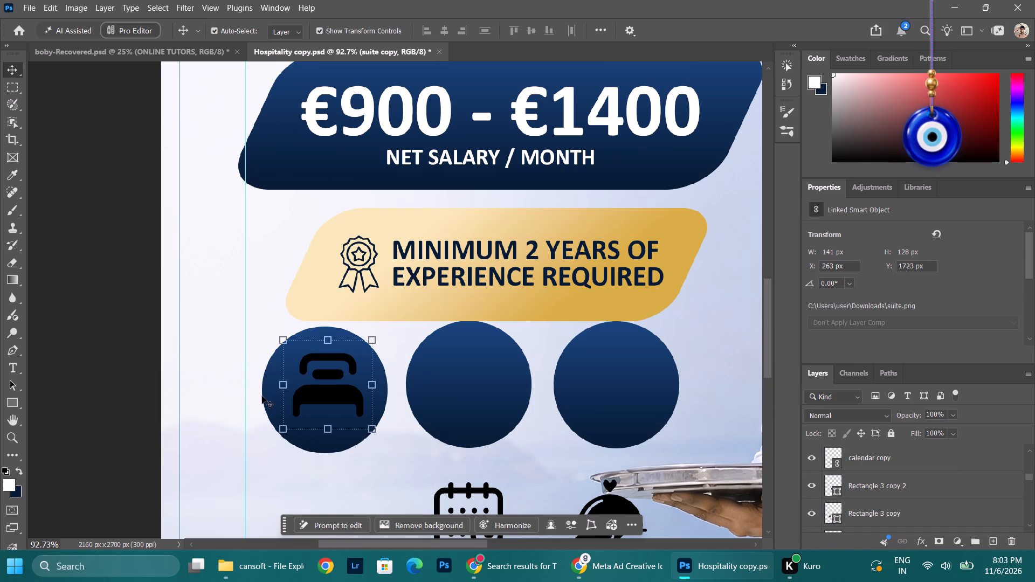
left_click(265, 396)
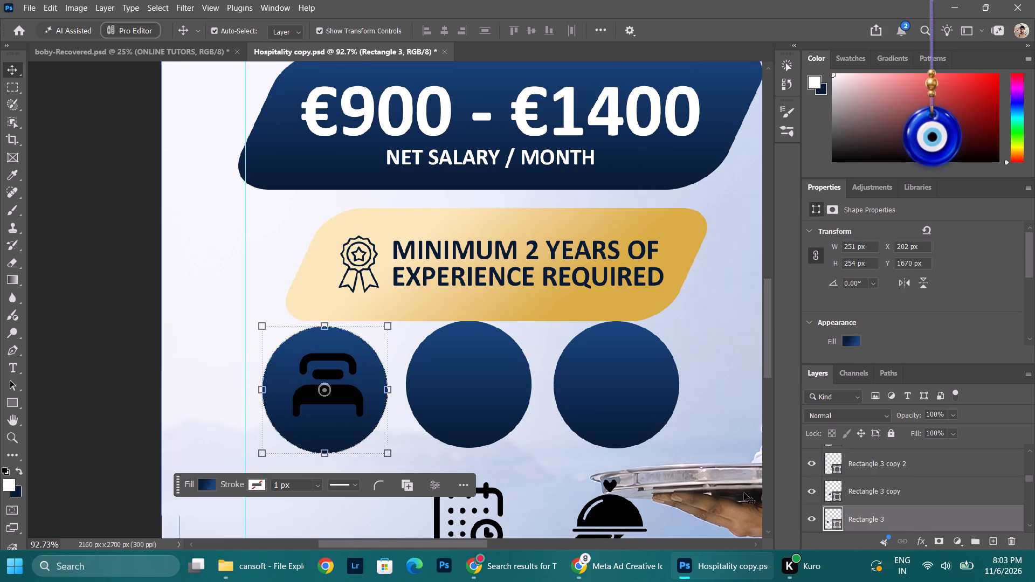
left_click_drag(919, 525, 914, 444)
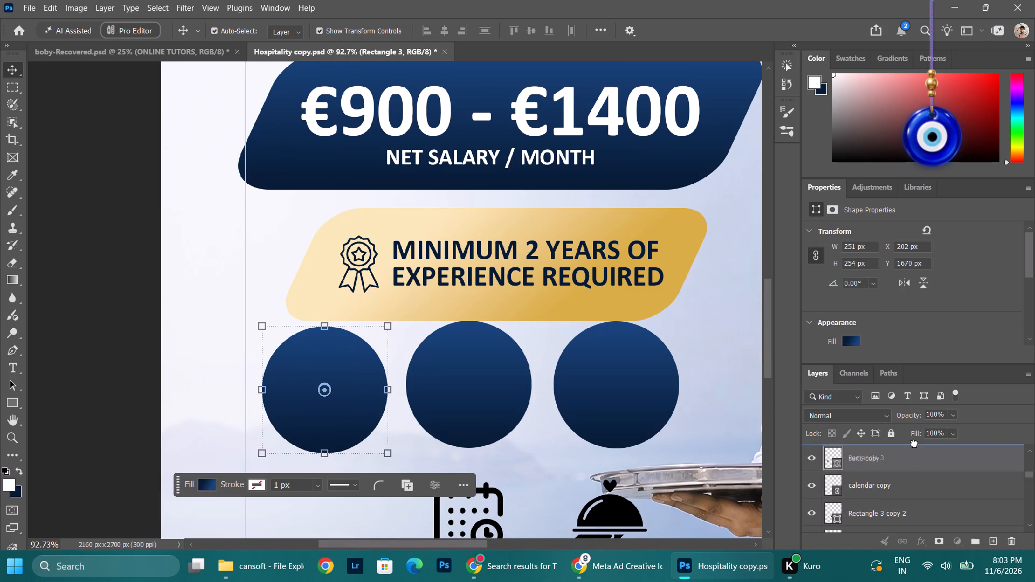
left_click_drag(914, 444, 909, 483)
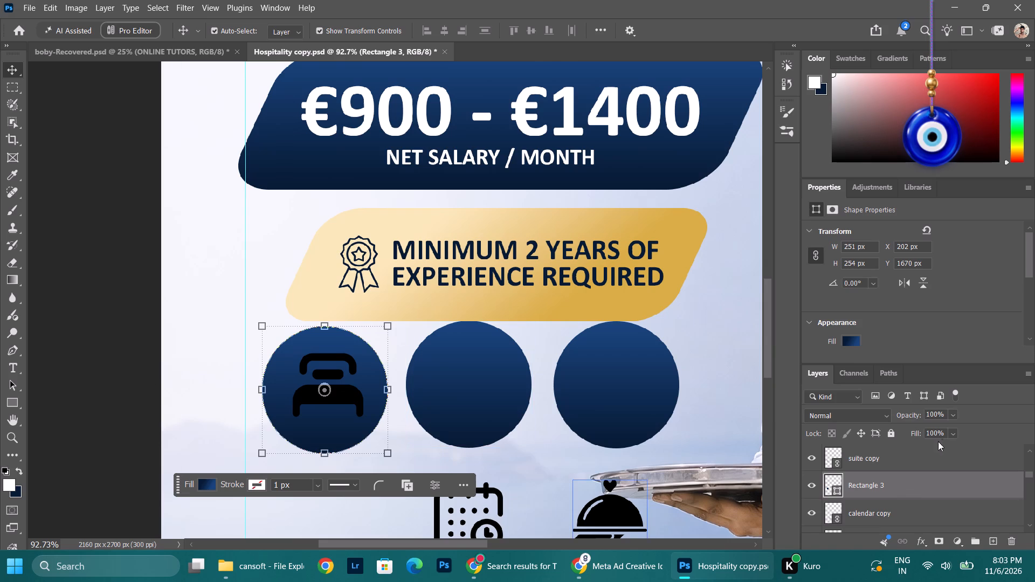
left_click(915, 461)
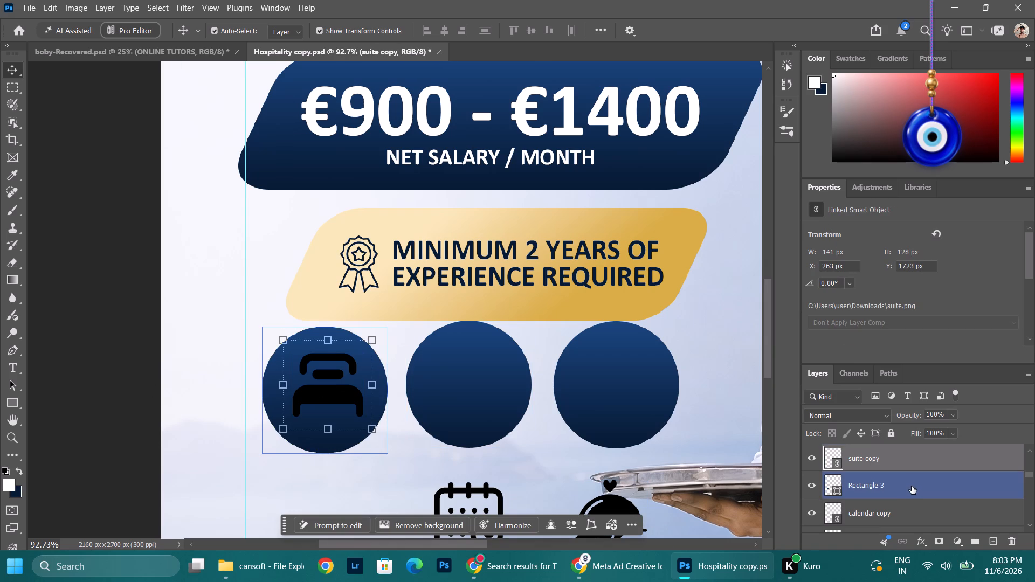
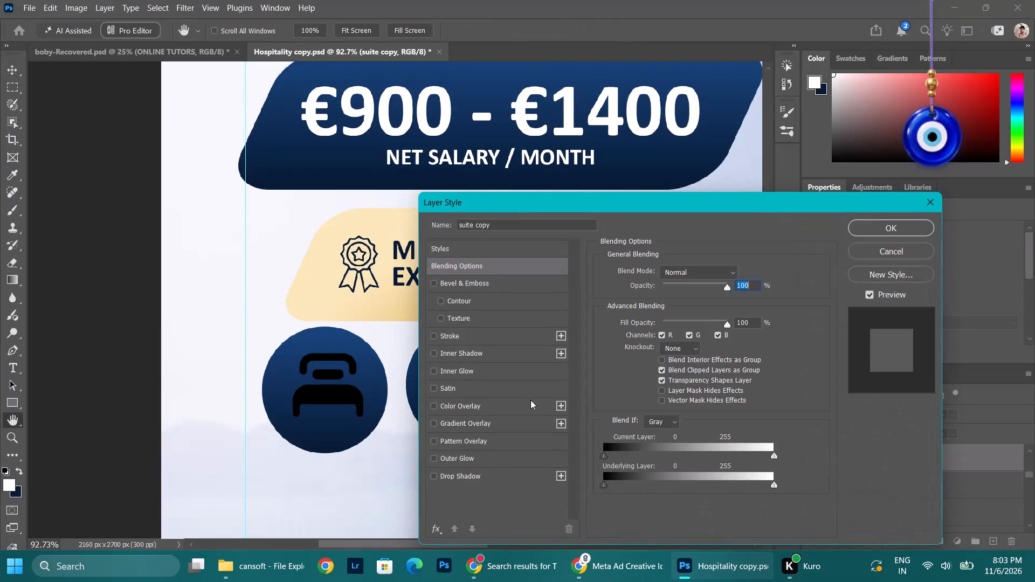
Add a white (ffffff) Color Overlay at 100% opacity to the bed icon layer, suite copy.
left_click(471, 403)
left_click(731, 276)
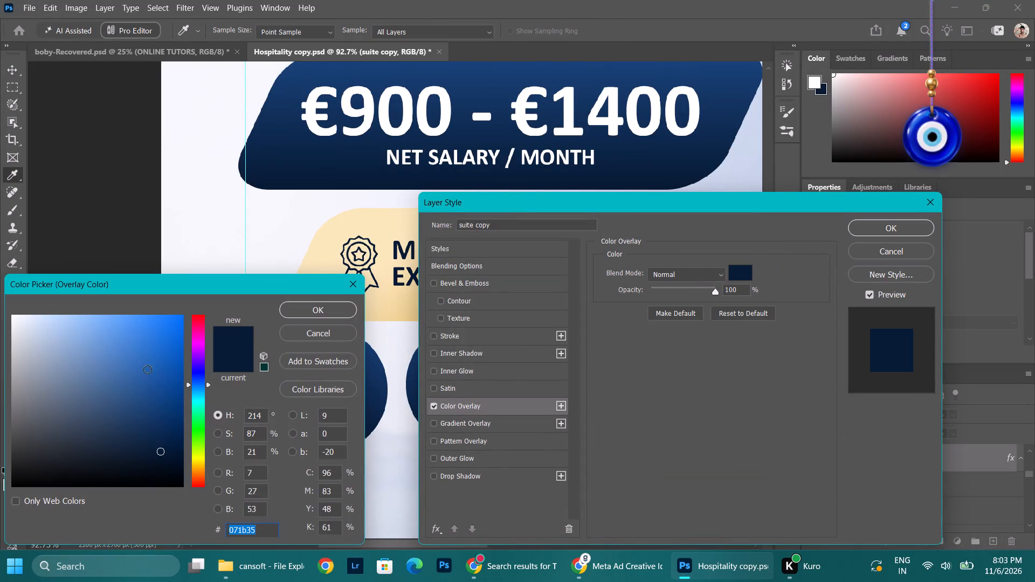
left_click_drag(118, 356, 0, 306)
left_click(340, 308)
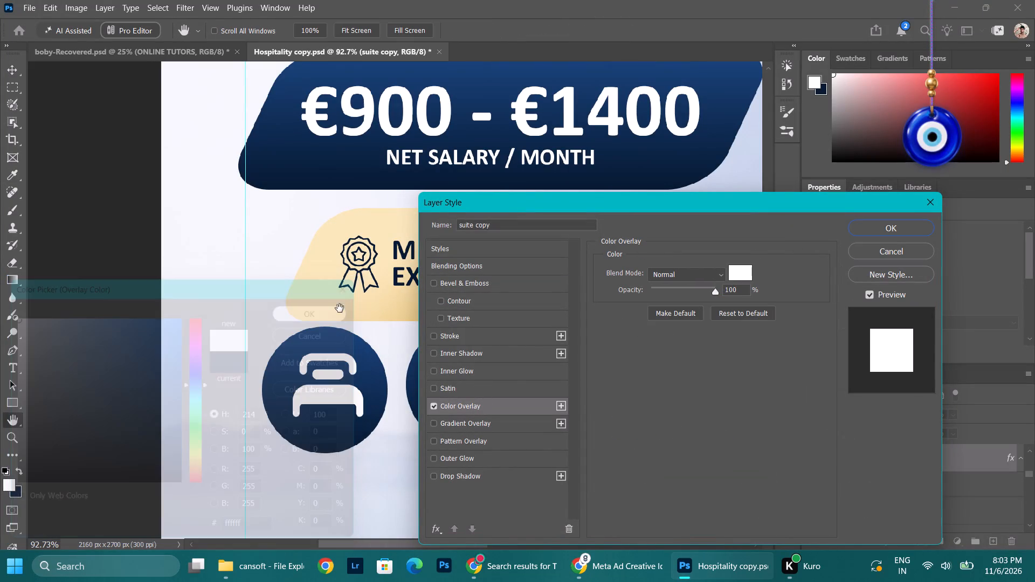
left_click(881, 226)
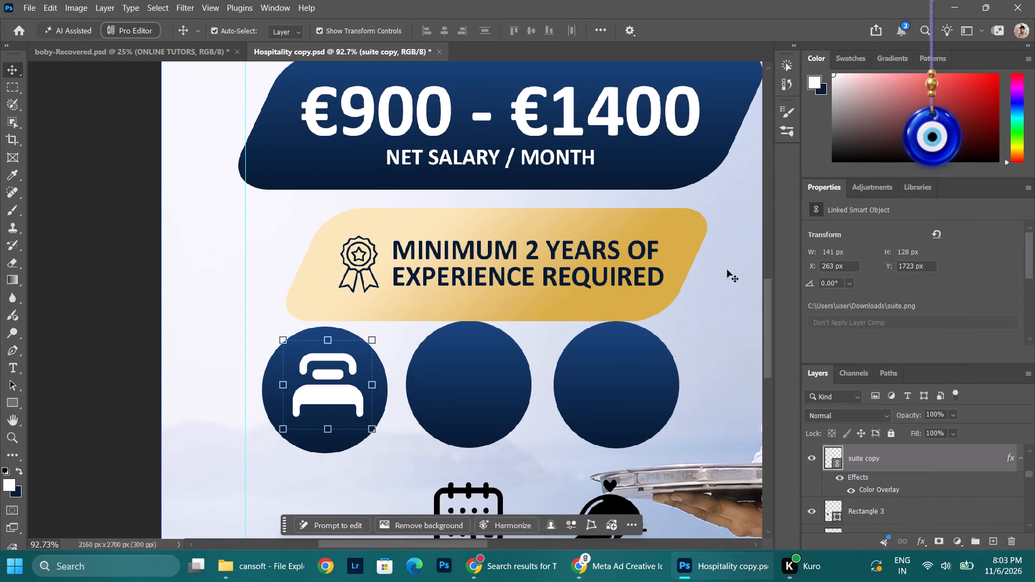
Centre the bed icon horizontally and vertically on the first circle, Rectangle 3, and group the two layers.
left_click(911, 506, "shift")
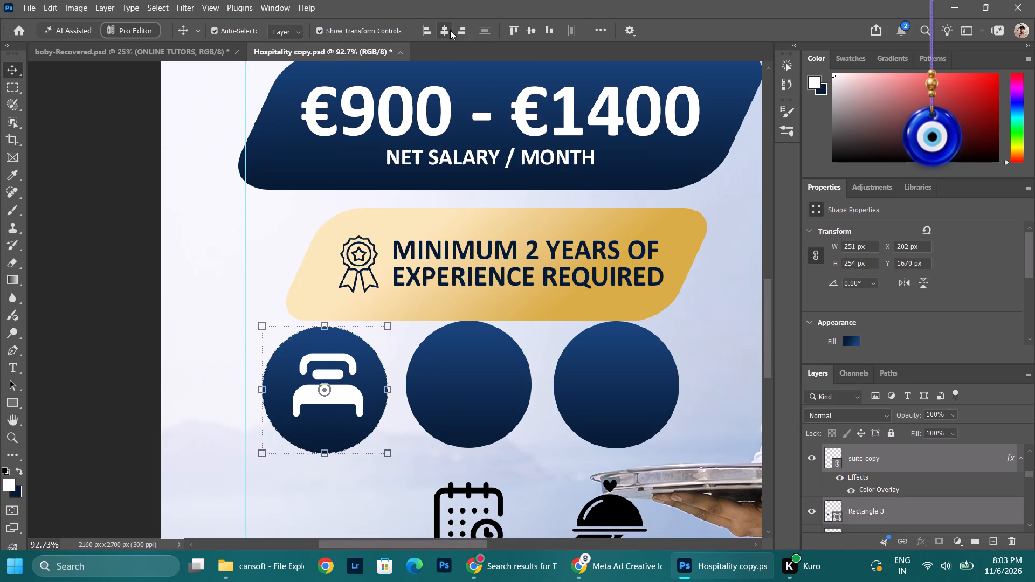
left_click(446, 30)
left_click(533, 31)
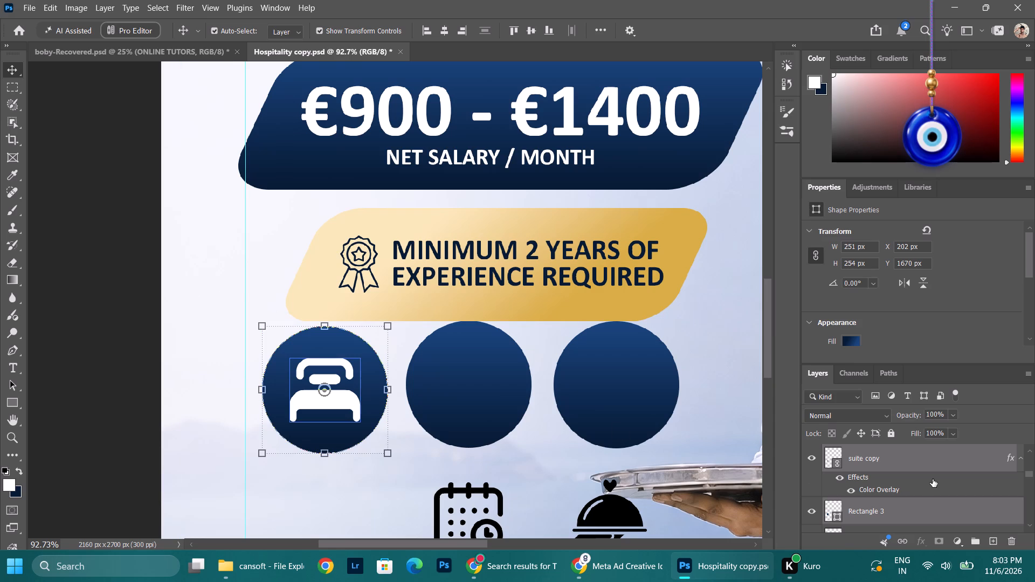
key("ctrl+g")
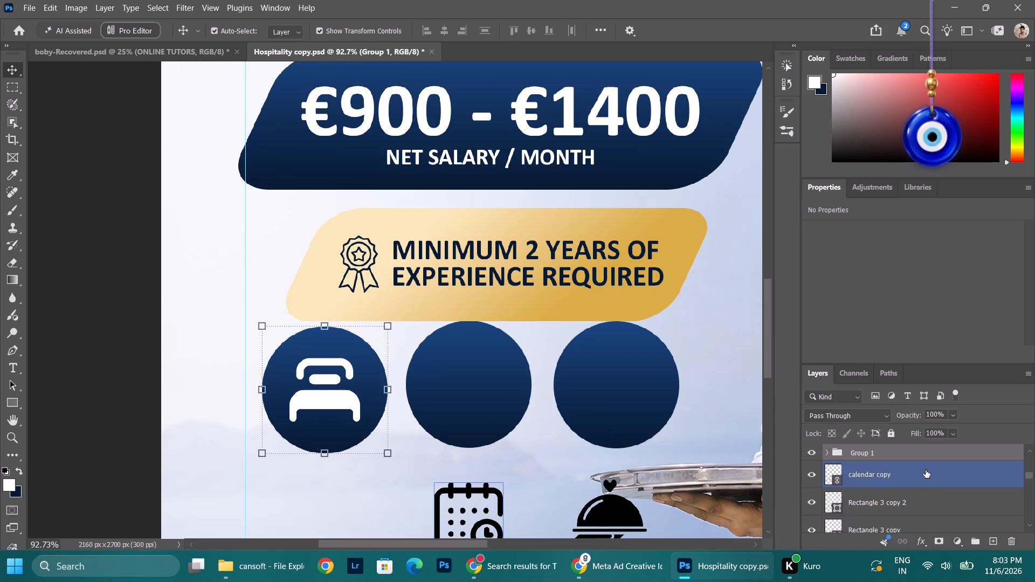
Scale the bed icon and circle group up slightly to about 101.28%.
left_click_drag(911, 449, 920, 449)
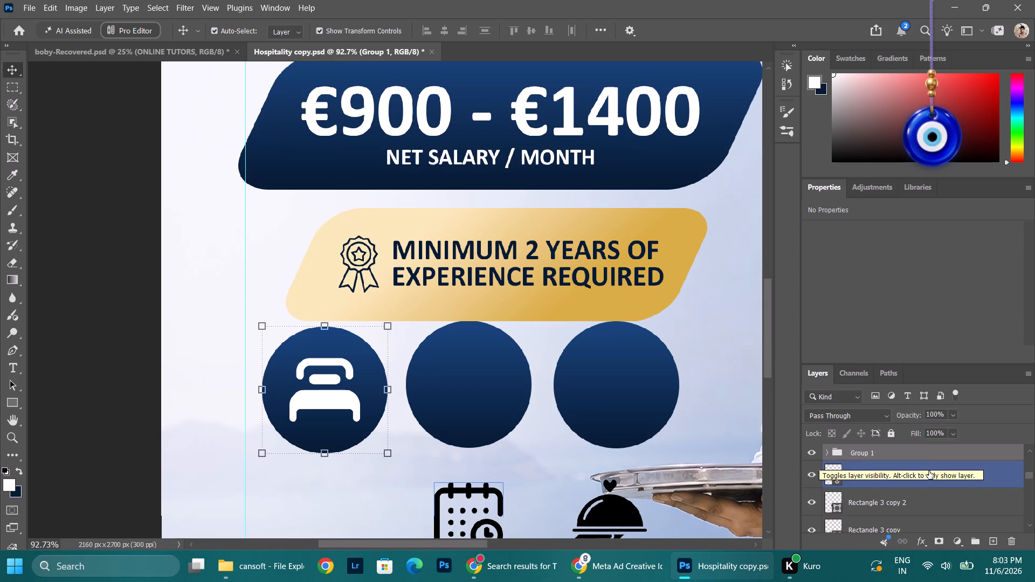
left_click(915, 464)
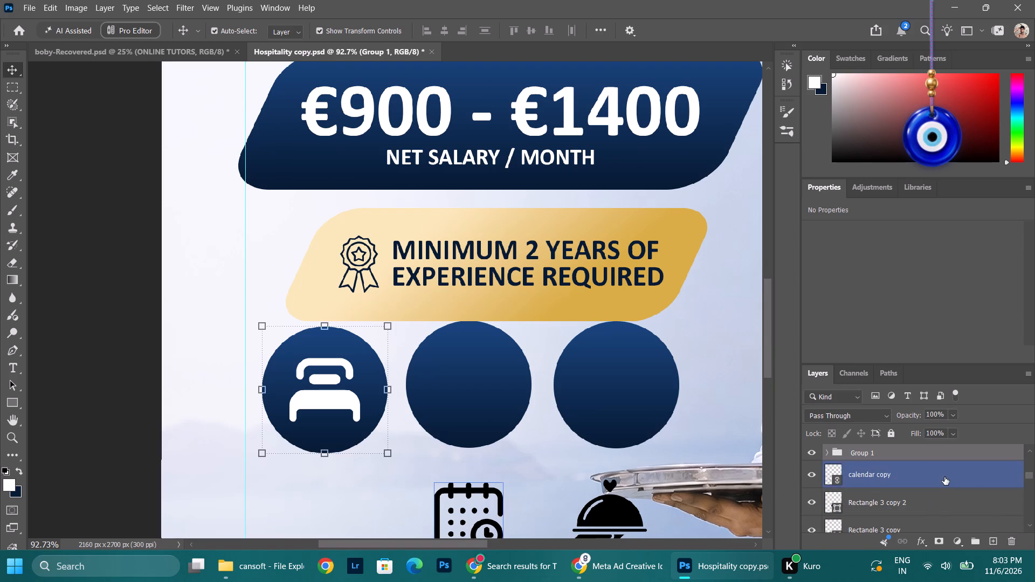
left_click(944, 477)
left_click(927, 454)
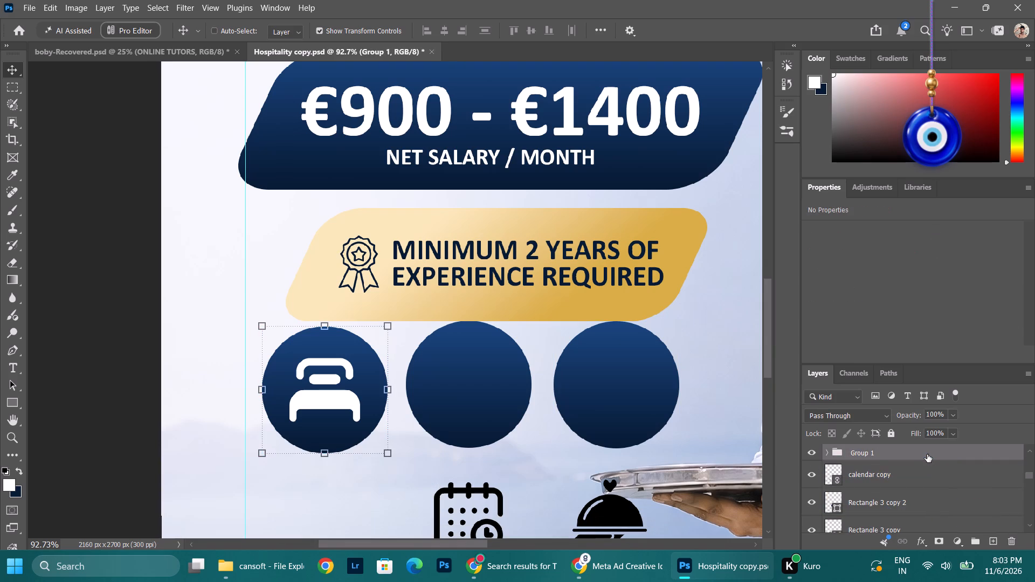
key("ctrl+t")
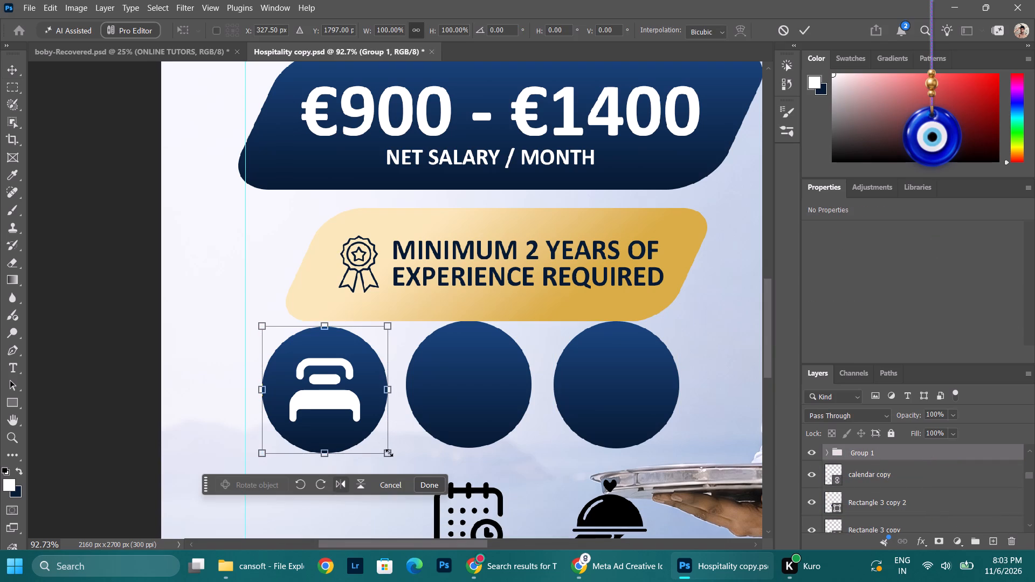
left_click(389, 453)
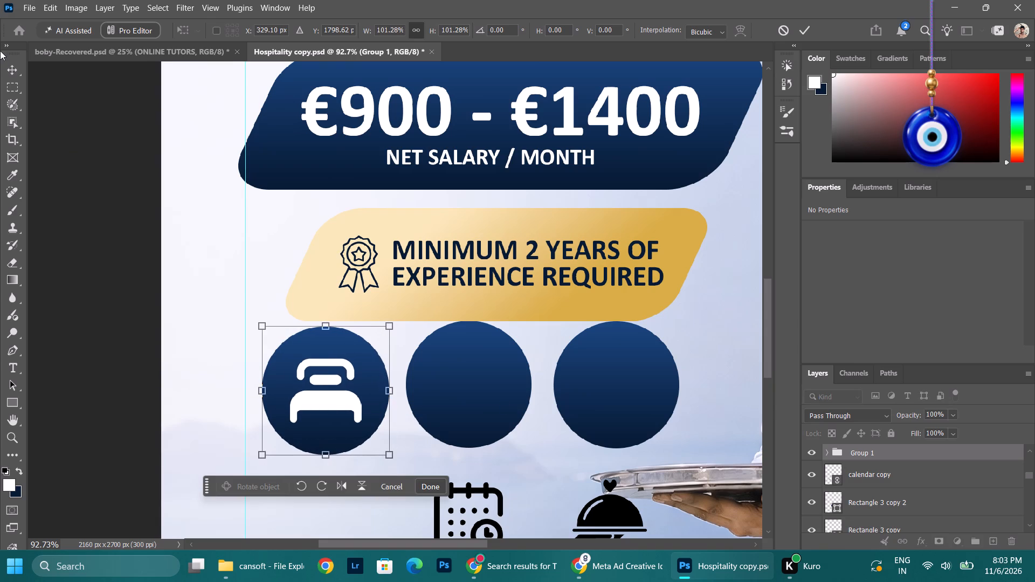
left_click(12, 72)
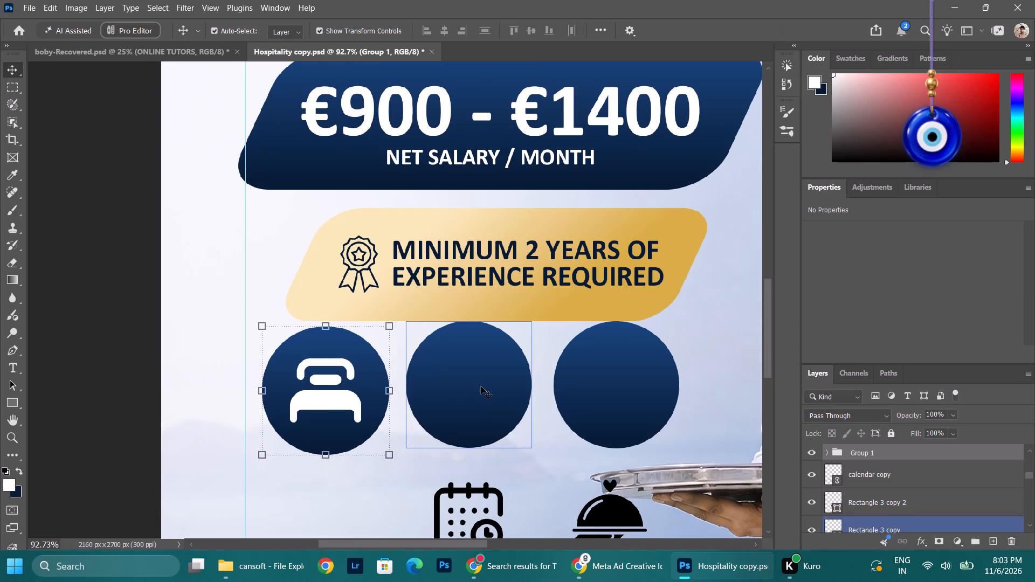
Move the calendar icon up onto the second navy circle, at about X 547, Y 1711 px.
left_click(481, 386)
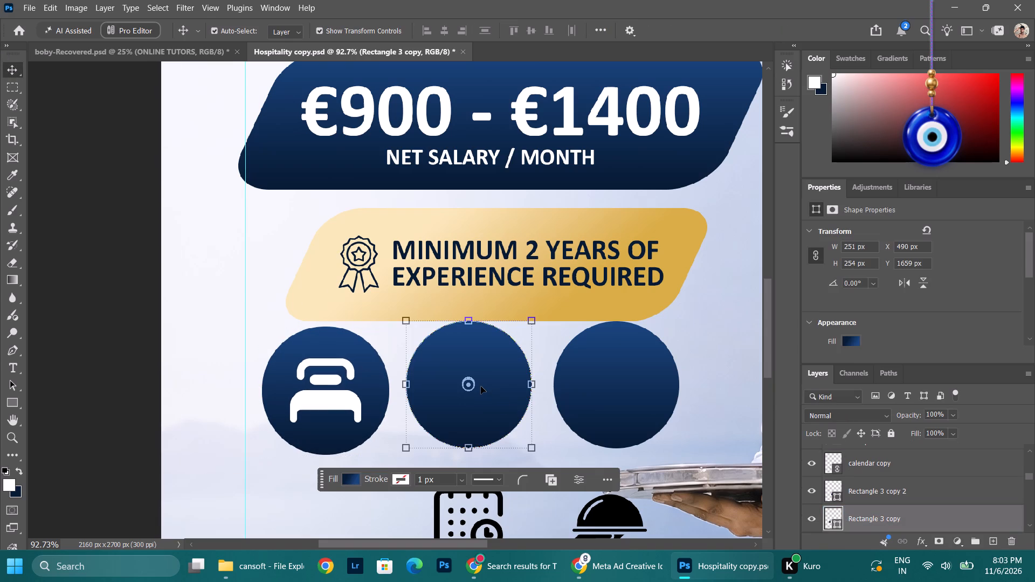
scroll(481, 386, "down", 1)
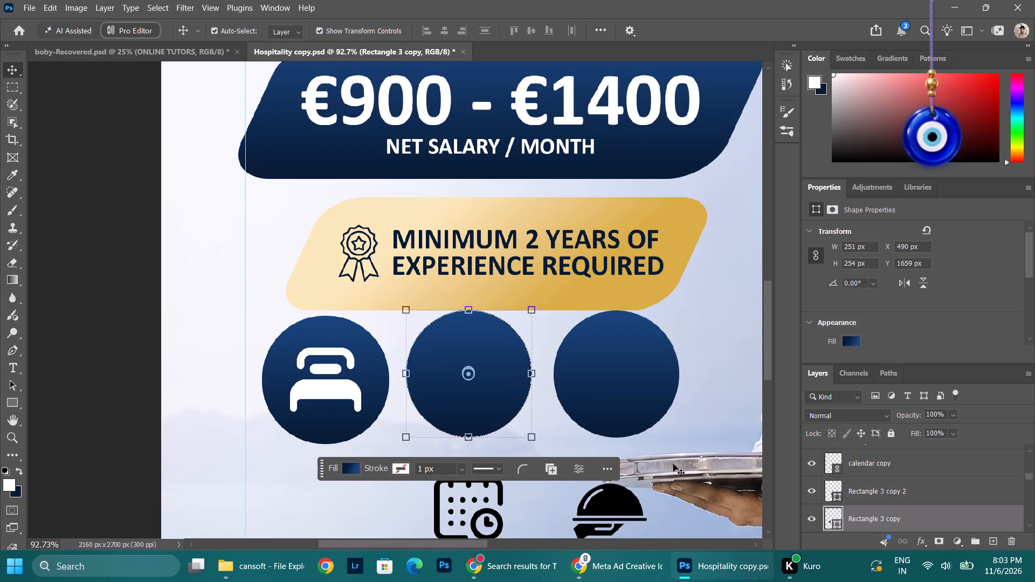
scroll(924, 493, "up", 4)
scroll(924, 493, "down", 3)
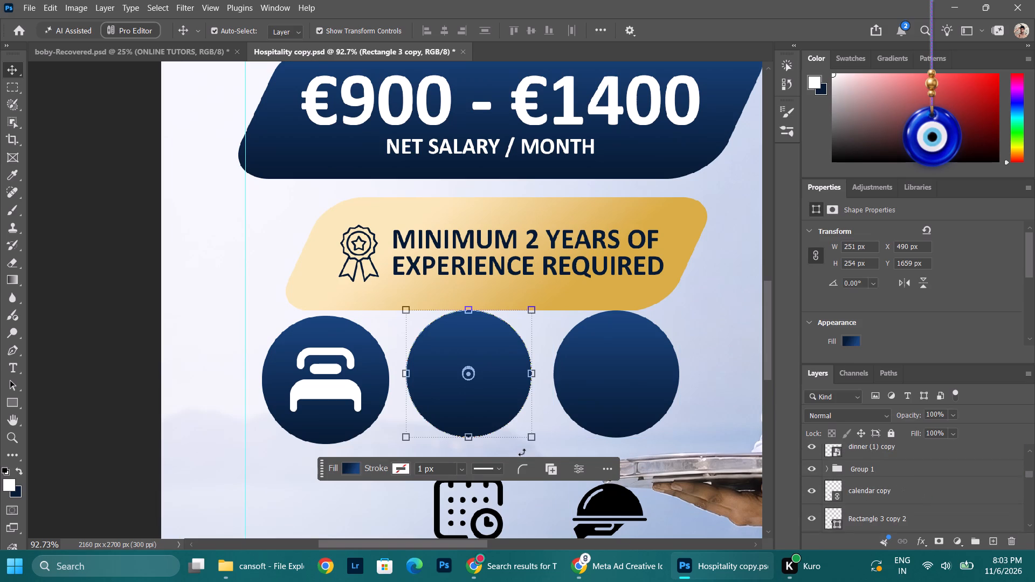
scroll(442, 492, "down", 5)
left_click(438, 460)
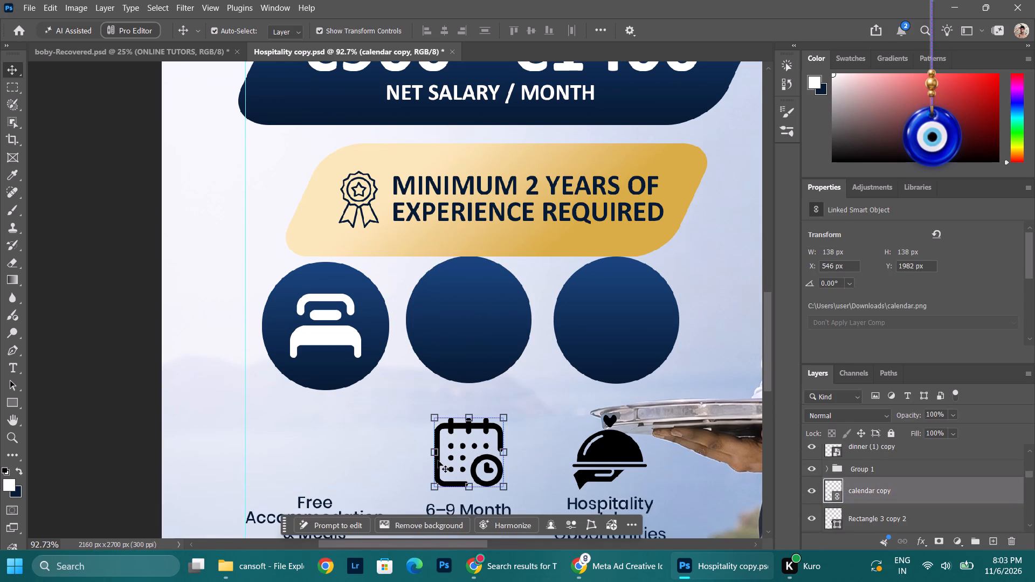
left_click_drag(438, 460, 439, 325)
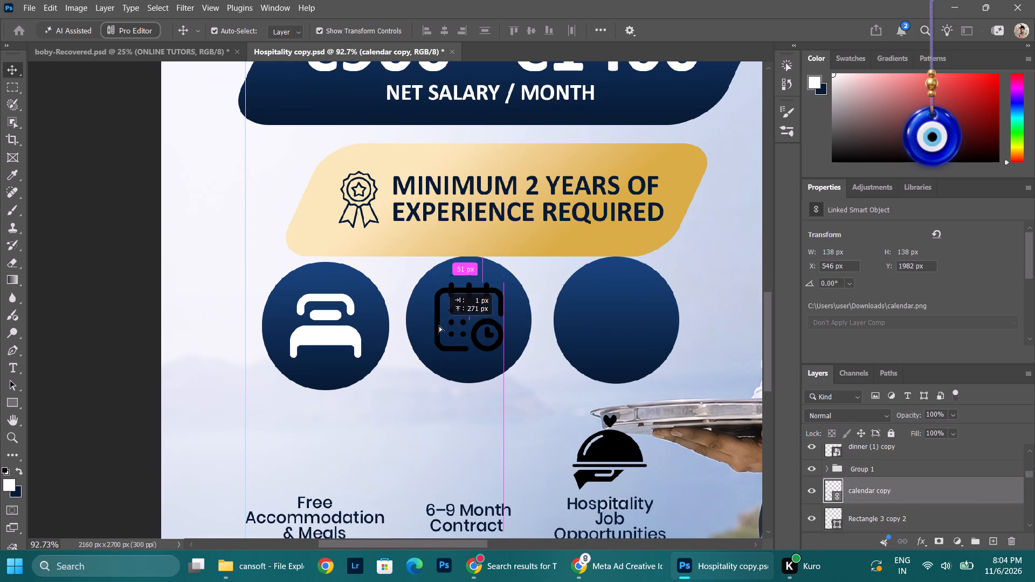
left_click_drag(439, 325, 439, 326)
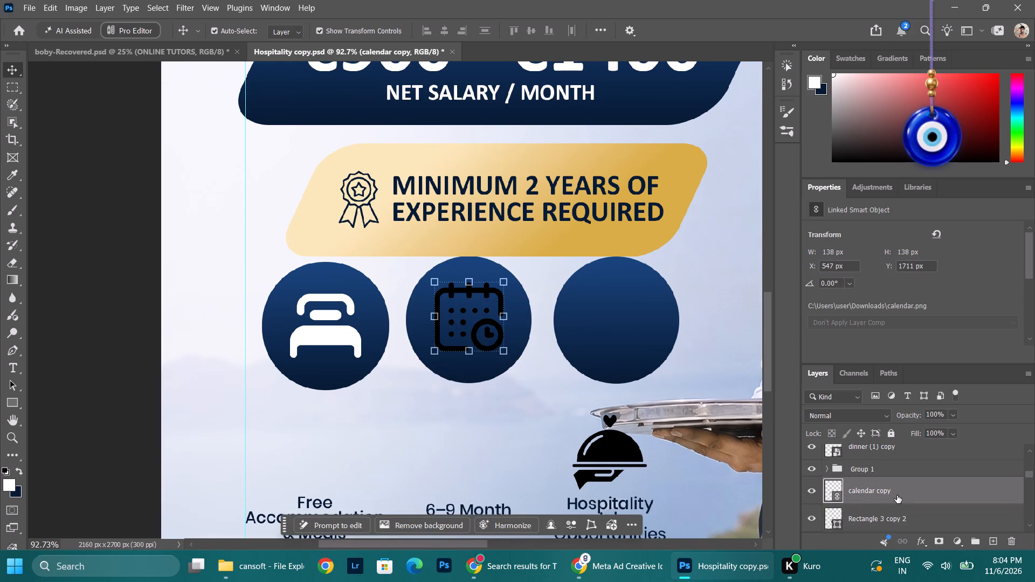
Move the second circle's layer, Rectangle 3 copy, directly beneath the calendar copy layer.
scroll(897, 495, "down", 5)
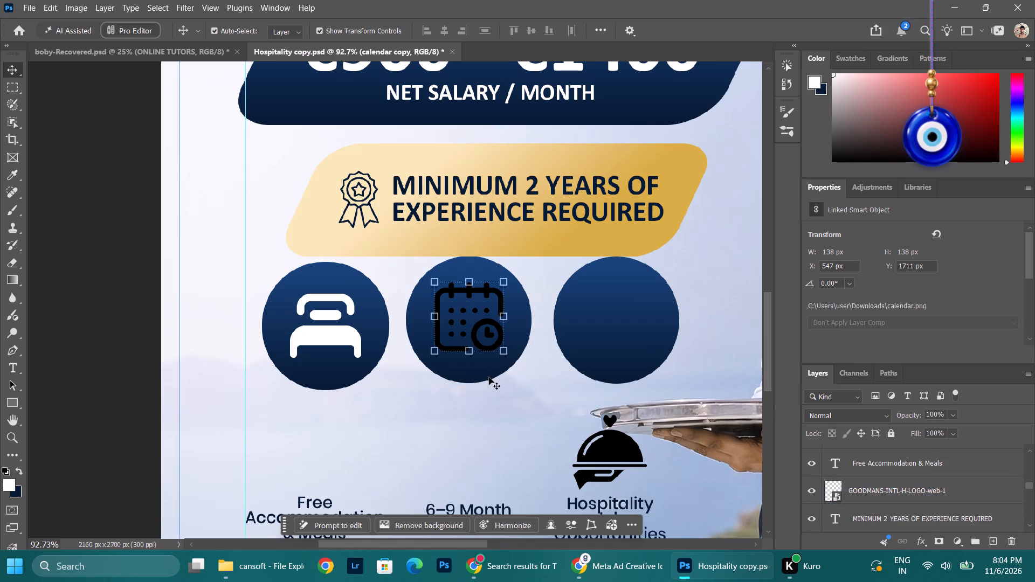
left_click(487, 367)
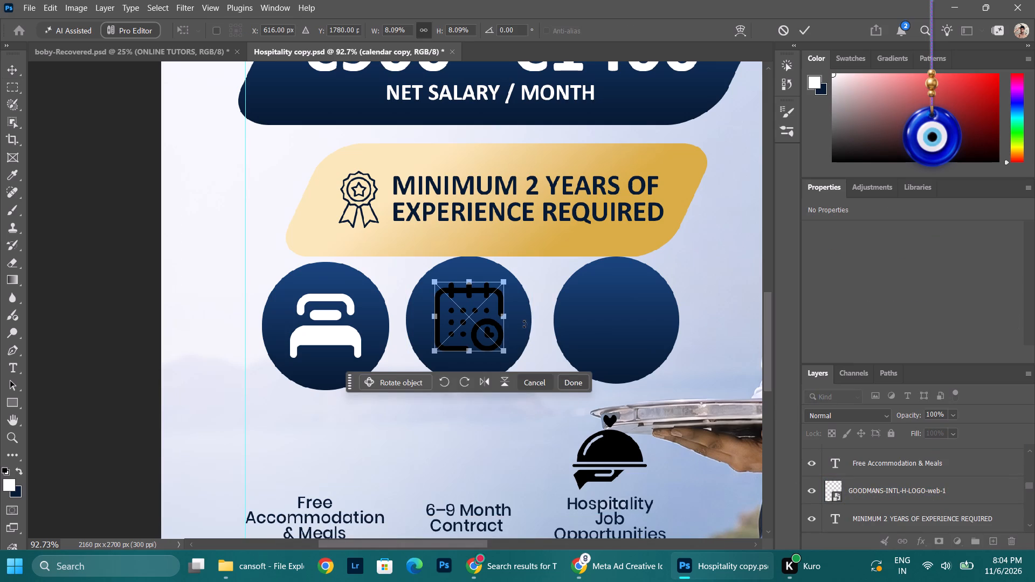
left_click(9, 67)
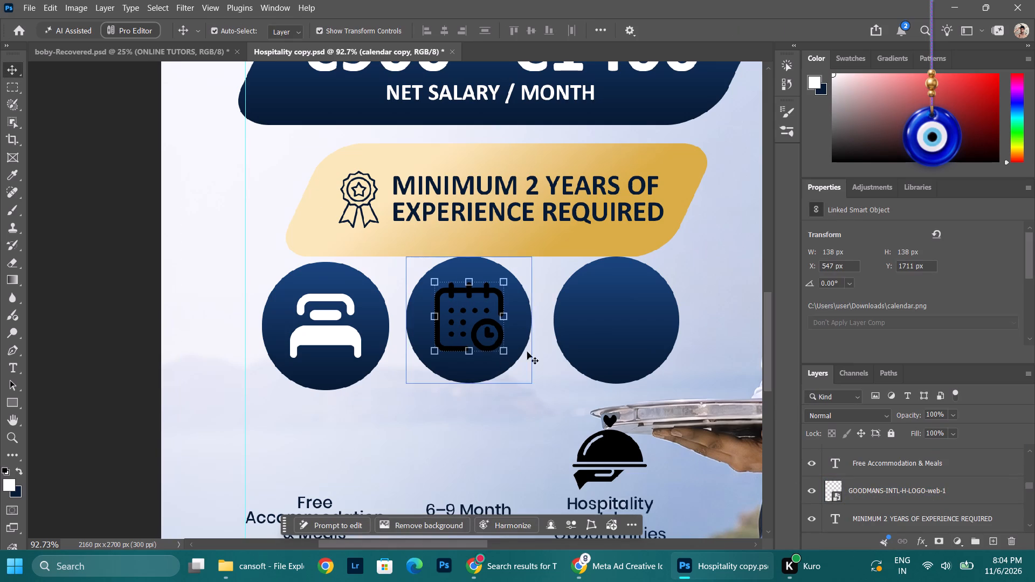
left_click(520, 337)
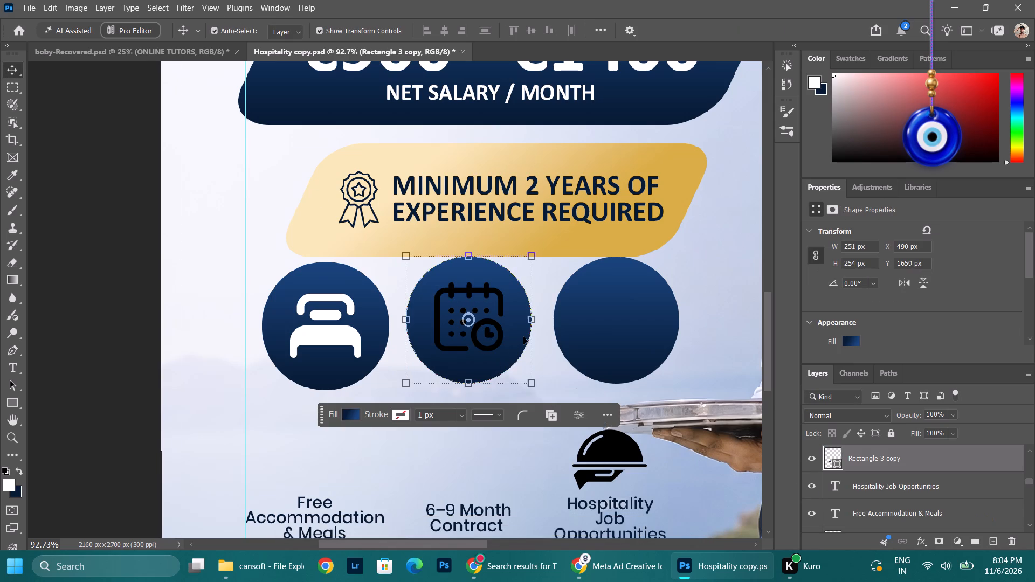
left_click_drag(934, 460, 940, 391)
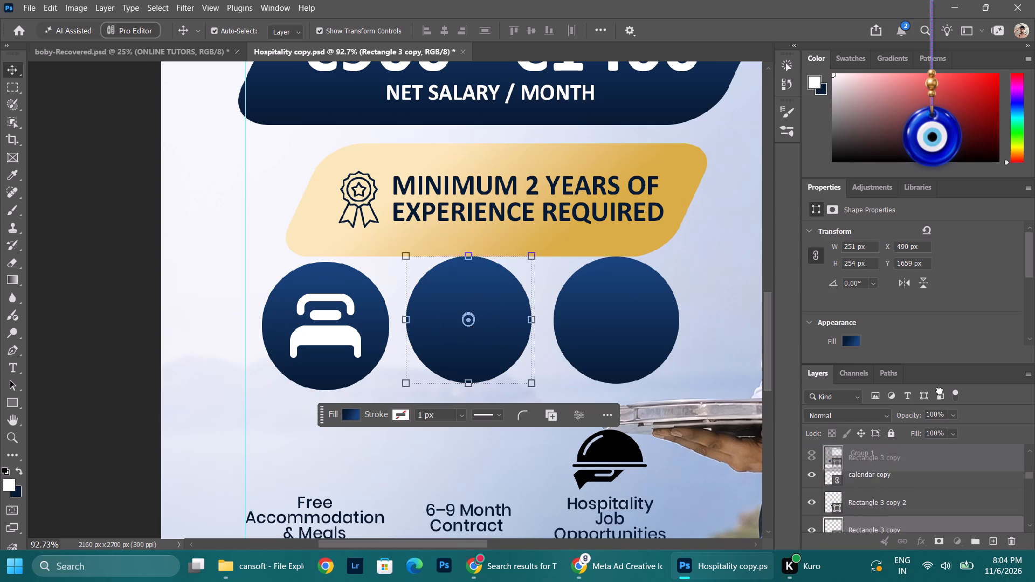
left_click_drag(940, 391, 923, 511)
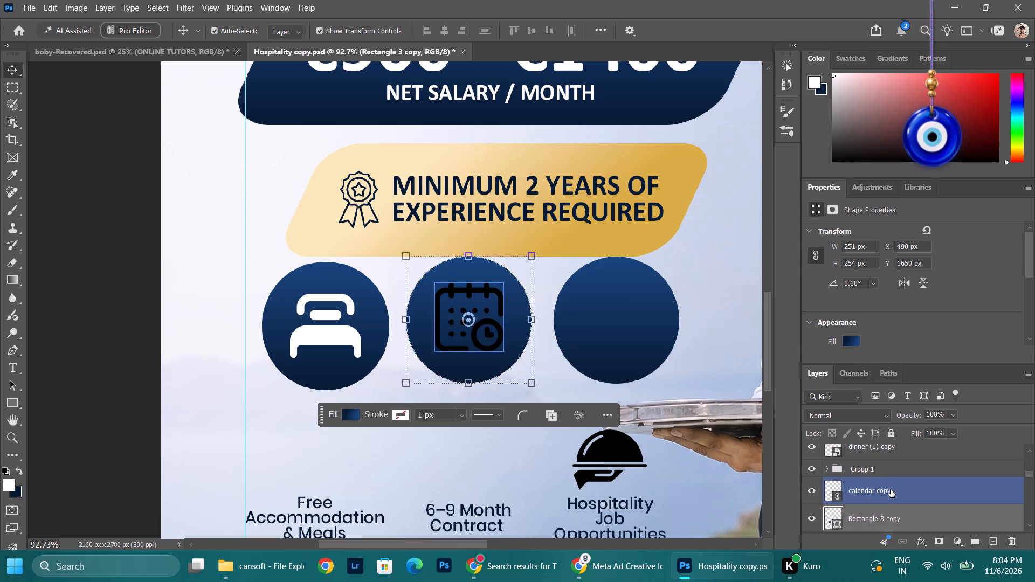
Align the calendar icon and the second circle on their horizontal and vertical centres.
left_click(891, 493)
left_click(896, 512, "shift")
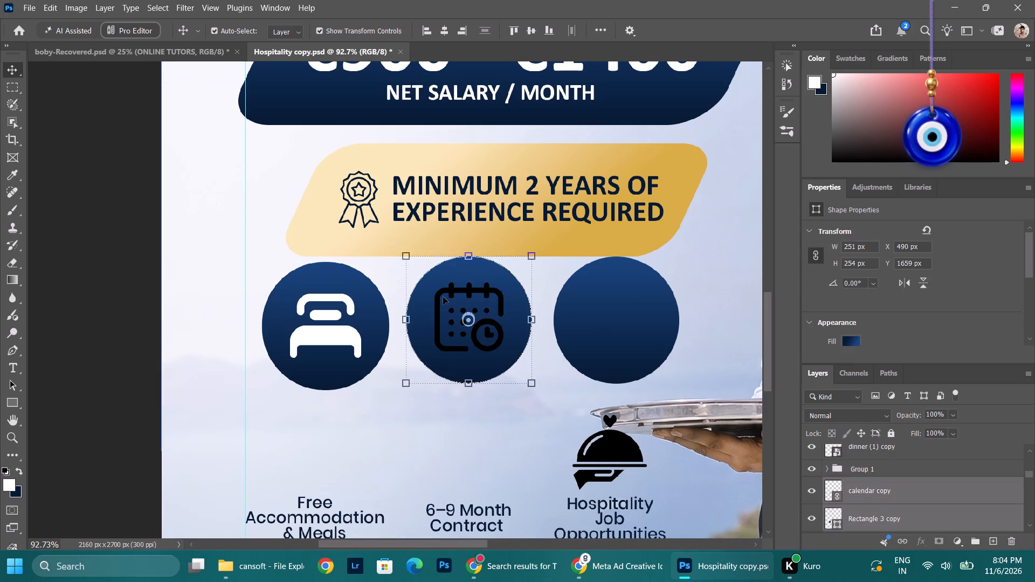
left_click(447, 32)
left_click(534, 32)
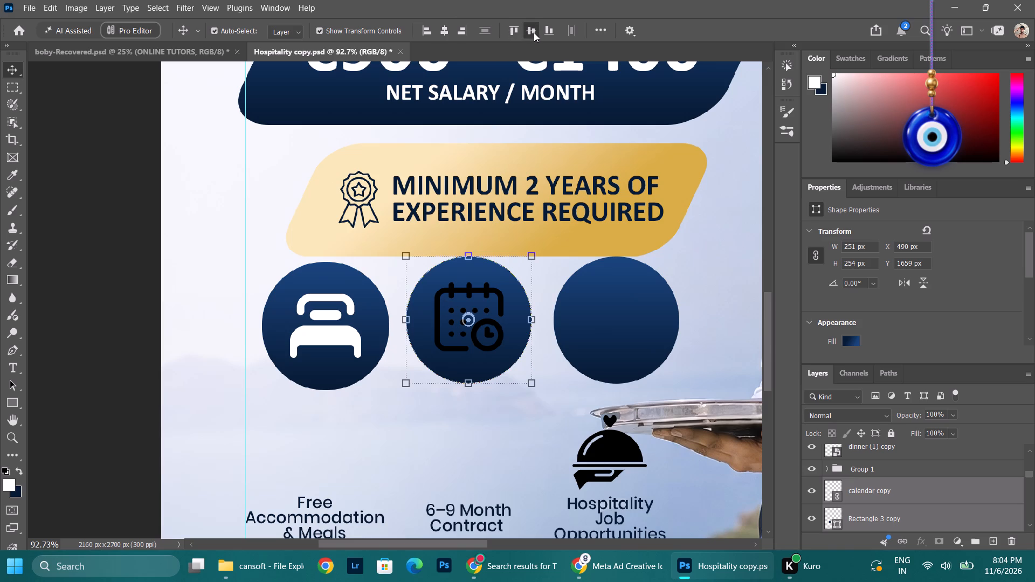
Apply a white Color Overlay to the calendar icon layer, calendar copy.
left_click(891, 487)
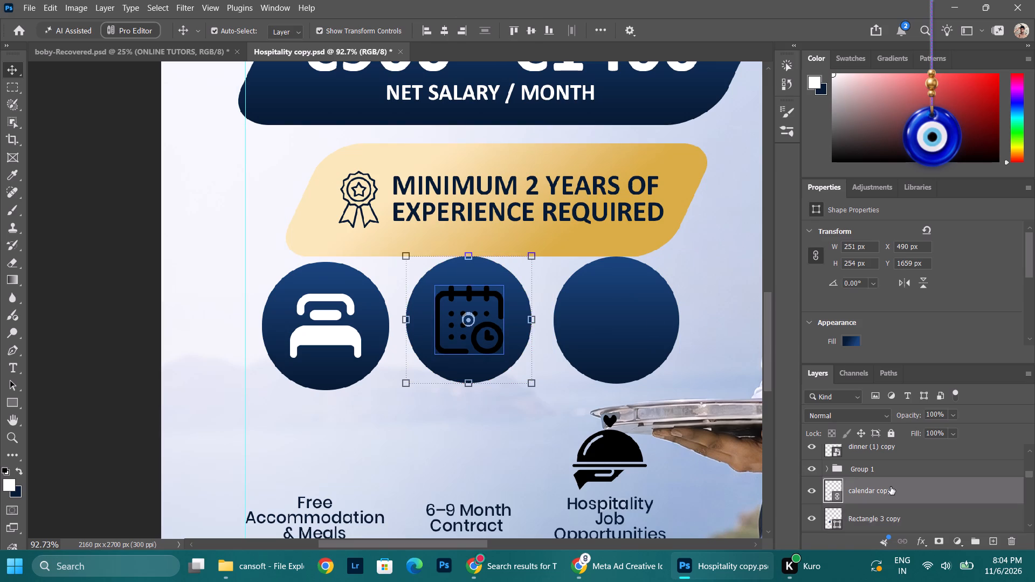
double_click(929, 496)
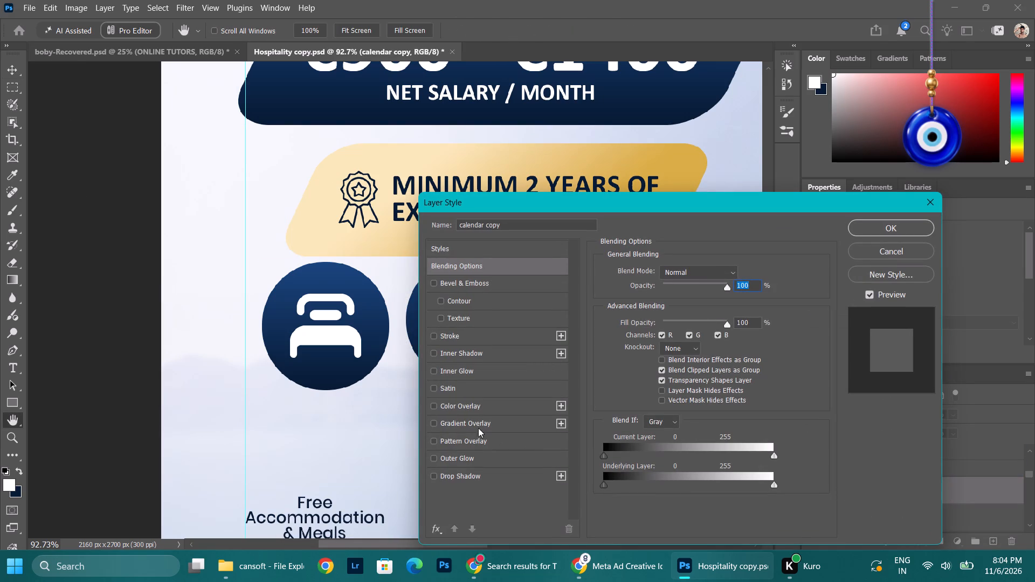
left_click(456, 407)
left_click(881, 226)
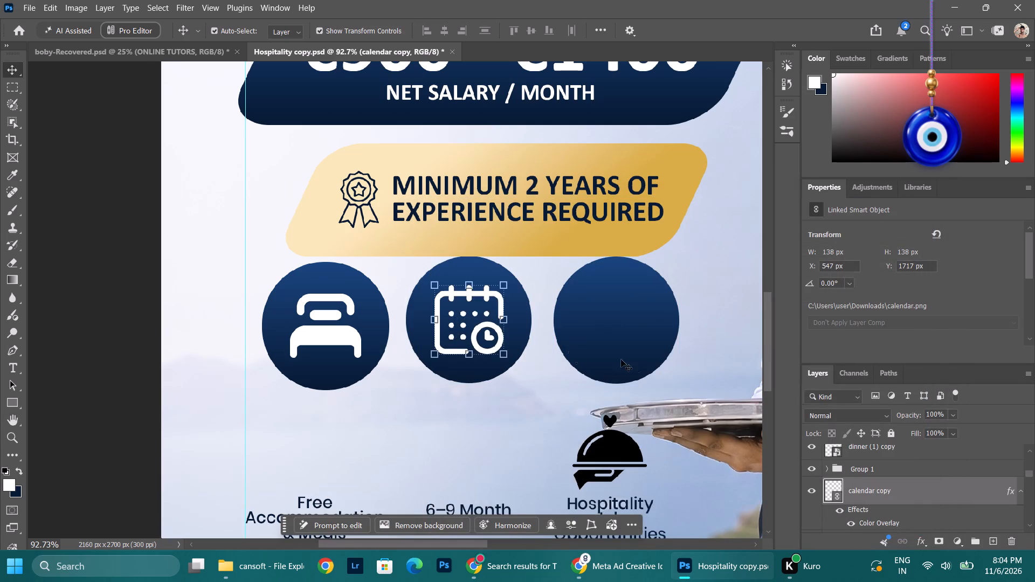
Move the third navy circle, Rectangle 3 copy 2, toward the calendar circle, to about X 685, Y 1657 px.
left_click(616, 456)
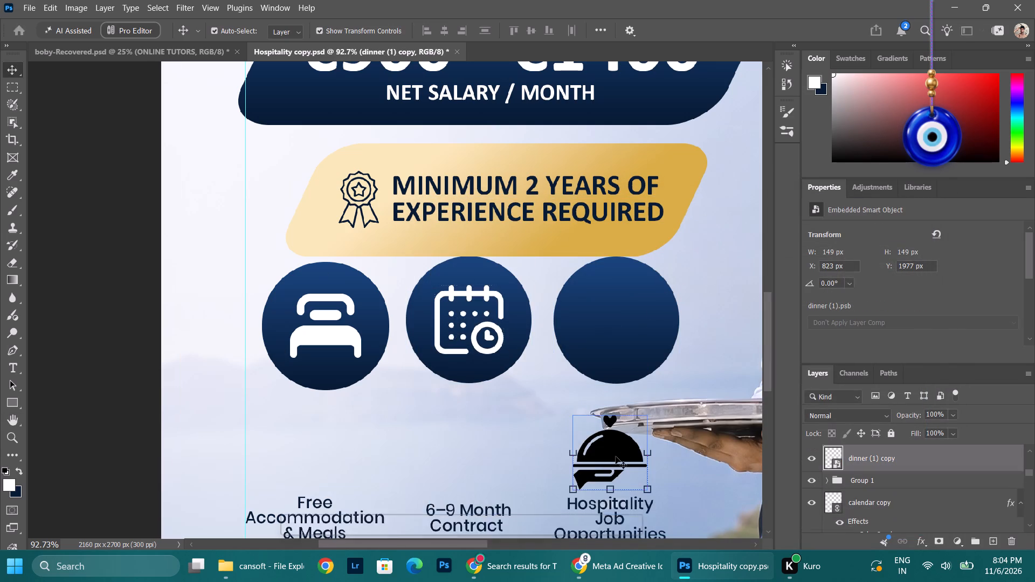
scroll(865, 468, "down", 4)
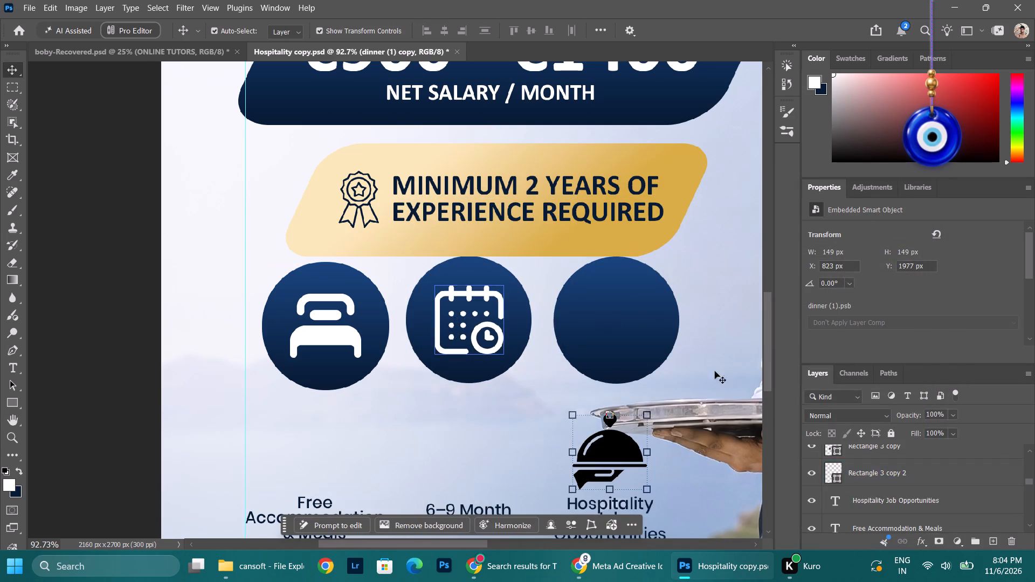
left_click(654, 338)
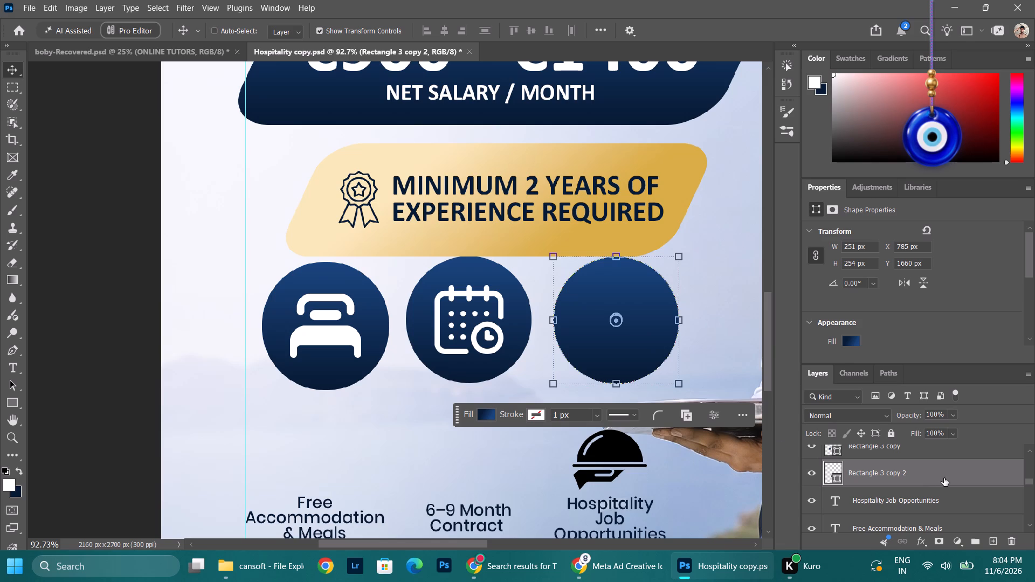
left_click_drag(605, 358, 557, 428, "shift")
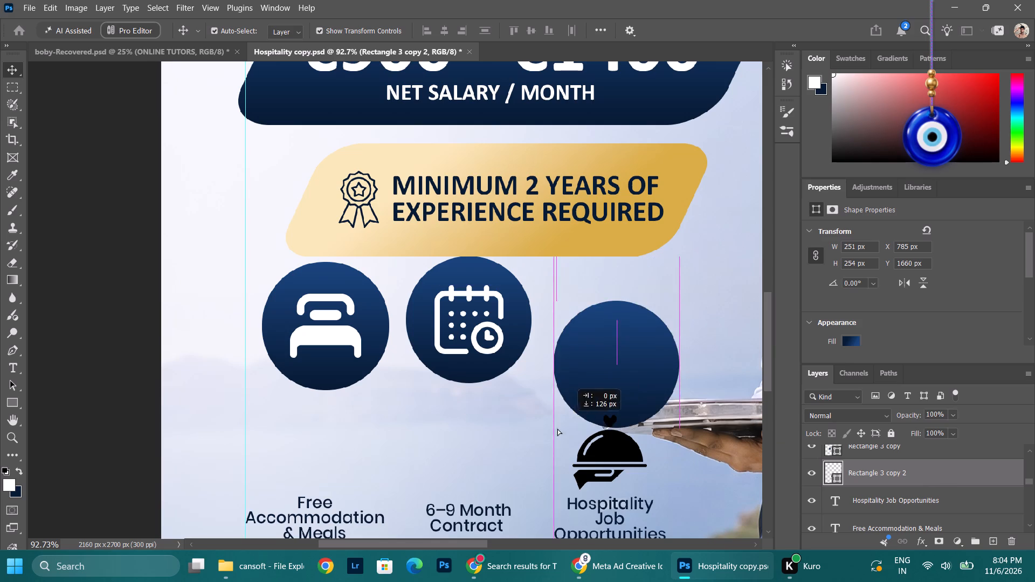
left_click_drag(557, 428, 554, 354, "shift")
Duplicate the third circle, place the copy below the gap between the bed and calendar circles, and reselect the original.
left_click_drag(562, 352, 546, 420, "alt")
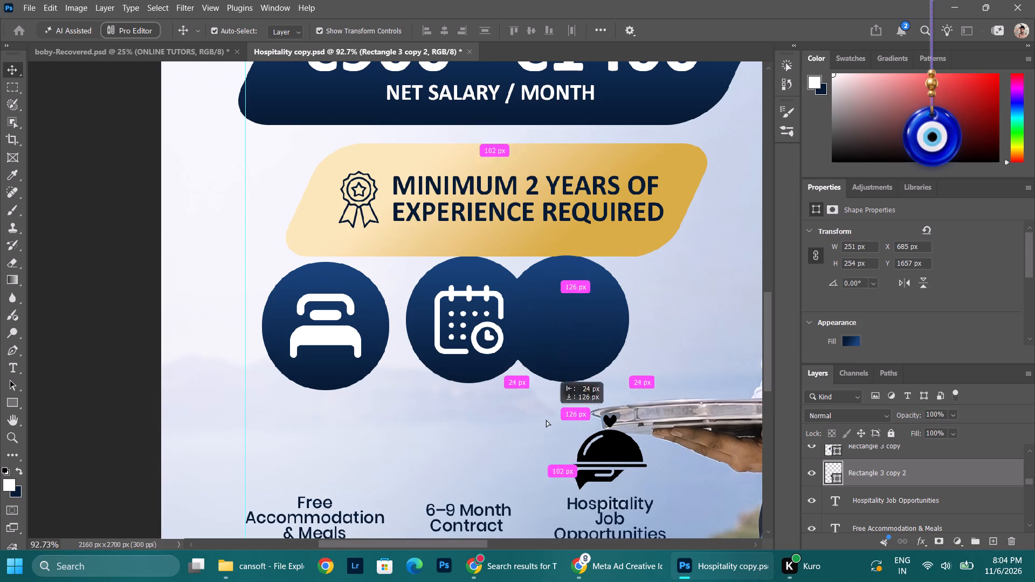
left_click_drag(546, 420, 427, 459, "alt")
left_click(575, 338)
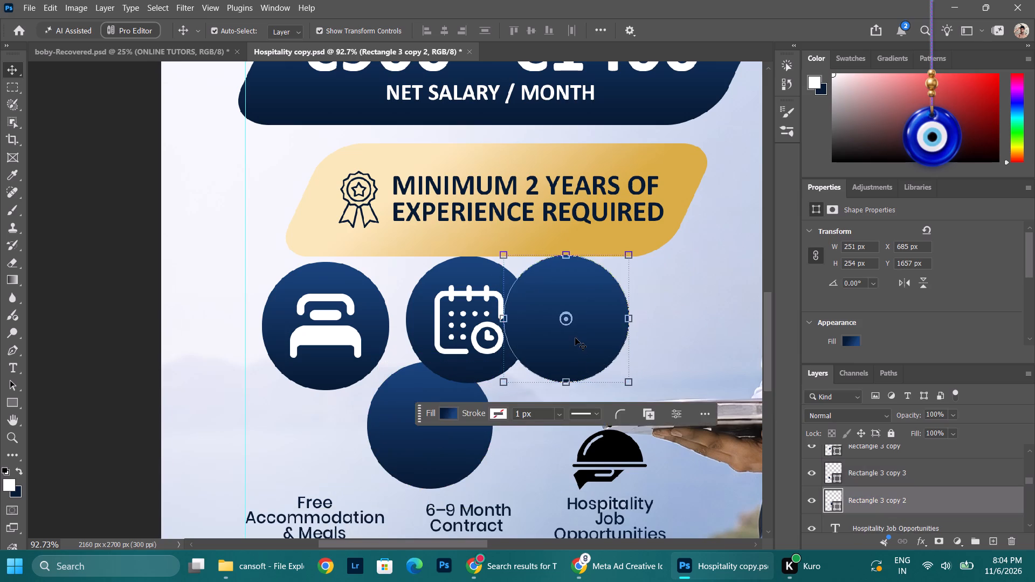
Move the third navy circle, Rectangle 3 copy 2, clear of the calendar circle to about X 772, Y 1670 px.
left_click_drag(575, 338, 617, 343)
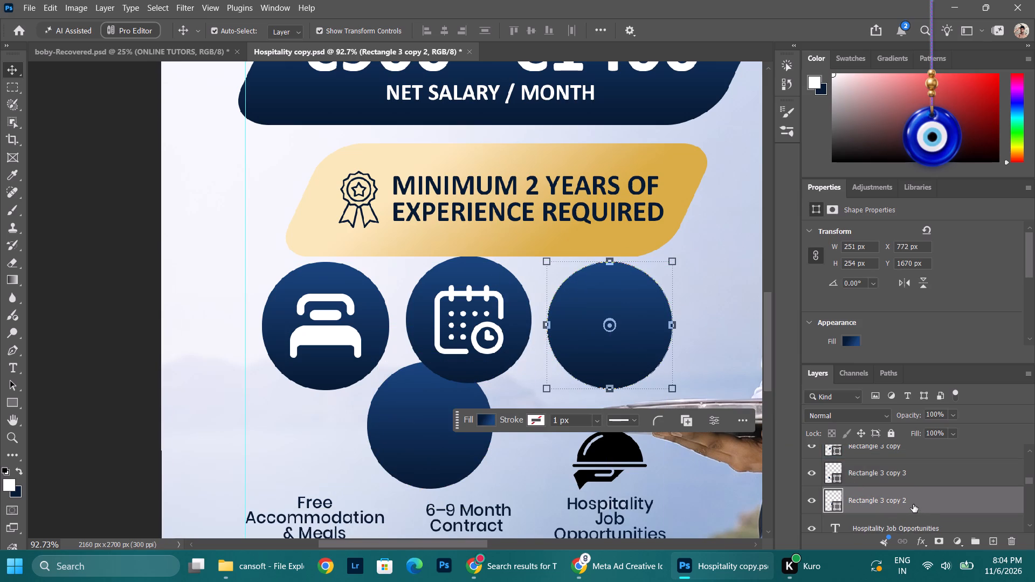
Reorder the Rectangle 3 copy 2 layer so it sits directly below dinner (1) copy and above Group 1.
left_click_drag(913, 504, 919, 499)
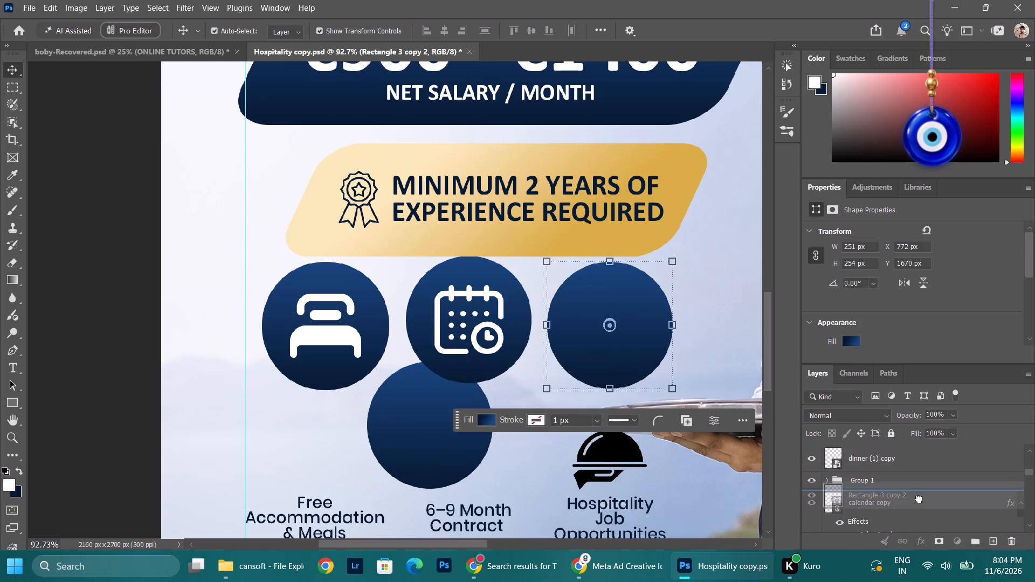
left_click_drag(919, 499, 920, 475)
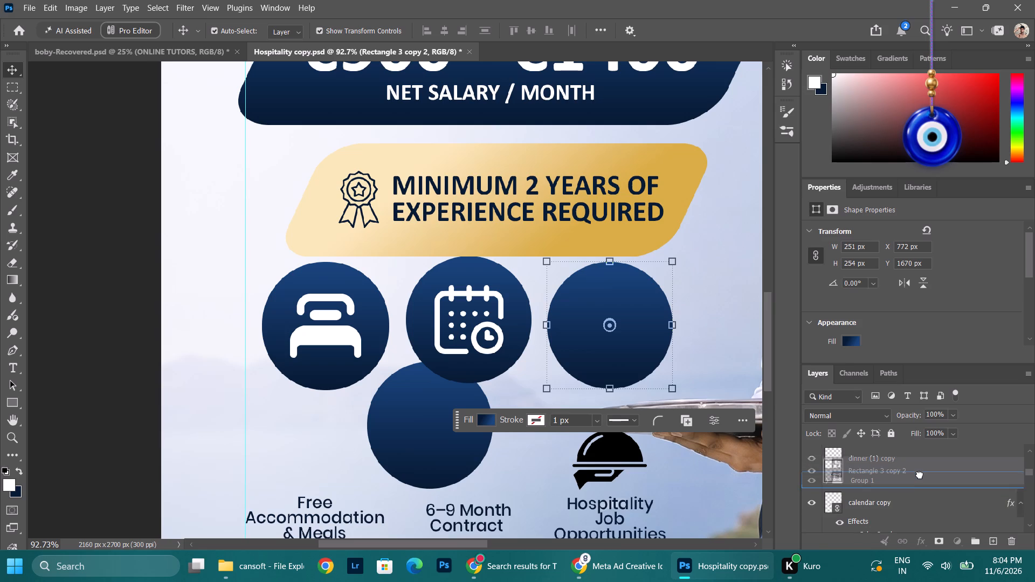
left_click_drag(920, 475, 920, 468)
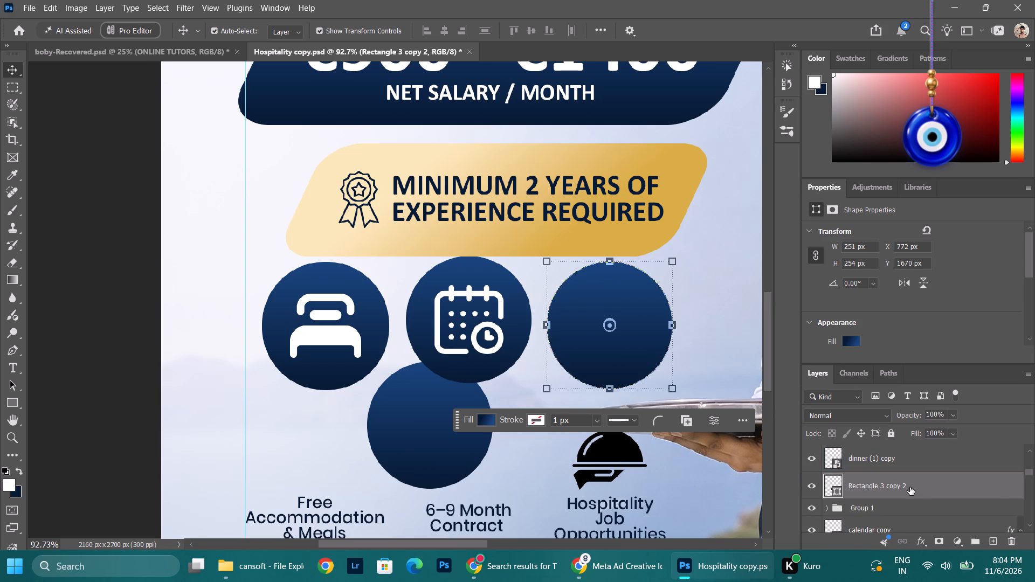
Check which objects the dinner (1) copy and Rectangle 3 copy 2 layers hold by selecting them and toggling their visibility.
left_click(908, 462)
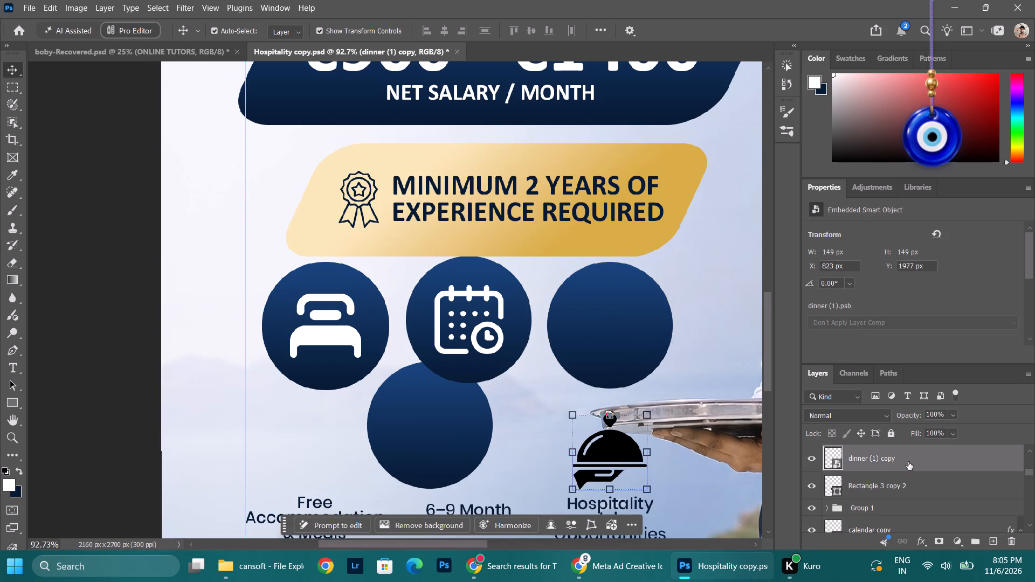
left_click(903, 484)
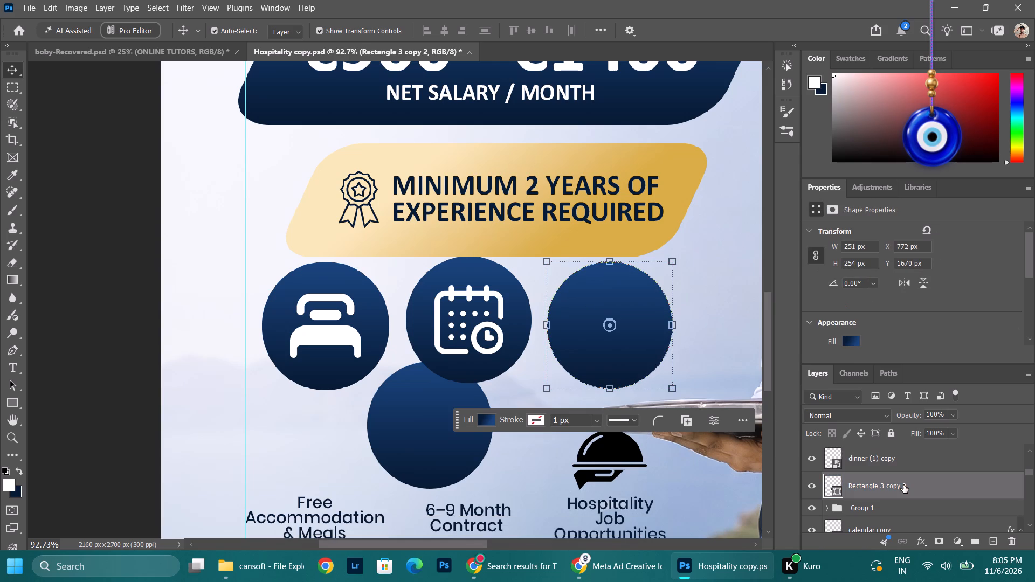
left_click(915, 455)
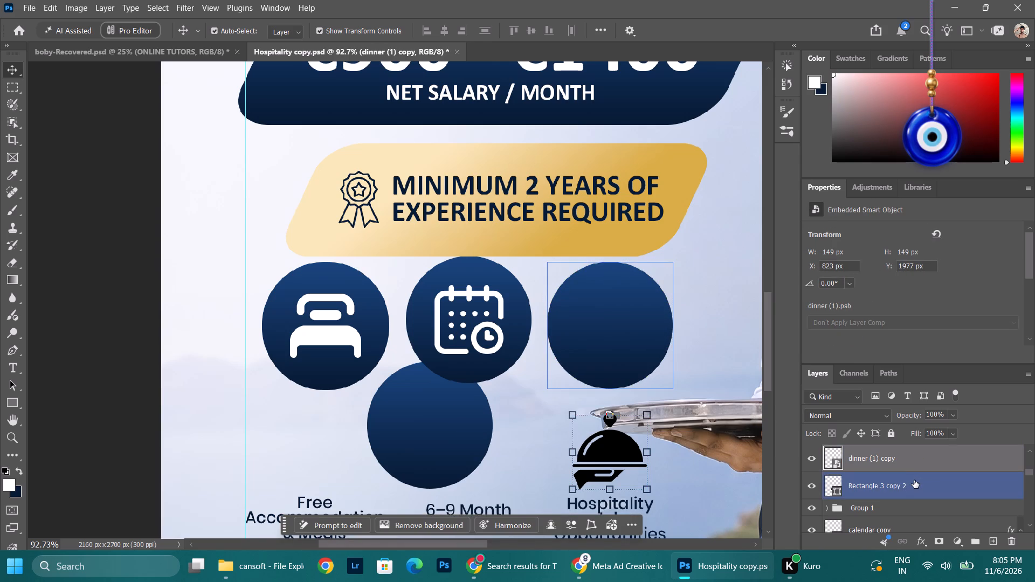
left_click(914, 480)
left_click(917, 455)
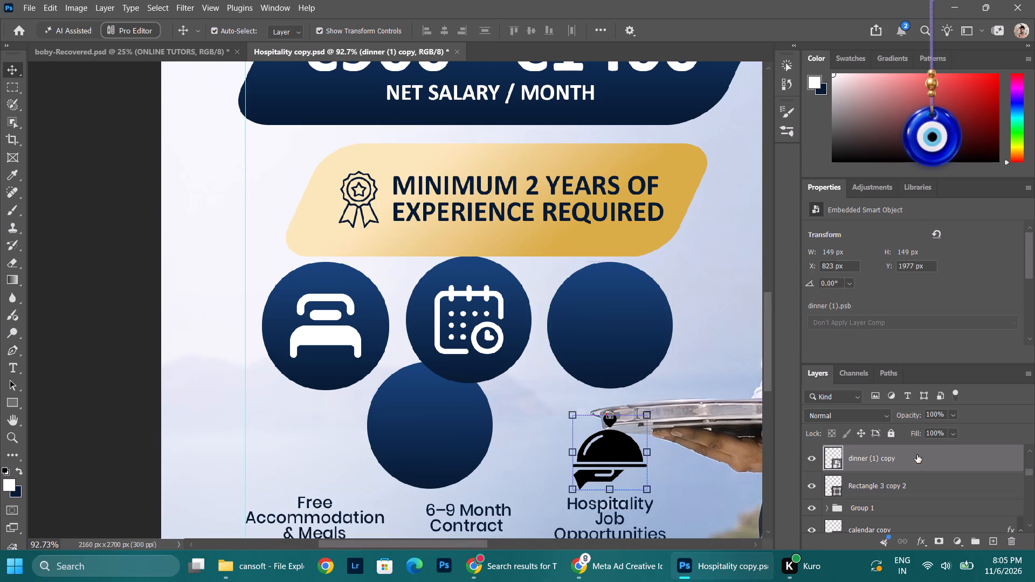
left_click(814, 487)
left_click(814, 487)
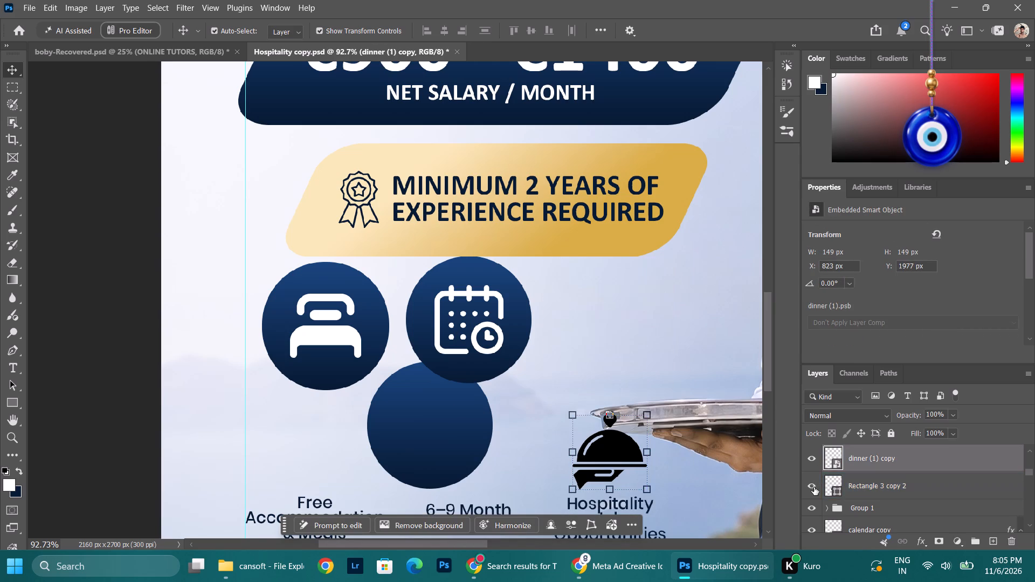
left_click(811, 455)
left_click(811, 455)
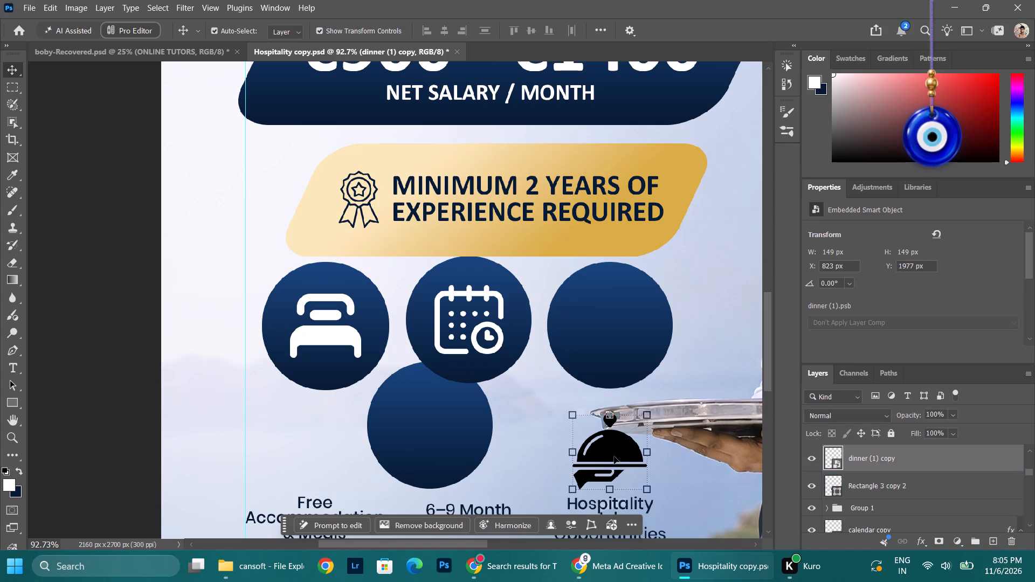
Place the black cloche icon on the third navy circle and align both on their horizontal and vertical centres.
left_click_drag(614, 456, 616, 328)
left_click(894, 490, "shift")
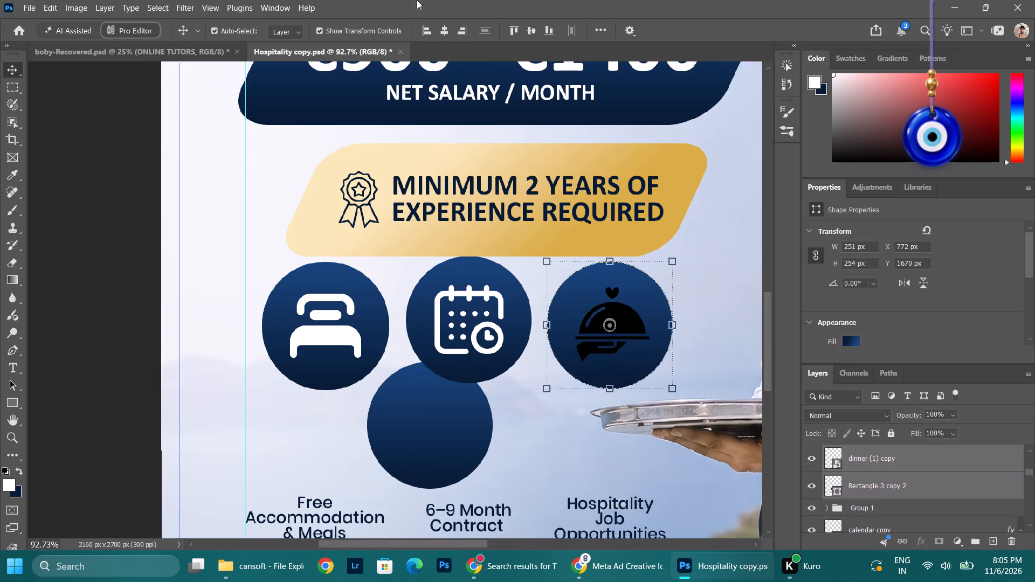
left_click(448, 28)
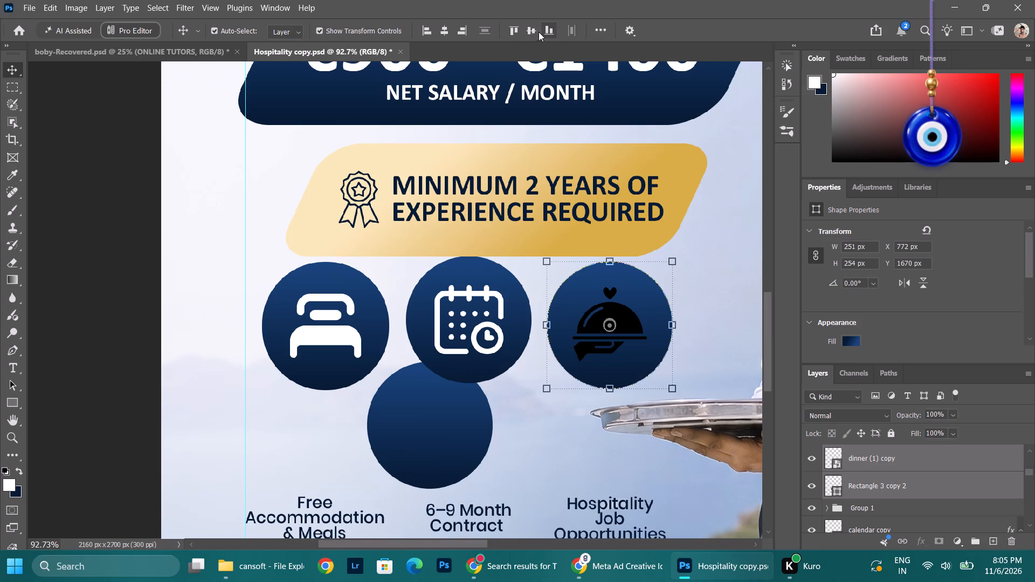
left_click(532, 32)
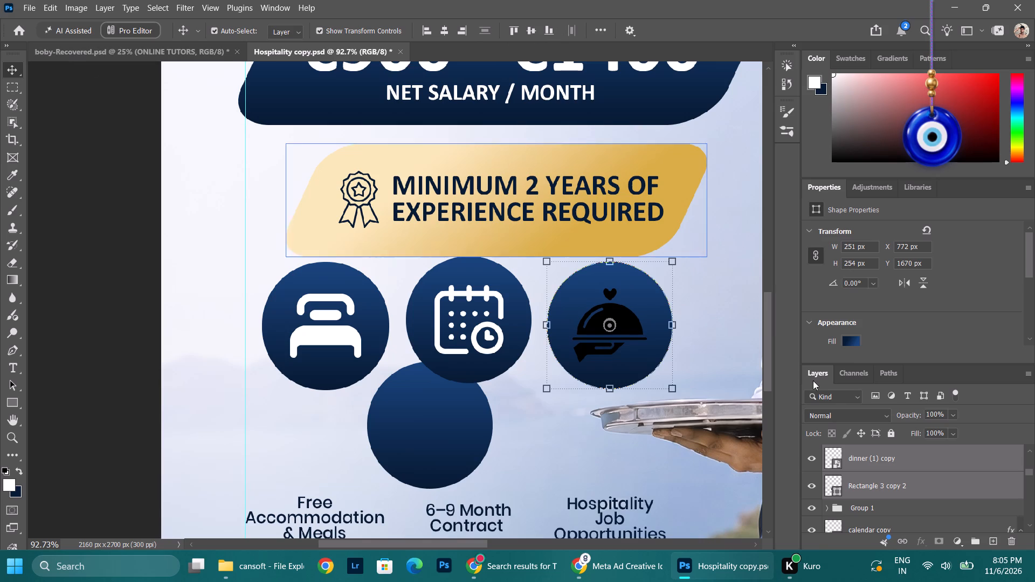
Apply a white Color Overlay at 100% opacity to the cloche icon layer, dinner (1) copy.
left_click(925, 463)
double_click(925, 463)
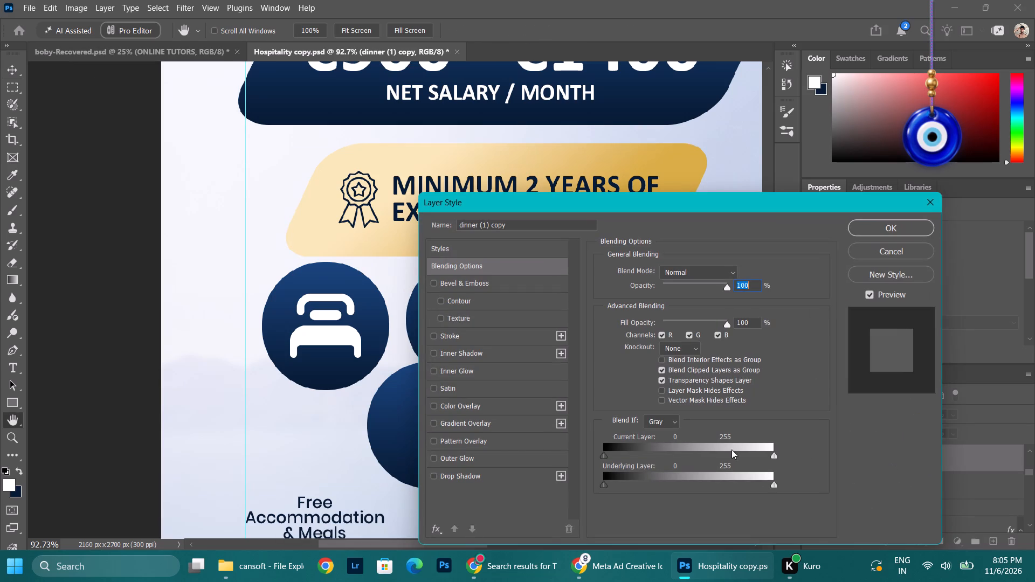
left_click(455, 405)
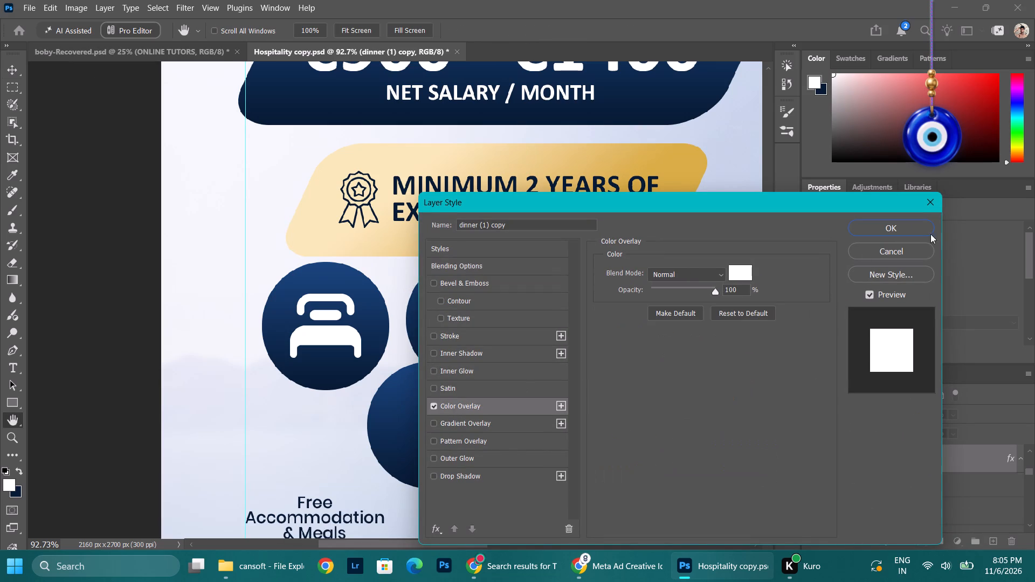
left_click(896, 230)
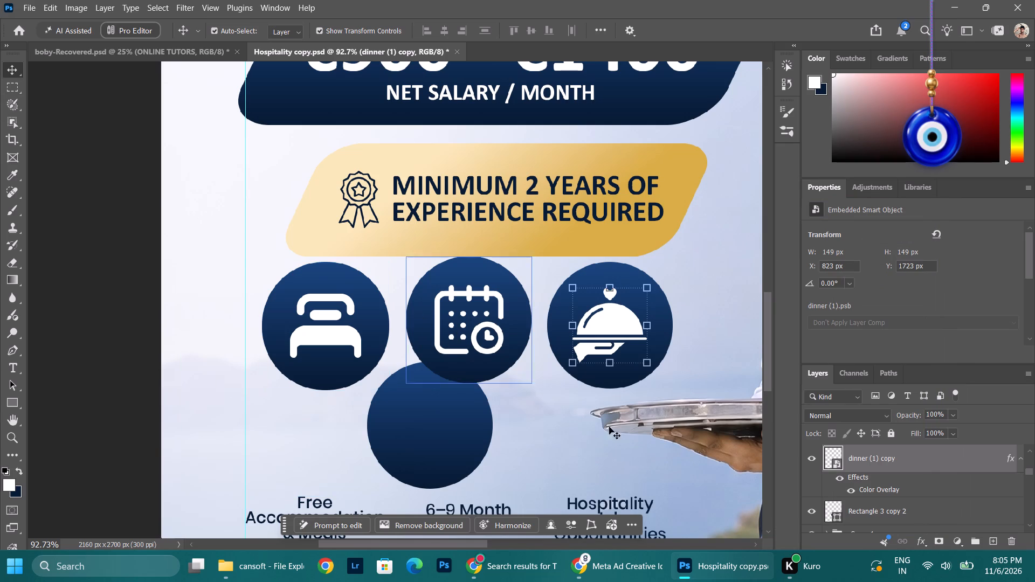
Group the cloche icon layer, dinner (1) copy, with its circle, Rectangle 3 copy 2.
scroll(901, 478, "up", 1)
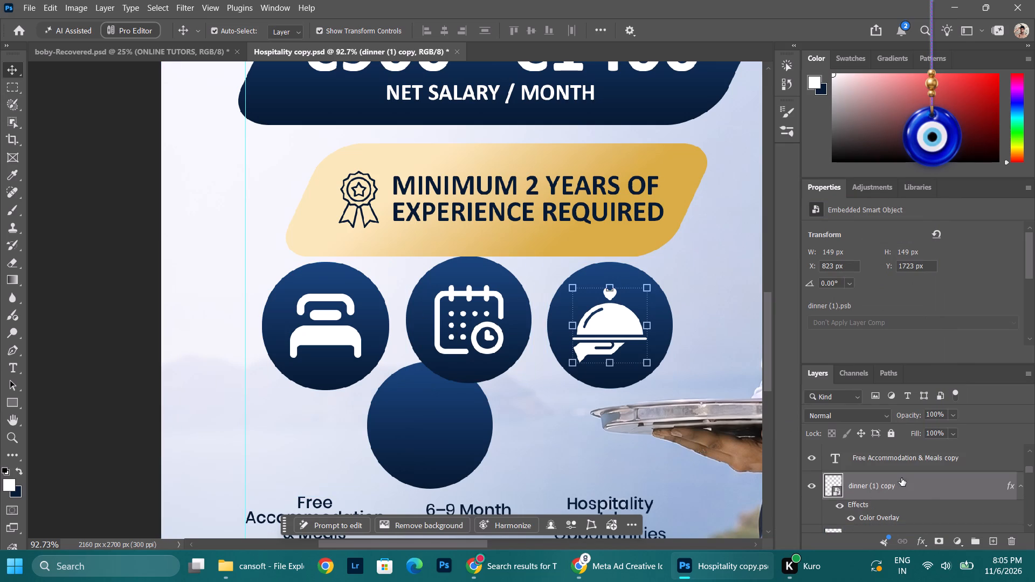
scroll(901, 478, "down", 1)
left_click(898, 512, "shift")
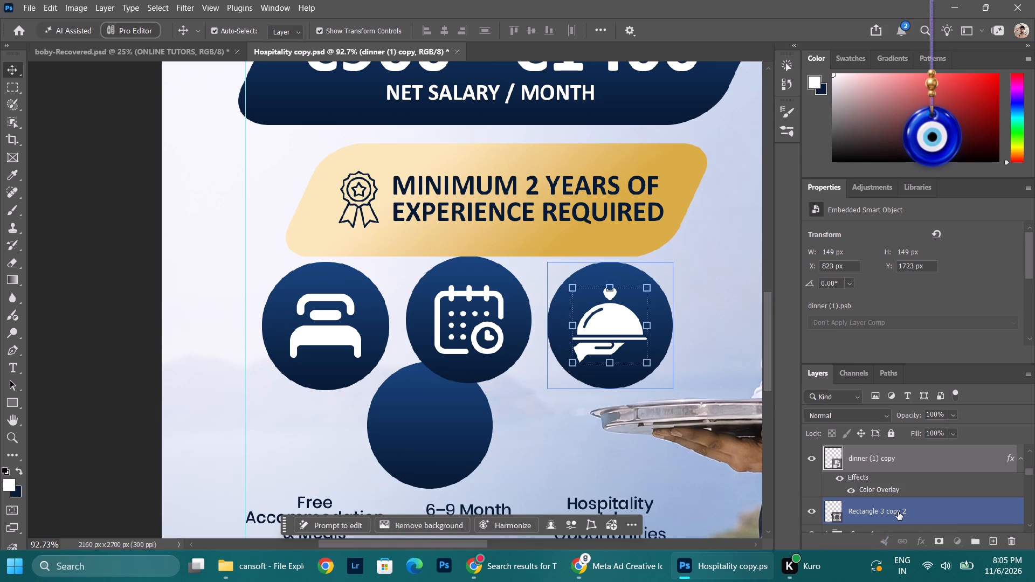
key("ctrl+g")
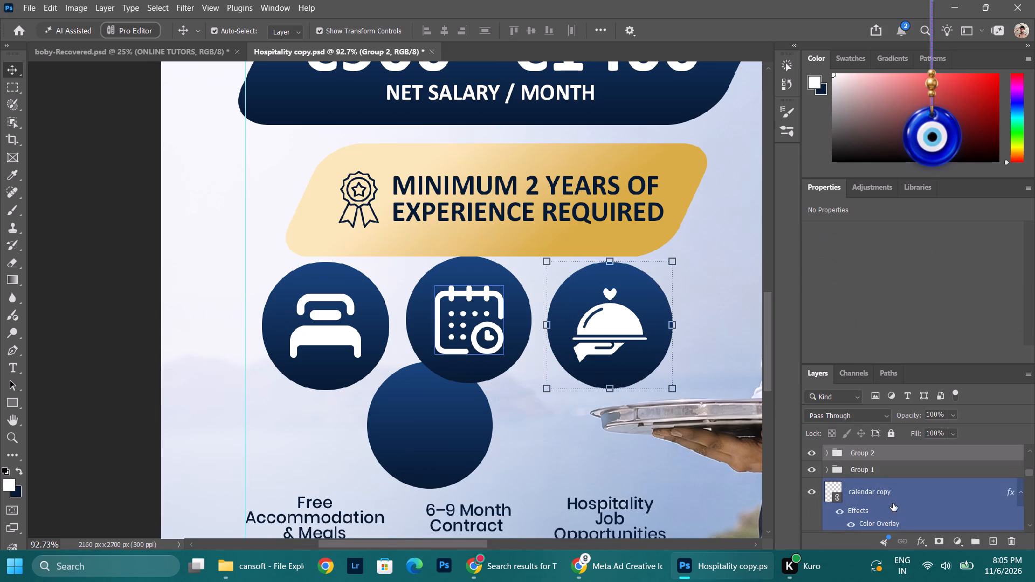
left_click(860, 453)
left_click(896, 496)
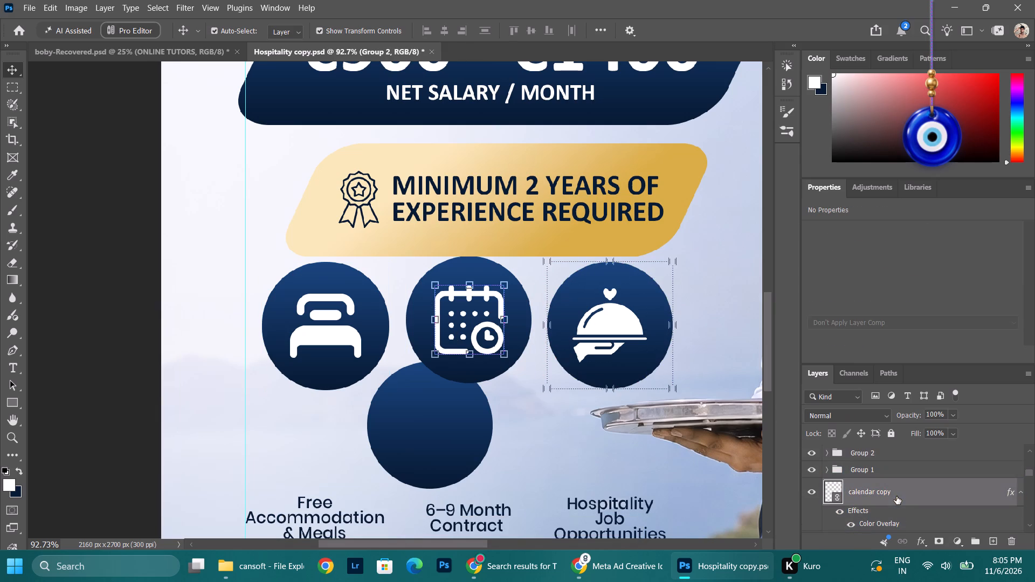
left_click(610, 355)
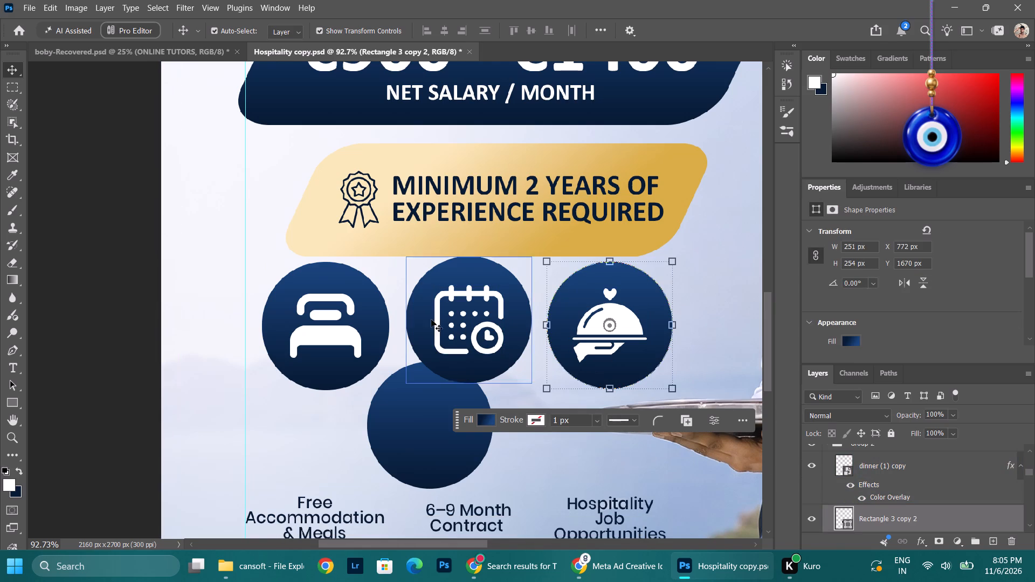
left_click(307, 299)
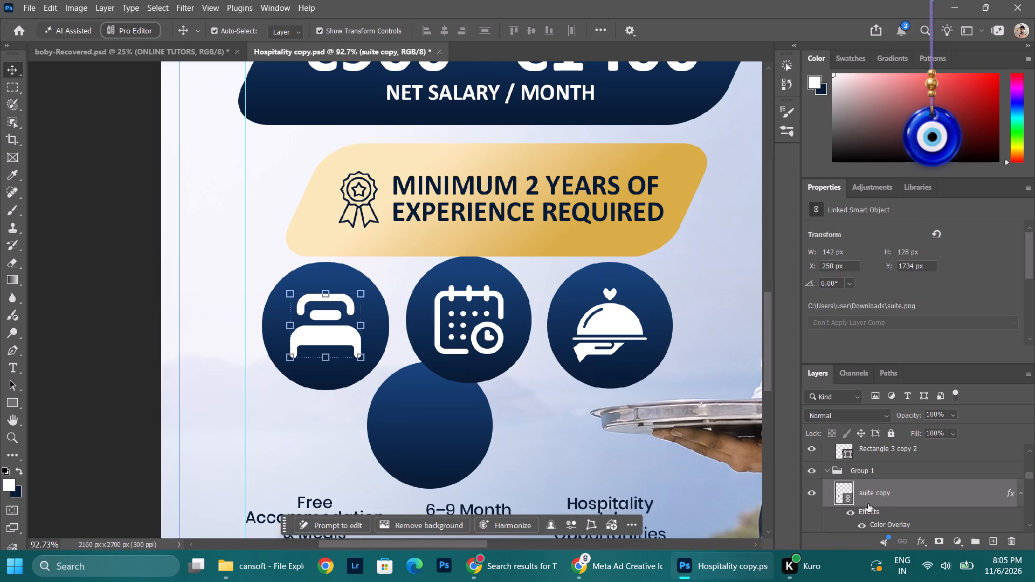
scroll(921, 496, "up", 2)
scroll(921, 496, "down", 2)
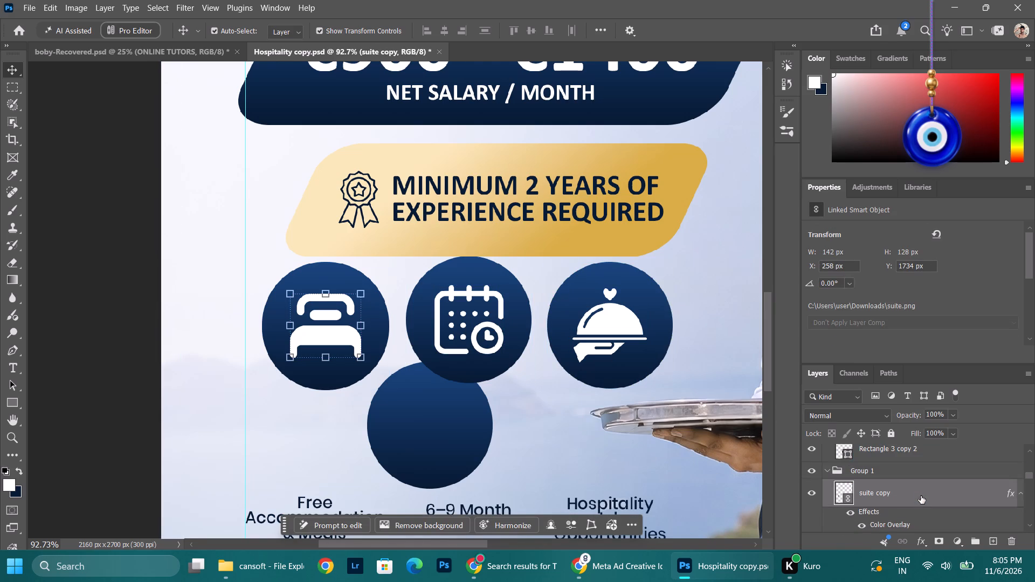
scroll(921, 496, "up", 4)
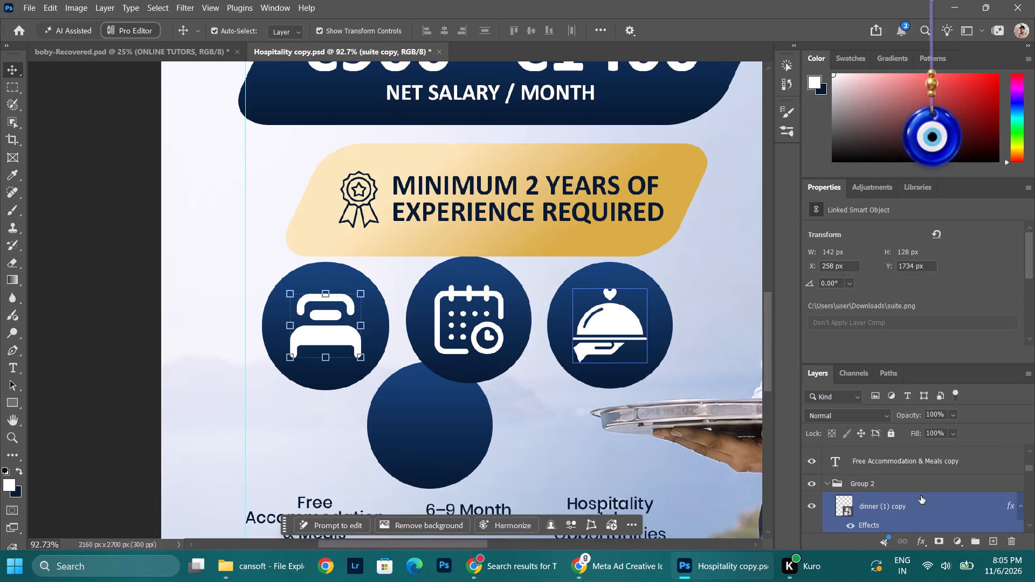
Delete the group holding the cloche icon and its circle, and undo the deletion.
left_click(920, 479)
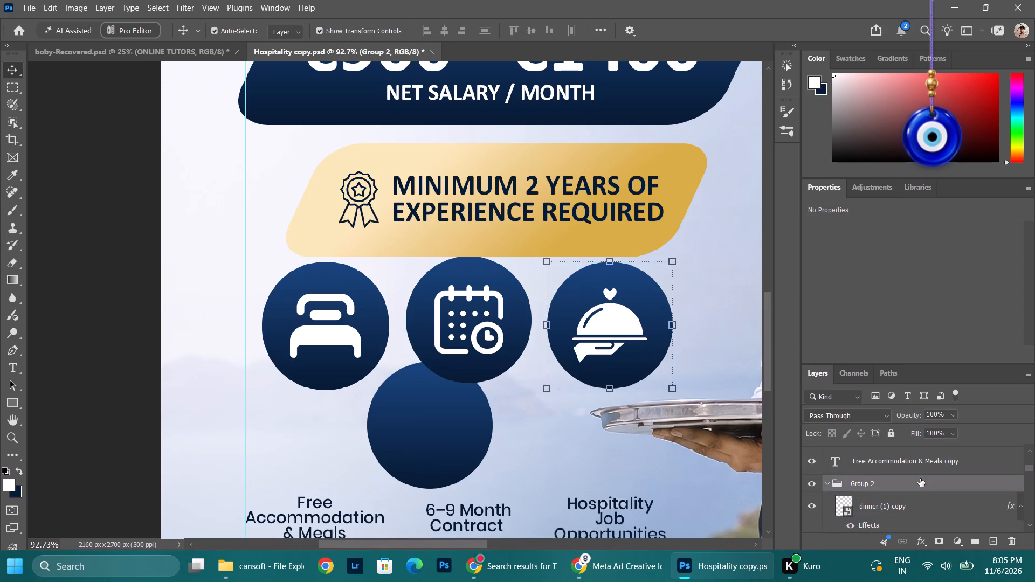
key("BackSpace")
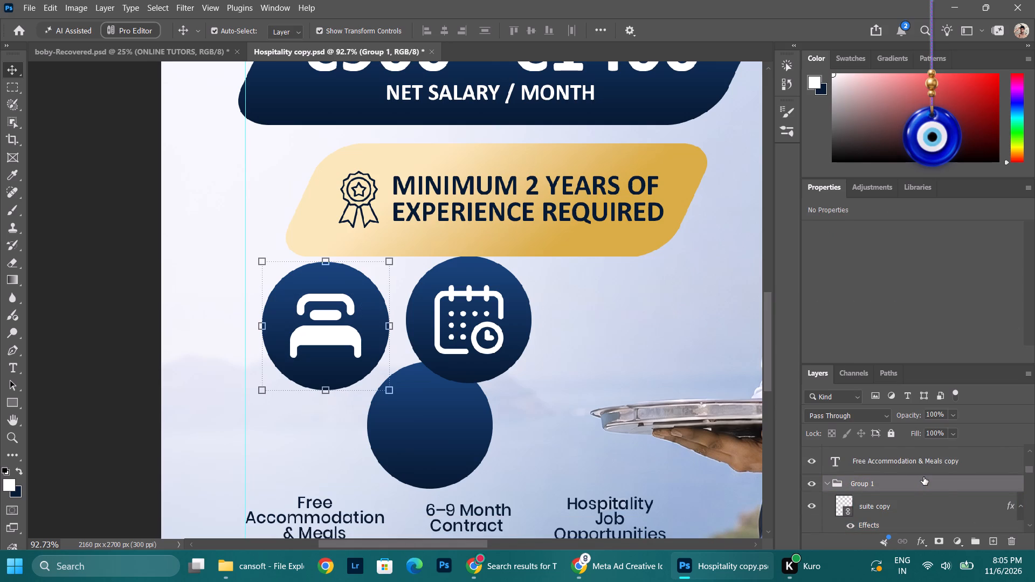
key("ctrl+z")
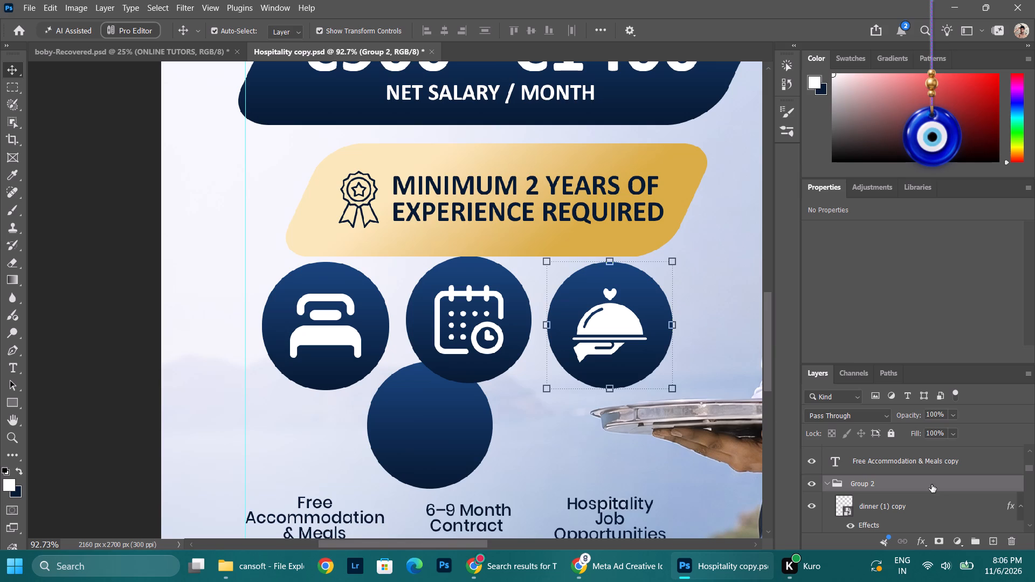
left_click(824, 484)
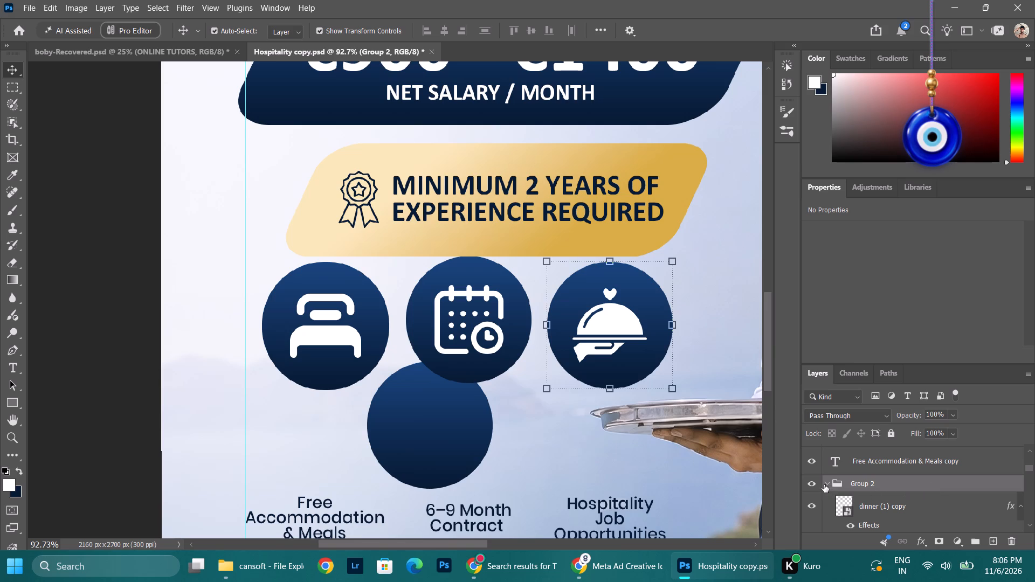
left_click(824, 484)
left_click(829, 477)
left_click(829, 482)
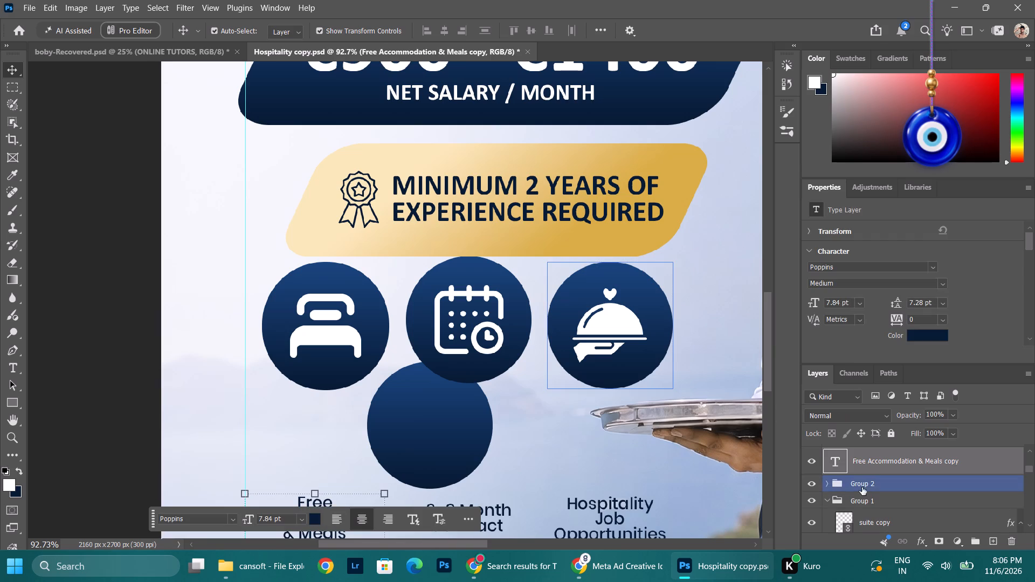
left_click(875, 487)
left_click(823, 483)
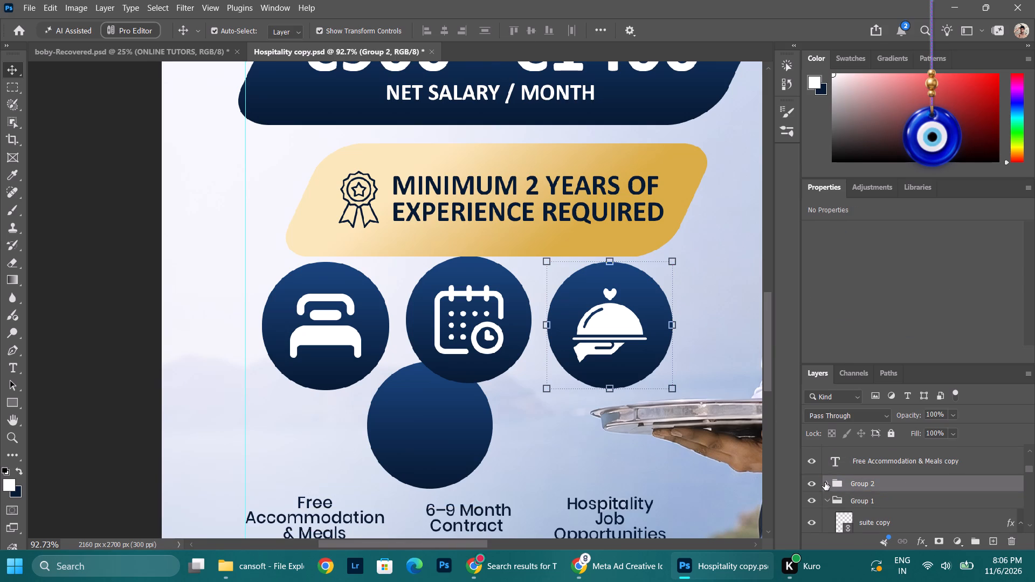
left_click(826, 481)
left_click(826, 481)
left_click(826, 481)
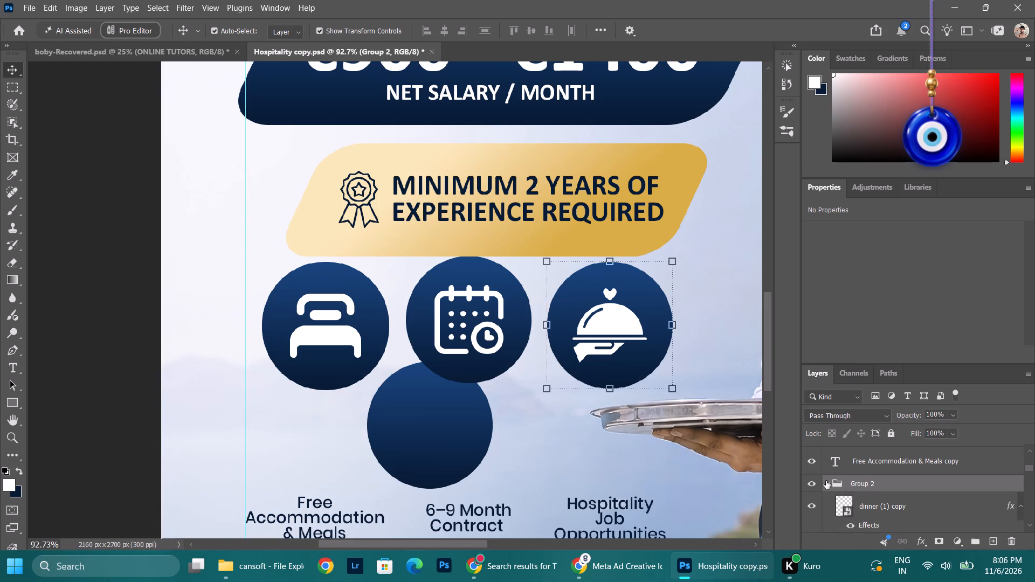
Merge the cloche icon layer, dinner (1) copy, with its circle, Rectangle 3 copy 2, into one layer.
scroll(927, 494, "down", 1)
left_click(929, 478)
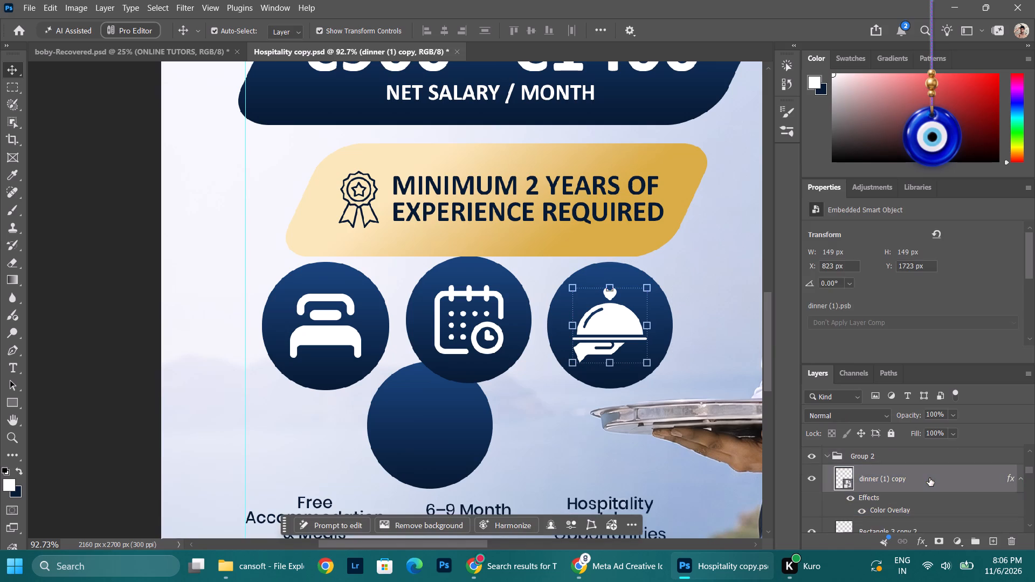
scroll(929, 478, "down", 2)
scroll(929, 478, "up", 1)
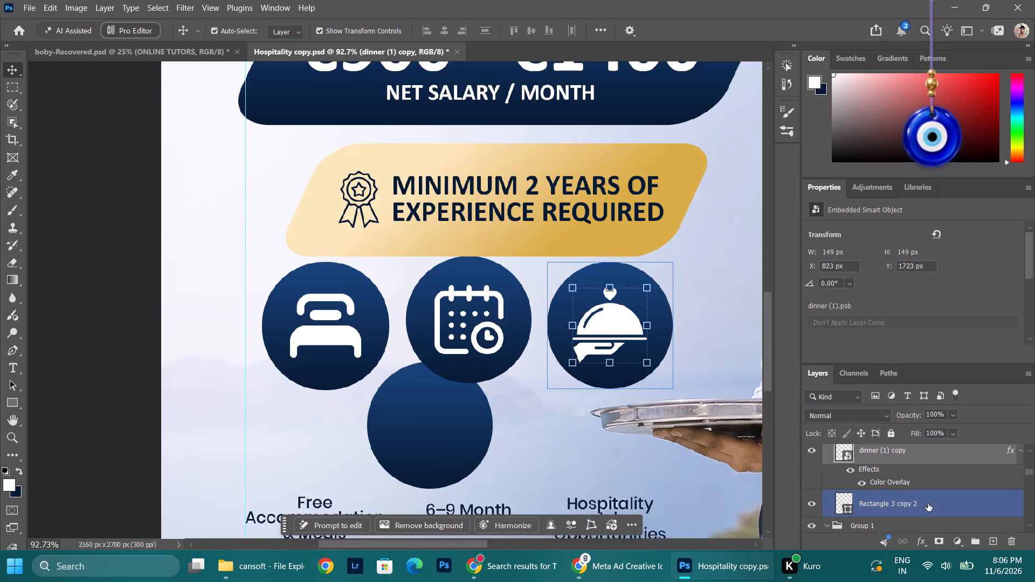
left_click(928, 503, "shift")
scroll(928, 503, "up", 1)
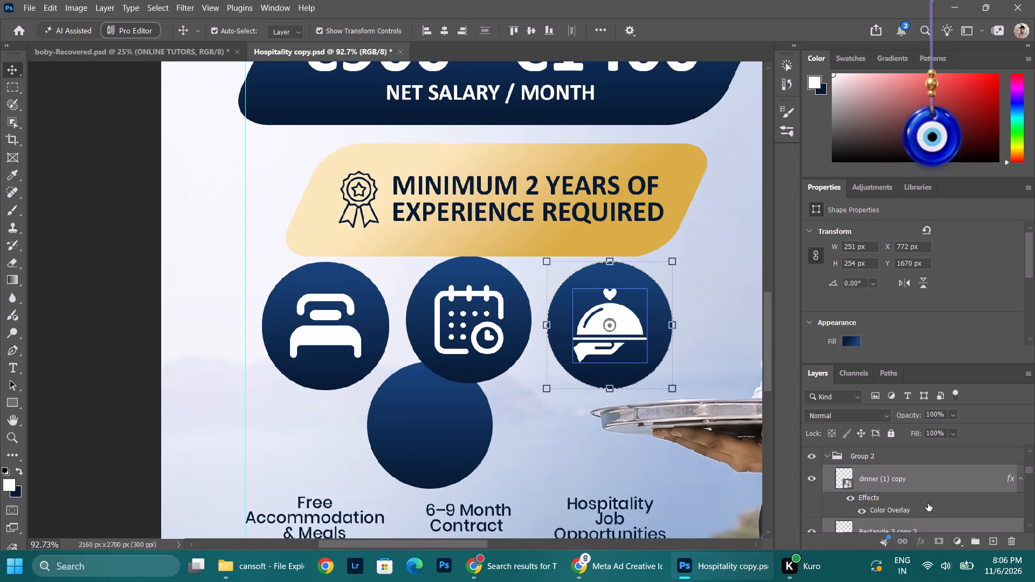
key("ctrl+e")
left_click(937, 479)
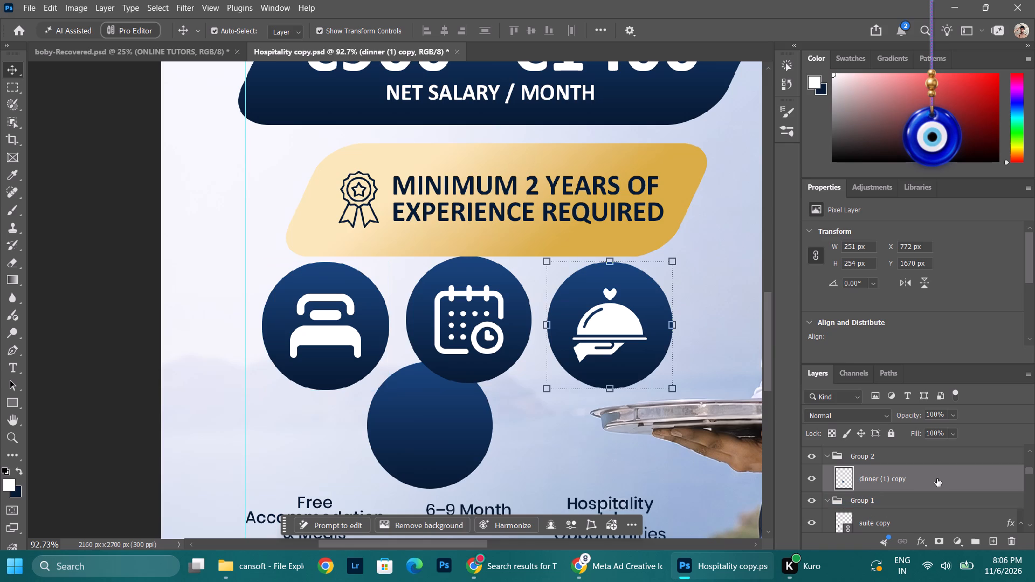
Merge the calendar icon layer, calendar copy, with its circle, Rectangle 3 copy, into one layer.
left_click(450, 420)
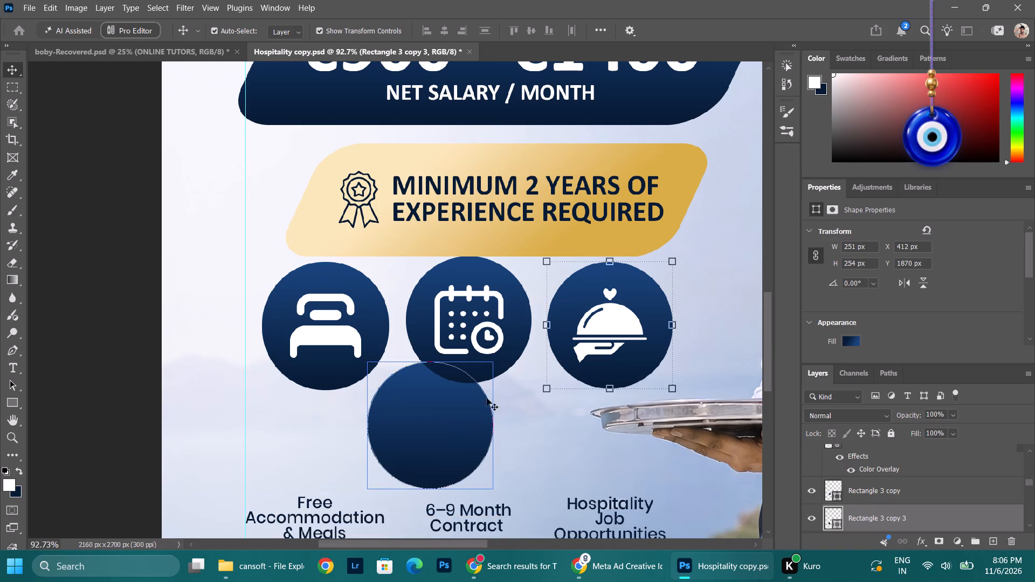
left_click(610, 341)
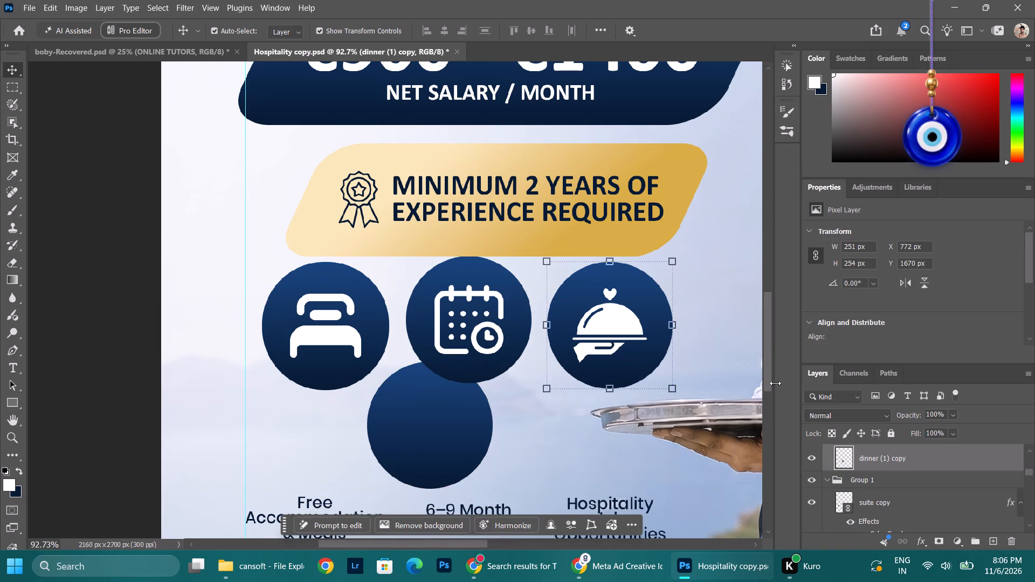
scroll(908, 488, "up", 3)
scroll(908, 488, "down", 1)
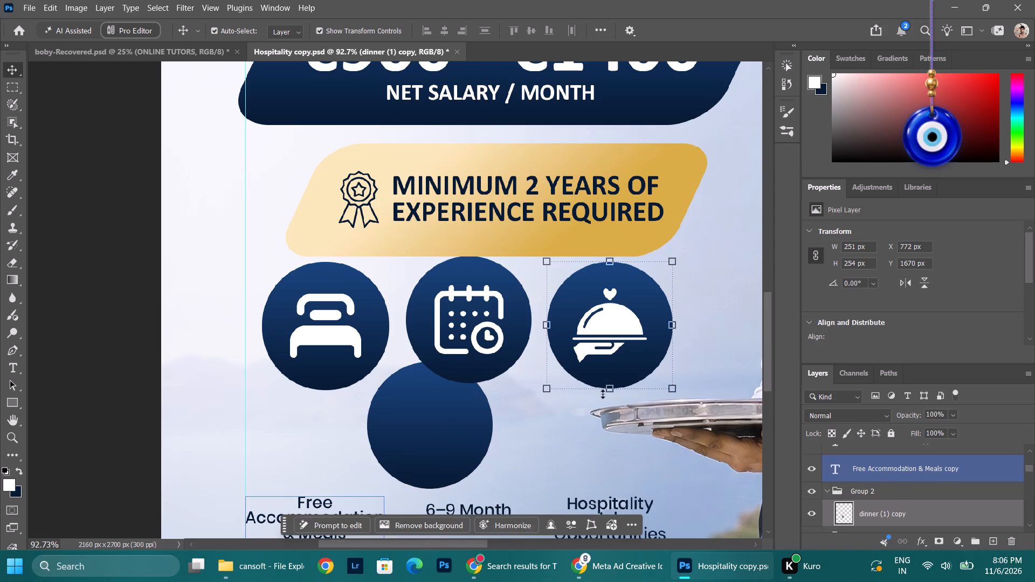
left_click(464, 325)
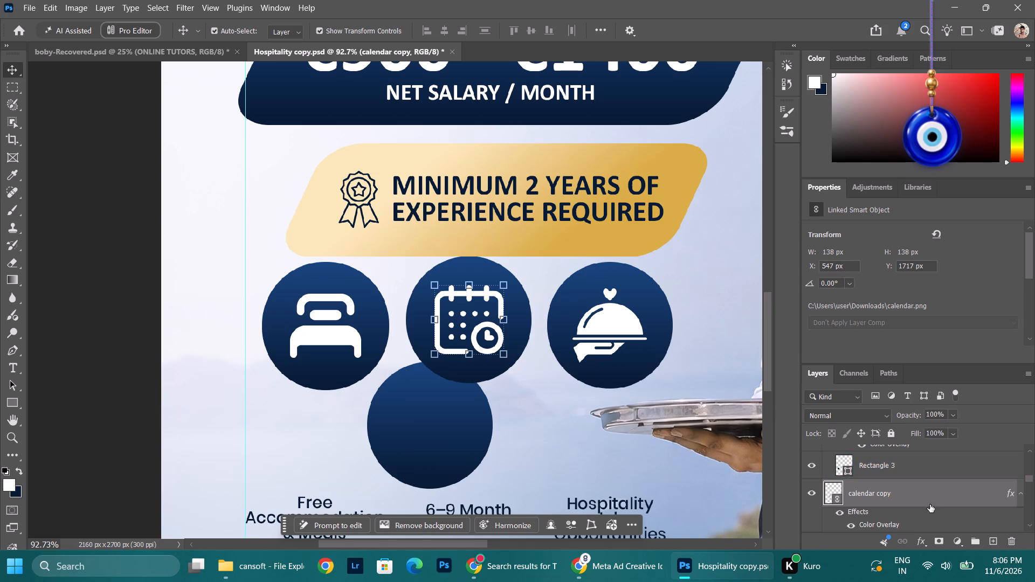
scroll(893, 509, "down", 2)
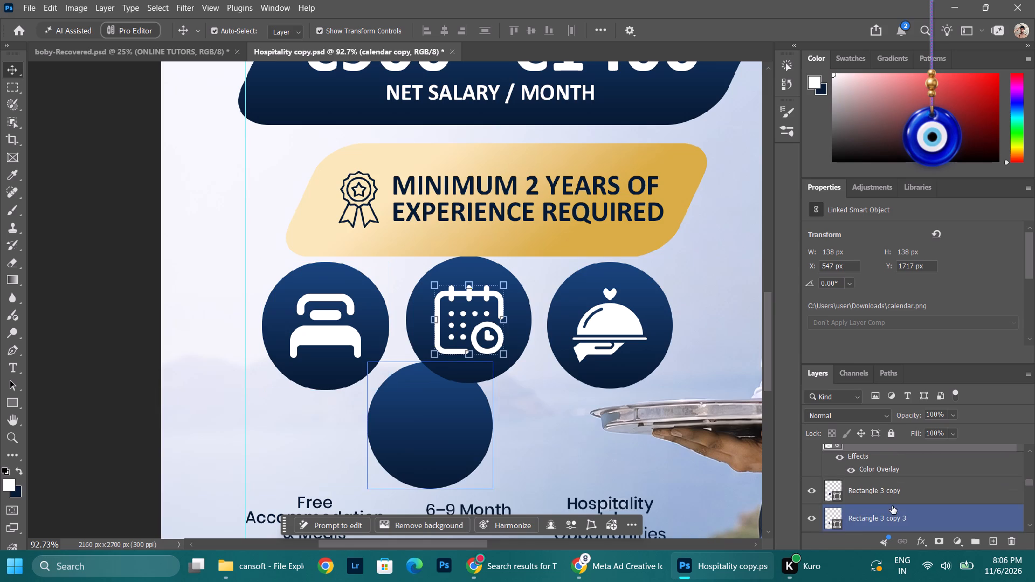
left_click(892, 494)
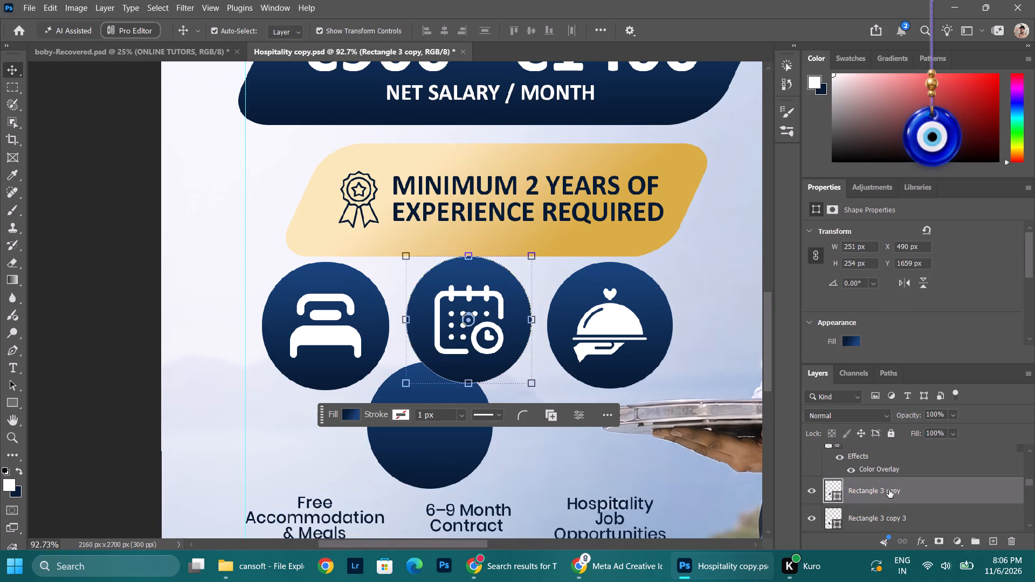
scroll(888, 487, "up", 1)
left_click(931, 463, "shift")
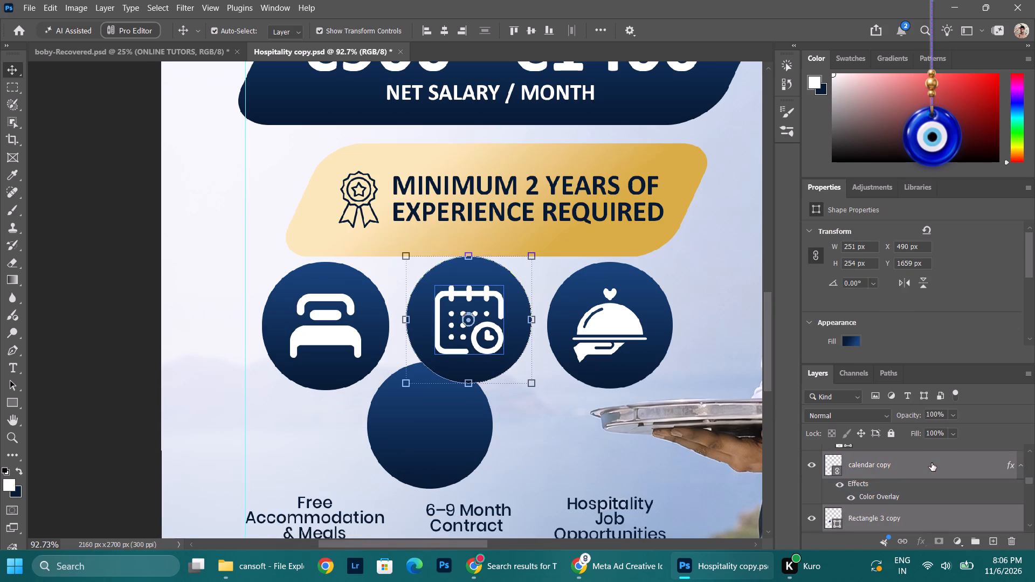
key("ctrl+e")
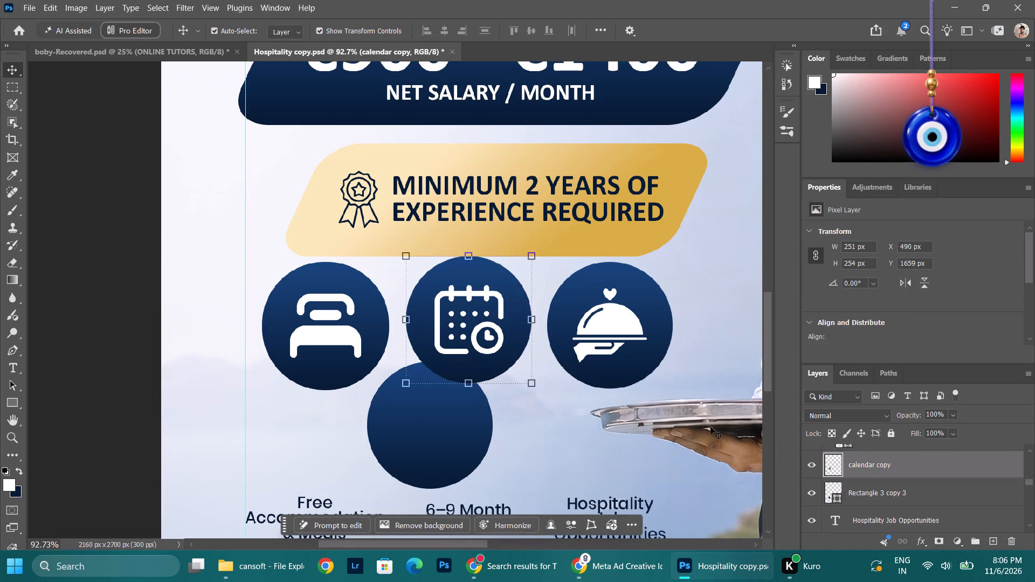
Merge the bed icon layer, suite copy, with its circle, Rectangle 3, into one layer.
left_click(310, 348)
left_click(322, 339)
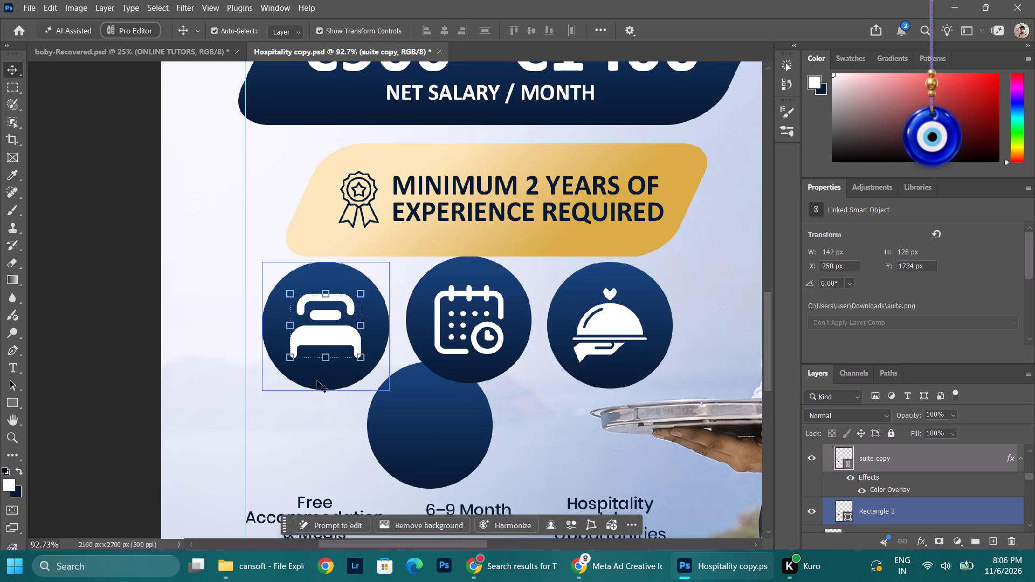
left_click(317, 380, "shift")
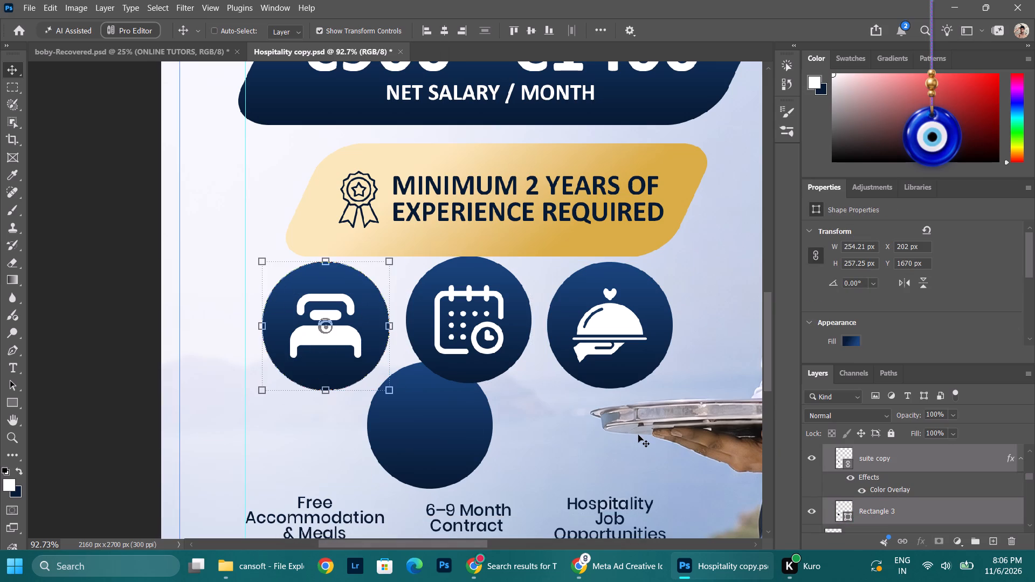
key("ctrl+e")
left_click(544, 426)
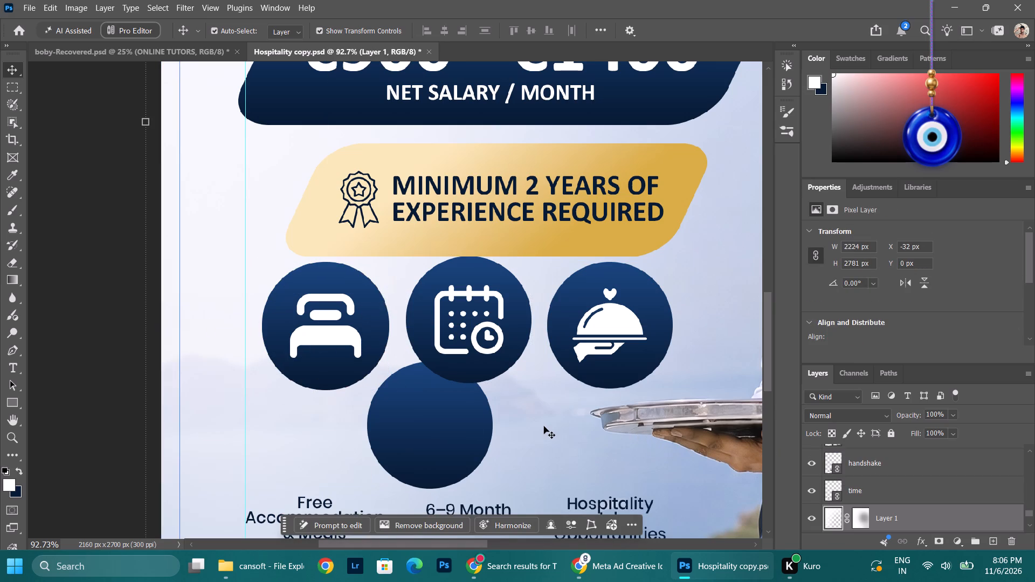
Move the empty navy circle beneath the bed circle and duplicate it to its right at about X 576 px, Y 1909 px.
left_click_drag(430, 427, 351, 443)
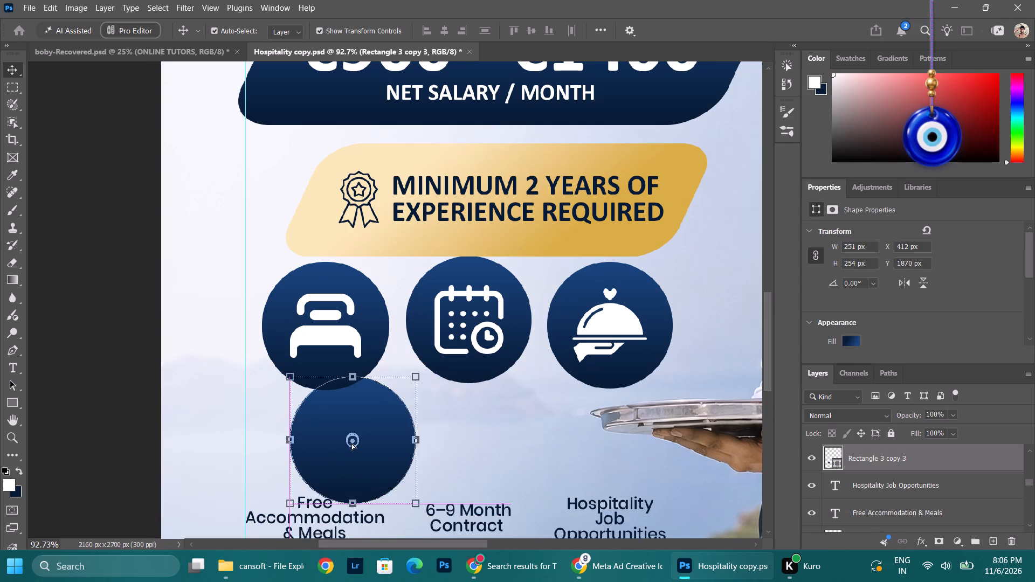
left_click_drag(351, 443, 486, 444, "alt")
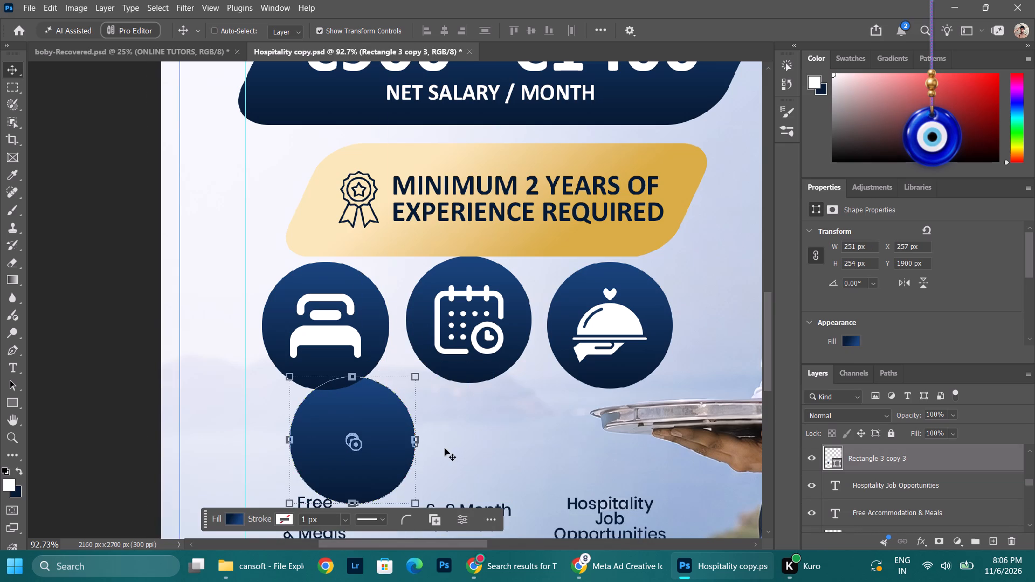
key("ctrl+z")
left_click_drag(379, 459, 470, 459, "alt")
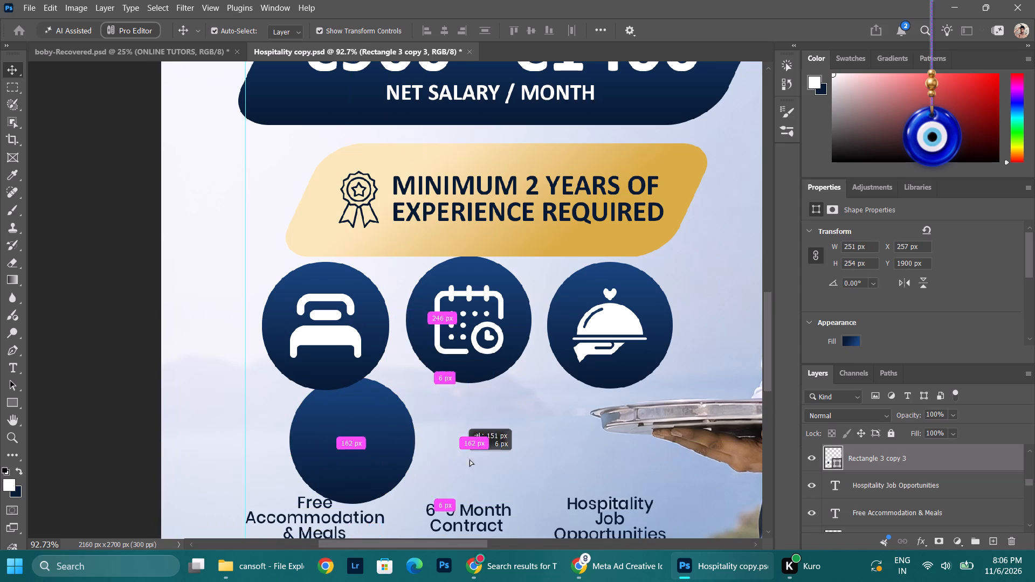
left_click_drag(470, 459, 540, 462, "alt")
Move the black clock icon, layer time, onto the first empty navy circle in the second row, about X 298 px, Y 1927 px.
scroll(469, 458, "down", 4)
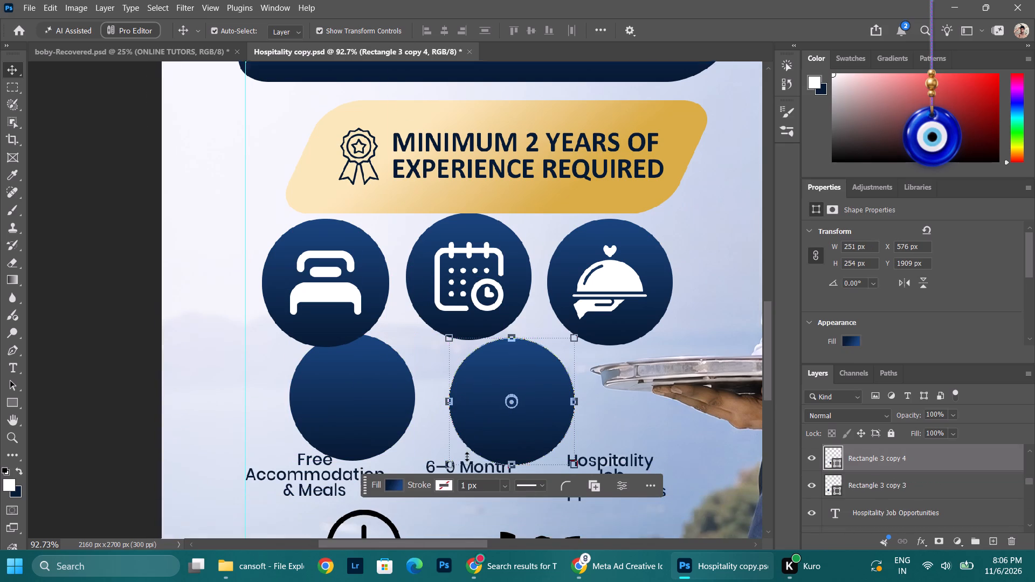
scroll(467, 456, "down", 7)
left_click(401, 471)
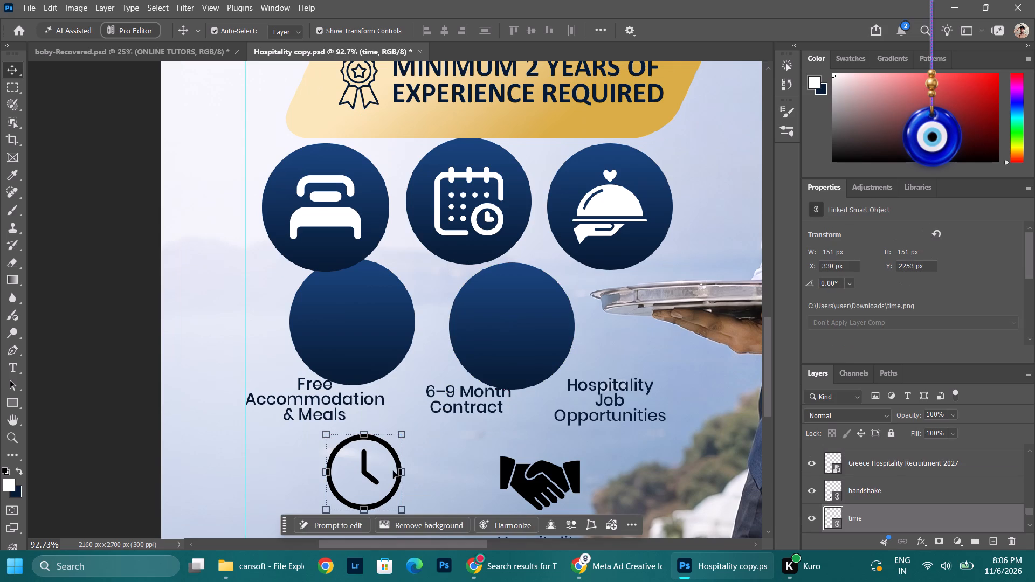
left_click_drag(393, 483, 376, 375)
key("ctrl+z")
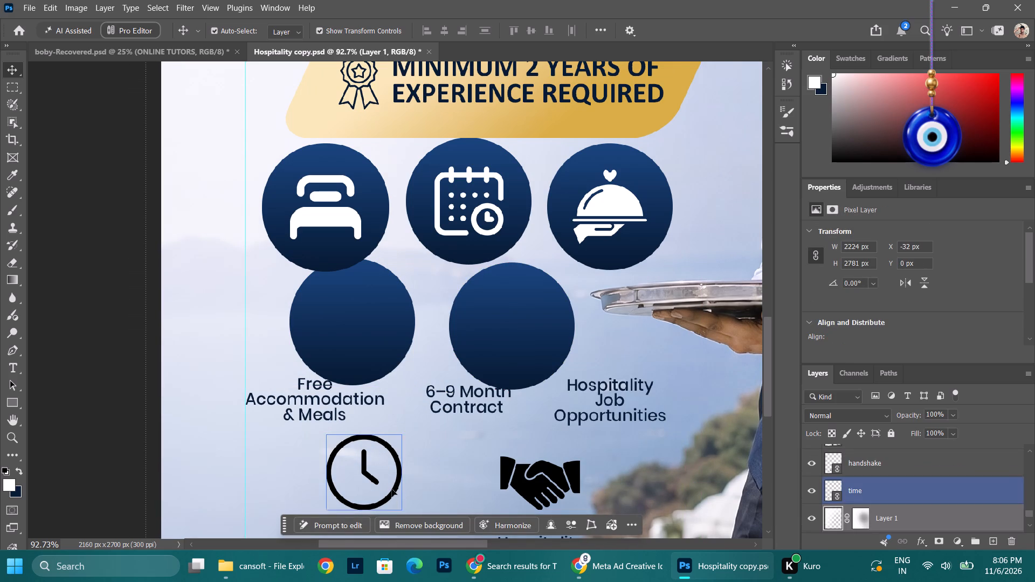
left_click(391, 488)
left_click(395, 491)
left_click_drag(395, 491, 401, 491)
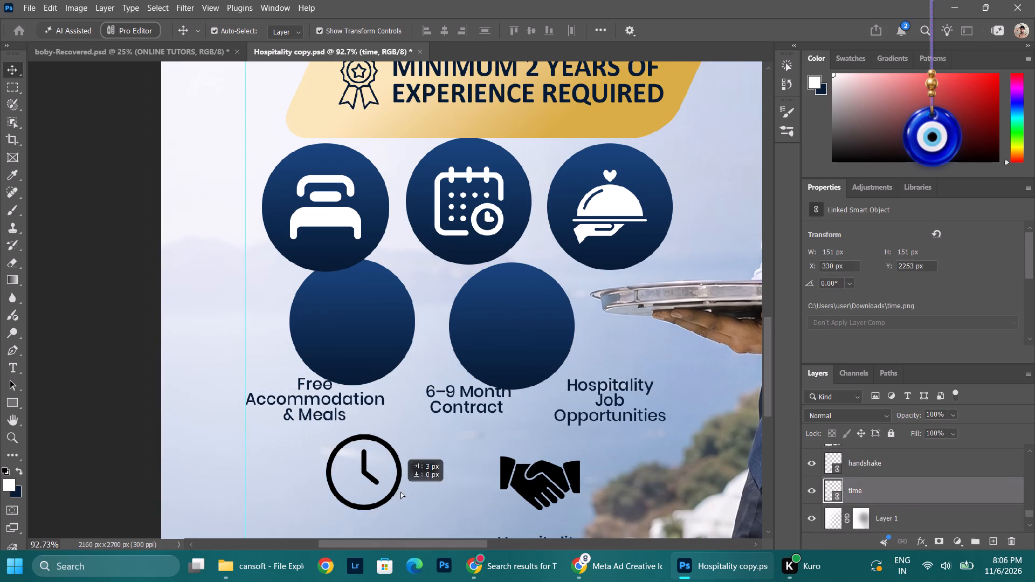
left_click_drag(401, 491, 378, 329)
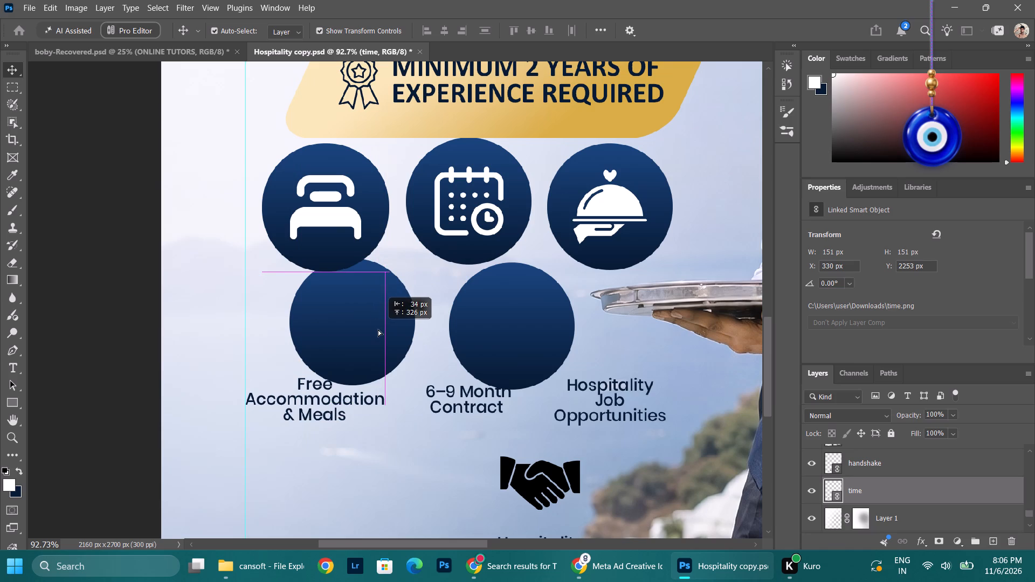
left_click_drag(378, 329, 378, 329)
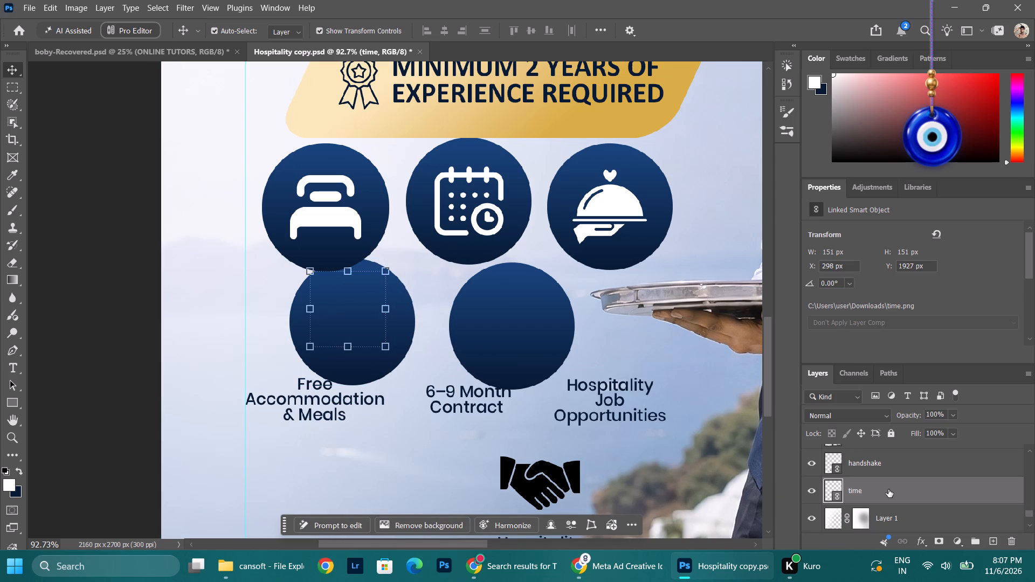
Look through the layer stack for the second-row circle layers that cover the clock icon.
scroll(888, 489, "up", 4)
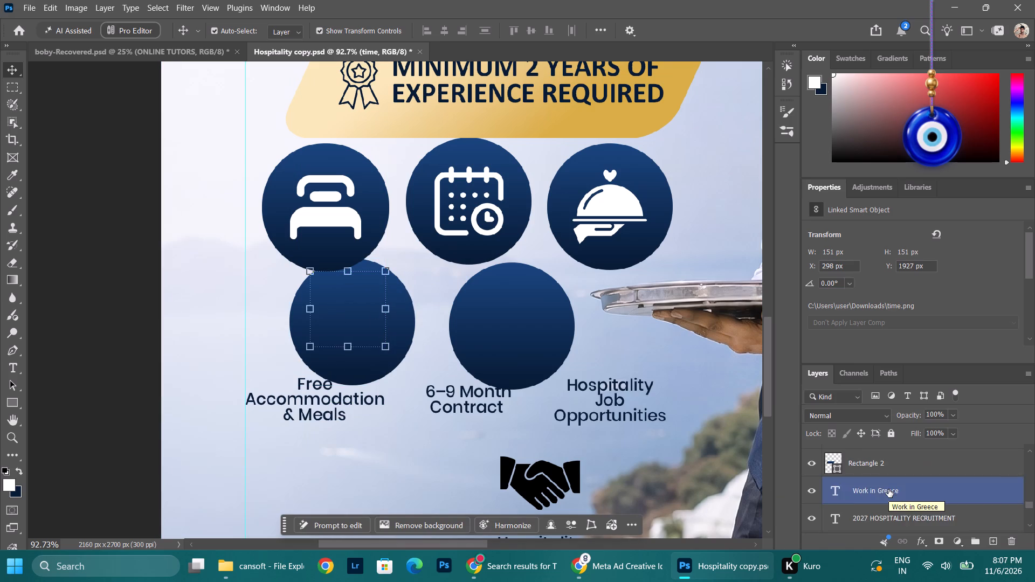
scroll(888, 489, "up", 18)
scroll(888, 489, "up", 10)
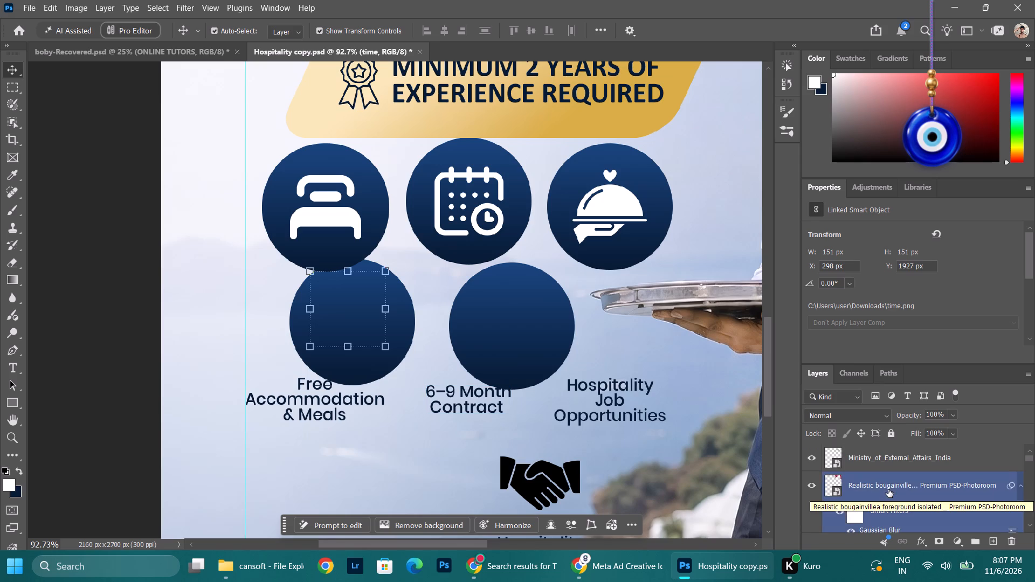
scroll(888, 489, "up", 2)
scroll(894, 461, "down", 5)
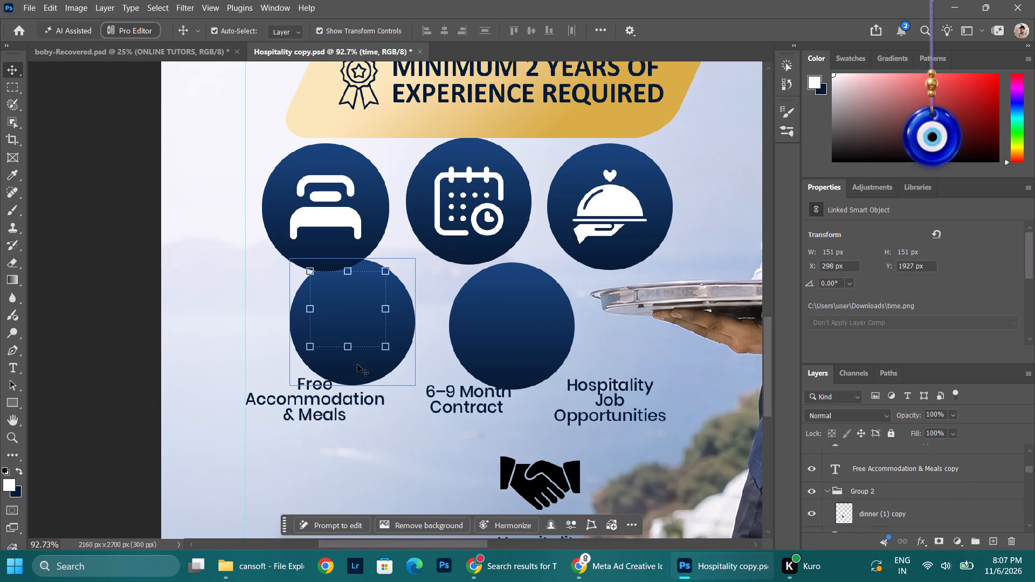
scroll(804, 475, "down", 5)
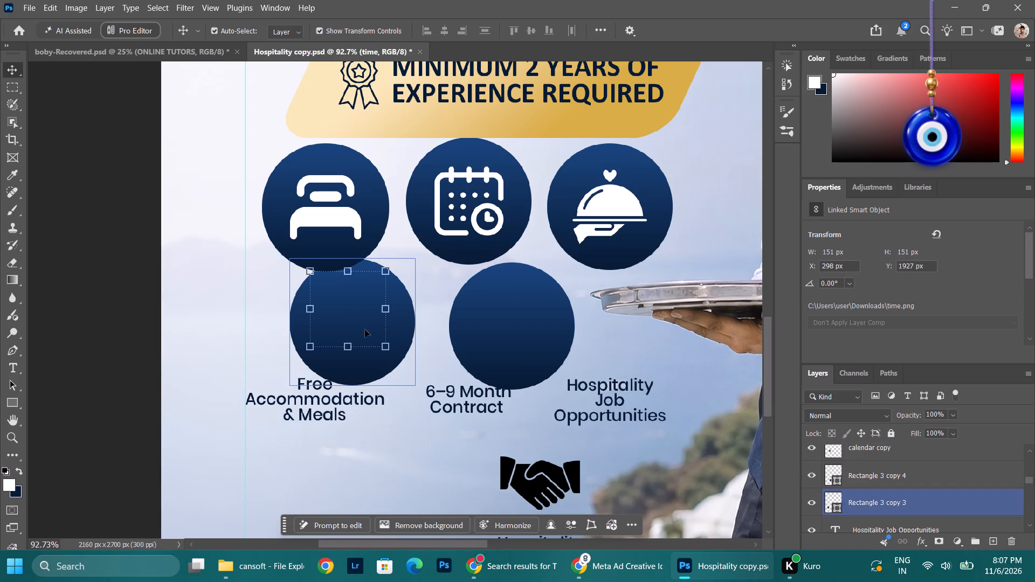
scroll(871, 518, "down", 6)
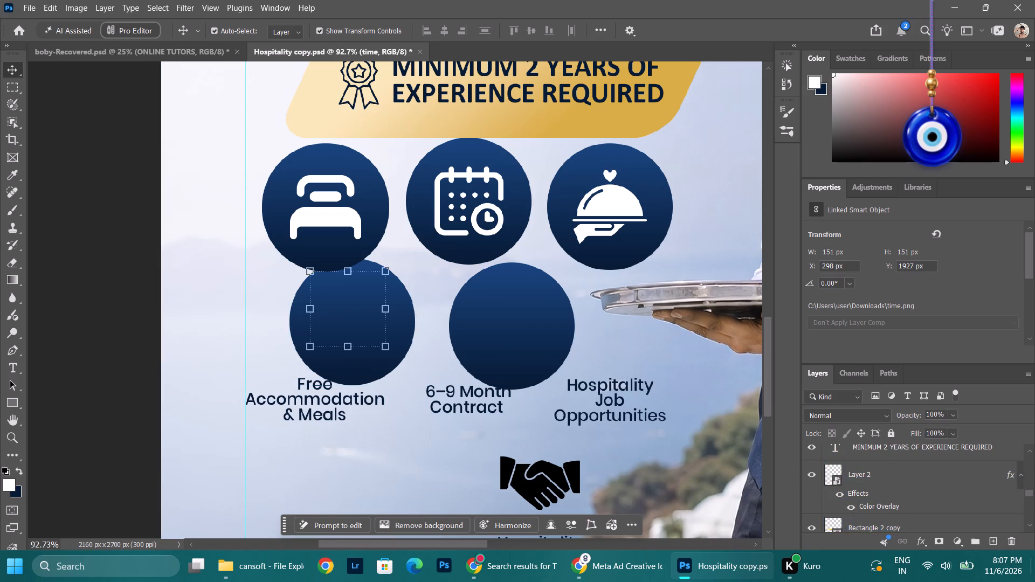
scroll(879, 479, "down", 6)
scroll(937, 511, "up", 11)
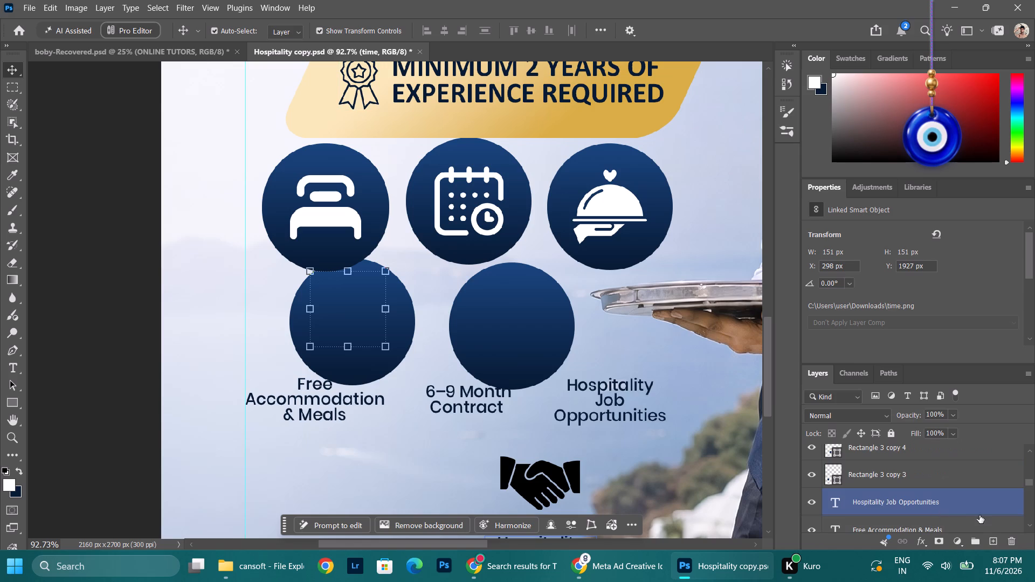
scroll(995, 515, "up", 13)
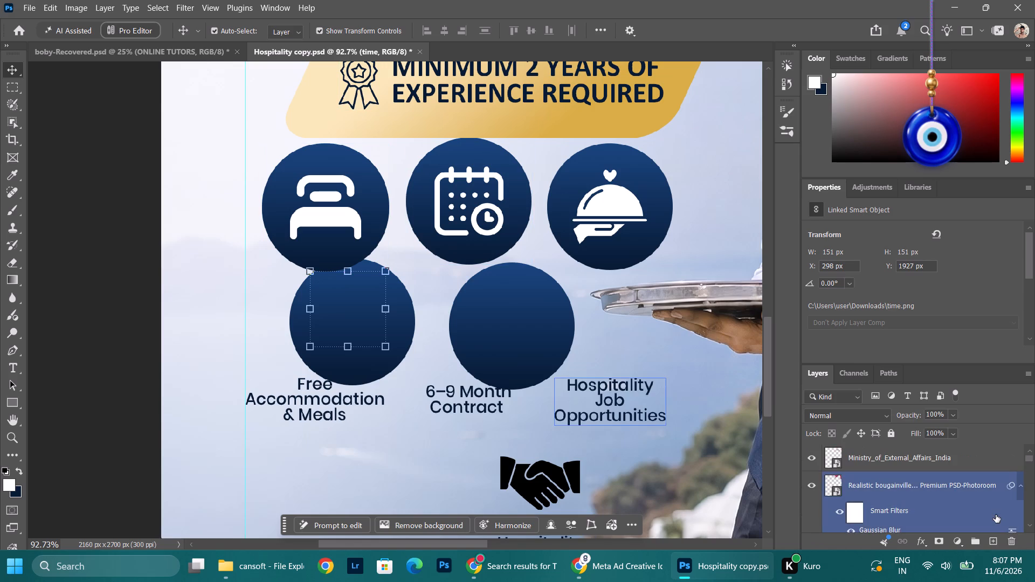
scroll(996, 515, "up", 2)
scroll(993, 516, "down", 6)
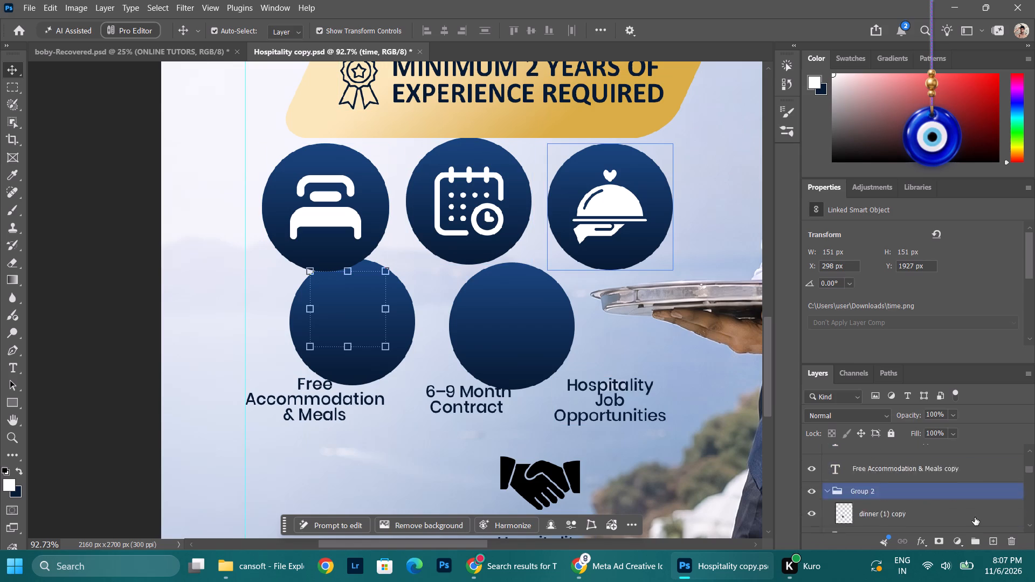
scroll(975, 517, "down", 9)
Move the circle Rectangle 3 copy 3 left, off the clock icon, to about X 78 px, Y 1900 px.
left_click_drag(334, 330, 292, 363)
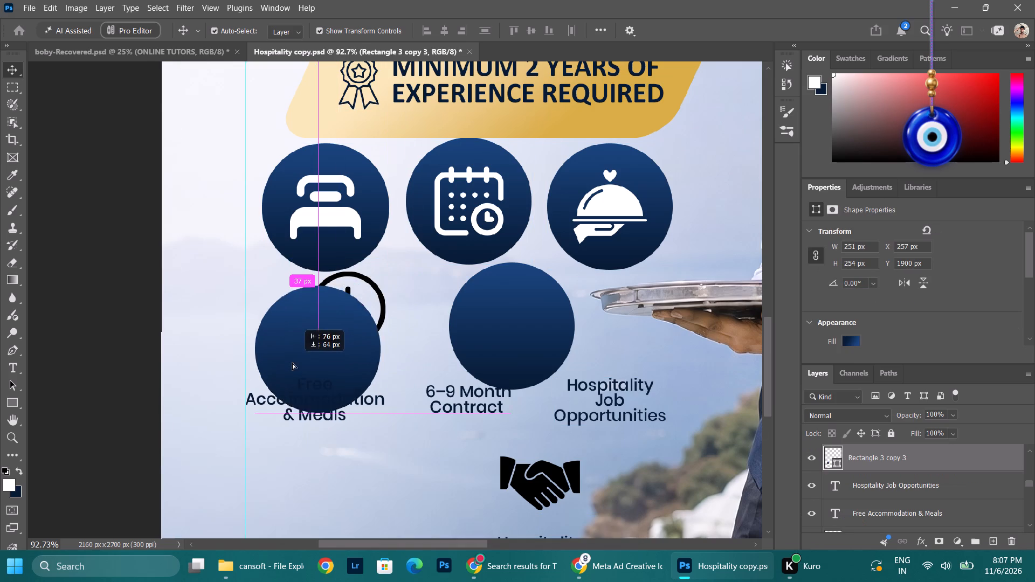
left_click_drag(292, 363, 244, 327)
Move the circle layer Rectangle 3 copy 3 down the layer stack to directly beneath the time layer, above Layer 1.
left_click(365, 339)
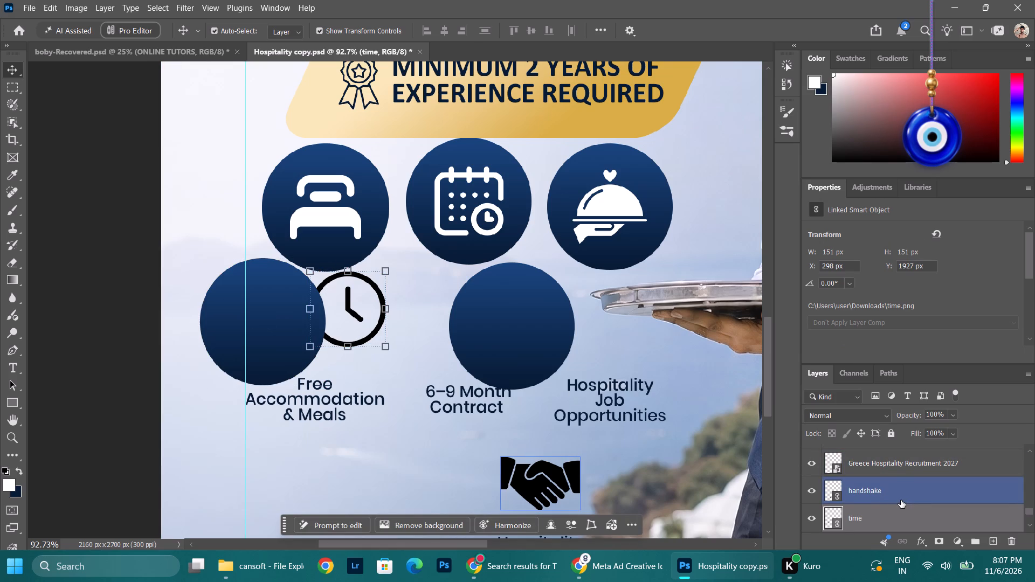
left_click(263, 342)
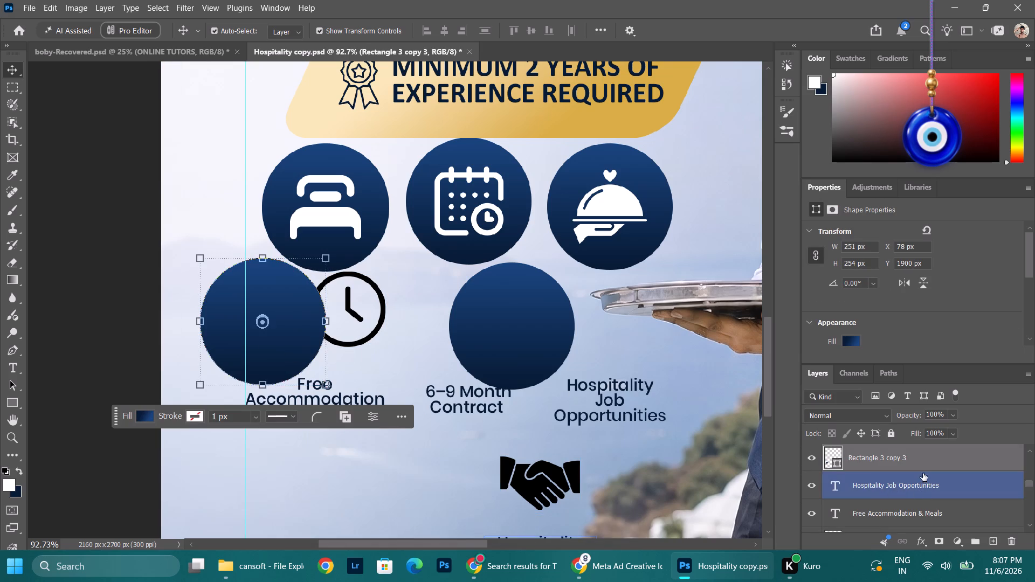
left_click_drag(917, 463, 917, 417)
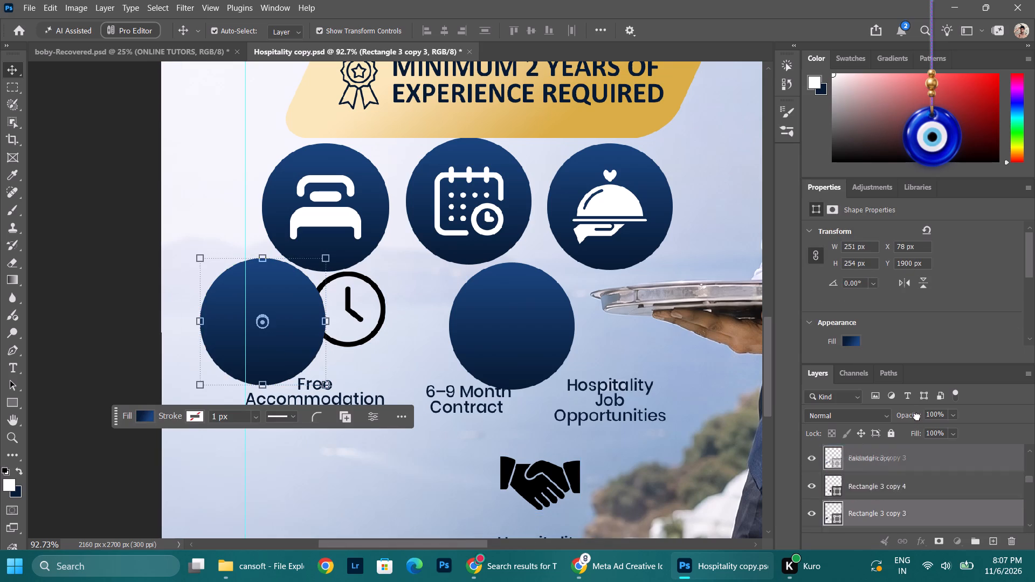
left_click_drag(917, 417, 905, 417)
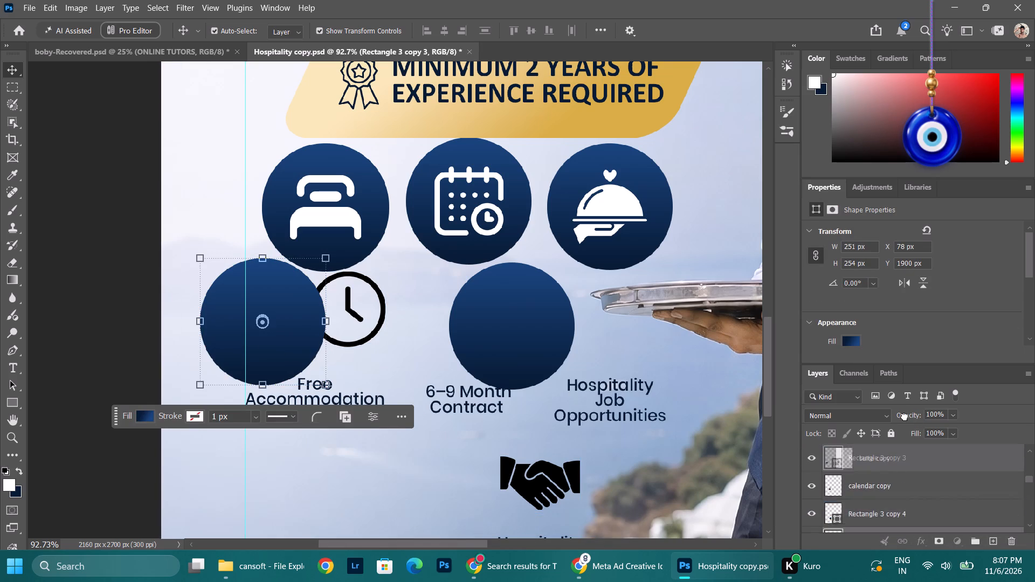
left_click_drag(905, 417, 907, 407)
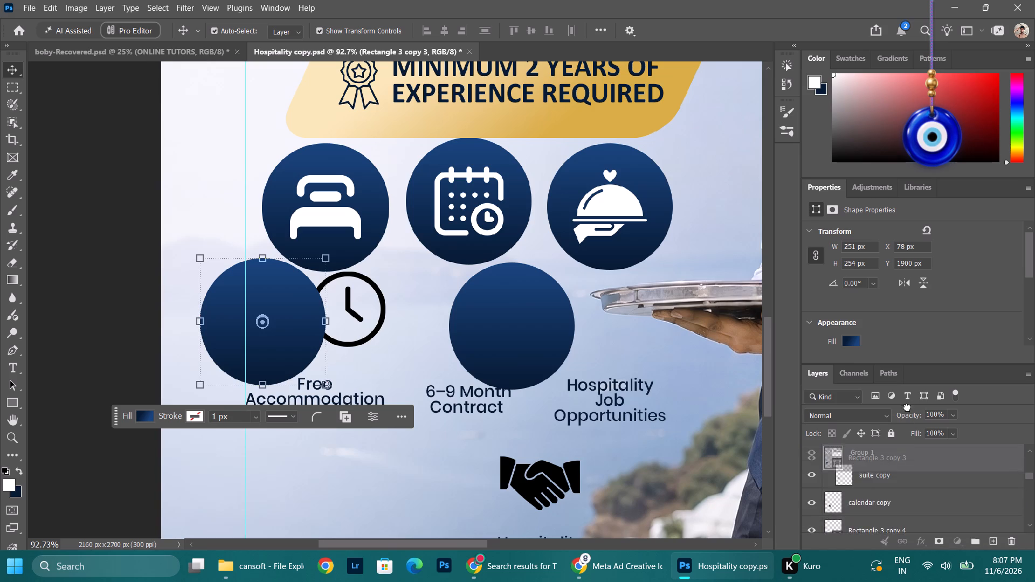
left_click_drag(907, 407, 984, 525)
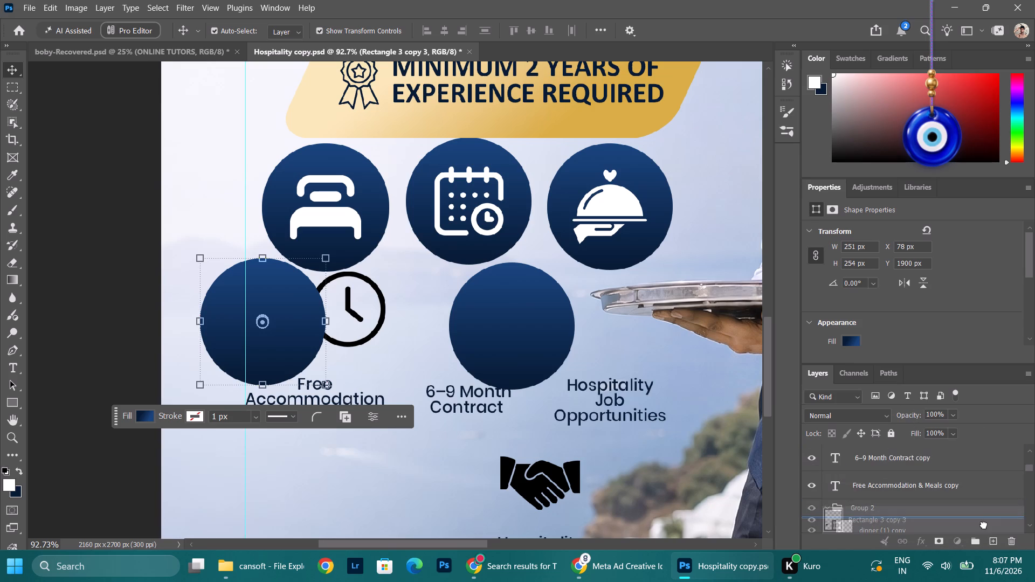
left_click_drag(984, 525, 948, 530)
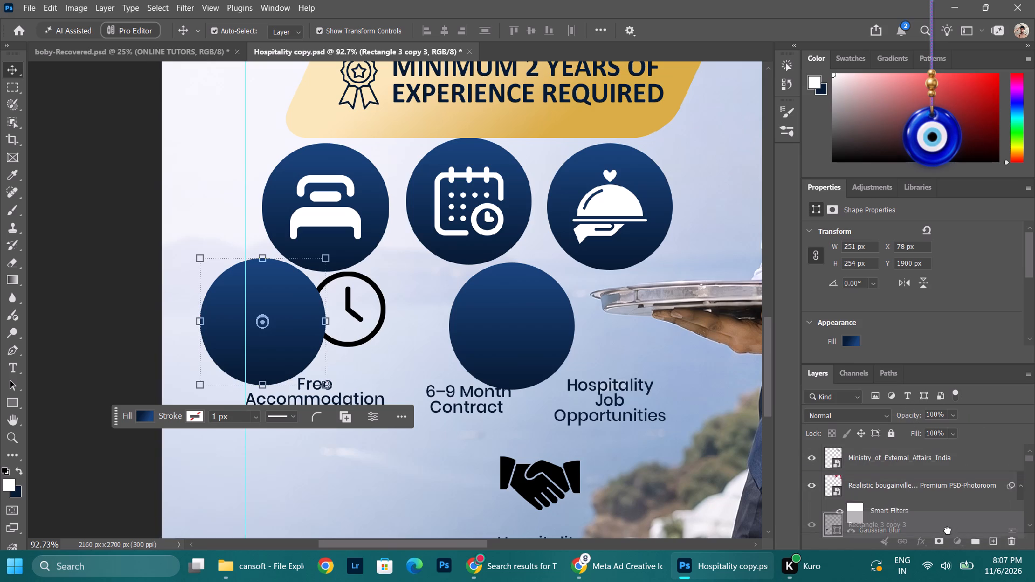
left_click_drag(948, 530, 934, 466)
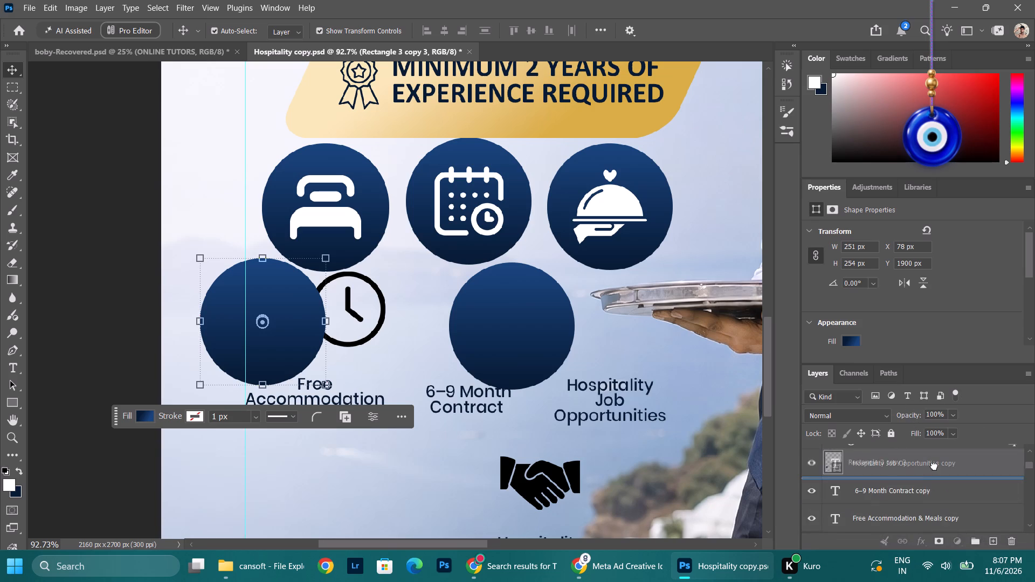
left_click_drag(934, 466, 948, 572)
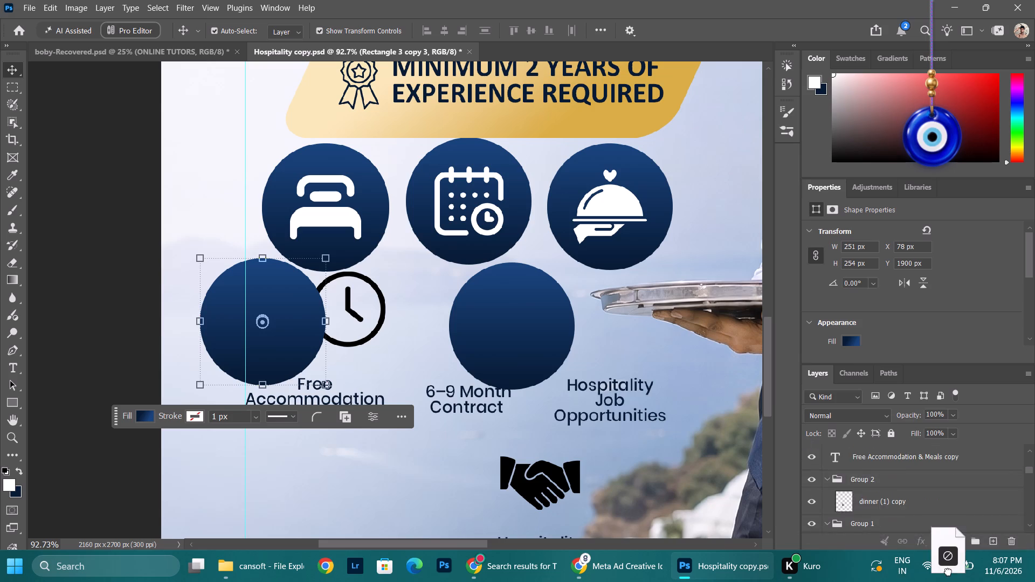
left_click_drag(948, 572, 944, 531)
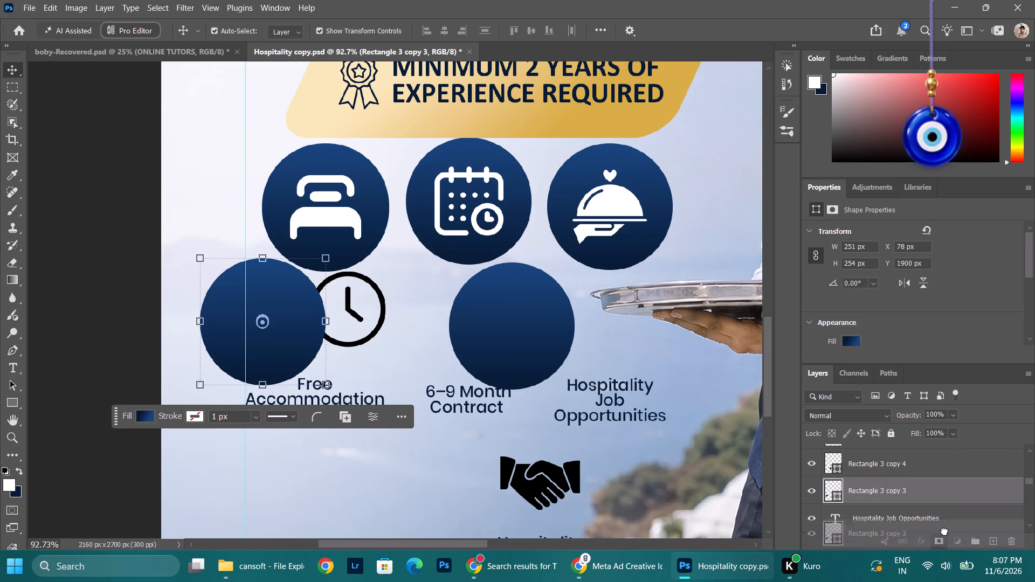
left_click_drag(944, 531, 944, 549)
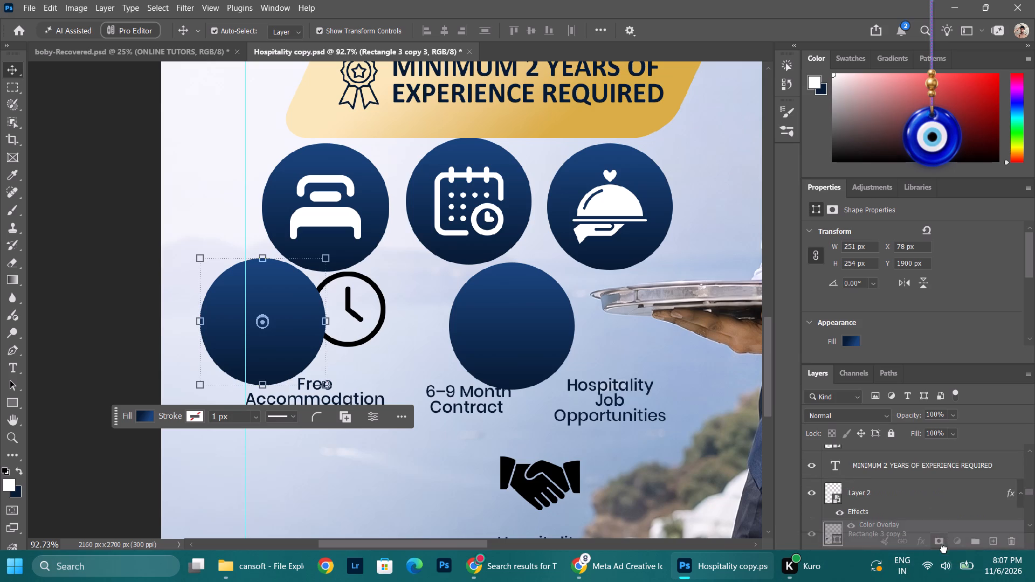
left_click_drag(944, 549, 940, 538)
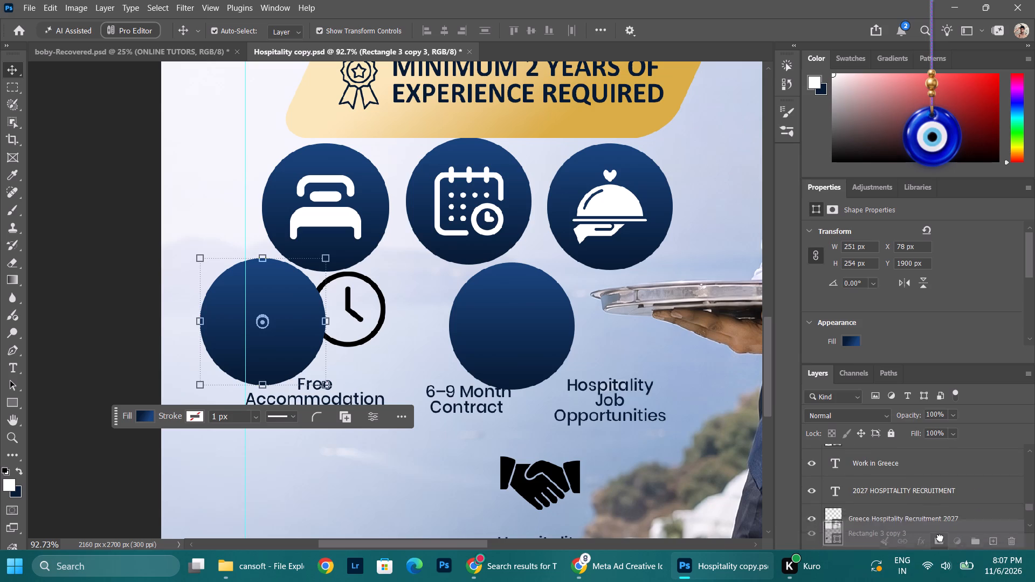
left_click_drag(940, 538, 942, 553)
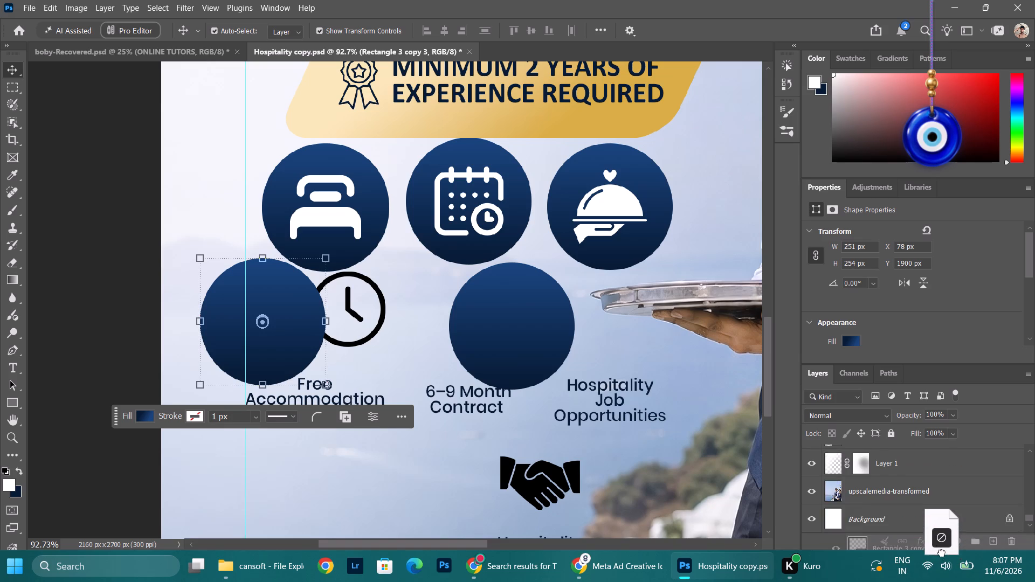
left_click_drag(942, 553, 944, 447)
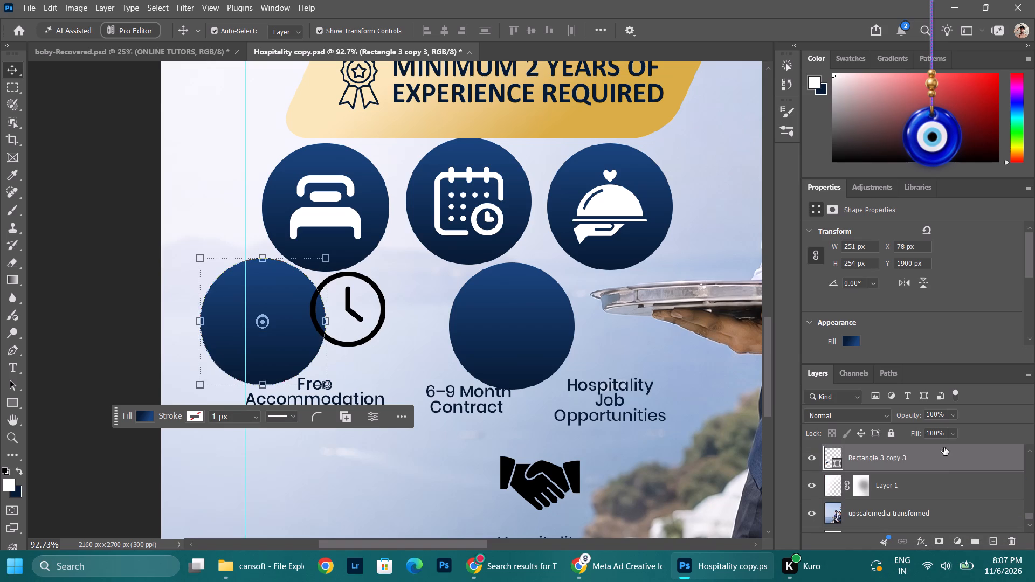
Align the clock icon, layer time, and the circle Rectangle 3 copy 3 on their horizontal and vertical centres.
scroll(940, 481, "up", 2)
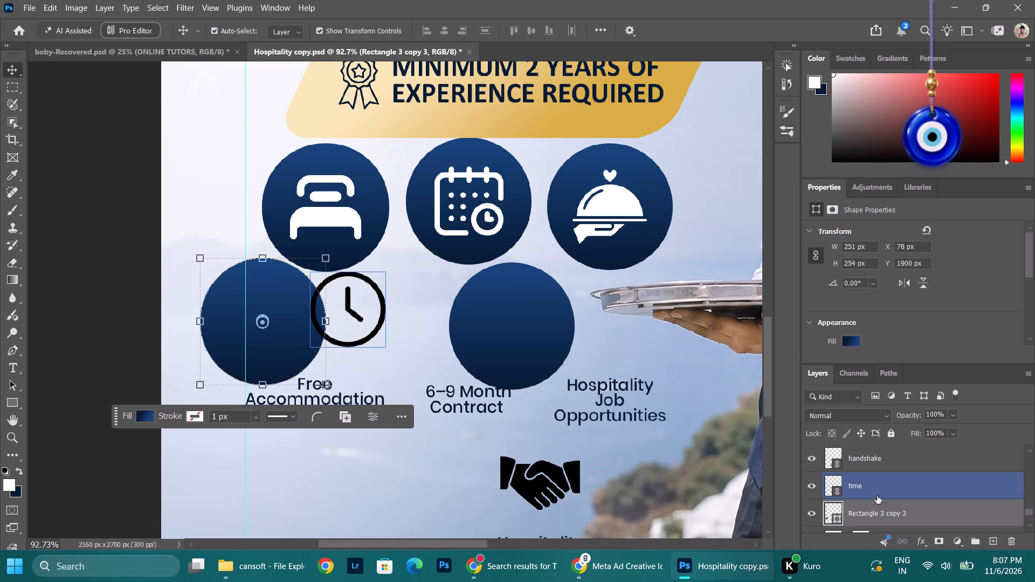
left_click(881, 491)
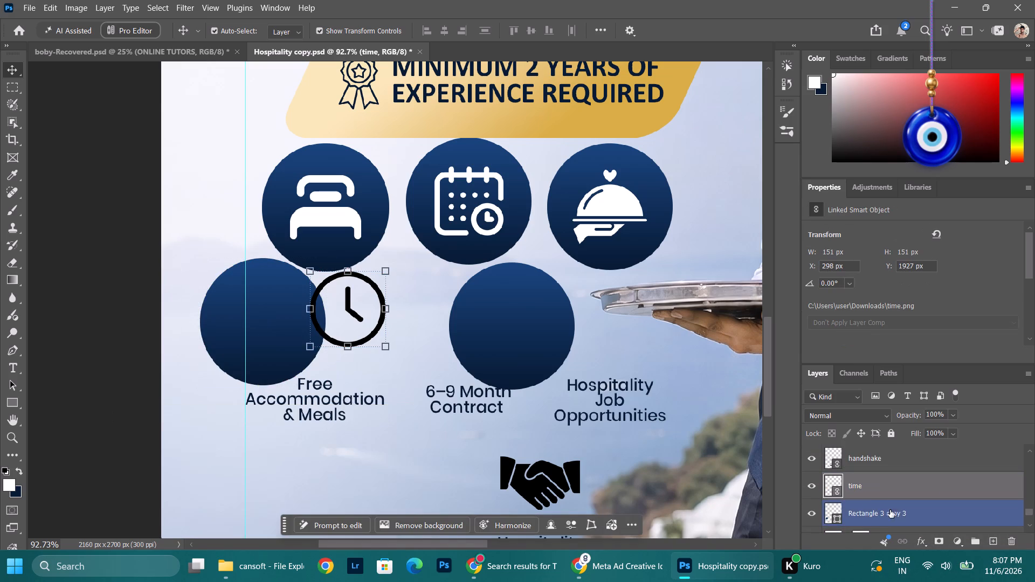
left_click(891, 518, "shift")
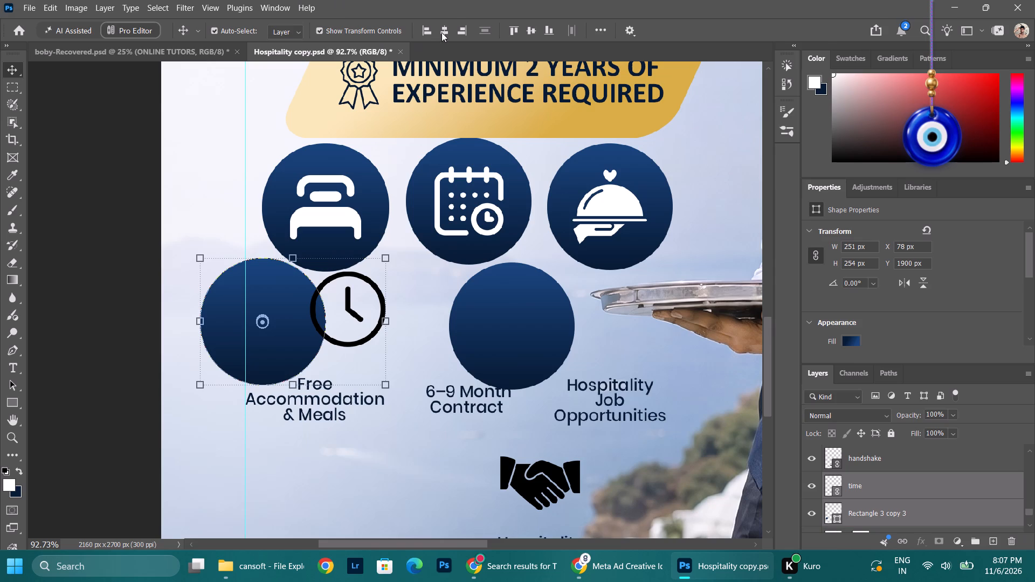
left_click(444, 32)
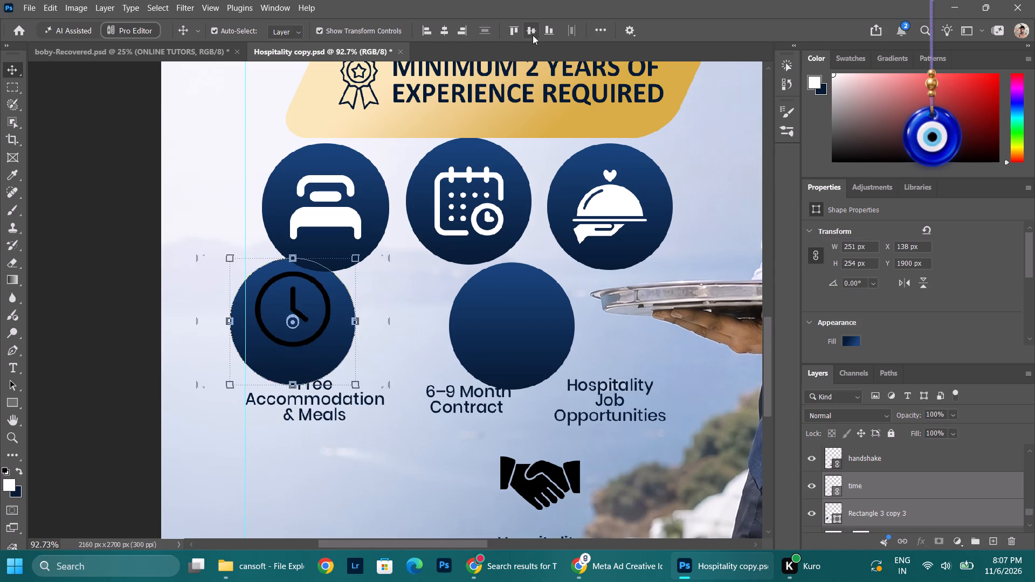
left_click(532, 32)
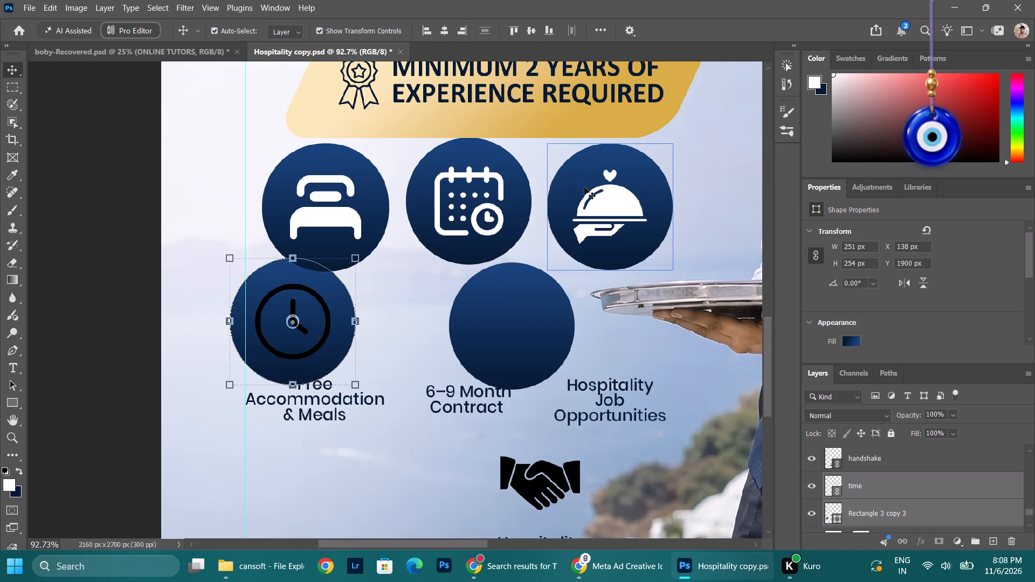
Apply a white Color Overlay to the clock icon's time layer.
left_click(926, 485)
double_click(926, 485)
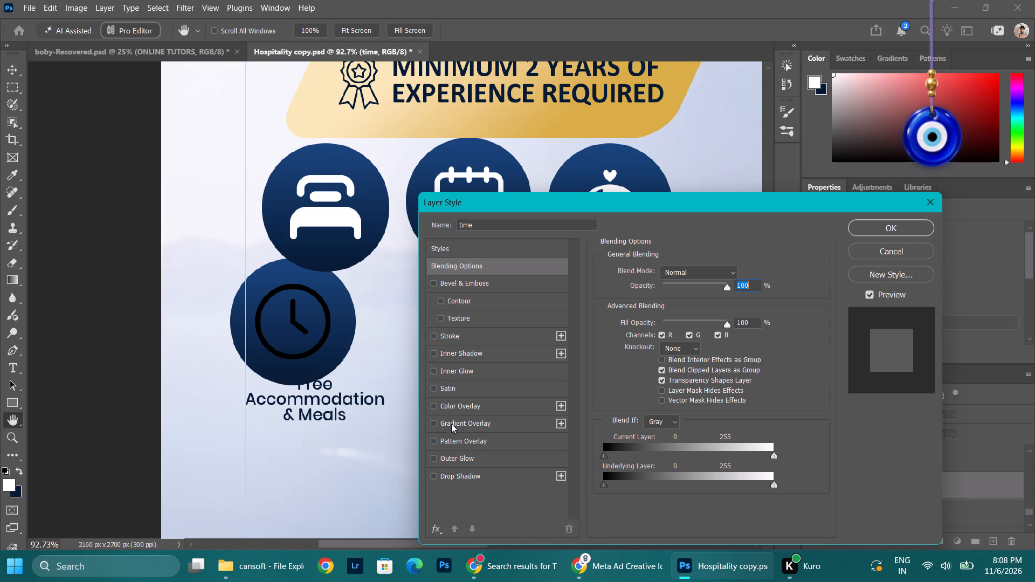
left_click(451, 407)
left_click(888, 230)
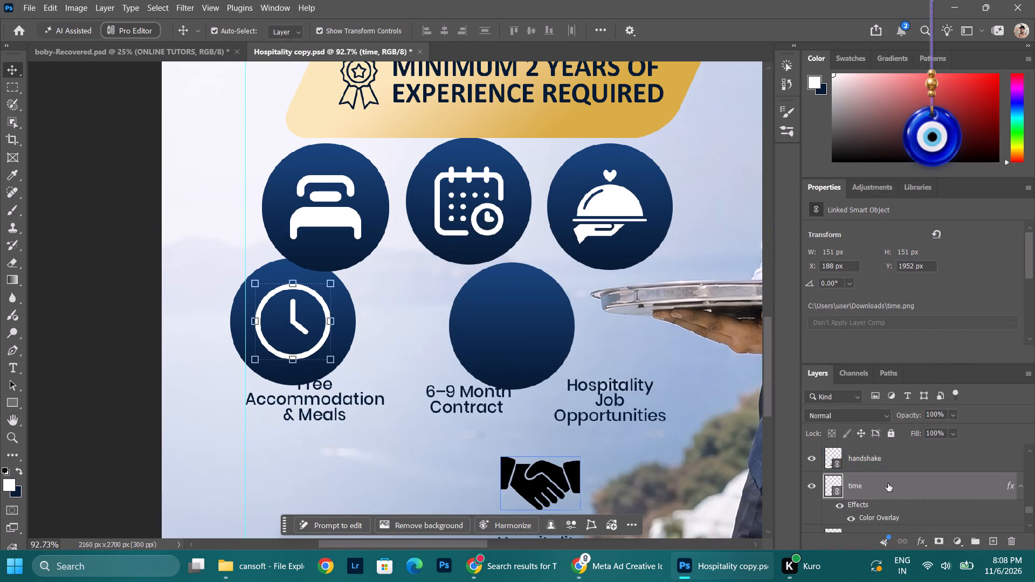
Merge the white clock icon with its navy circle, Rectangle 3 copy 3, into one layer.
scroll(884, 490, "down", 1)
left_click(879, 504, "shift")
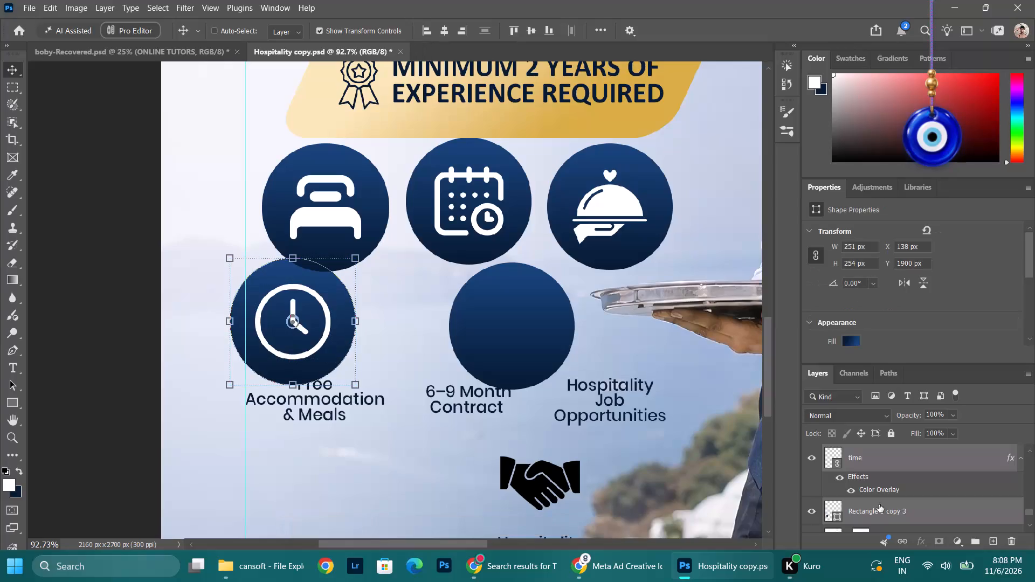
key("ctrl+e")
Move the merged time layer up the layer stack to between suite copy and calendar copy.
left_click_drag(880, 460, 888, 405)
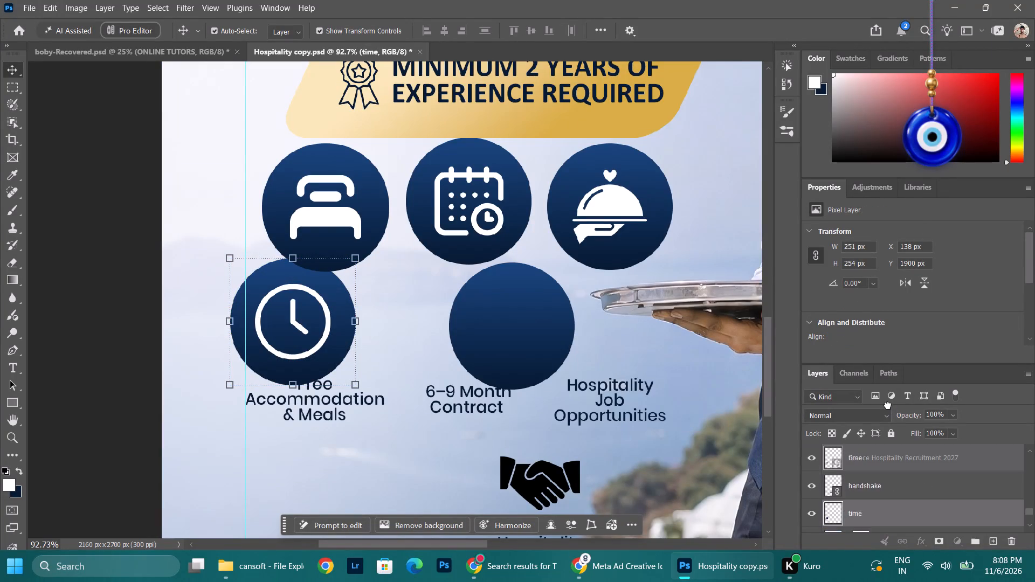
left_click_drag(888, 405, 885, 508)
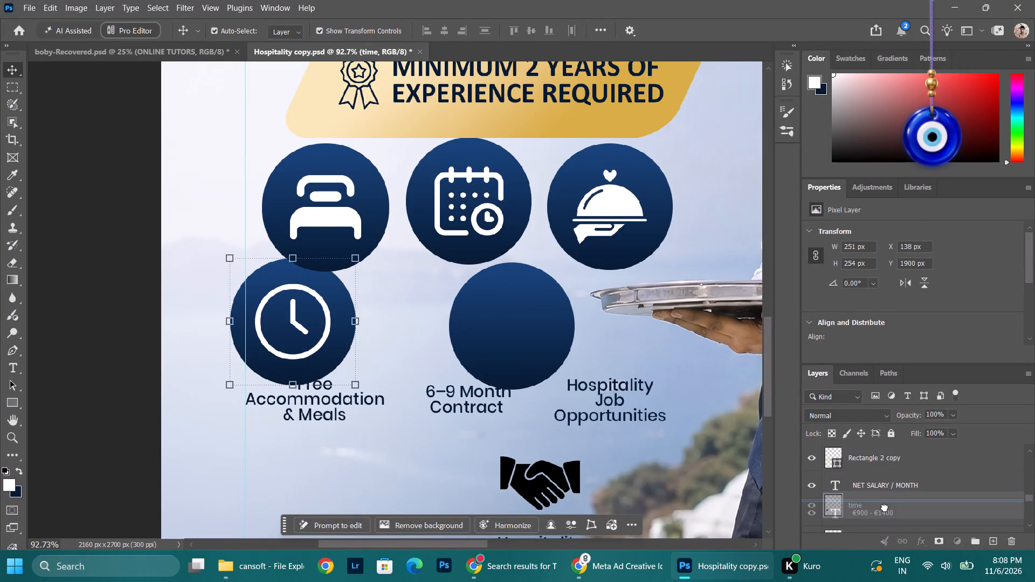
left_click_drag(885, 508, 872, 403)
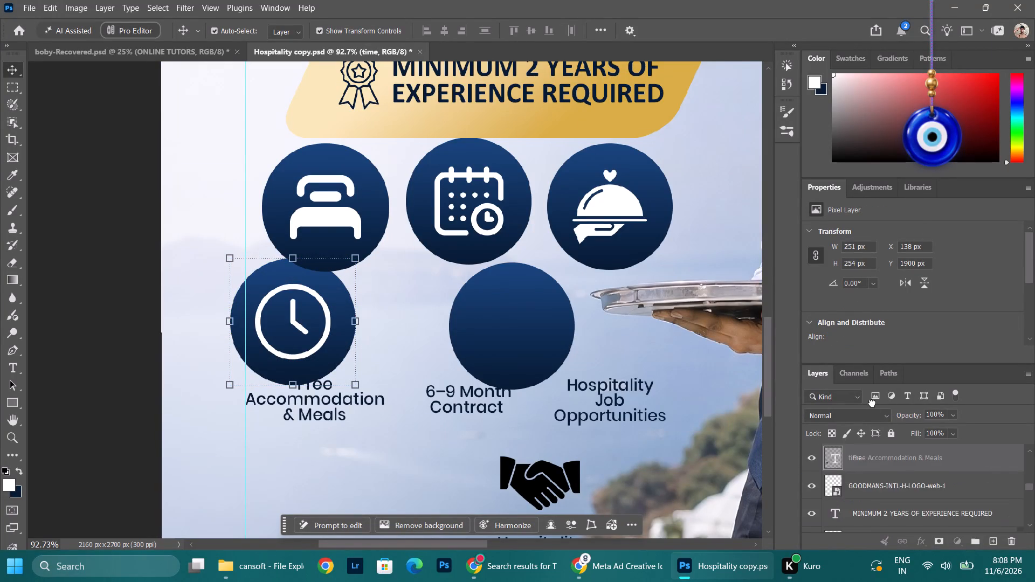
left_click_drag(872, 403, 868, 510)
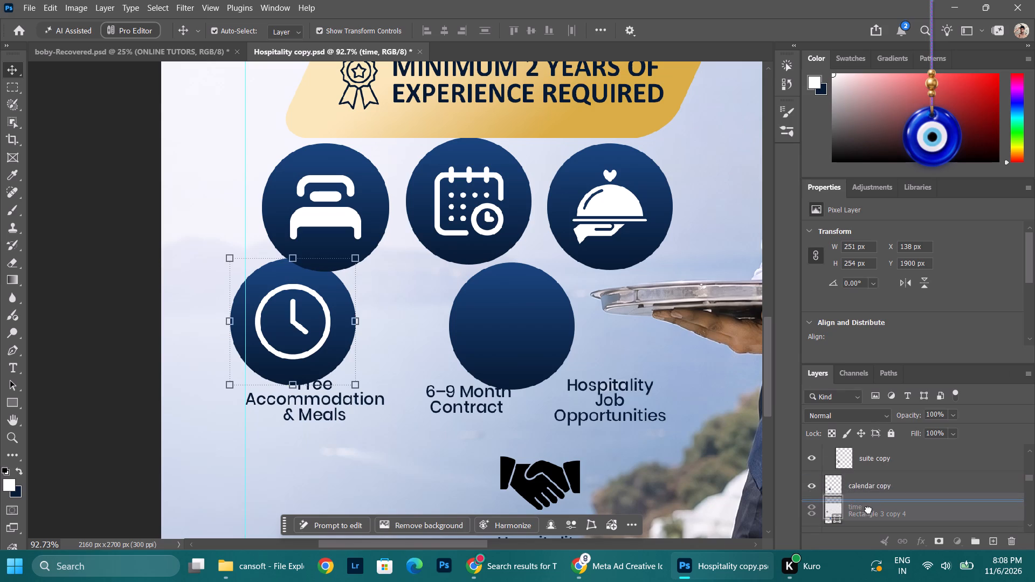
left_click_drag(868, 510, 871, 490)
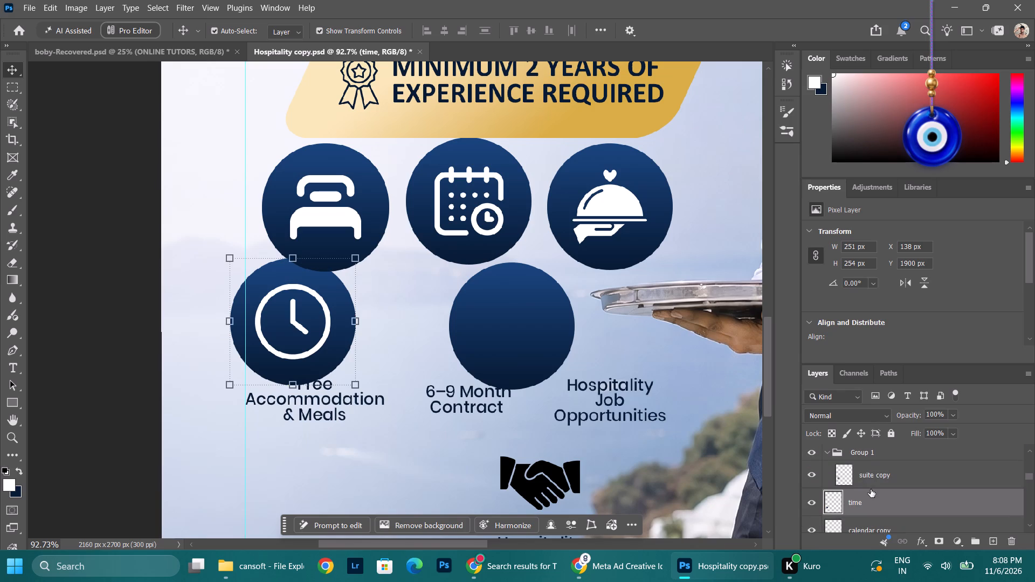
Check the layers around the empty second-row circle, hiding and showing suite copy to identify its artwork.
left_click(503, 318)
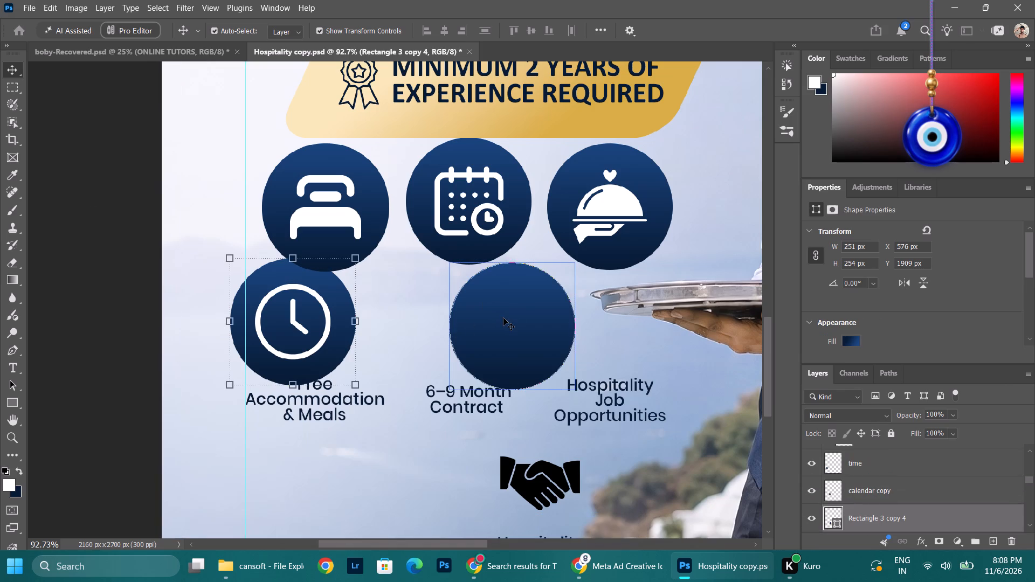
scroll(503, 336, "down", 3)
scroll(501, 338, "up", 2)
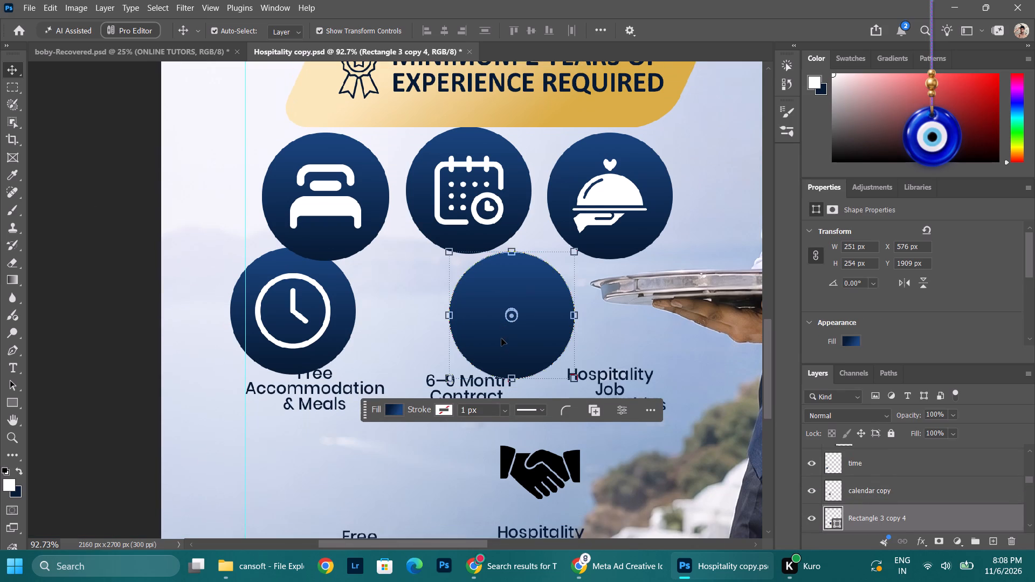
scroll(888, 501, "up", 2)
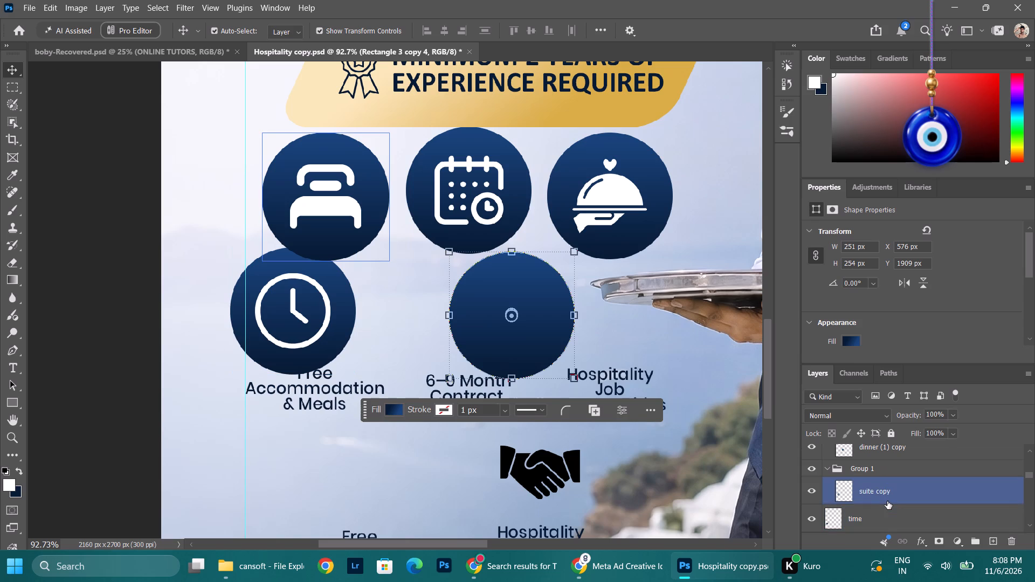
left_click(887, 501)
left_click(815, 491)
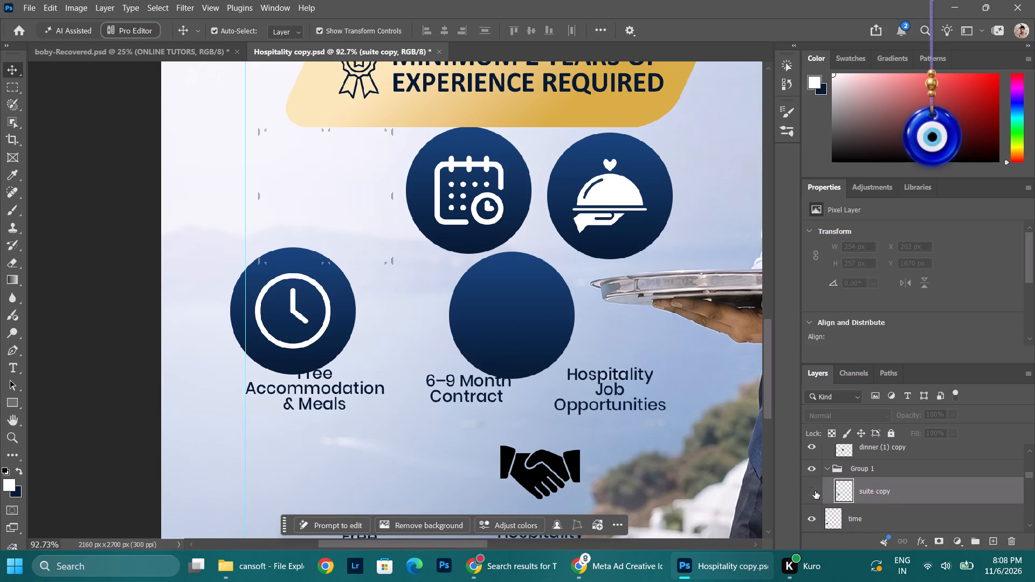
left_click(815, 491)
Move the empty second-row circle layer, Rectangle 3 copy 4, down the layer stack to directly below the handshake layer.
left_click(526, 472)
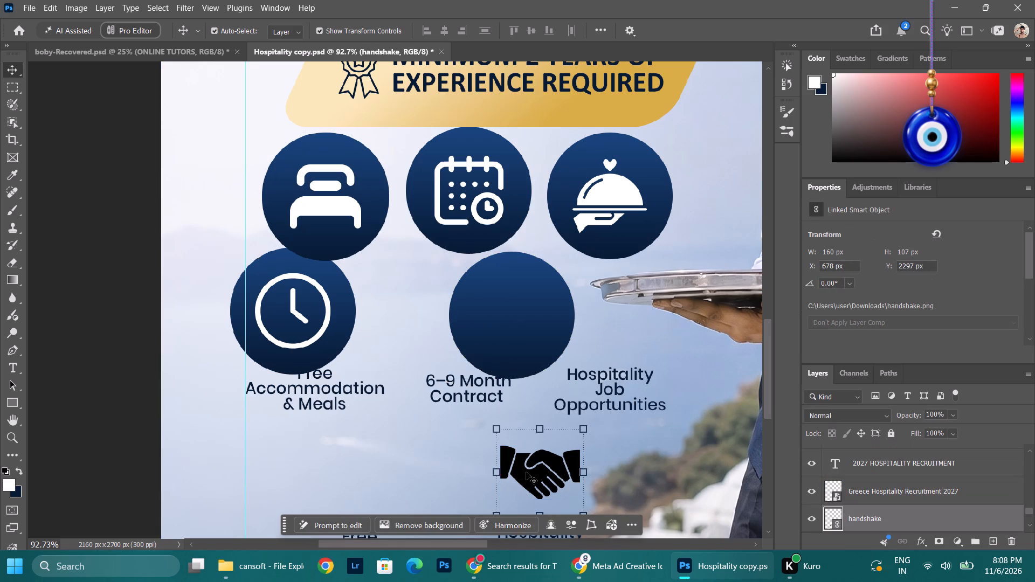
scroll(916, 505, "down", 3)
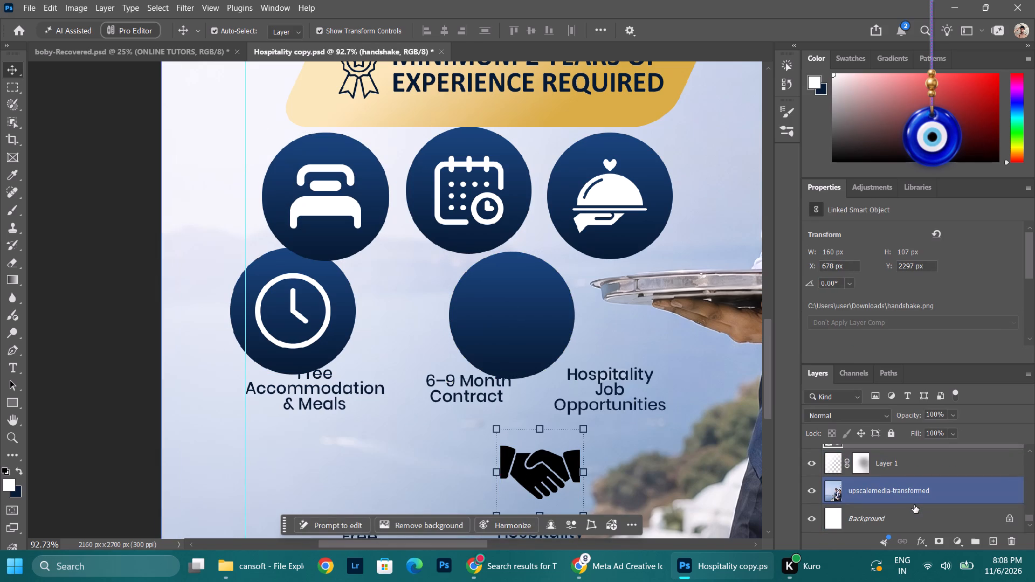
scroll(914, 505, "up", 2)
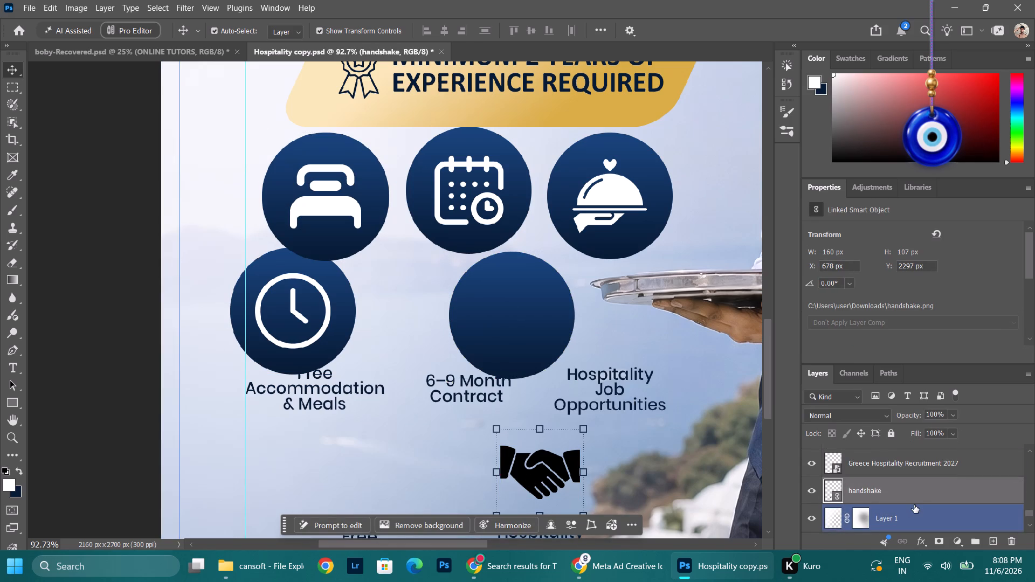
left_click(514, 331)
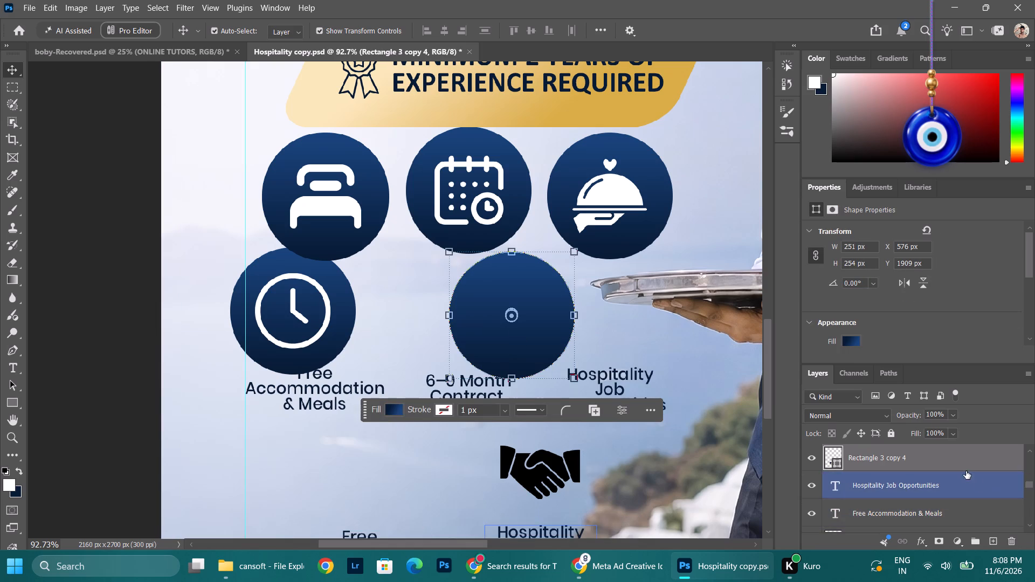
left_click_drag(944, 453, 955, 541)
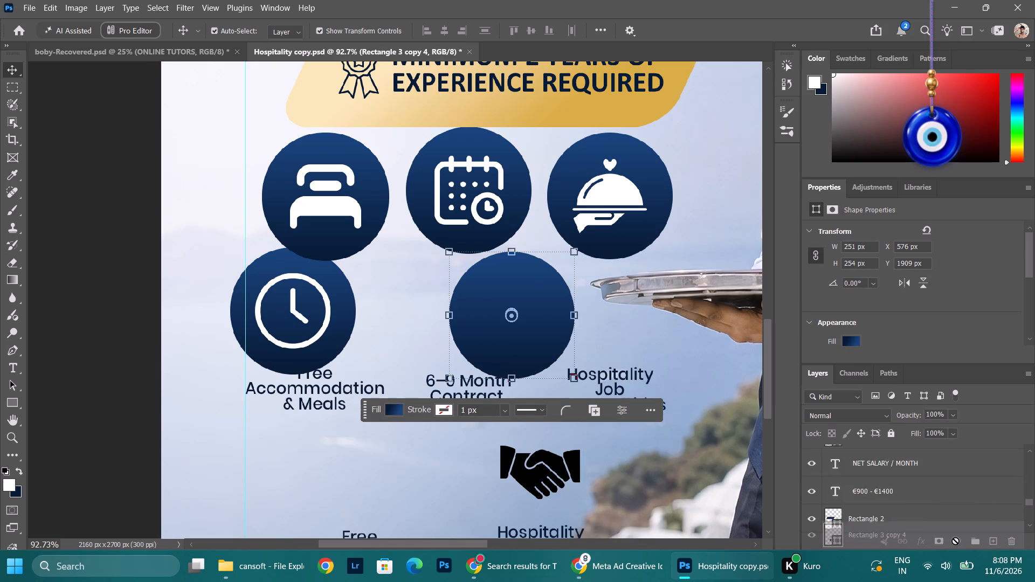
left_click_drag(955, 541, 954, 472)
scroll(949, 473, "up", 1)
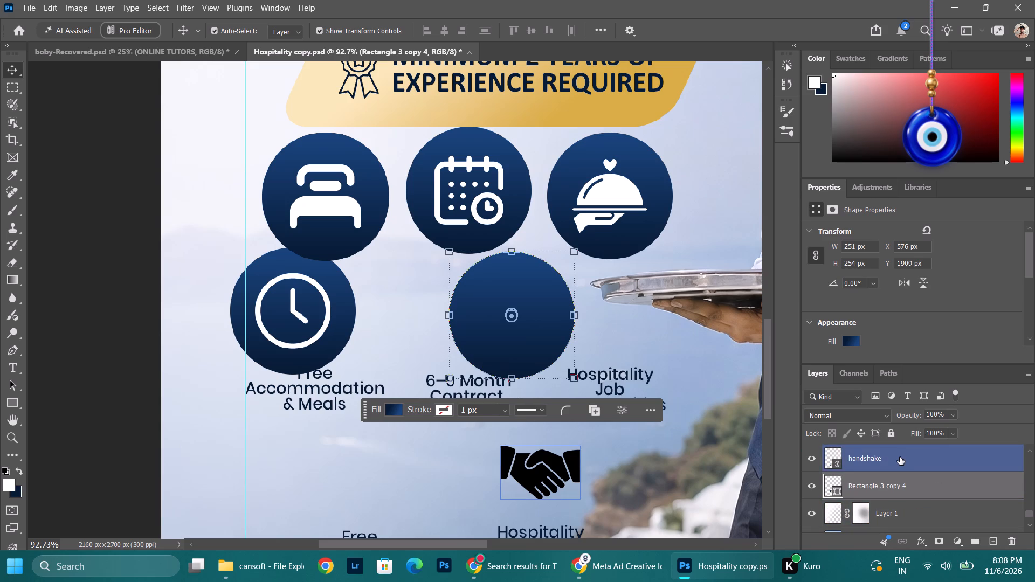
Place the handshake icon on the empty second-row circle and align both layers on their horizontal and vertical centres.
left_click(900, 457)
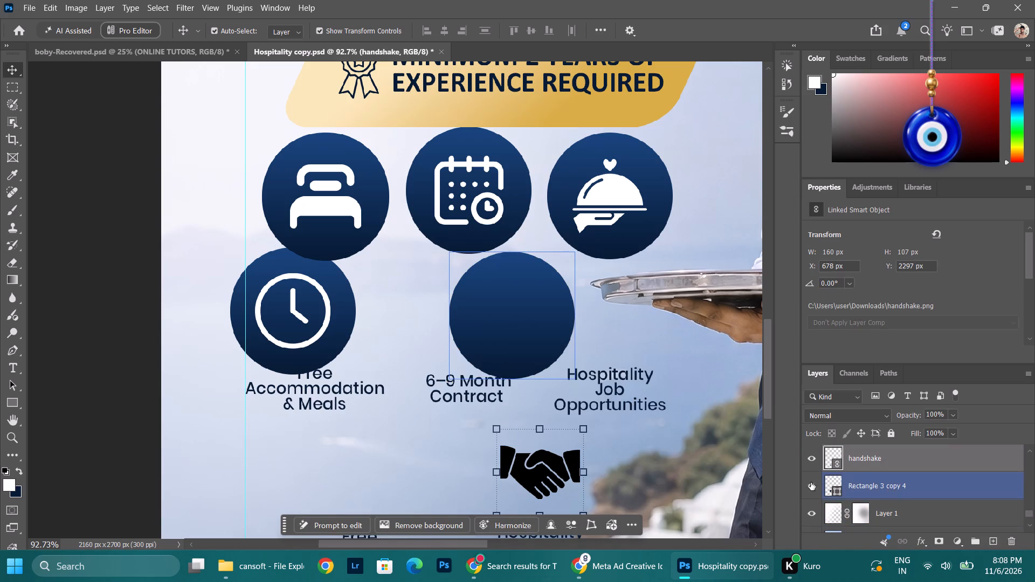
left_click_drag(537, 472, 517, 320)
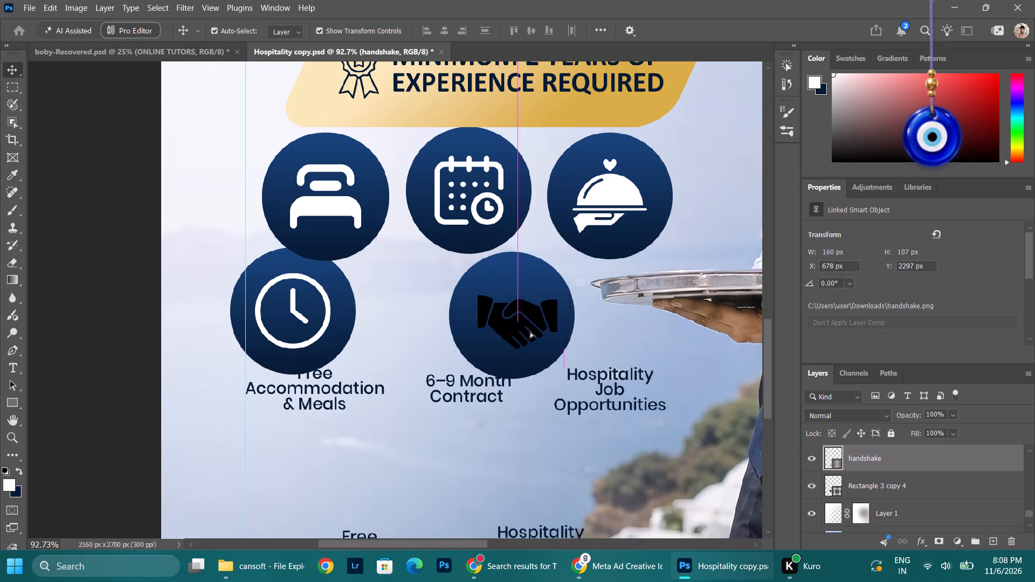
left_click(927, 489, "shift")
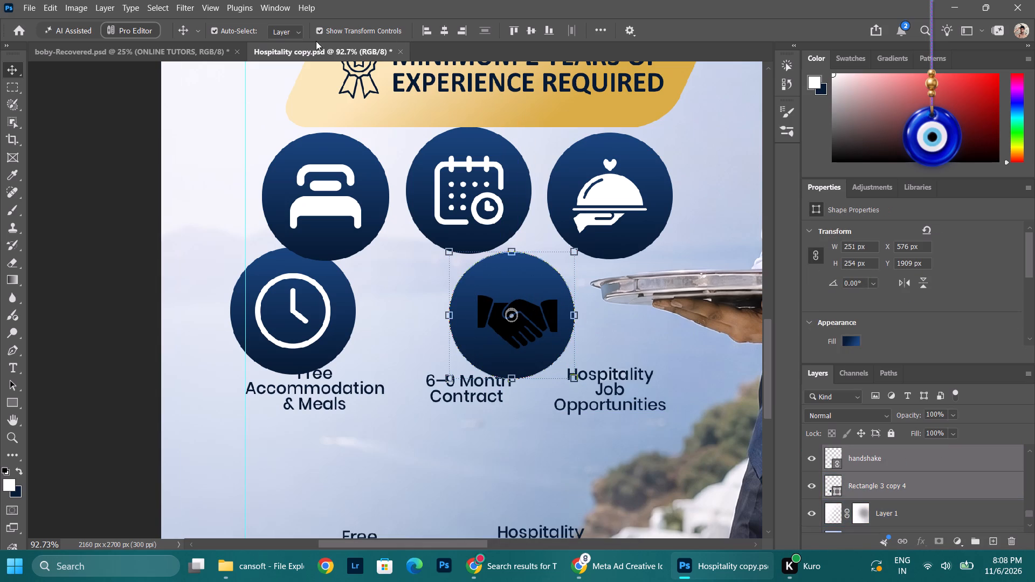
left_click(440, 31)
left_click(530, 30)
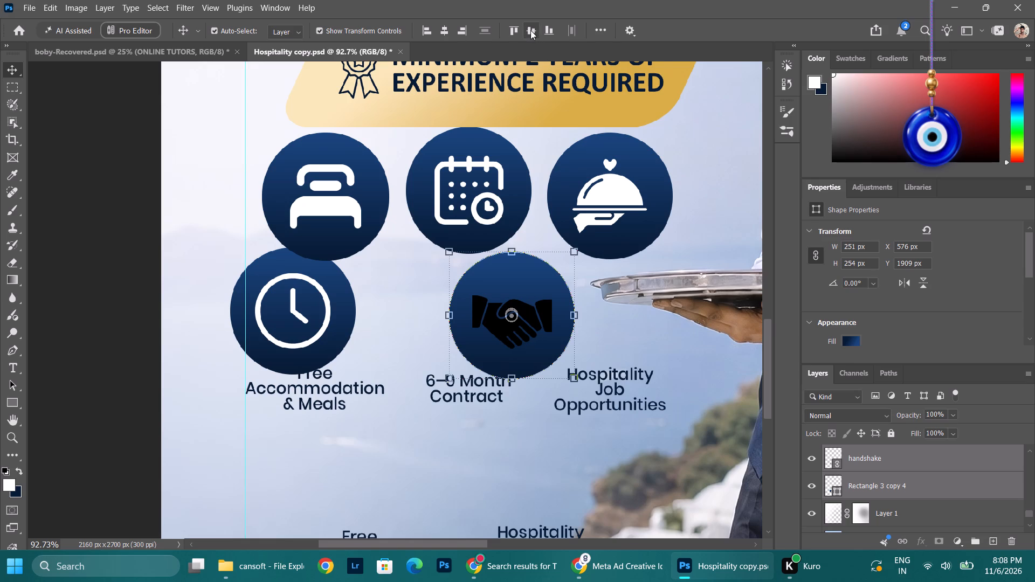
Apply a white Color Overlay at 100% opacity to the handshake layer.
left_click(894, 460)
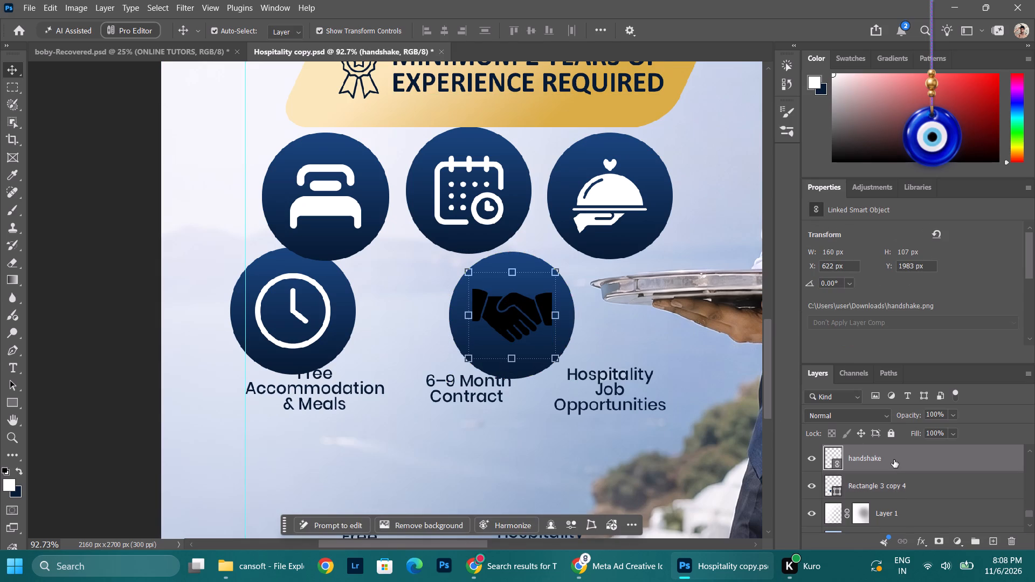
double_click(894, 460)
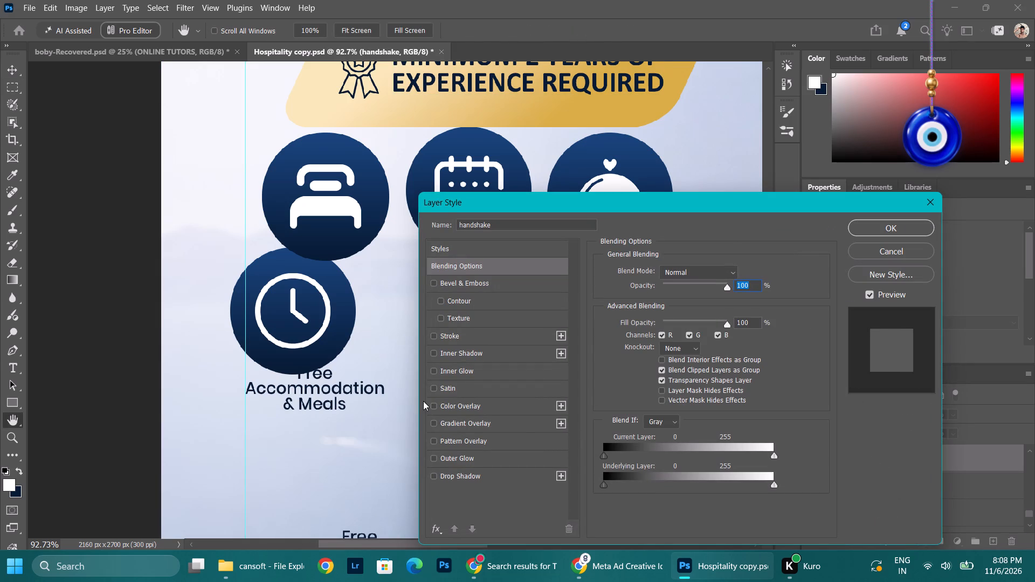
left_click(458, 408)
left_click(884, 217)
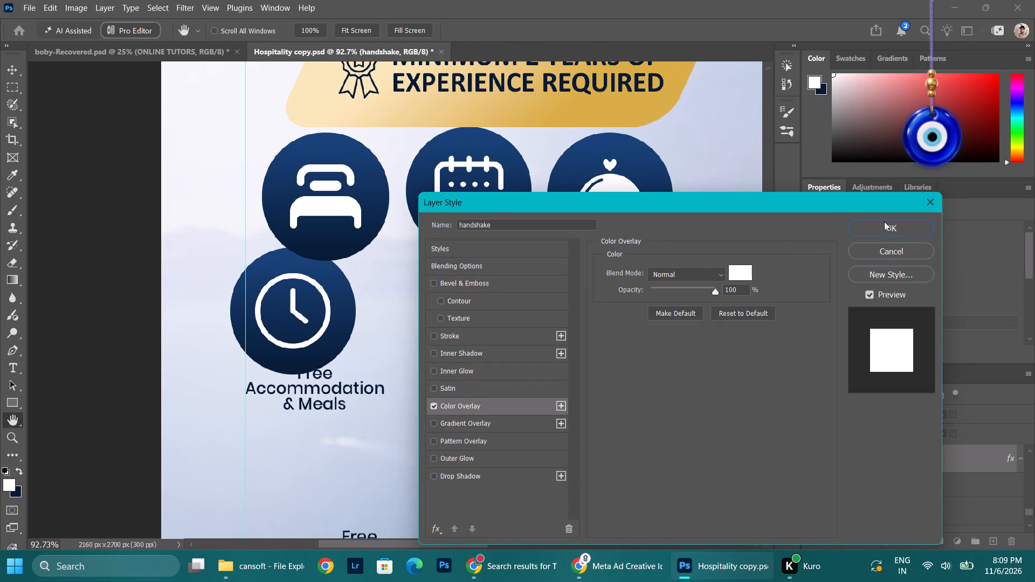
left_click(884, 226)
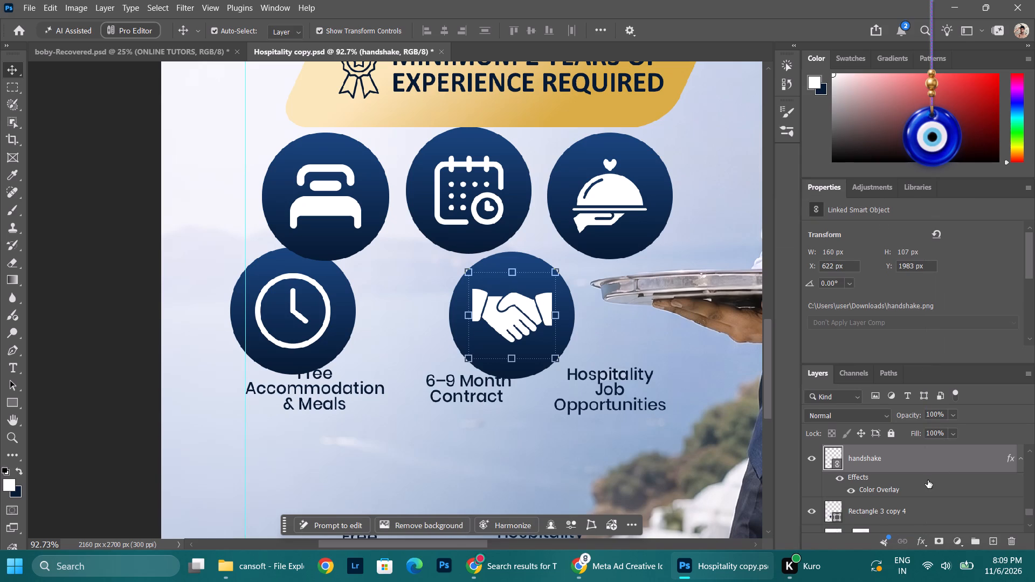
Merge the white handshake icon with its navy circle, Rectangle 3 copy 4, into one layer.
left_click(908, 501, "shift")
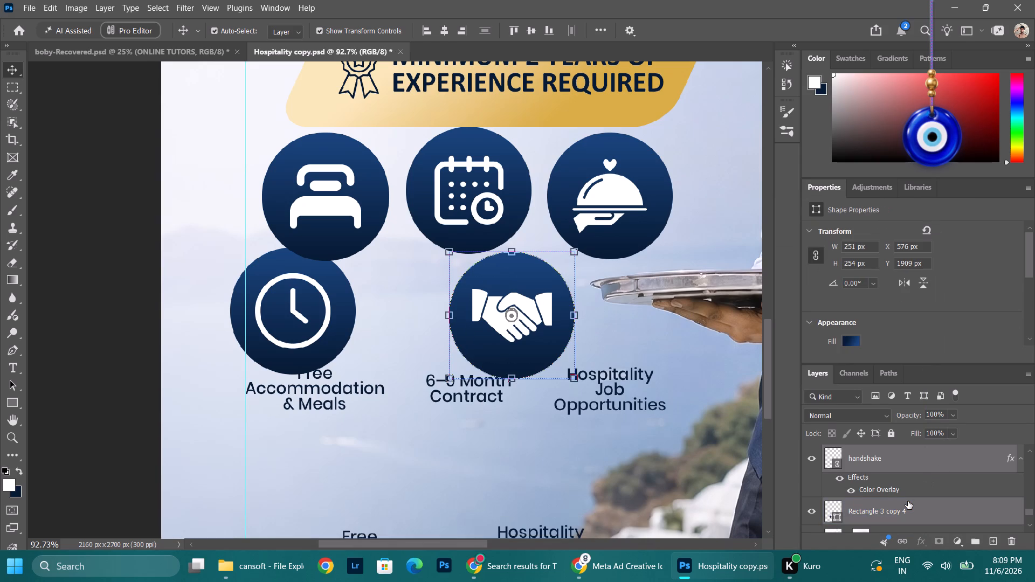
key("ctrl+e")
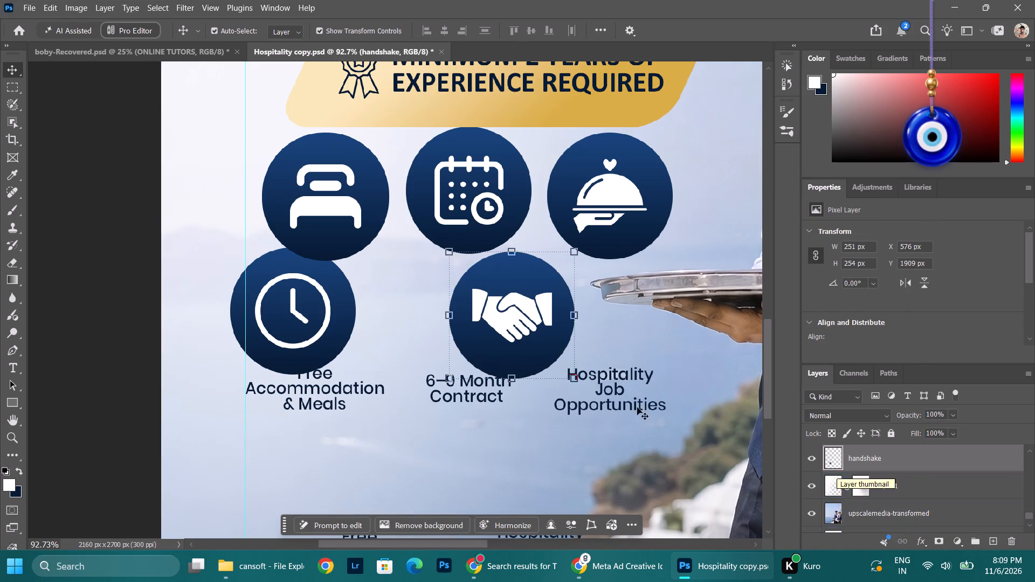
left_click(419, 463)
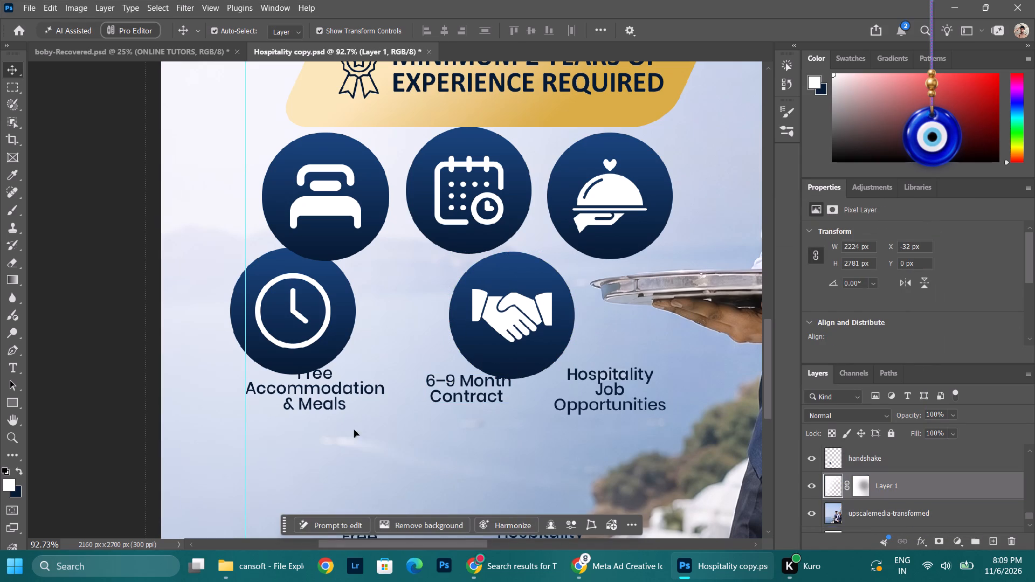
Scale the bed icon circle, suite copy, proportionally down to about 53%, roughly 136 × 137 px.
scroll(325, 398, "up", 6)
scroll(257, 328, "up", 4)
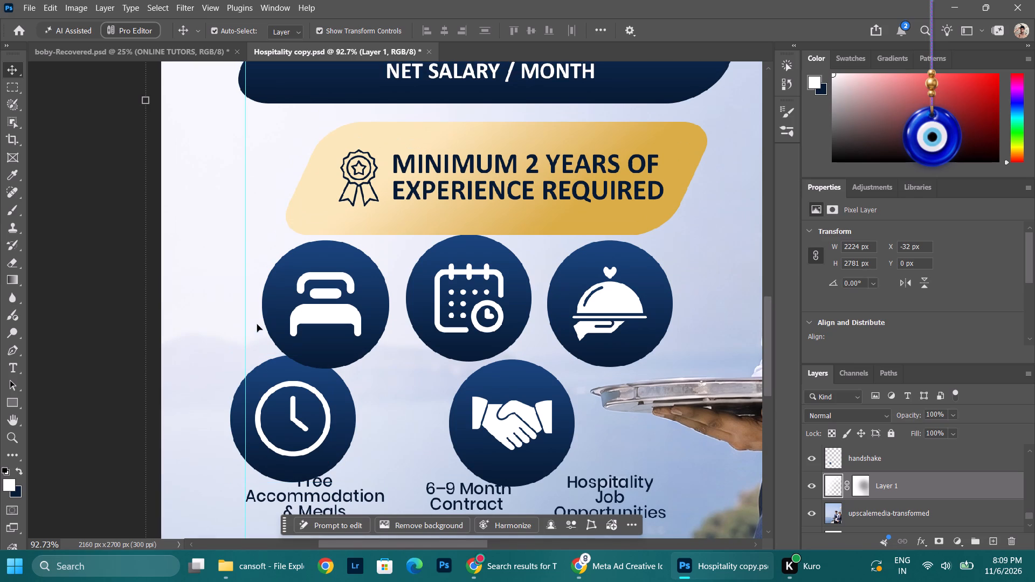
left_click(318, 271)
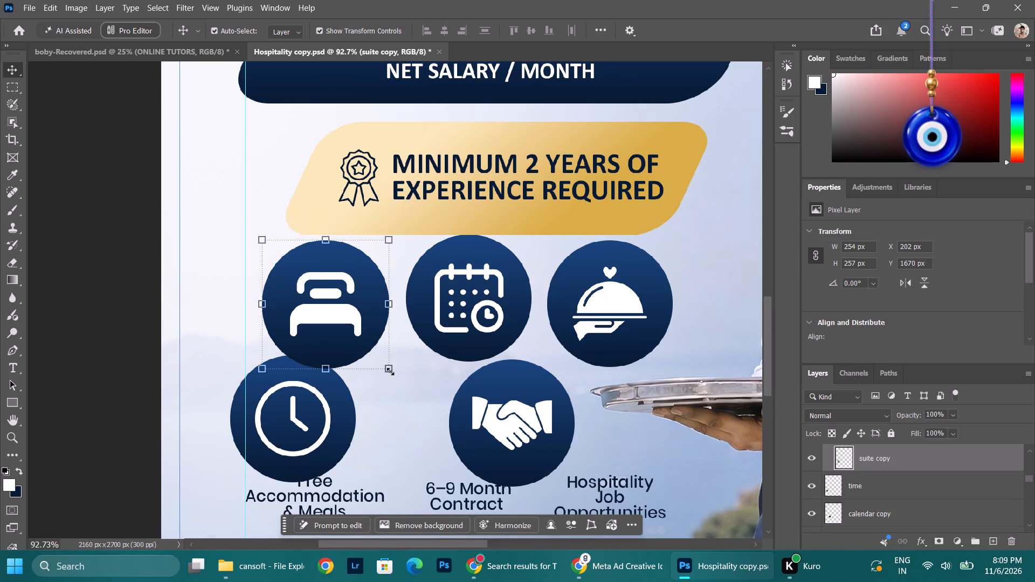
left_click_drag(390, 371, 310, 332)
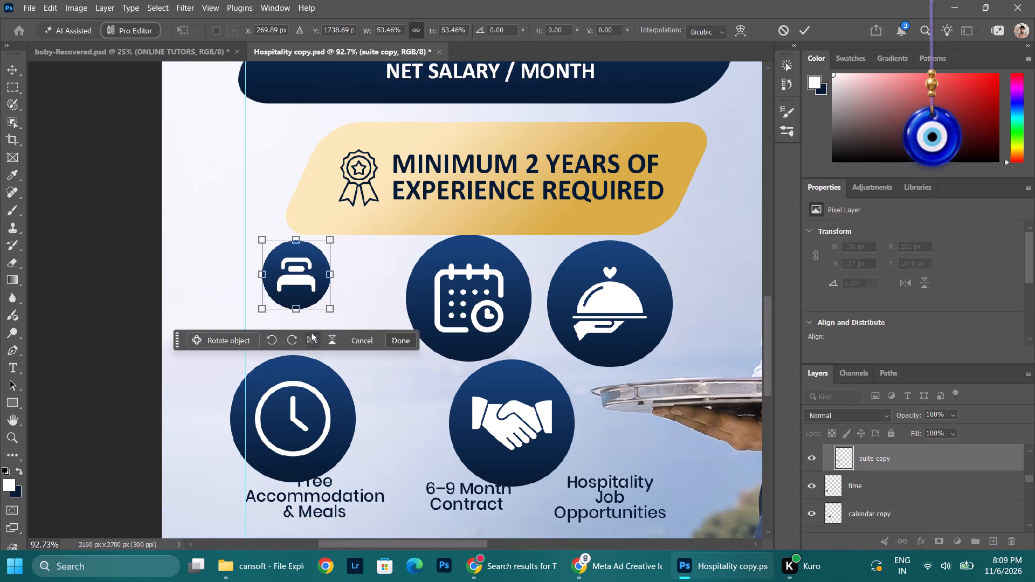
scroll(337, 356, "up", 2)
scroll(339, 357, "down", 8, "alt")
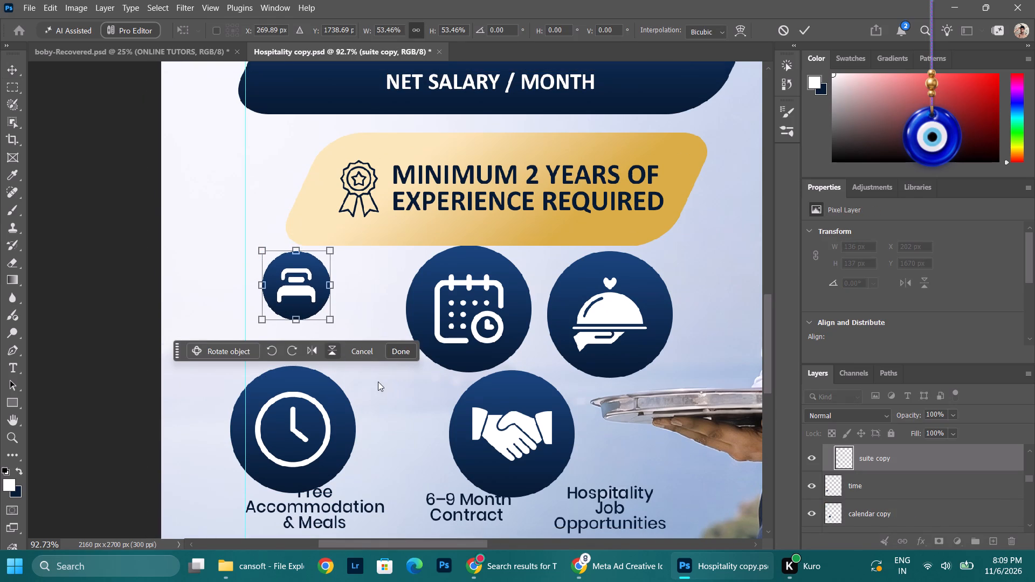
scroll(378, 382, "down", 3, "alt")
scroll(374, 377, "down", 4, "ctrl")
scroll(370, 370, "down", 4, "alt")
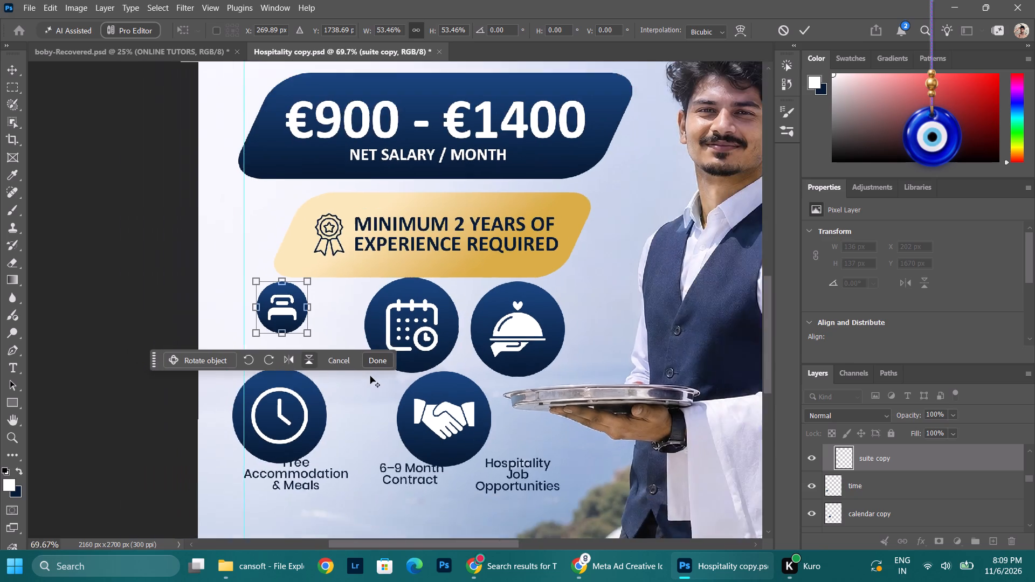
scroll(370, 376, "down", 7, "alt")
scroll(431, 353, "down", 5, "alt")
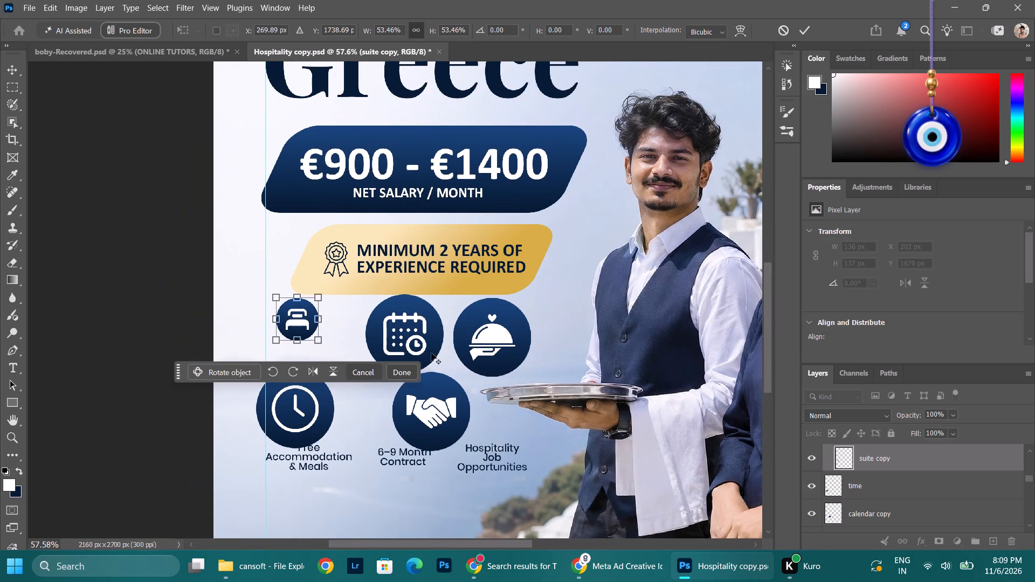
scroll(418, 344, "down", 6, "alt")
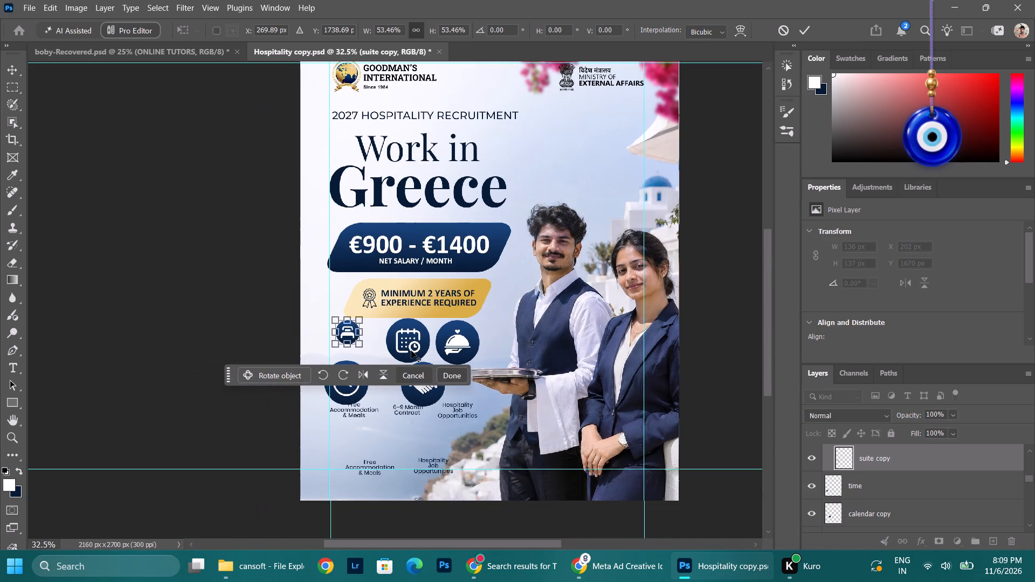
scroll(420, 348, "up", 2)
left_click(536, 232)
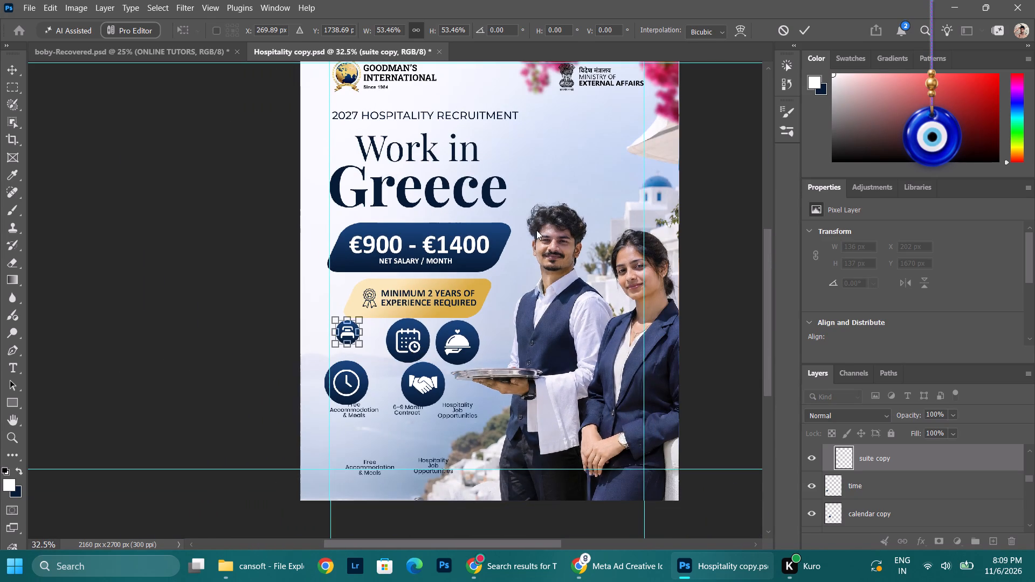
Move the reduced bed icon circle slightly down to about X 204 px, Y 1696 px.
left_click(194, 276)
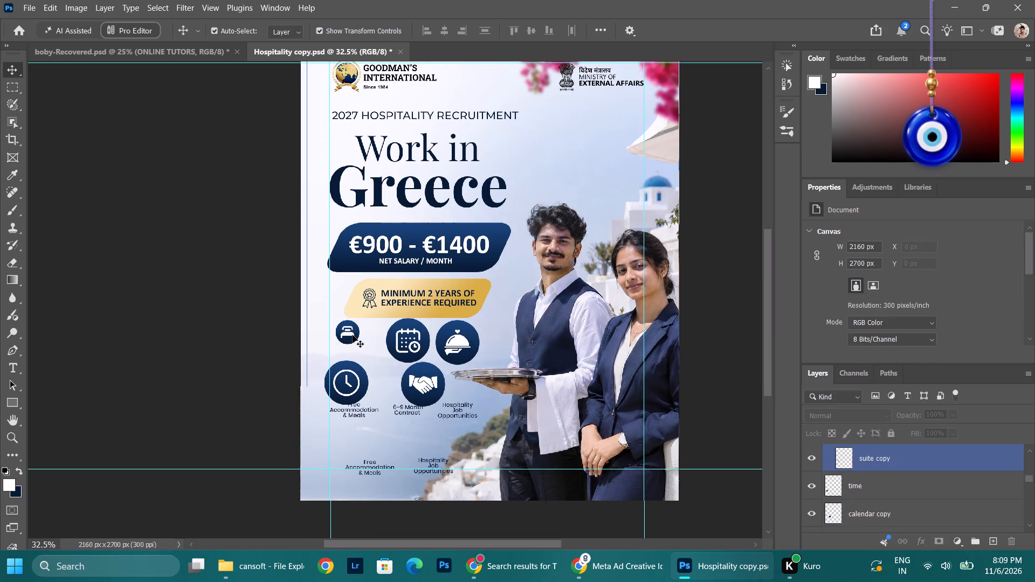
left_click_drag(351, 335, 351, 340)
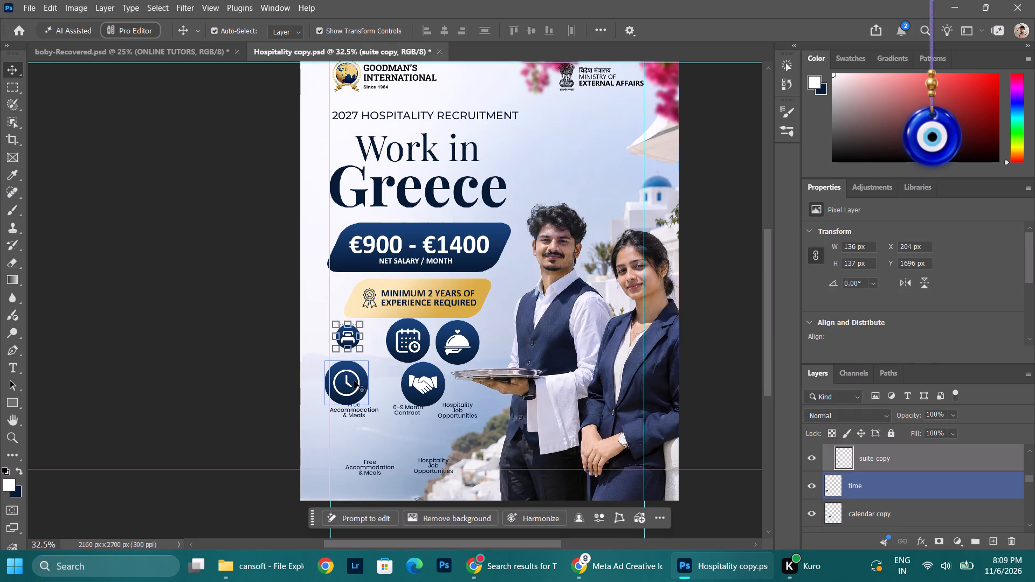
Scale the clock icon circle, time, proportionally down to about 74%, roughly 187 × 189 px, keeping its lower-right corner fixed.
left_click(353, 382)
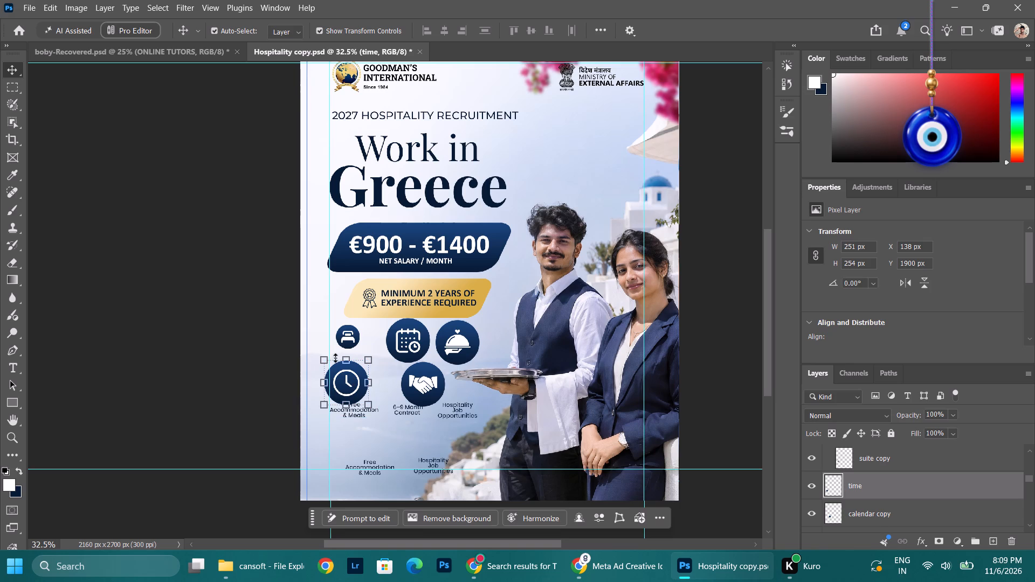
left_click_drag(323, 363, 340, 369)
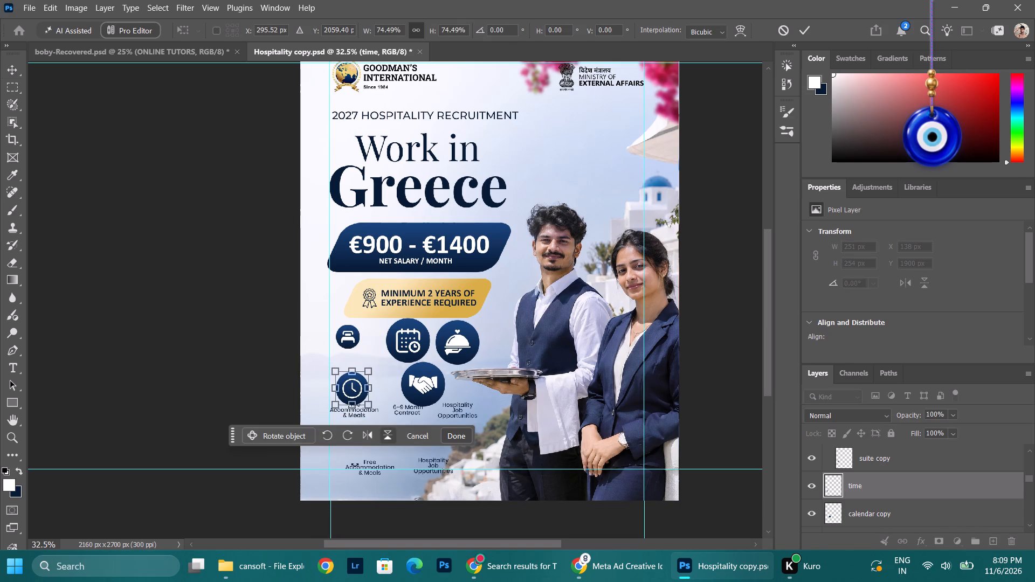
left_click(6, 67)
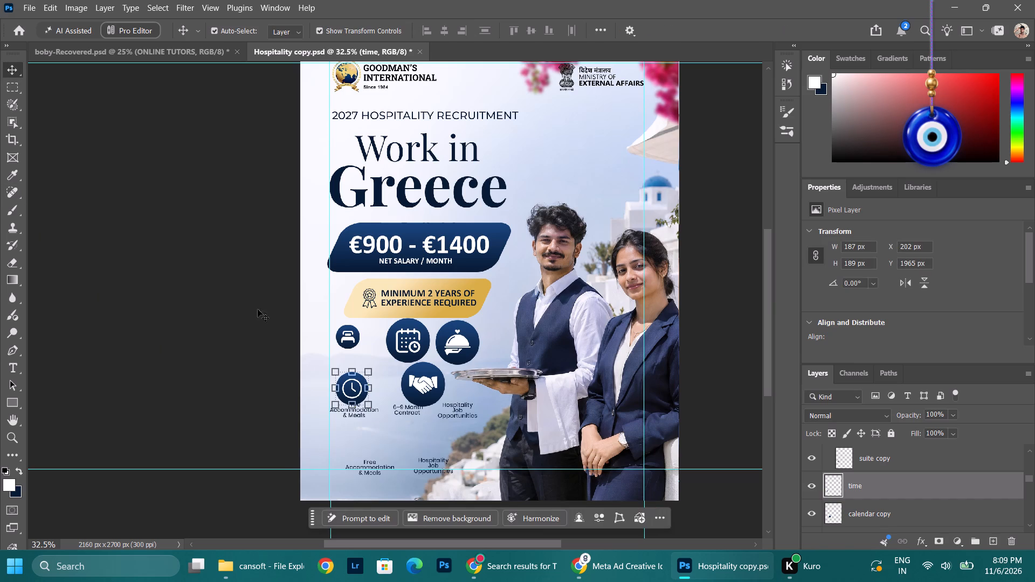
Delete the three captions below the second icon row and the Hospitality Job Opportunities caption near the poster's bottom edge.
left_click(402, 413)
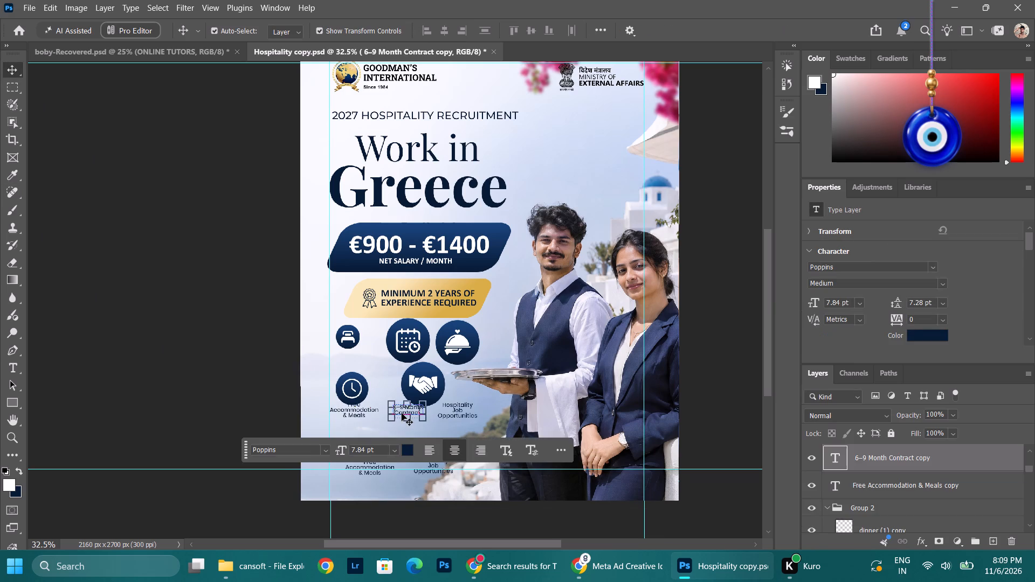
key("BackSpace")
key("BackSpace")
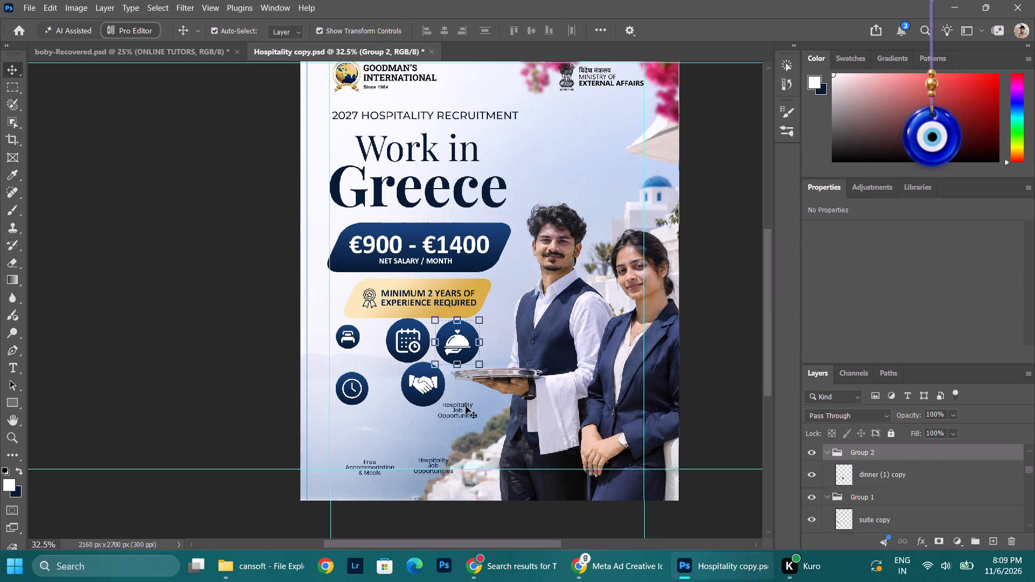
left_click(454, 416)
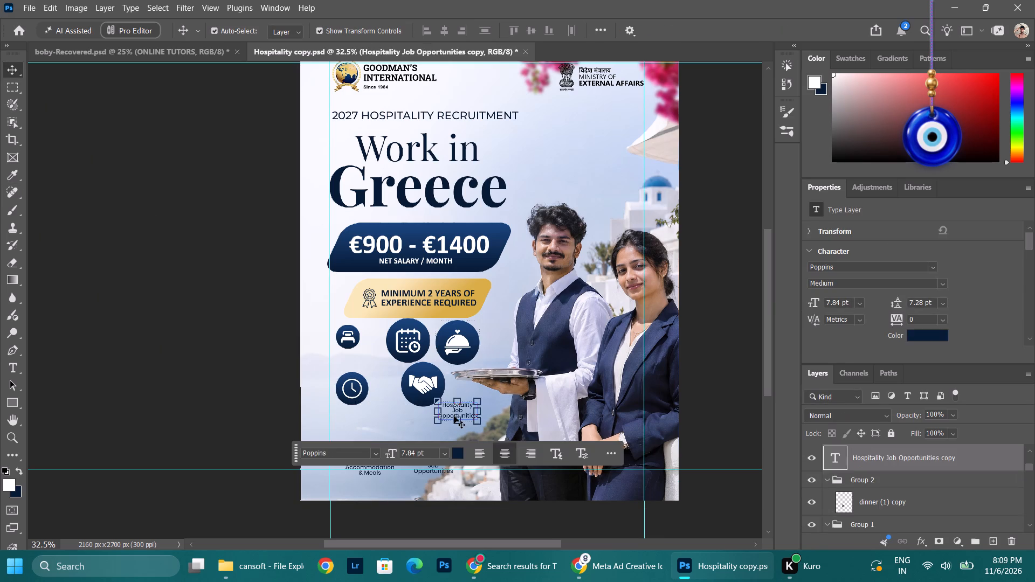
key("BackSpace")
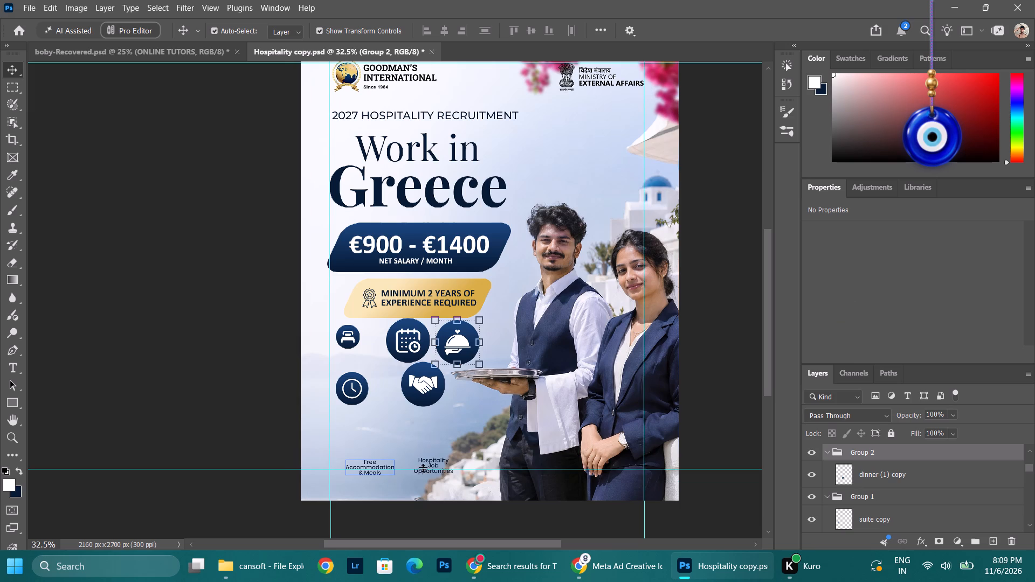
left_click(441, 463)
key("BackSpace")
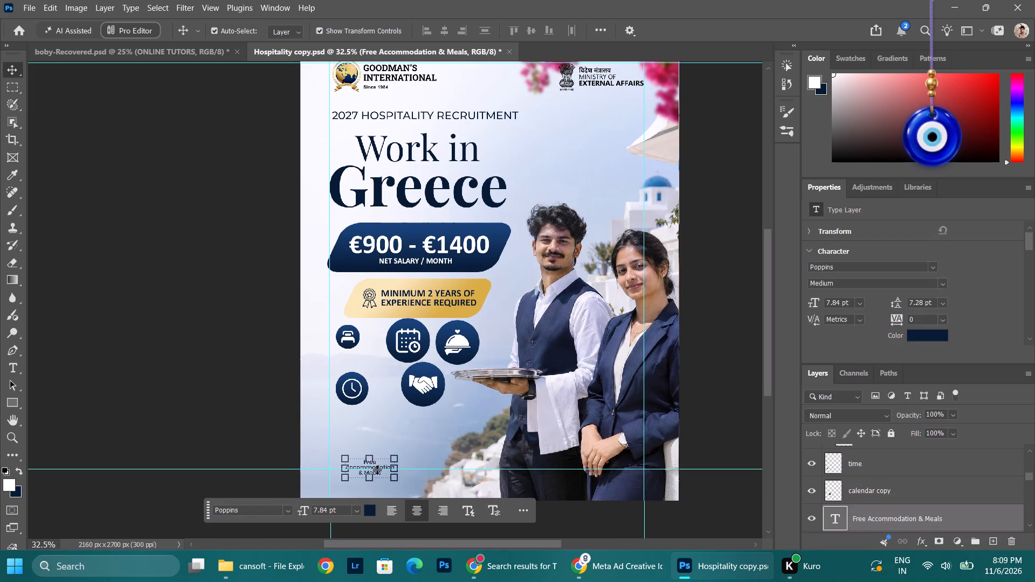
Move the Free Accommodation & Meals caption away from the lower-left guides, across to the rocks beside the waiter.
left_click_drag(377, 469, 383, 467)
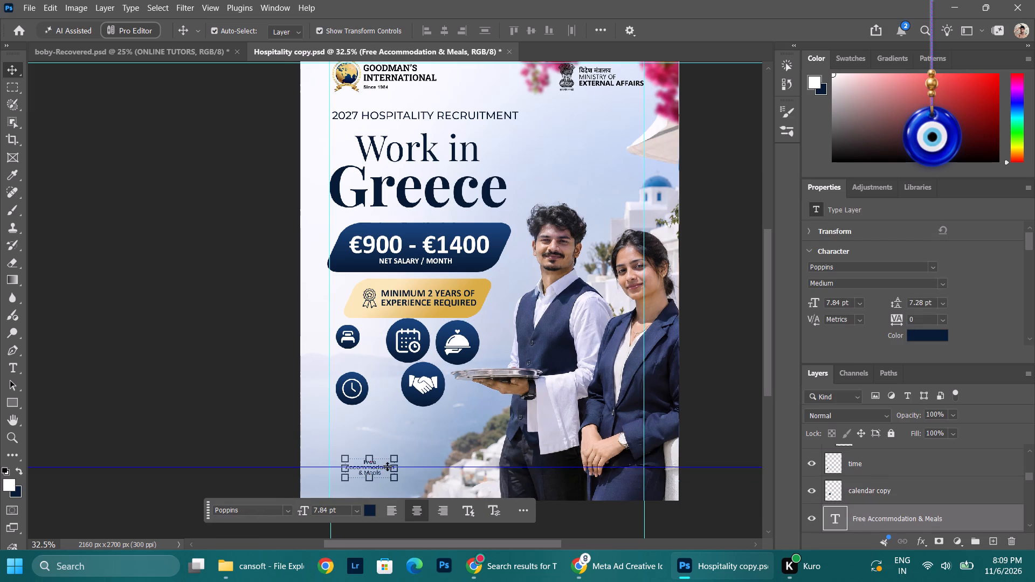
key("ctrl+z")
left_click_drag(383, 463, 385, 463)
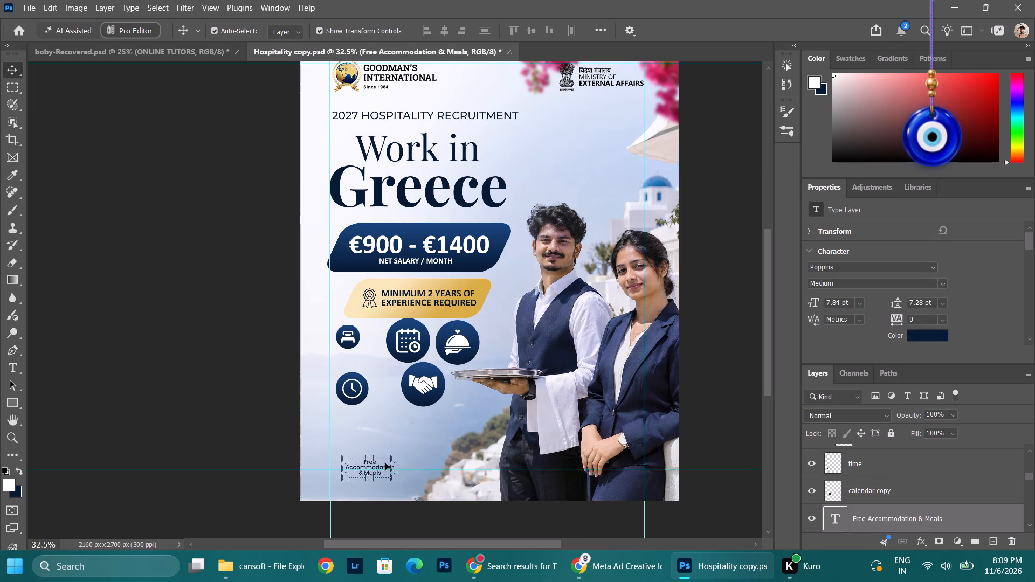
left_click_drag(385, 463, 479, 444)
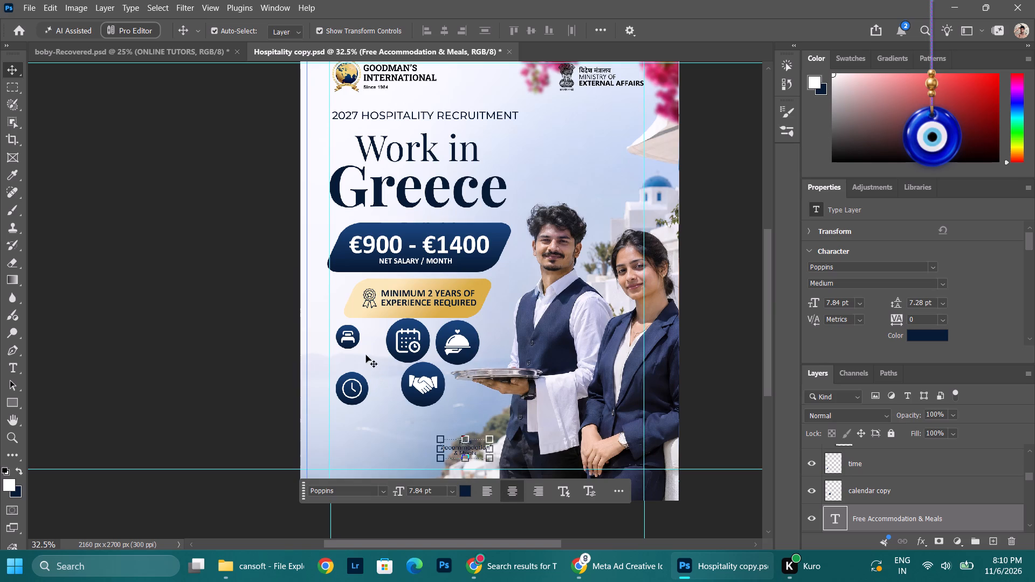
Move the clock and bed icon circles down side by side near the poster's lower-left edge, at about Y 2261 and 2242 px.
left_click_drag(349, 392, 351, 444)
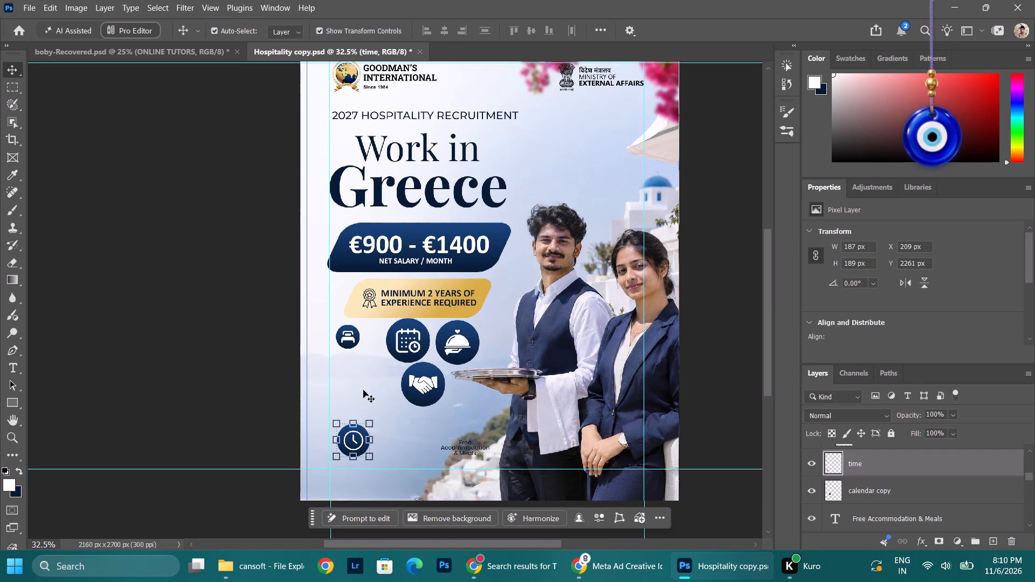
left_click_drag(346, 336, 382, 433)
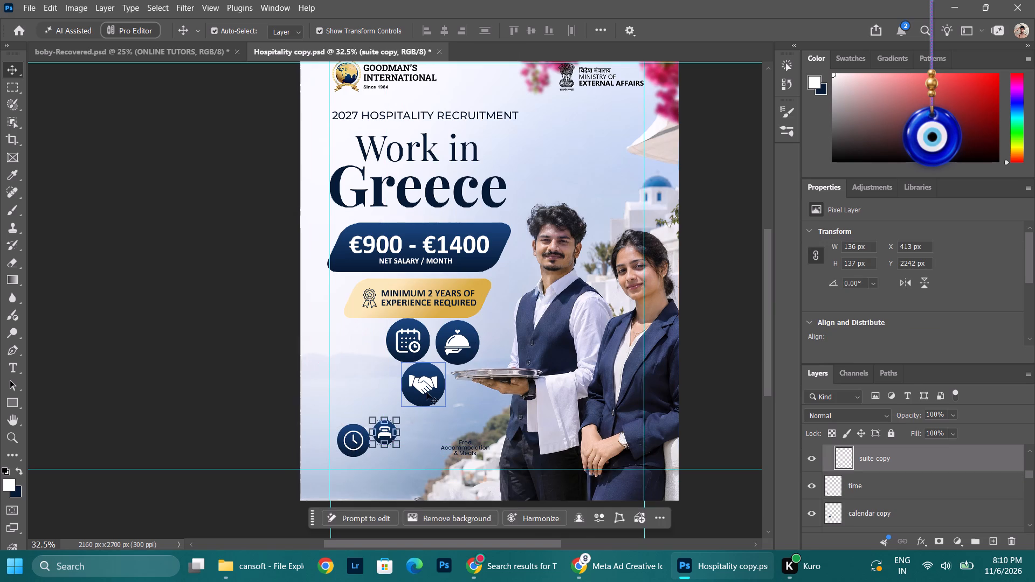
Move the handshake circle under the experience badge at the left guide and scale it to about 66%, landing near X 168, Y 1713 px.
left_click(427, 389)
left_click_drag(427, 389, 354, 352)
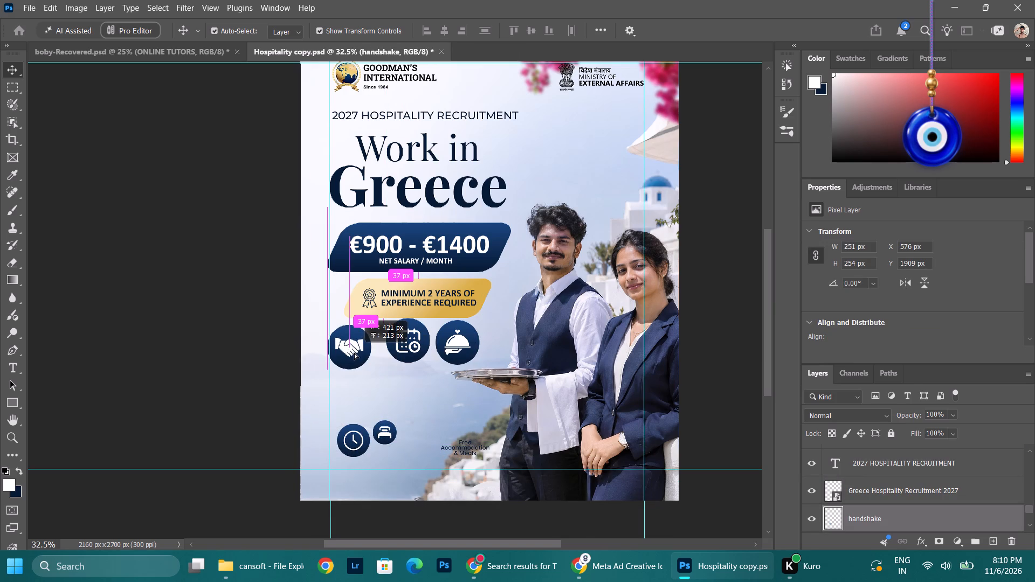
left_click_drag(354, 352, 356, 356)
left_click_drag(374, 331, 362, 339)
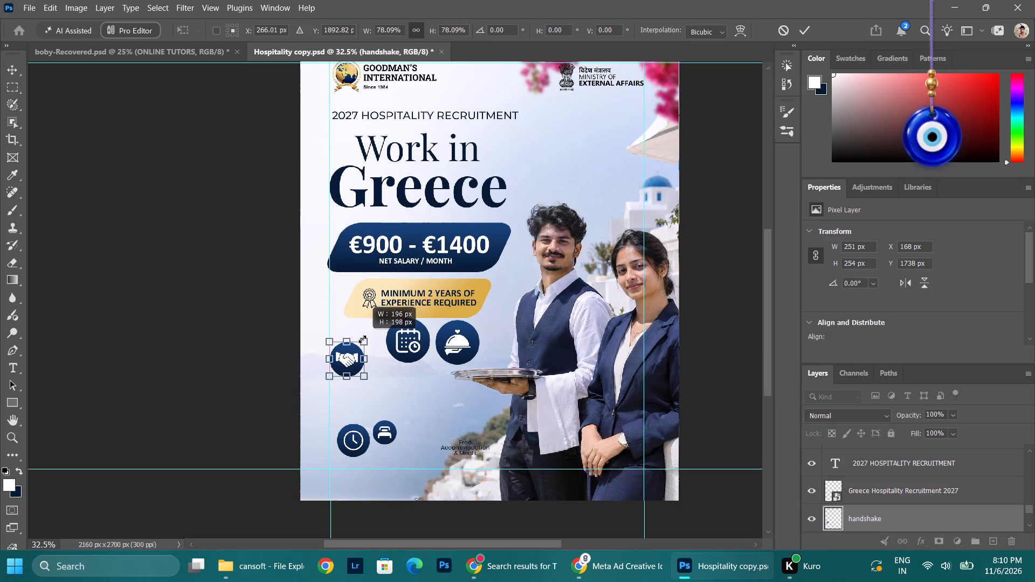
left_click_drag(362, 339, 355, 342)
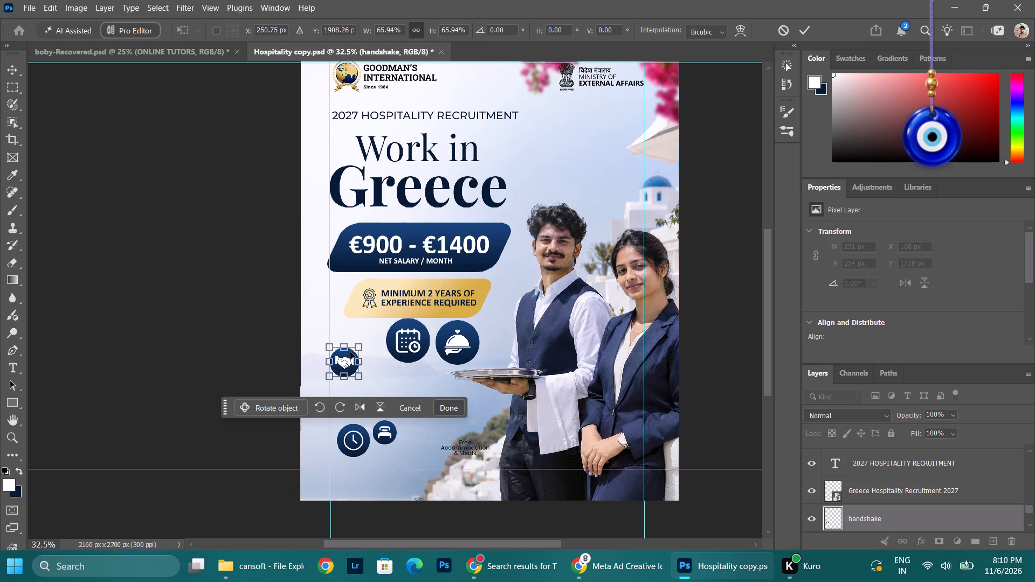
left_click_drag(345, 364, 346, 348)
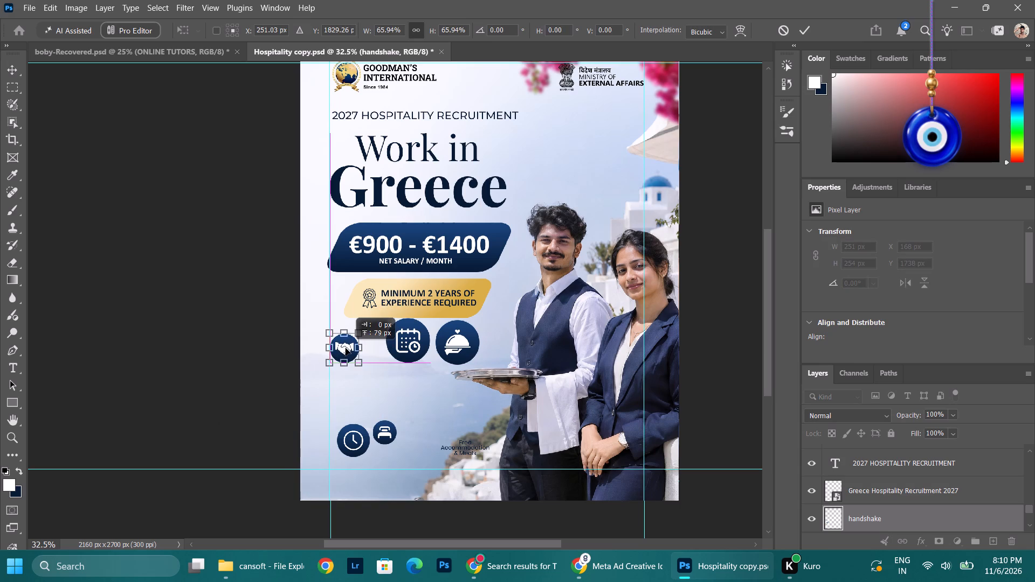
left_click_drag(346, 348, 346, 345)
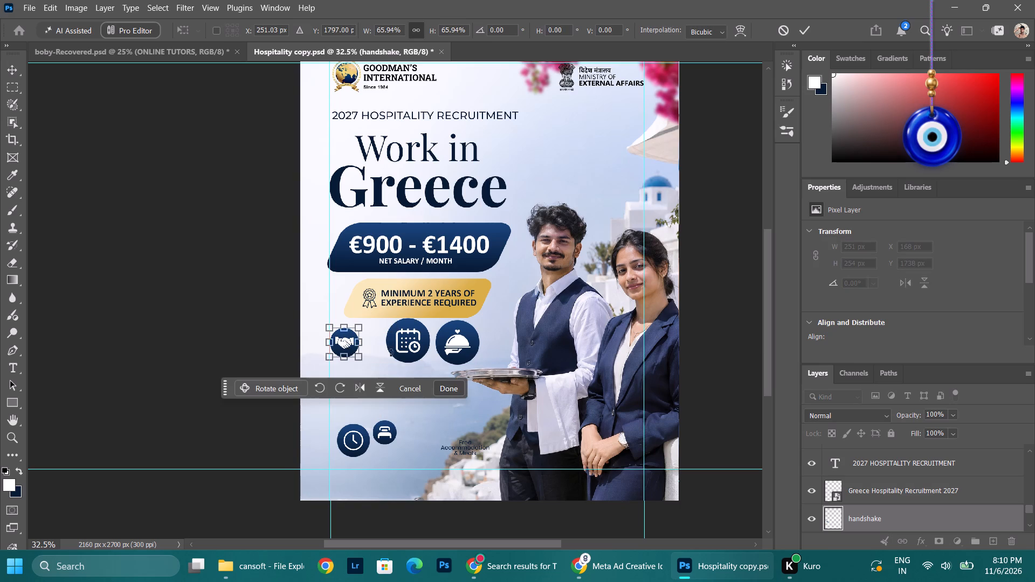
left_click(13, 66)
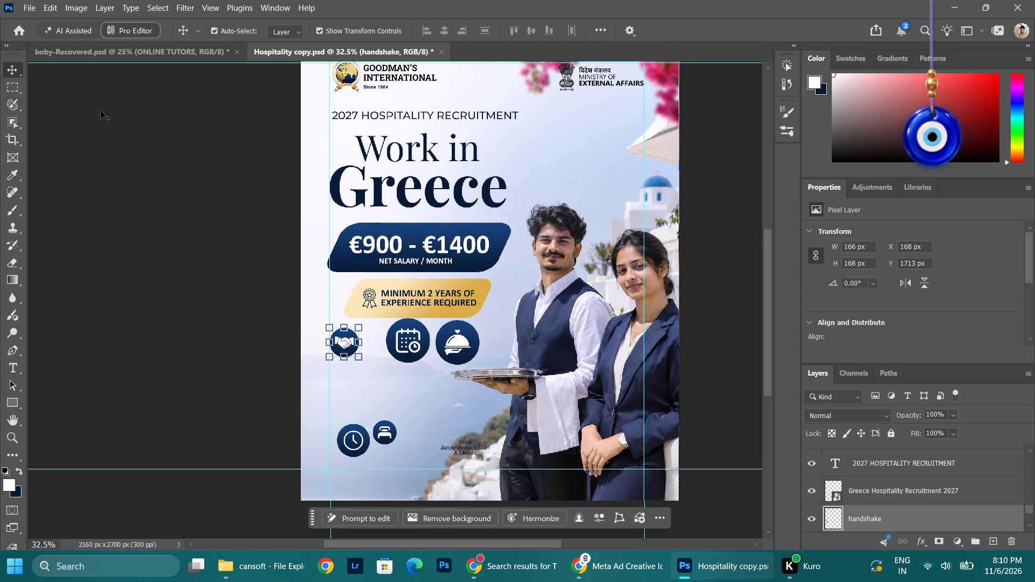
Scale the calendar circle to about 66%, roughly 165 × 167 px, and place it below the handshake circle near X 169, Y 1924 px.
left_click(405, 340)
left_click_drag(389, 316, 403, 335)
left_click_drag(414, 346, 370, 351)
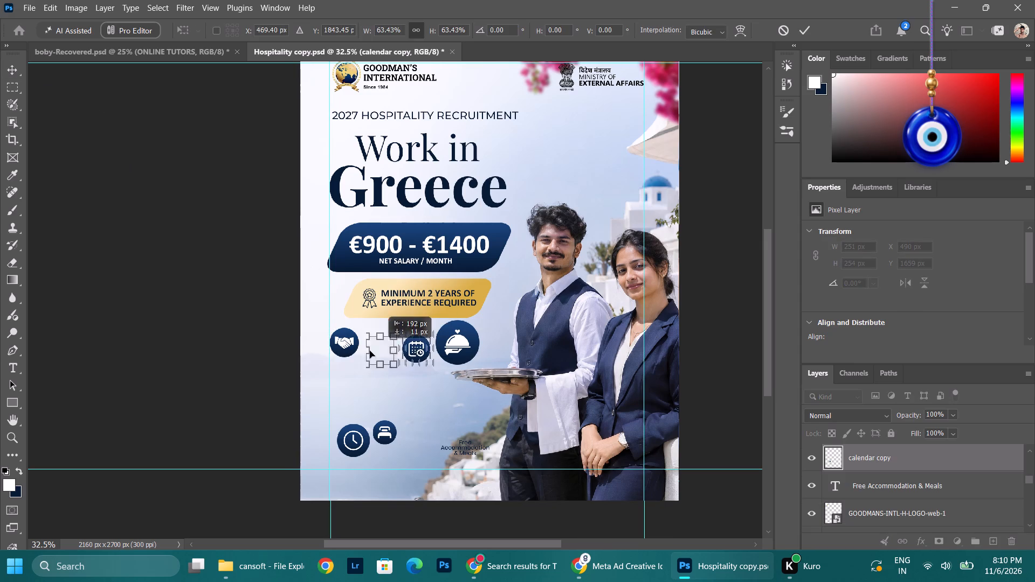
left_click_drag(370, 351, 340, 369)
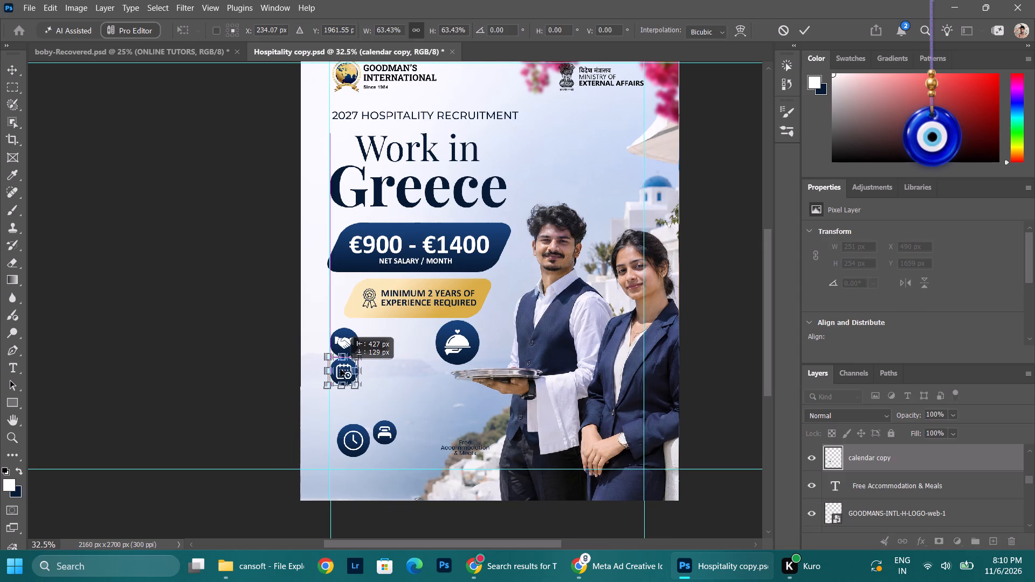
left_click_drag(340, 369, 341, 370)
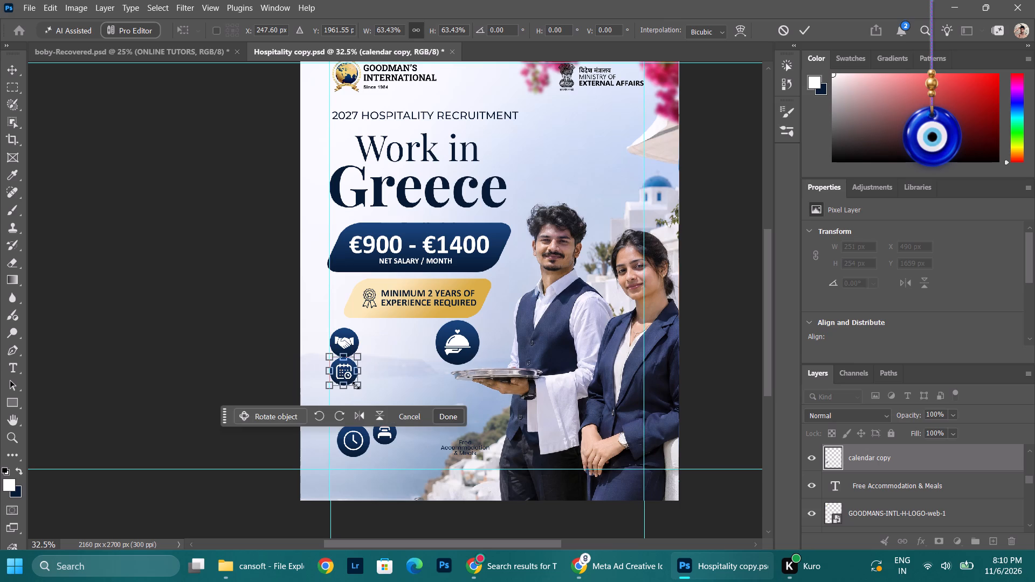
left_click(356, 385)
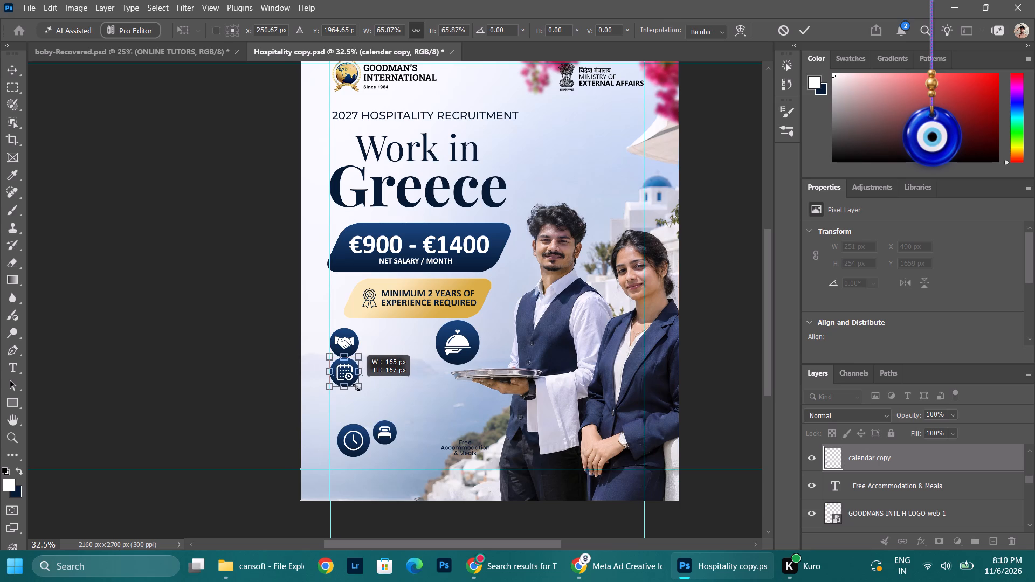
left_click_drag(346, 370, 347, 375)
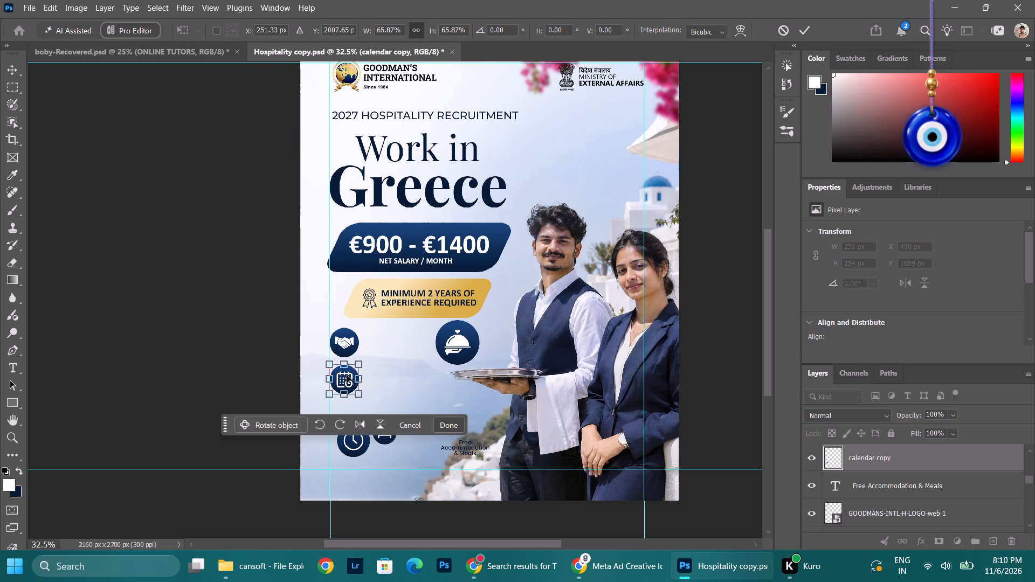
scroll(435, 567, "down", 4)
scroll(450, 508, "up", 5, "alt")
scroll(366, 481, "up", 4, "alt")
scroll(363, 473, "up", 2)
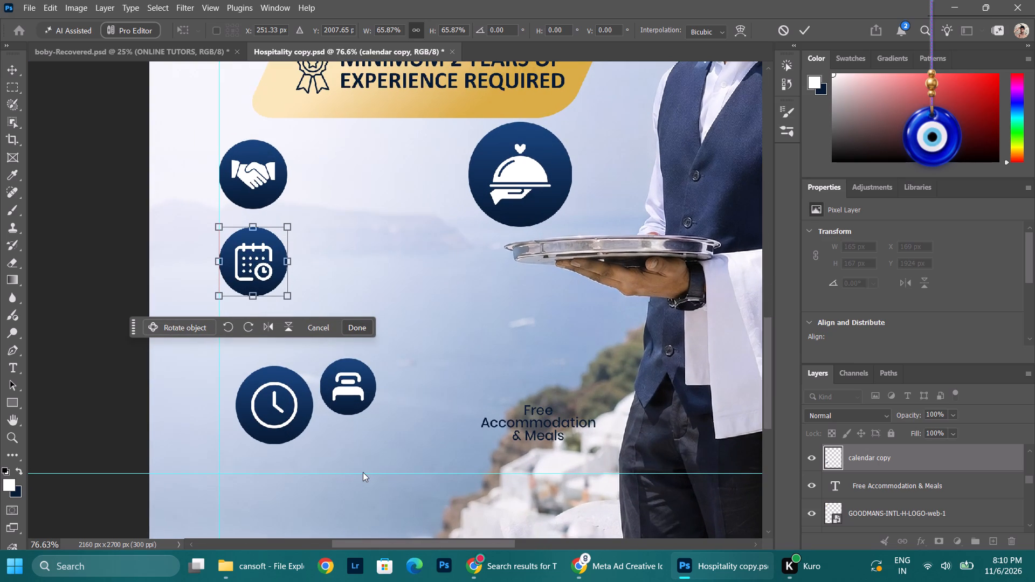
scroll(363, 472, "up", 3)
left_click_drag(263, 246, 260, 209)
left_click_drag(260, 209, 259, 194)
left_click(17, 70)
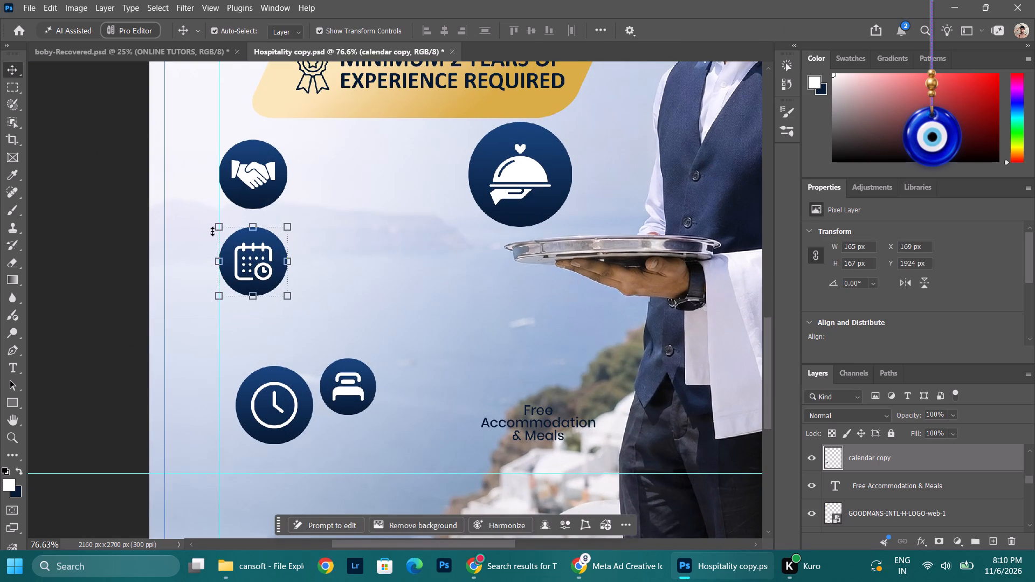
Compare the calendar circle with the handshake circle by overlaying them, and place it slightly lower beneath the handshake, centre-aligned.
left_click(244, 250)
left_click_drag(244, 250, 249, 155)
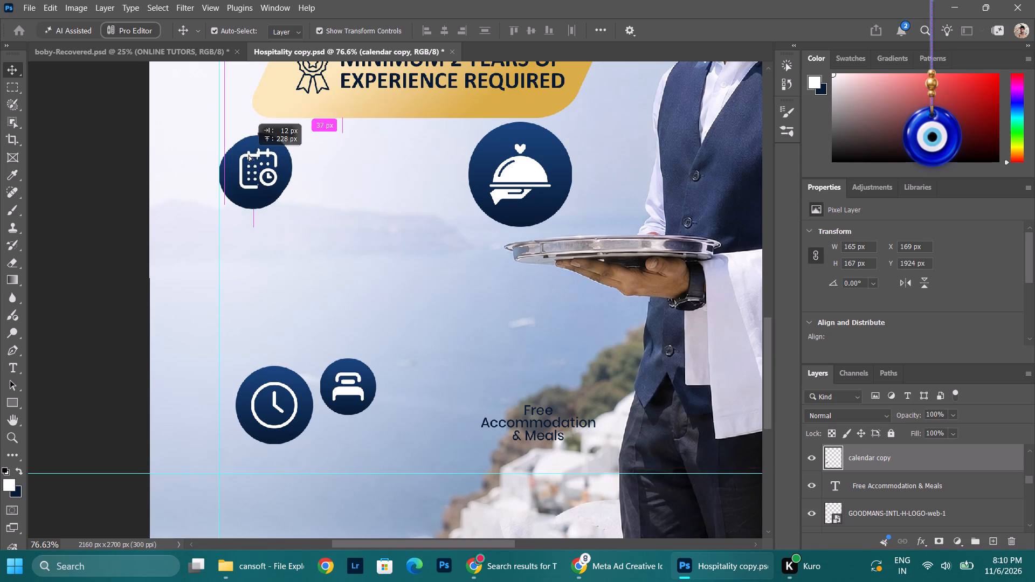
left_click_drag(249, 155, 244, 163)
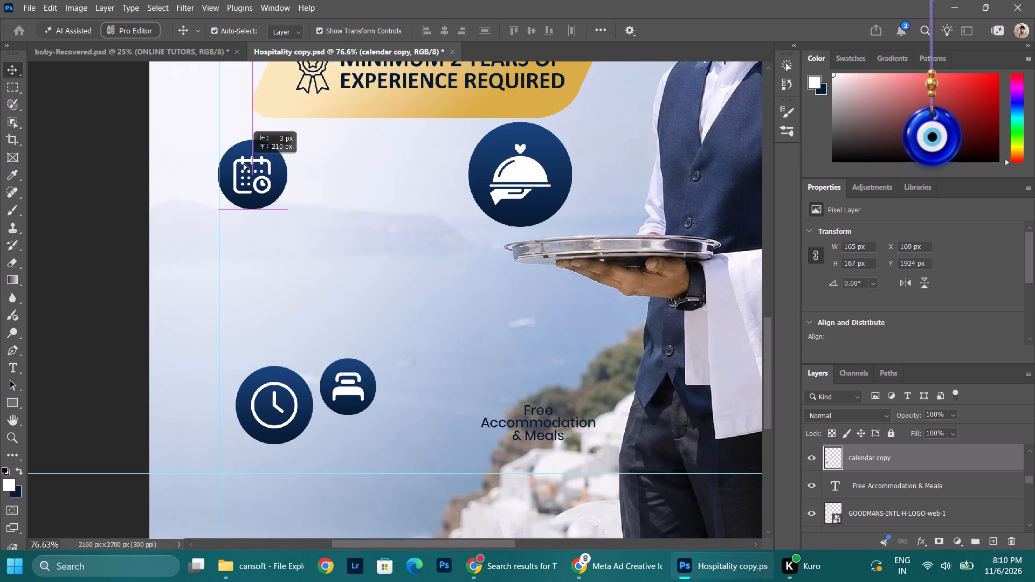
left_click_drag(244, 163, 244, 230)
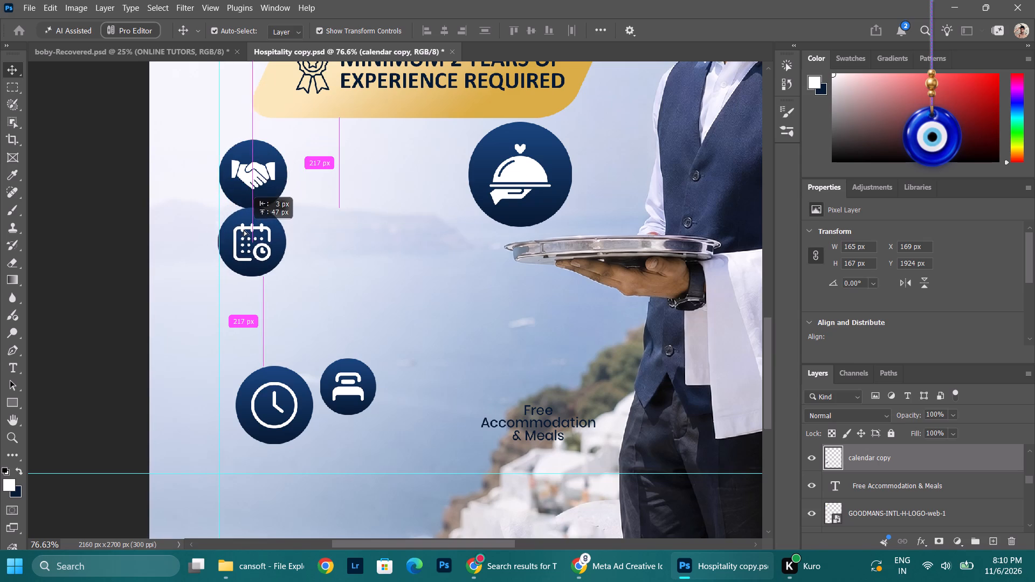
left_click_drag(244, 230, 243, 252)
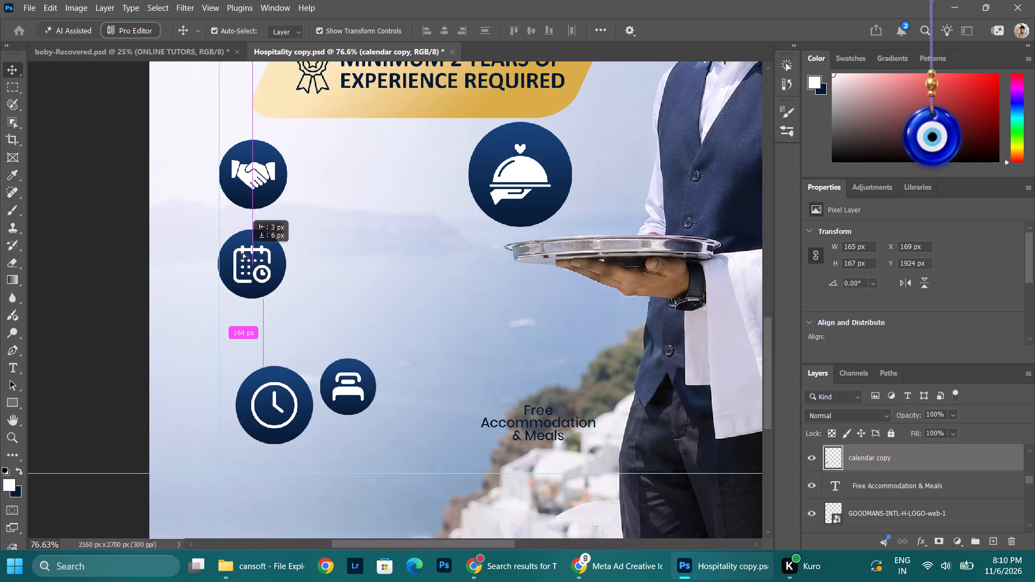
left_click_drag(243, 252, 242, 261)
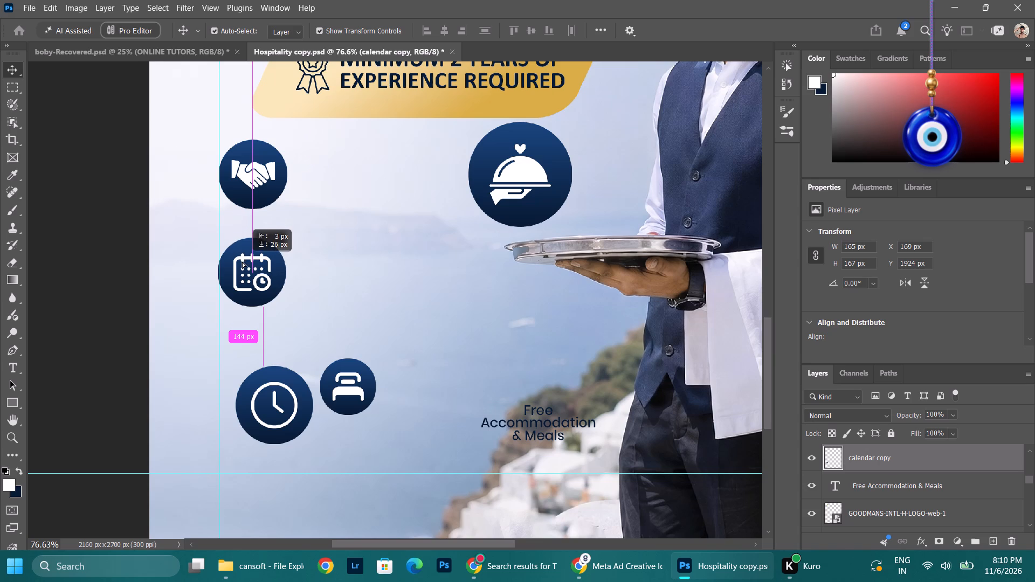
left_click_drag(242, 261, 243, 257)
Scale the clock circle to about 90%, roughly 168 × 169 px, matching it against the calendar circle by overlaying them.
left_click(270, 427)
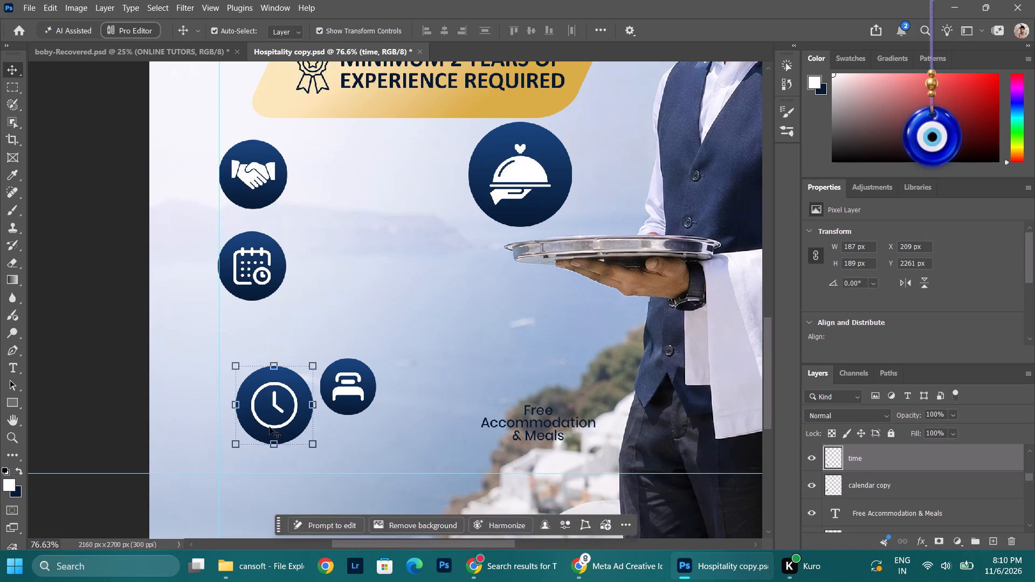
left_click_drag(270, 427, 249, 372)
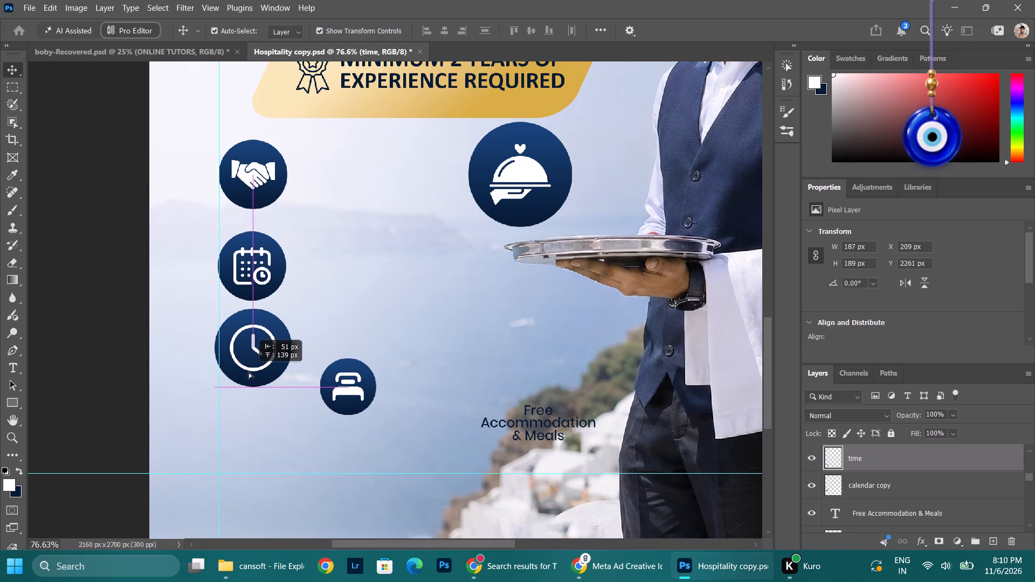
left_click_drag(249, 372, 251, 371)
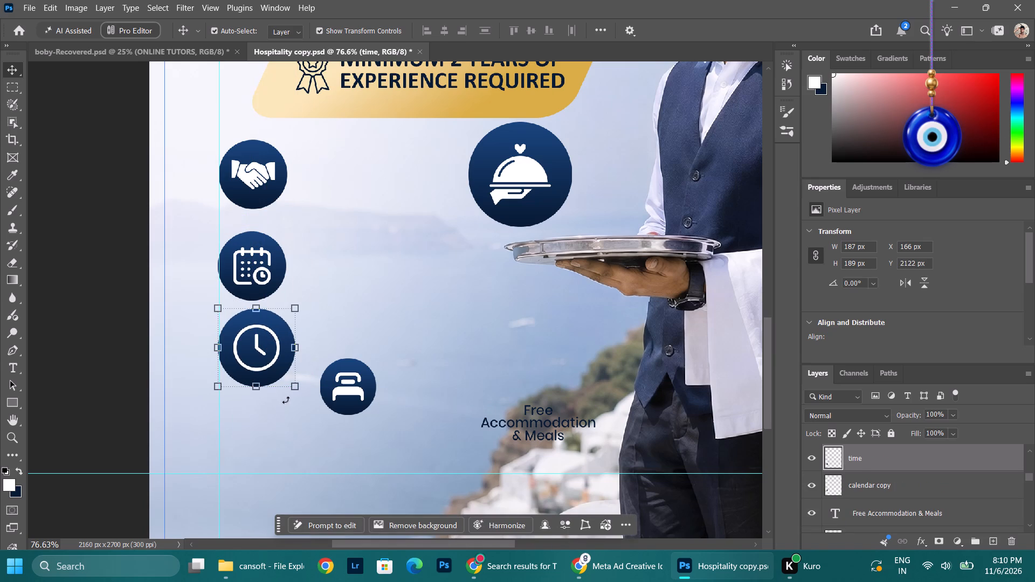
left_click_drag(297, 390, 291, 377)
left_click_drag(263, 360, 264, 279)
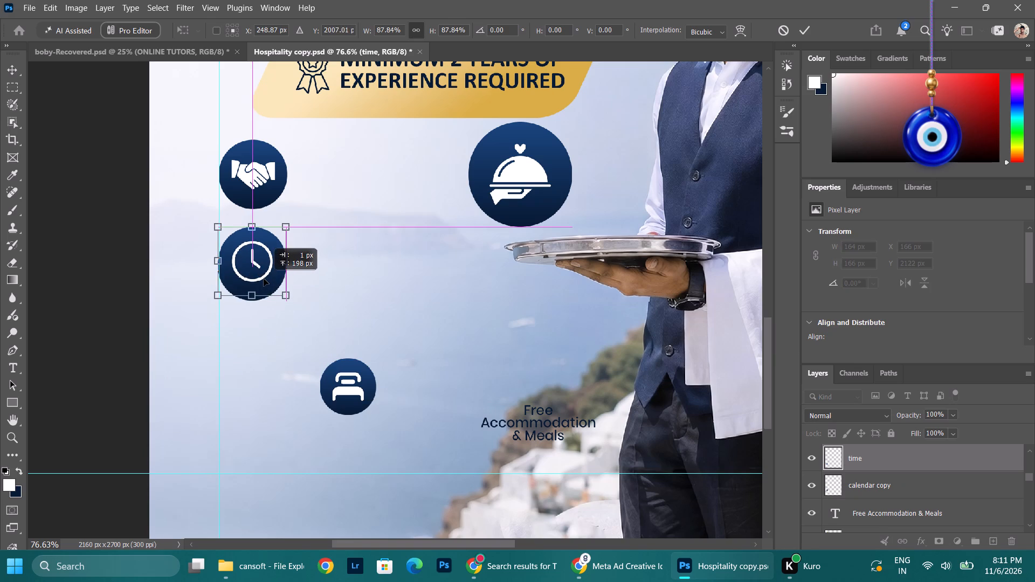
left_click_drag(264, 279, 263, 287)
left_click(285, 232)
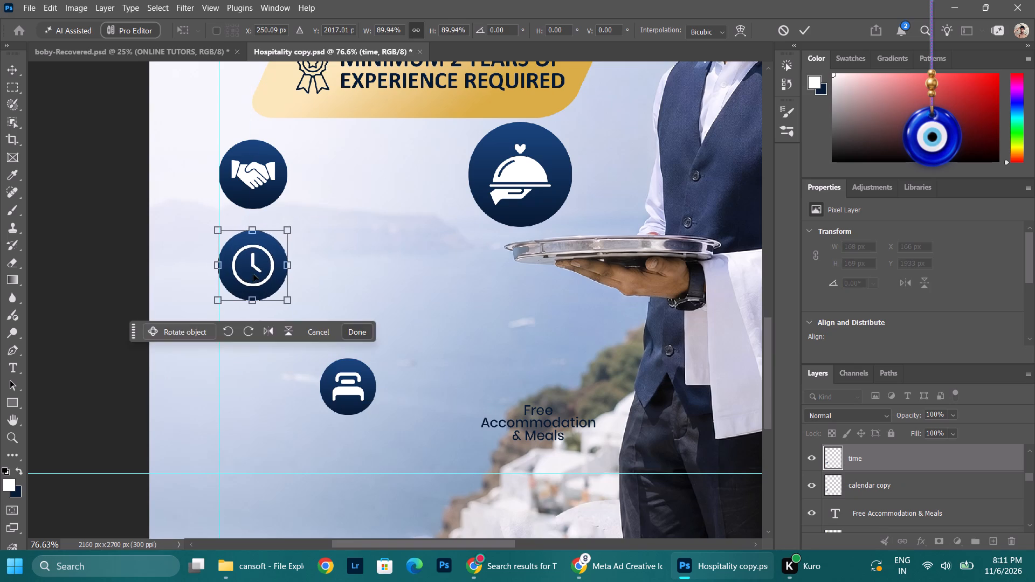
Move the clock circle below the calendar circle, centred on the icon column near X 167, Y 2171 px.
left_click_drag(253, 274, 250, 359)
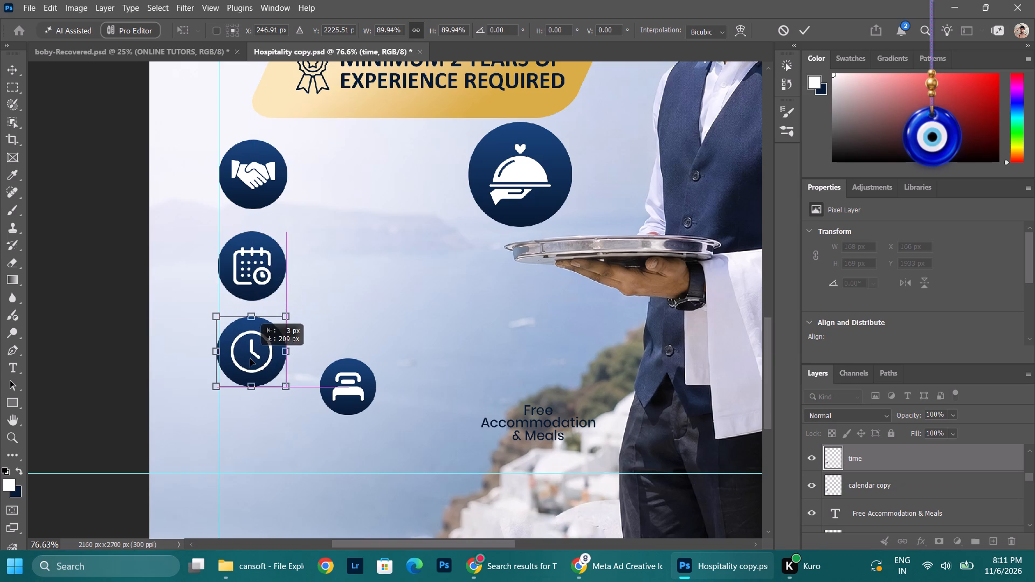
left_click_drag(250, 359, 252, 370)
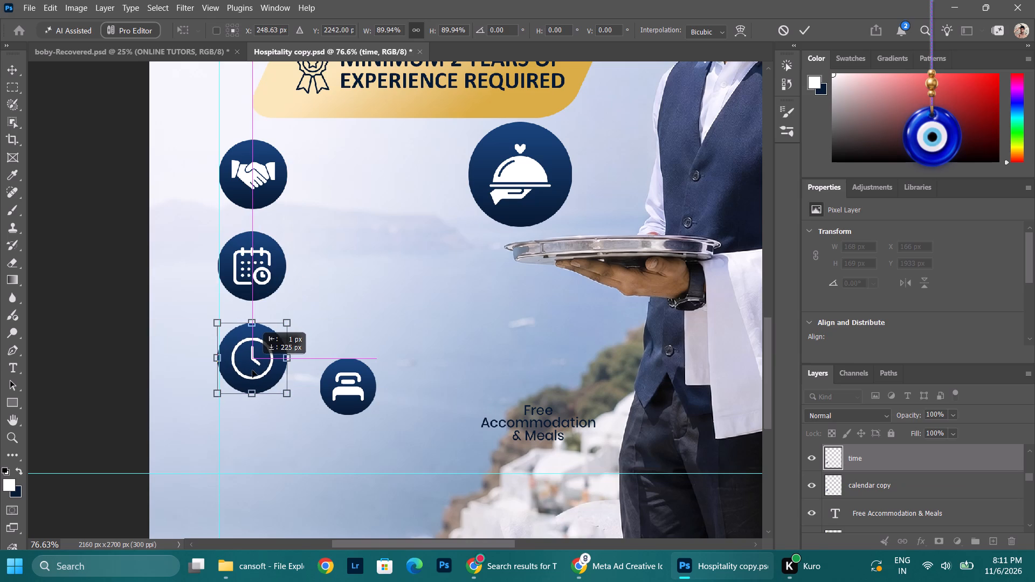
left_click_drag(252, 370, 251, 366)
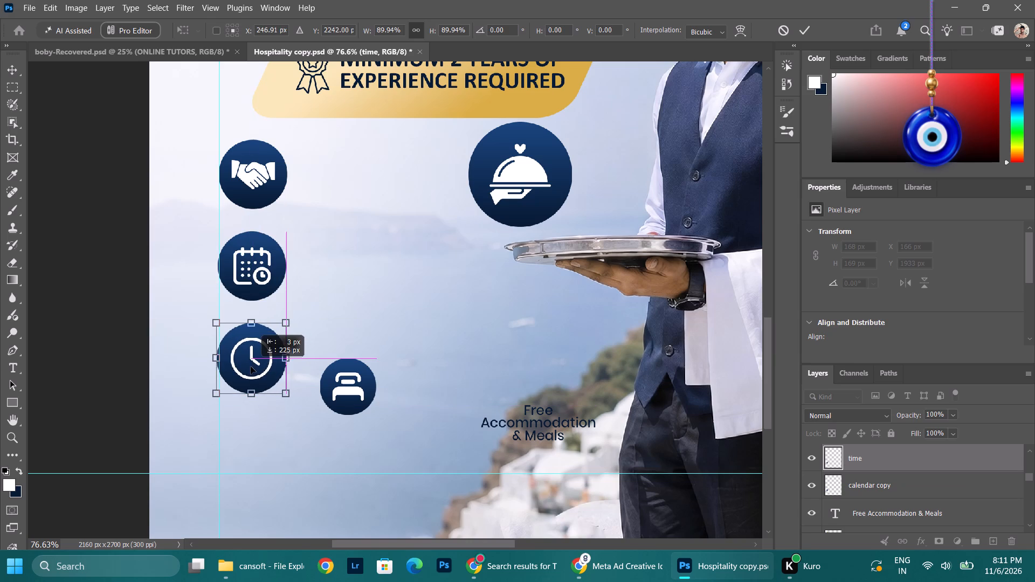
left_click_drag(251, 366, 253, 366)
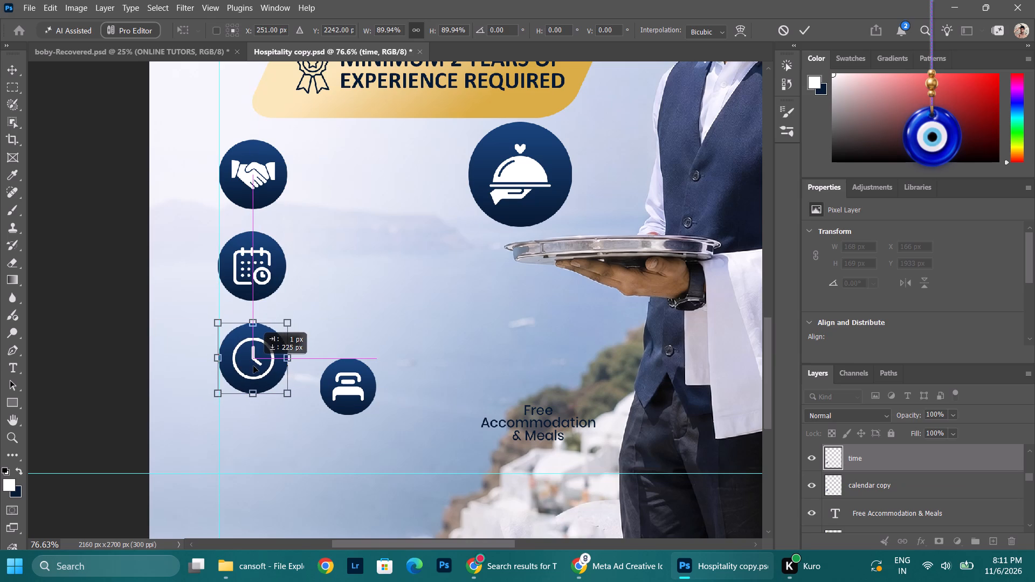
left_click_drag(253, 366, 253, 378)
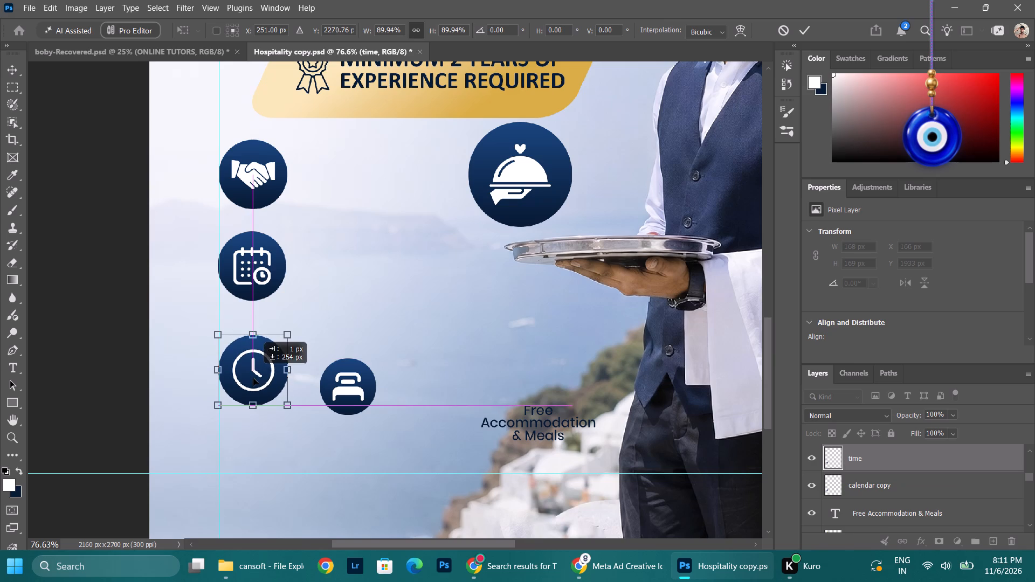
left_click_drag(253, 378, 253, 371)
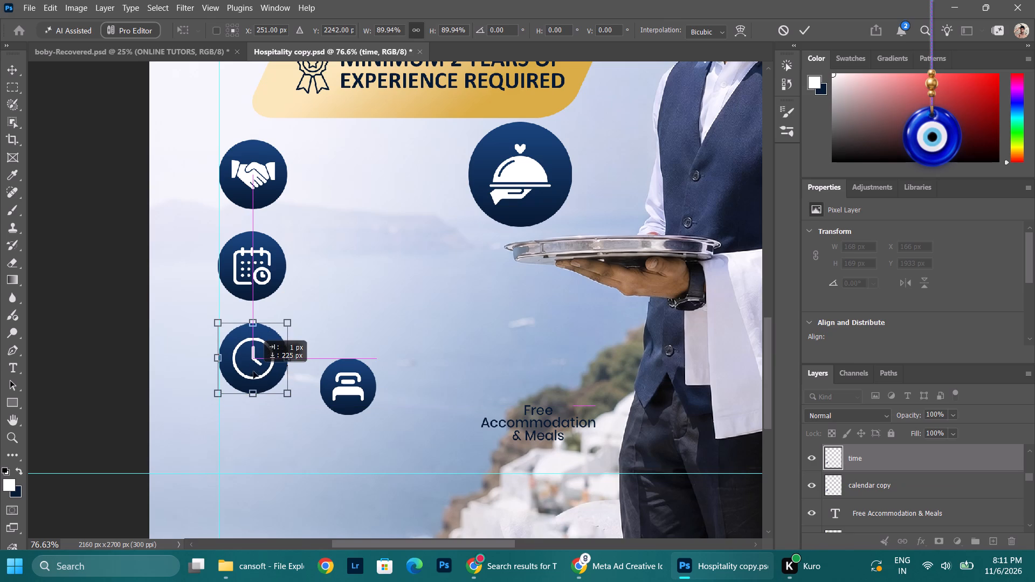
left_click_drag(253, 371, 253, 373)
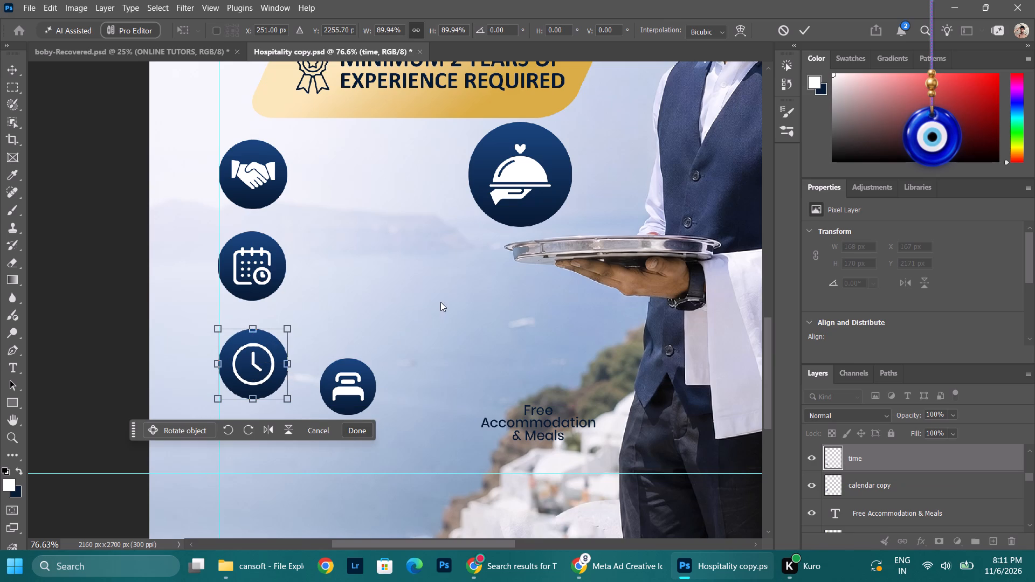
scroll(498, 233, "down", 2)
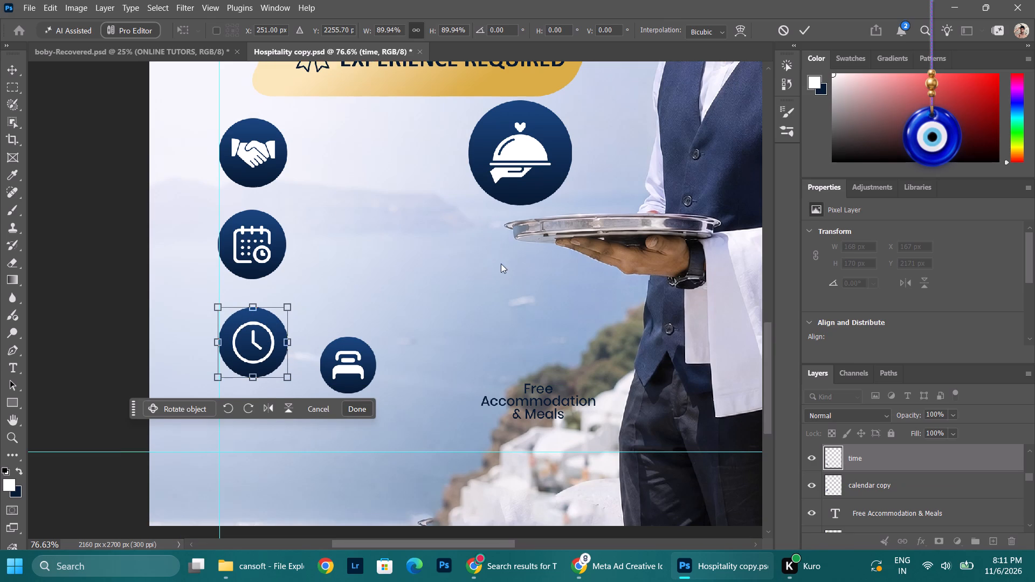
scroll(511, 272, "down", 4)
left_click(11, 72)
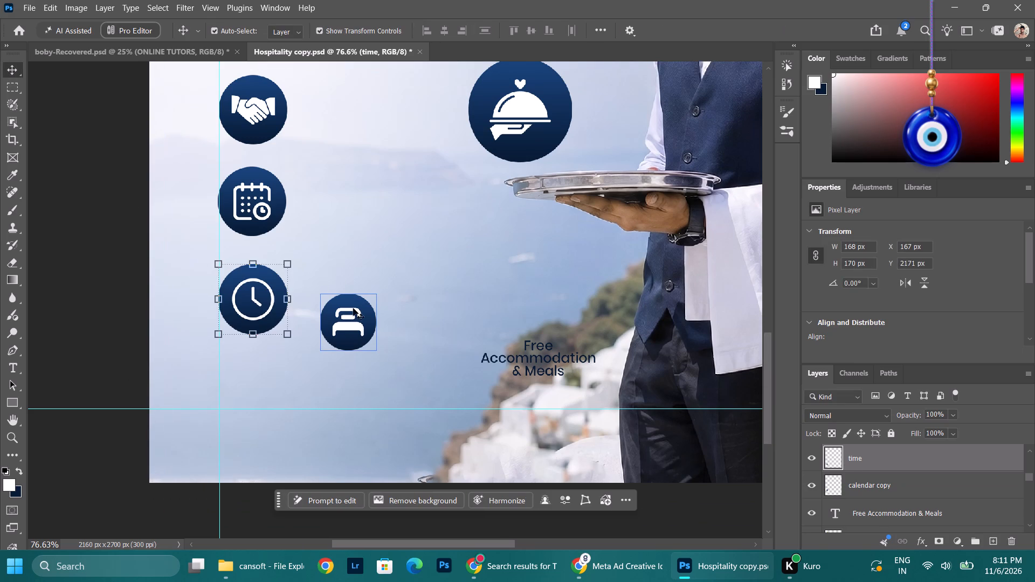
Match the bed circle to the clock by overlaying it, scale it to about 121%, and place it beneath near X 167, Y 2380 px.
left_click(353, 327)
left_click_drag(352, 328, 249, 302)
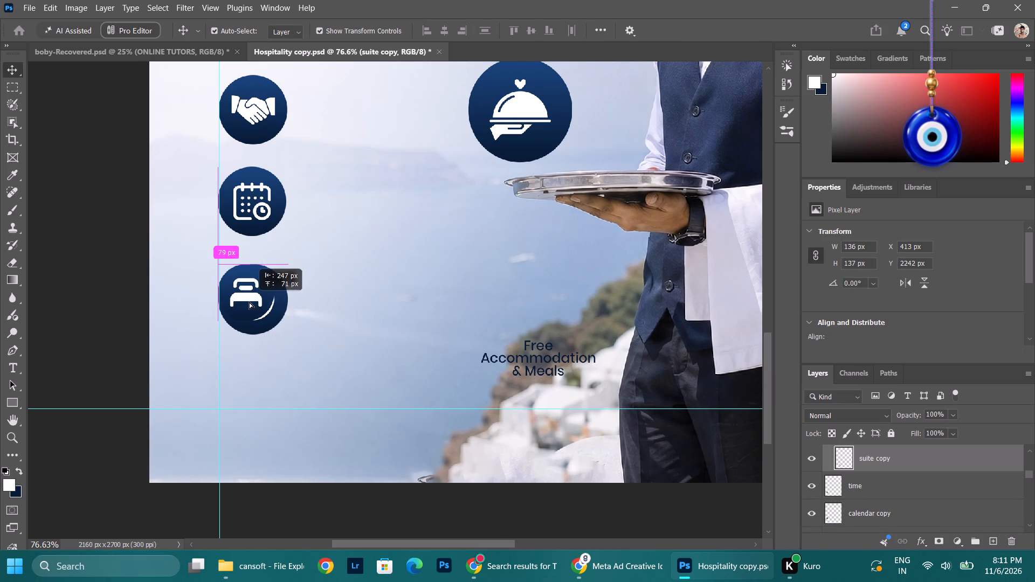
left_click_drag(249, 302, 251, 304)
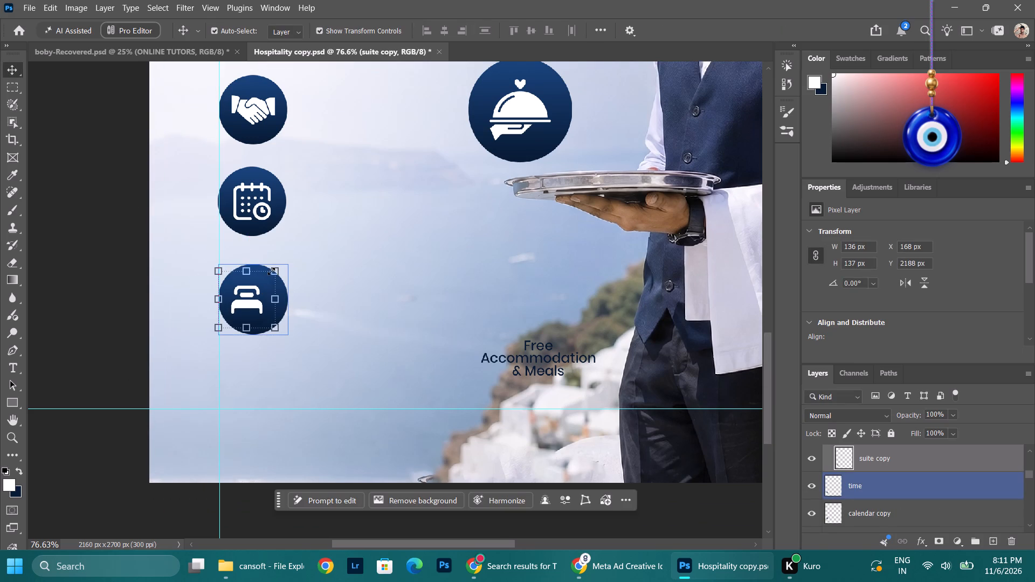
left_click_drag(273, 271, 289, 268)
left_click(255, 299)
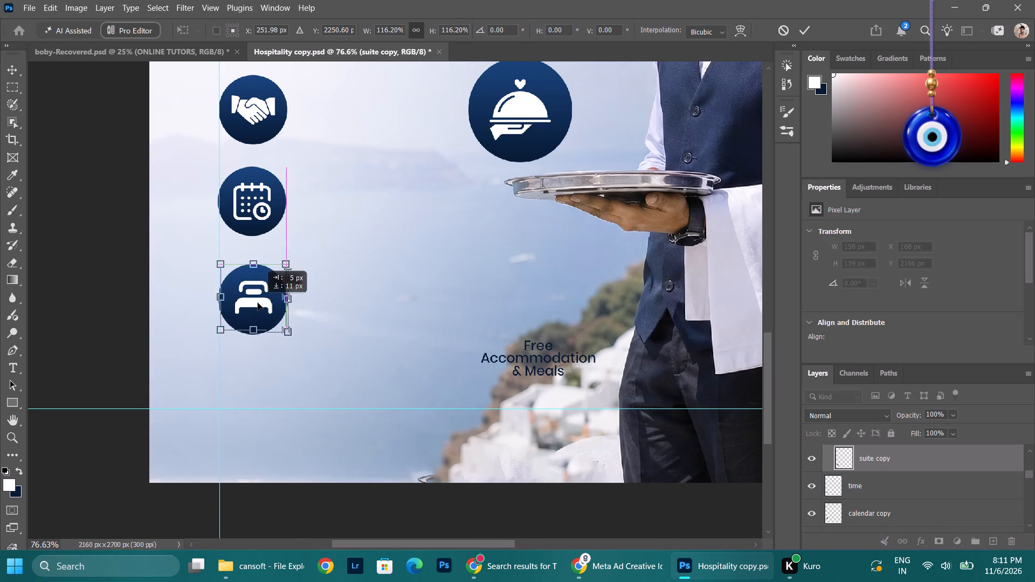
left_click(220, 266)
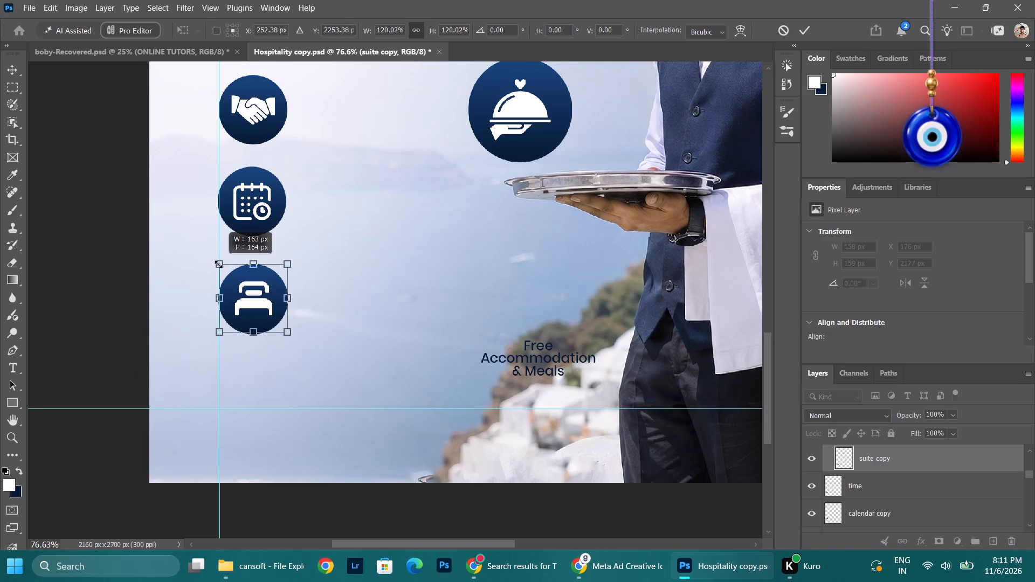
left_click_drag(263, 297, 260, 311)
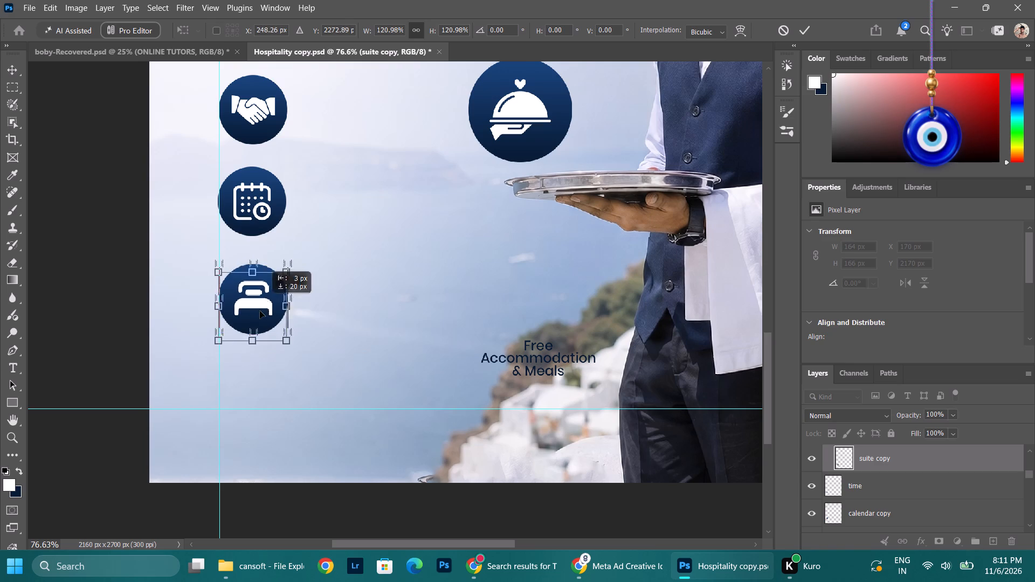
left_click_drag(260, 311, 262, 381)
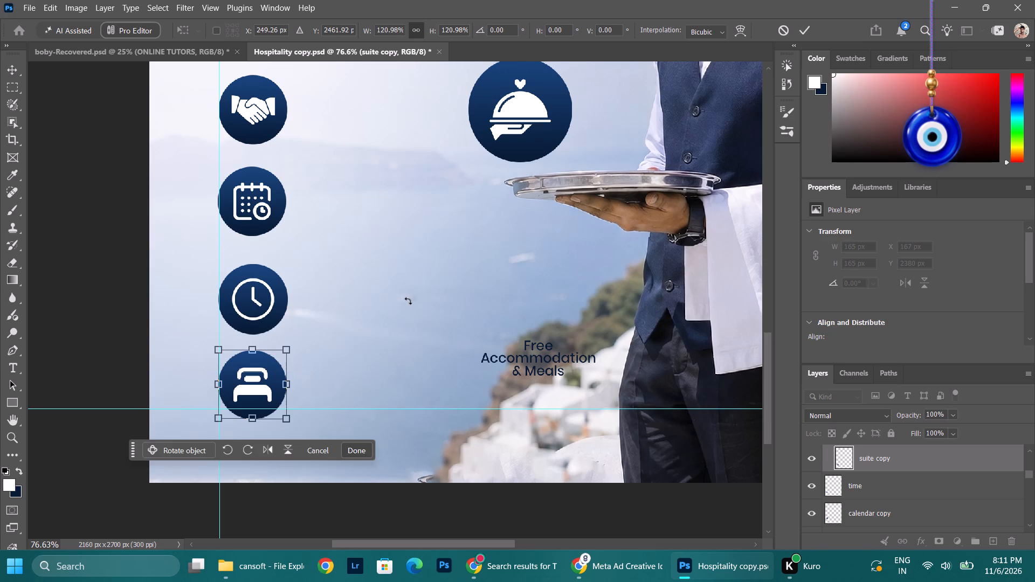
left_click(408, 300)
left_click(18, 65)
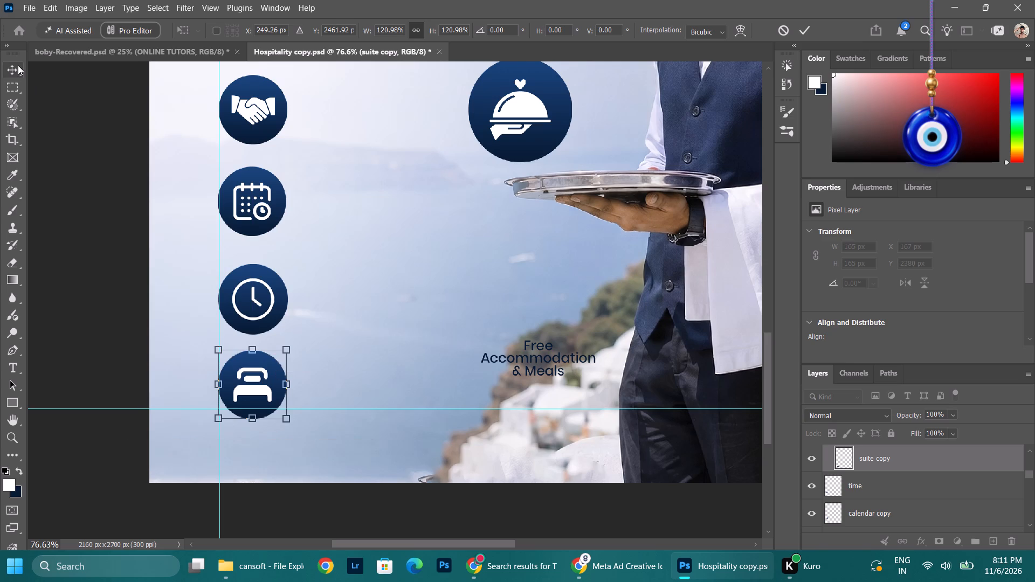
Scale the serving-dish circle to about 65%, roughly 163 × 164 px, and place it under the bed circle near X 172, Y 2561 px.
left_click(528, 103)
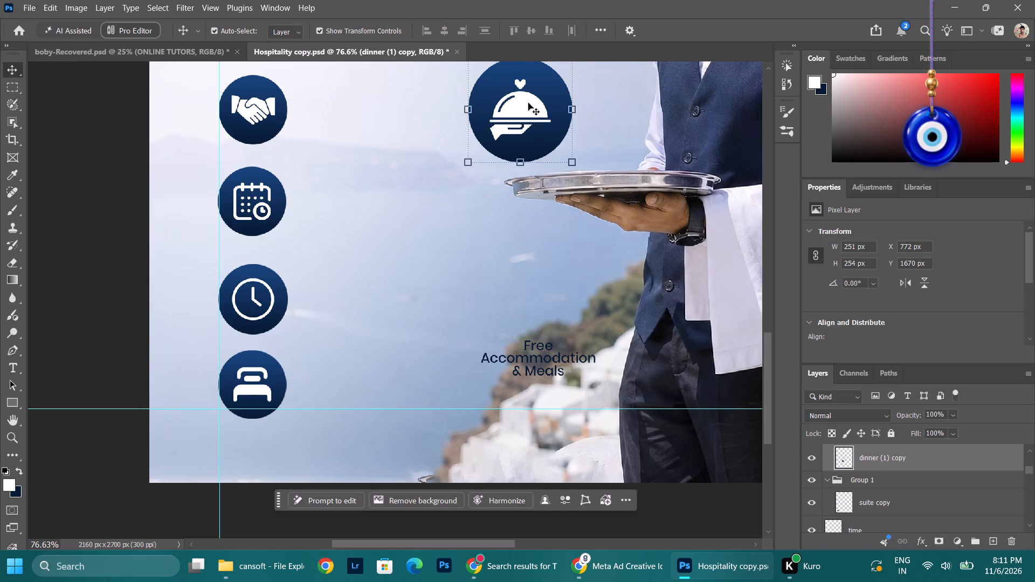
left_click_drag(528, 103, 401, 344)
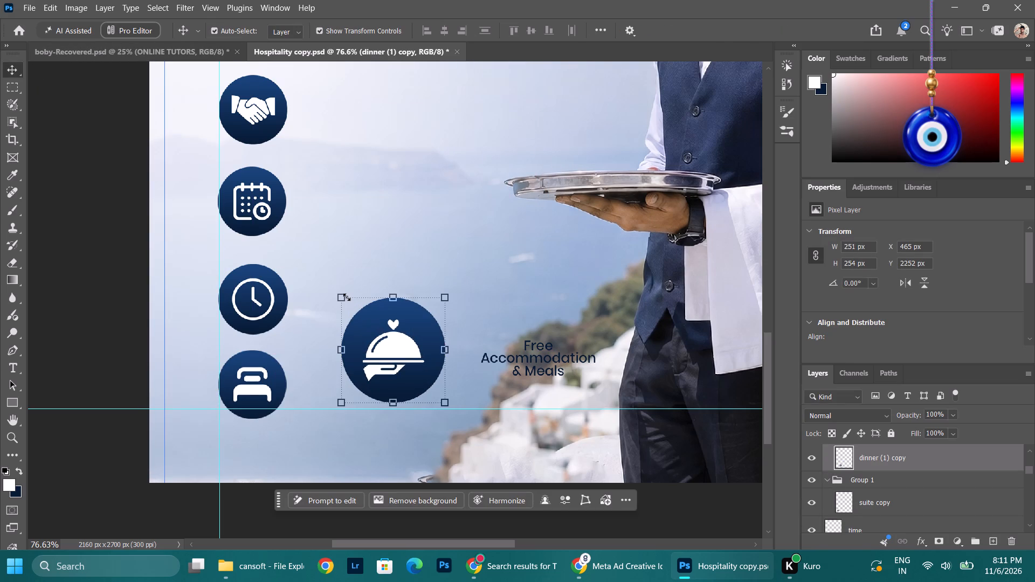
left_click_drag(341, 297, 364, 347)
left_click_drag(410, 379, 244, 465)
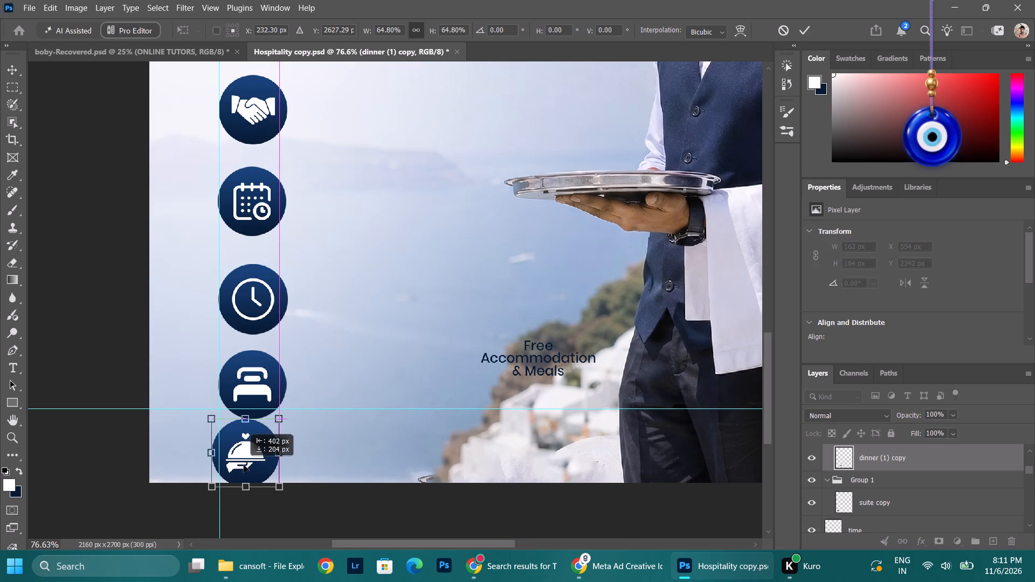
left_click_drag(244, 465, 253, 469)
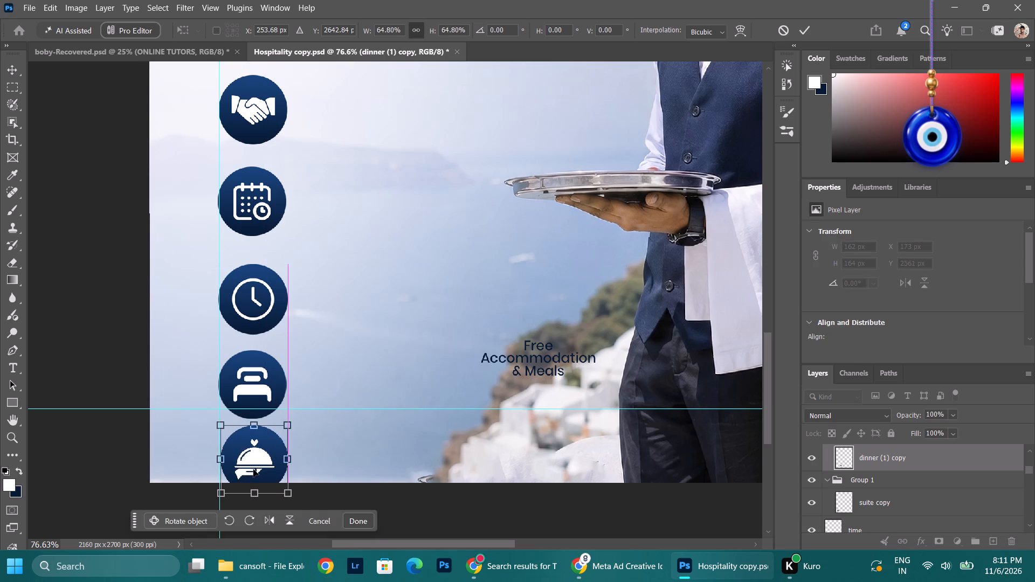
scroll(364, 348, "down", 6, "alt")
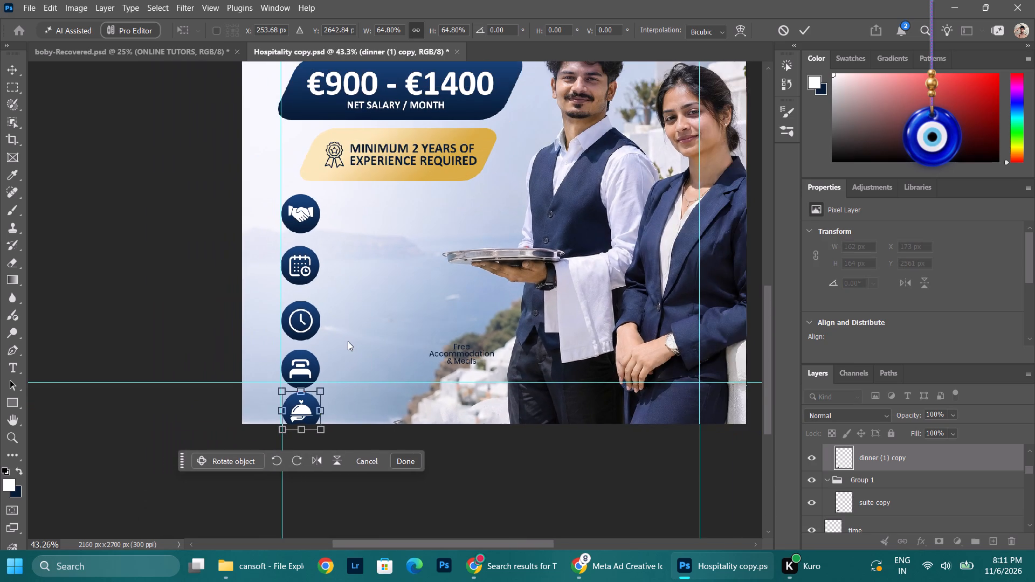
scroll(348, 341, "down", 5)
scroll(348, 335, "down", 4, "alt")
scroll(365, 291, "down", 5, "alt")
scroll(362, 294, "up", 5)
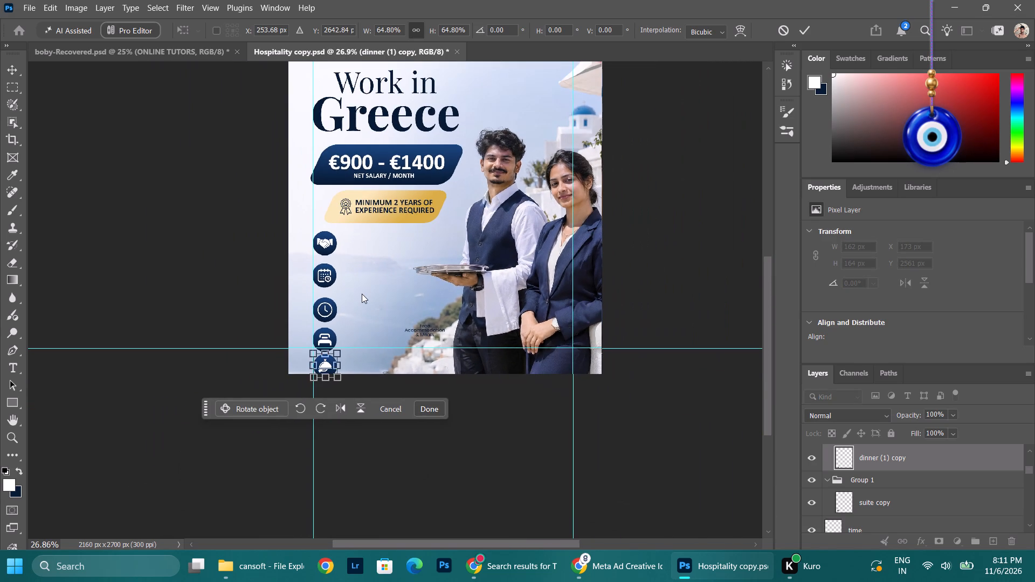
scroll(377, 287, "up", 11, "alt")
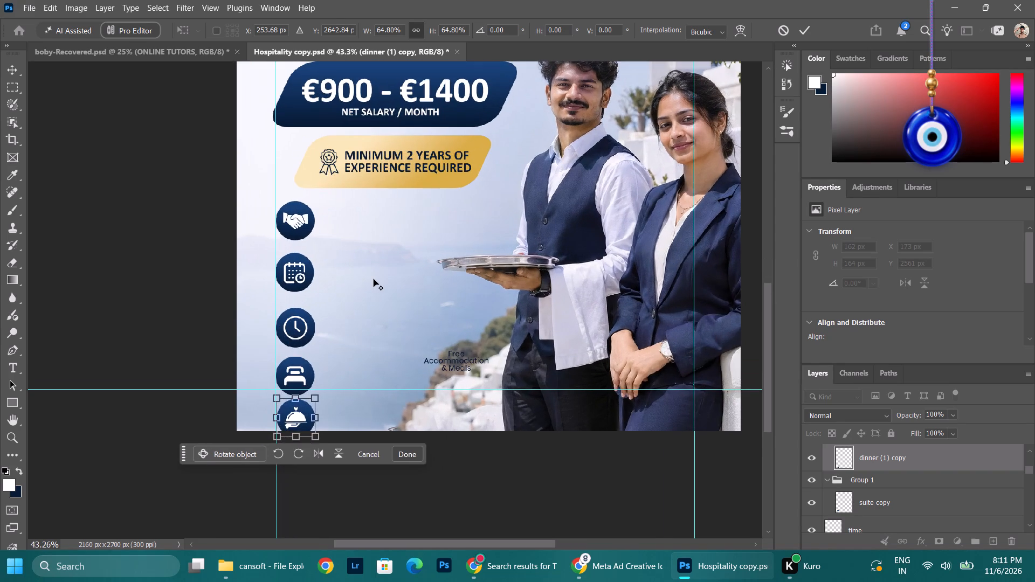
left_click(299, 220)
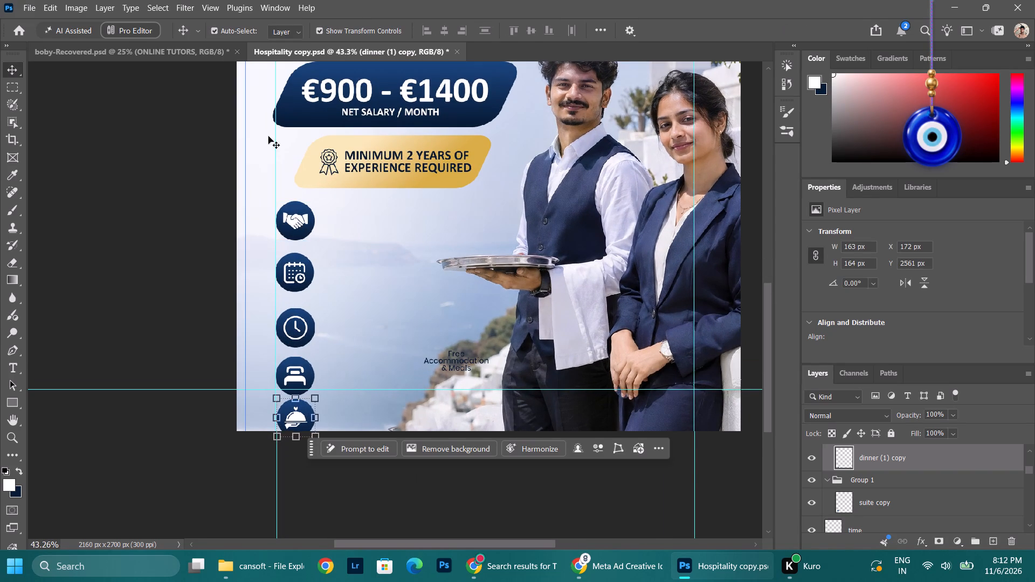
Scale the handshake circle down to about 90%, roughly 150 × 151 px, keeping its edge on the vertical guide.
scroll(277, 128, "up", 4)
scroll(269, 253, "up", 6)
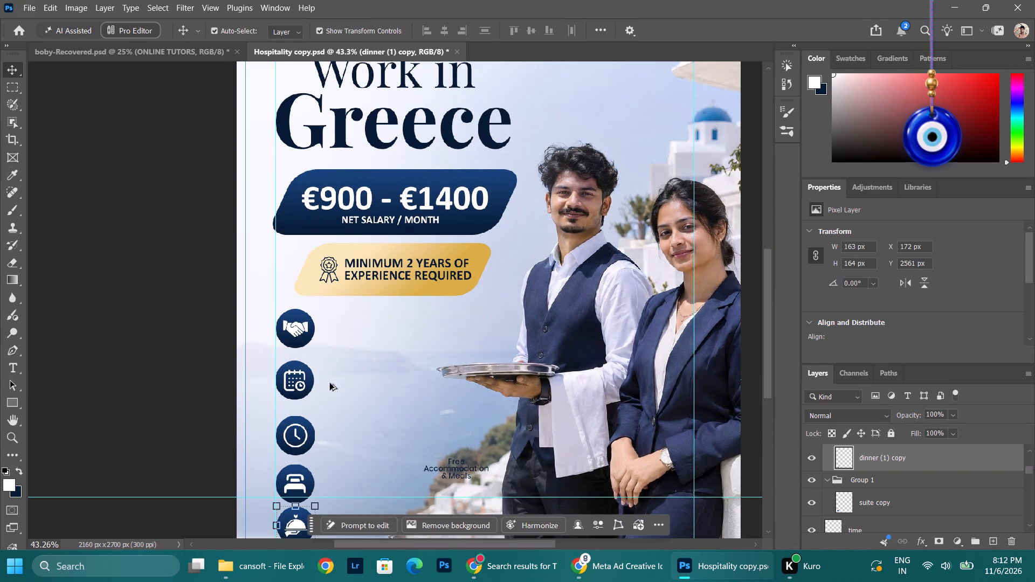
scroll(330, 383, "up", 5, "alt")
left_click(275, 297)
left_click_drag(308, 330, 301, 324)
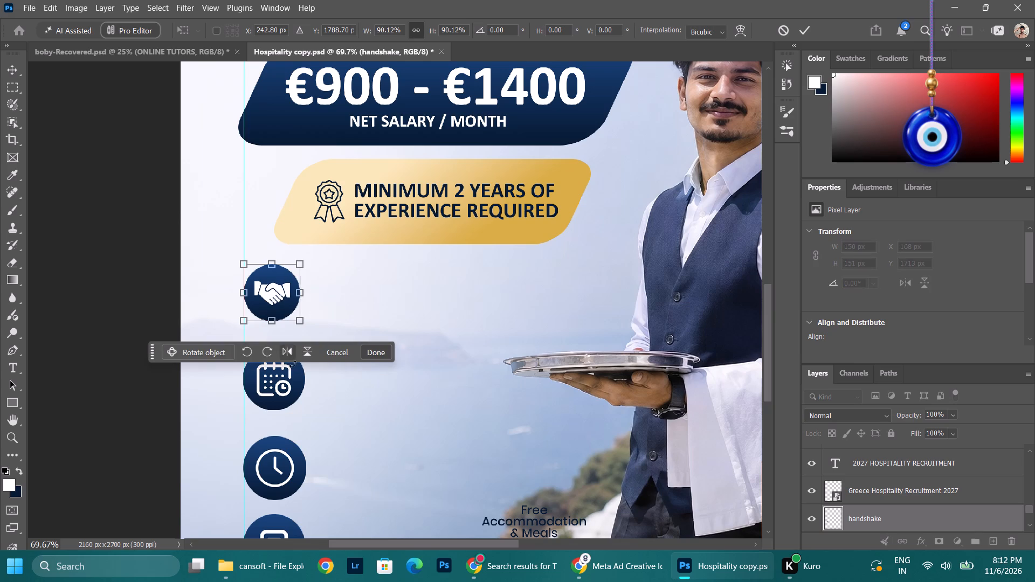
left_click(4, 67)
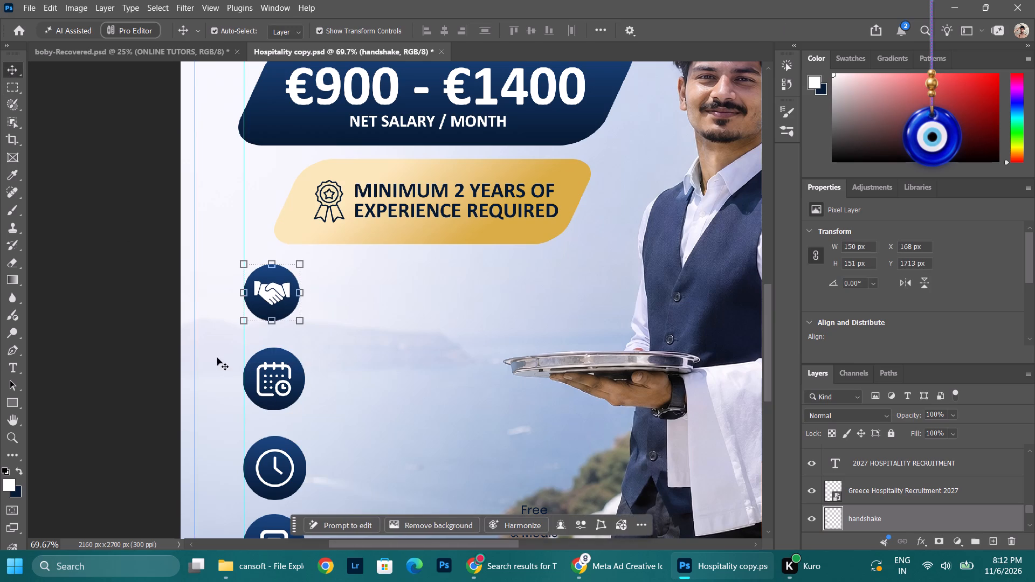
Shrink the calendar circle to roughly 145 × 147 px and move it closer beneath the handshake, near X 169, Y 1893 px.
left_click(288, 386)
left_click_drag(304, 412, 294, 404)
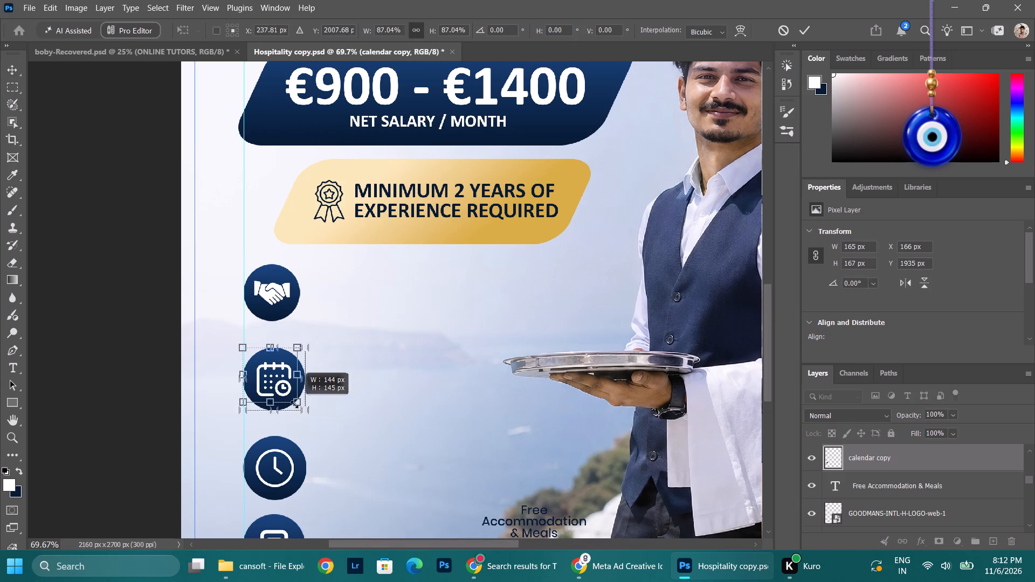
left_click_drag(294, 404, 292, 401)
left_click_drag(271, 377, 277, 361)
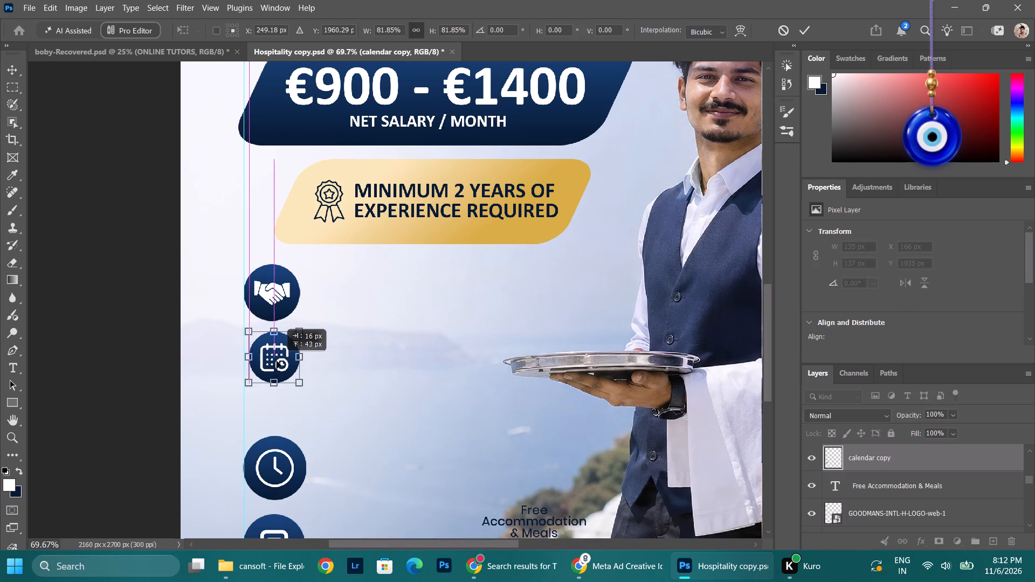
left_click_drag(277, 361, 275, 362)
left_click_drag(247, 386, 244, 385)
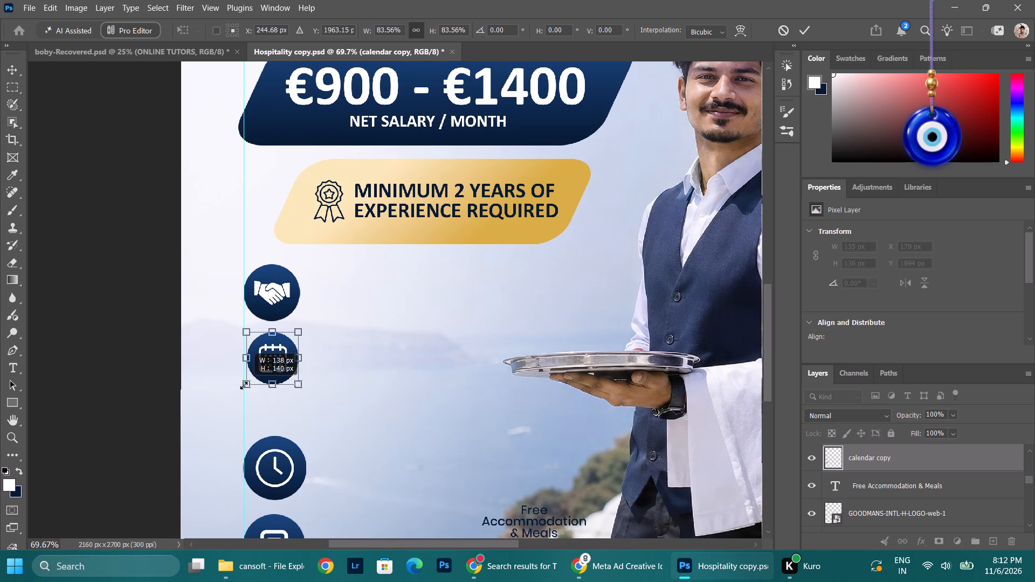
left_click_drag(244, 385, 235, 385)
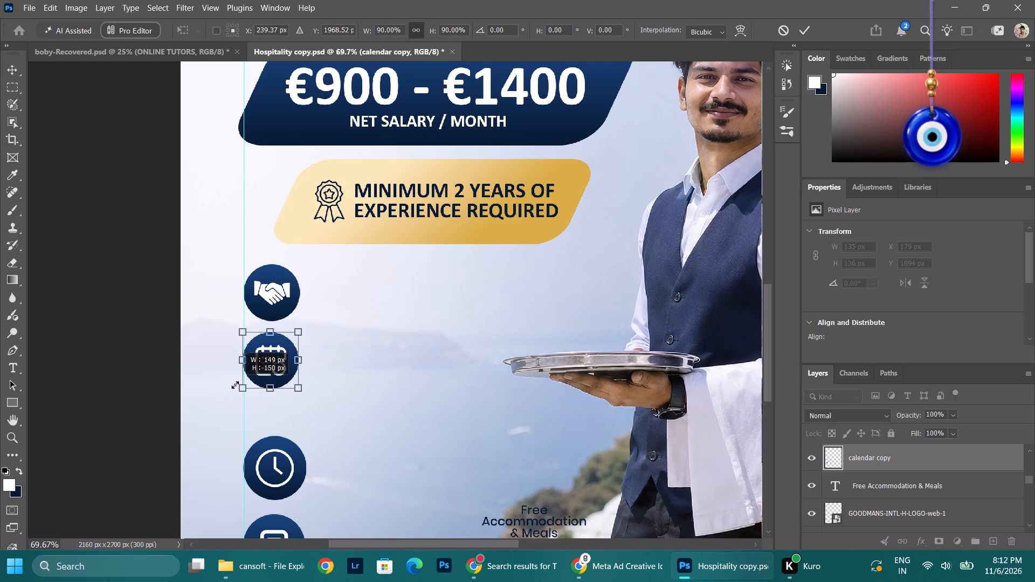
left_click_drag(235, 385, 238, 385)
left_click(370, 417)
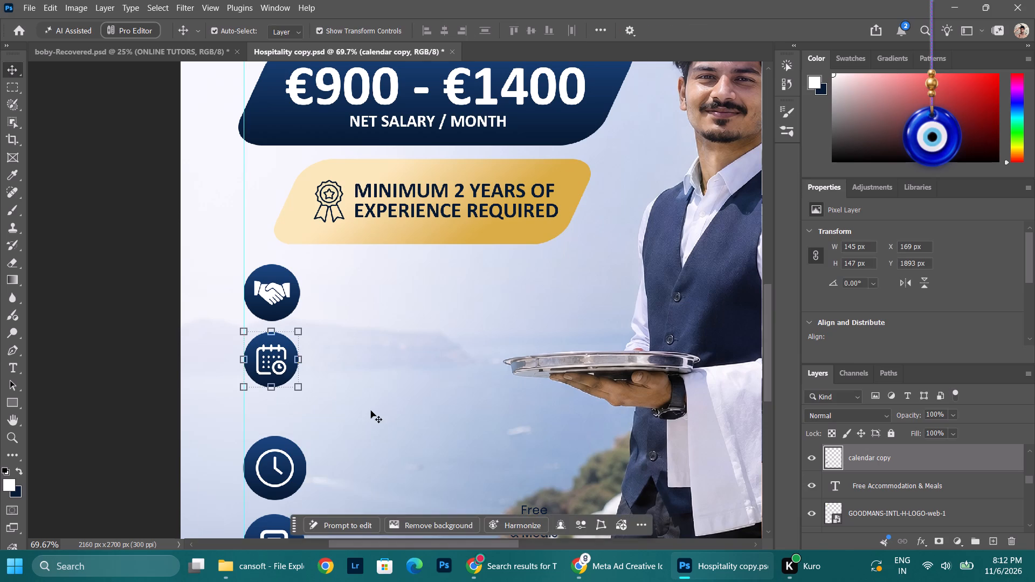
Move the clock circle up beneath the calendar circle, against the vertical guide near X 169, Y 2078 px.
left_click(286, 474)
left_click_drag(286, 474, 288, 462)
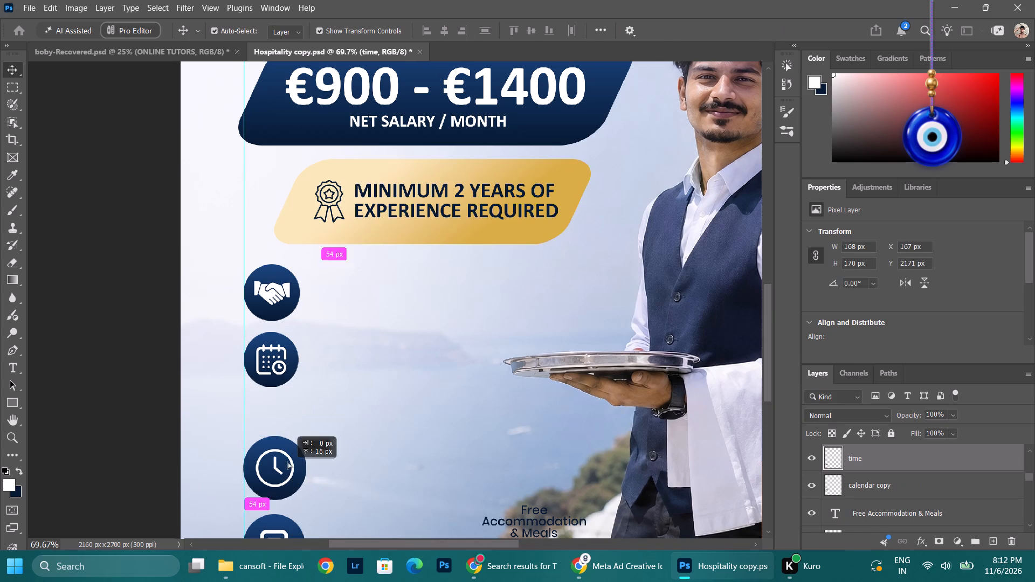
left_click_drag(288, 462, 287, 440)
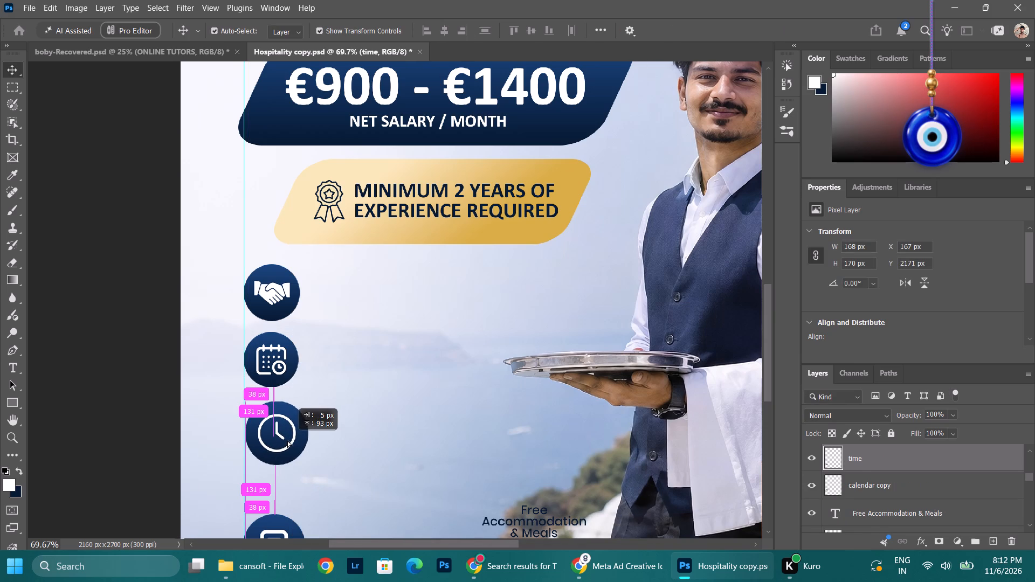
left_click_drag(287, 440, 287, 440)
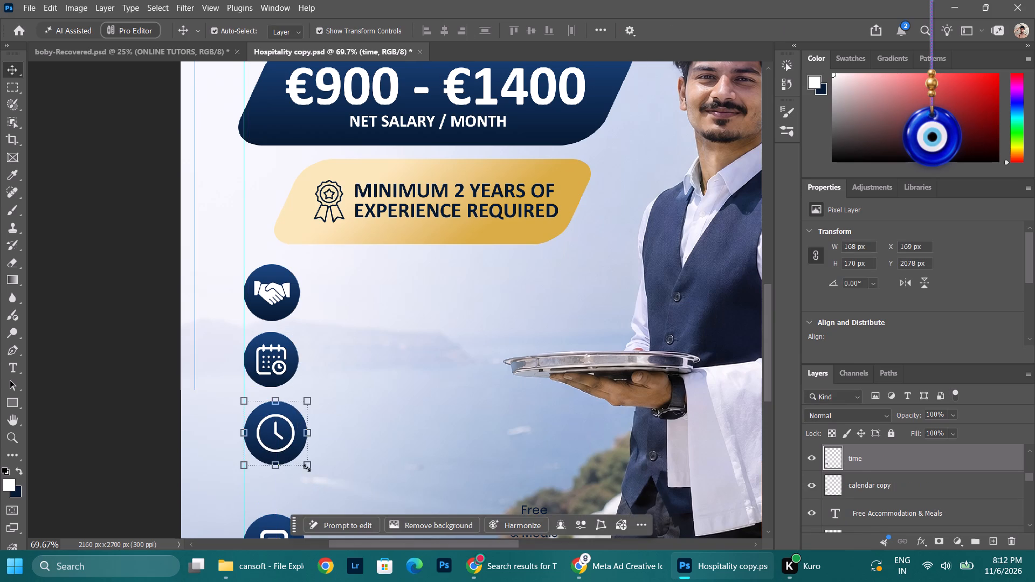
Scale the clock circle down to about 90%, roughly 152 × 153 px, keeping its edge on the vertical guide.
left_click_drag(309, 468, 299, 458)
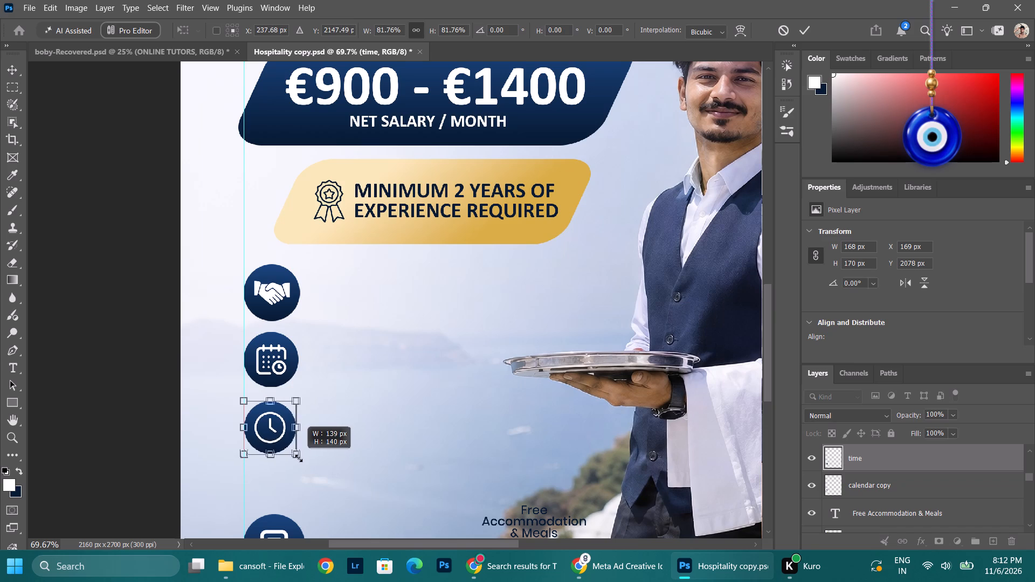
left_click_drag(299, 458, 292, 454)
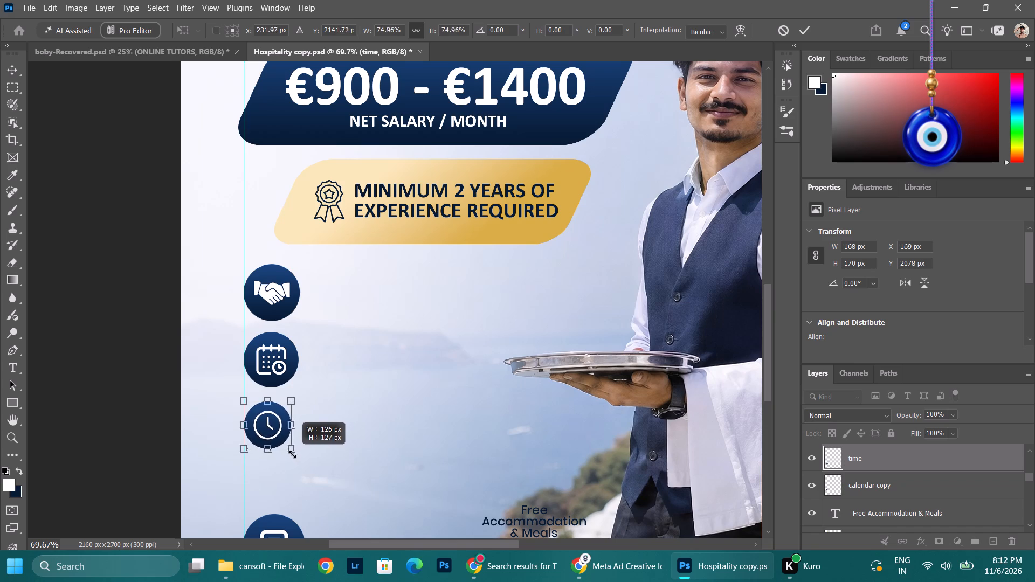
left_click_drag(292, 454, 304, 453)
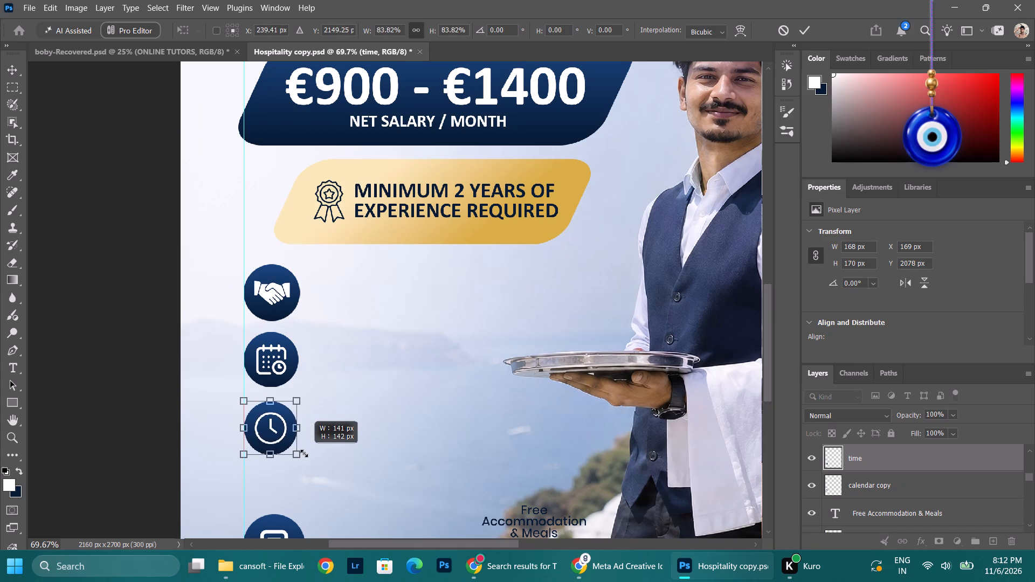
left_click_drag(304, 453, 308, 453)
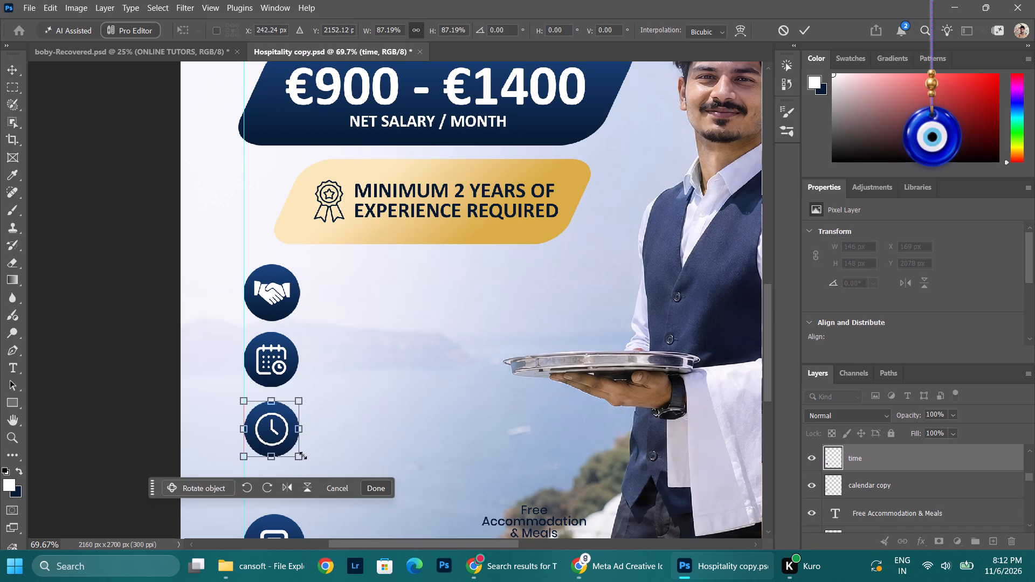
scroll(302, 452, "up", 11, "alt")
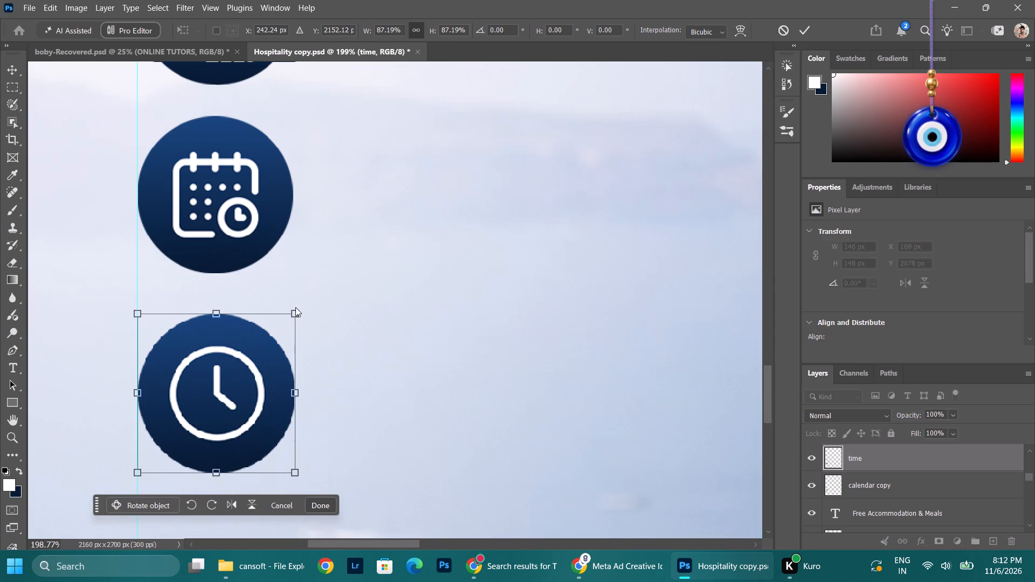
left_click(298, 315)
left_click_drag(298, 313, 312, 290)
left_click_drag(296, 316, 303, 299)
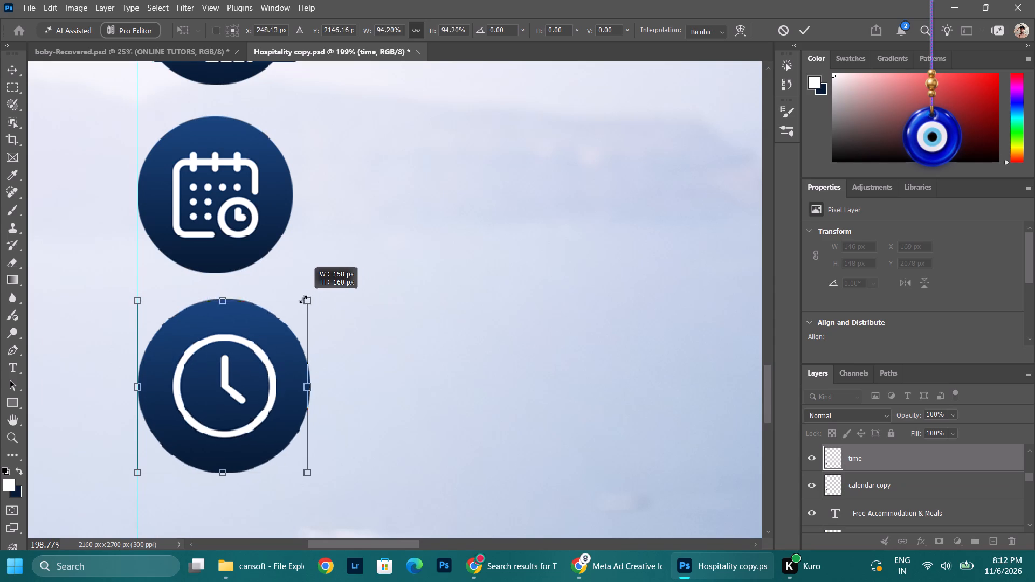
left_click_drag(303, 299, 282, 306)
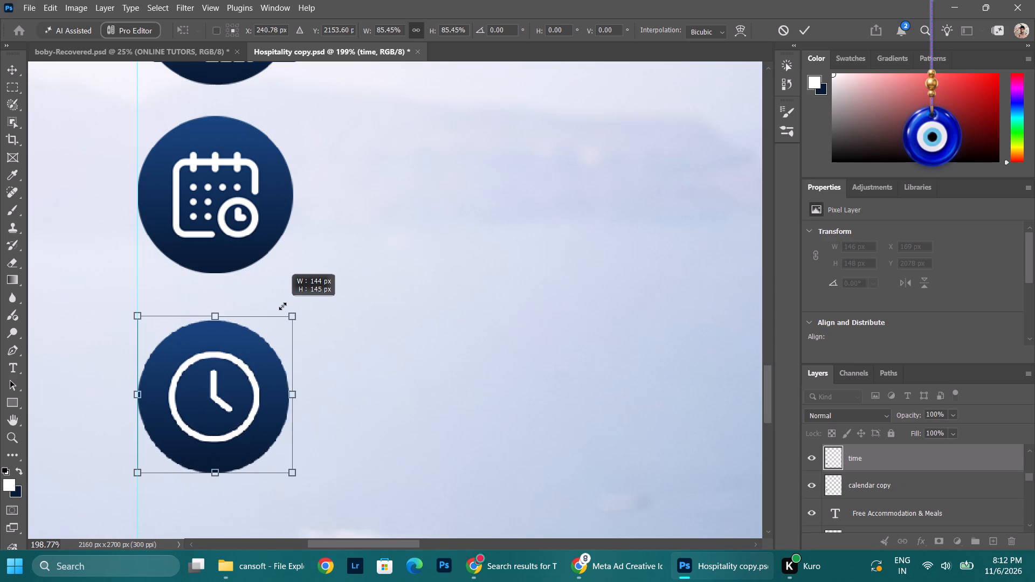
left_click_drag(282, 306, 294, 302)
Overlay the clock circle on the calendar circle to compare sizes, then place it below near X 166, Y 2107 px and apply the transform.
left_click_drag(227, 394, 229, 227)
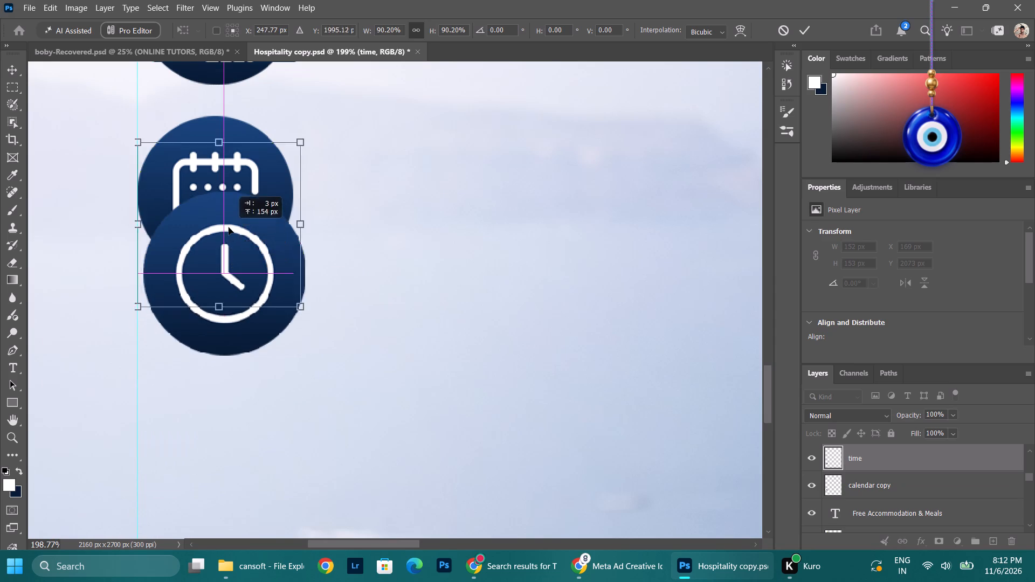
left_click_drag(229, 227, 223, 200)
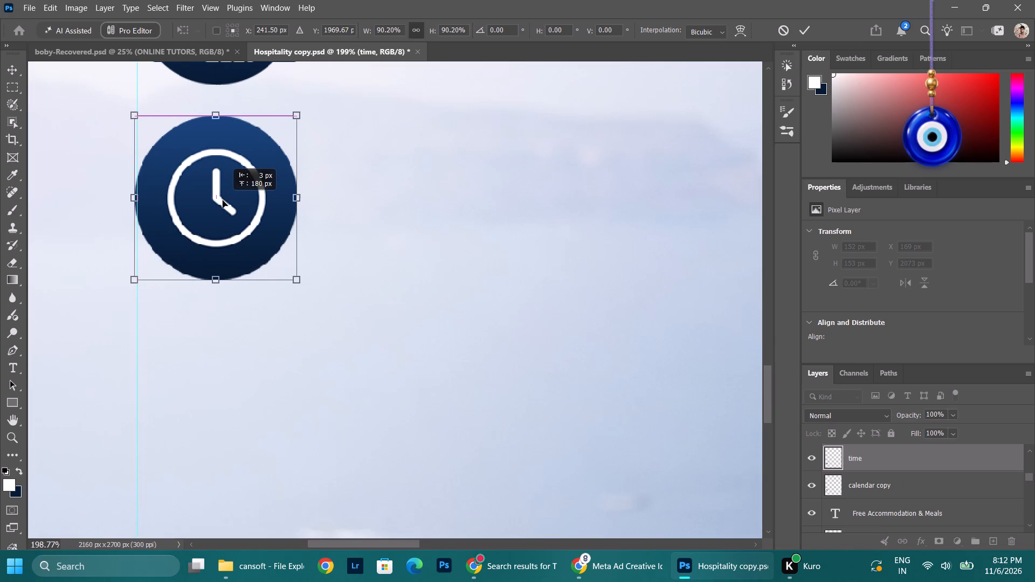
left_click_drag(223, 200, 222, 419)
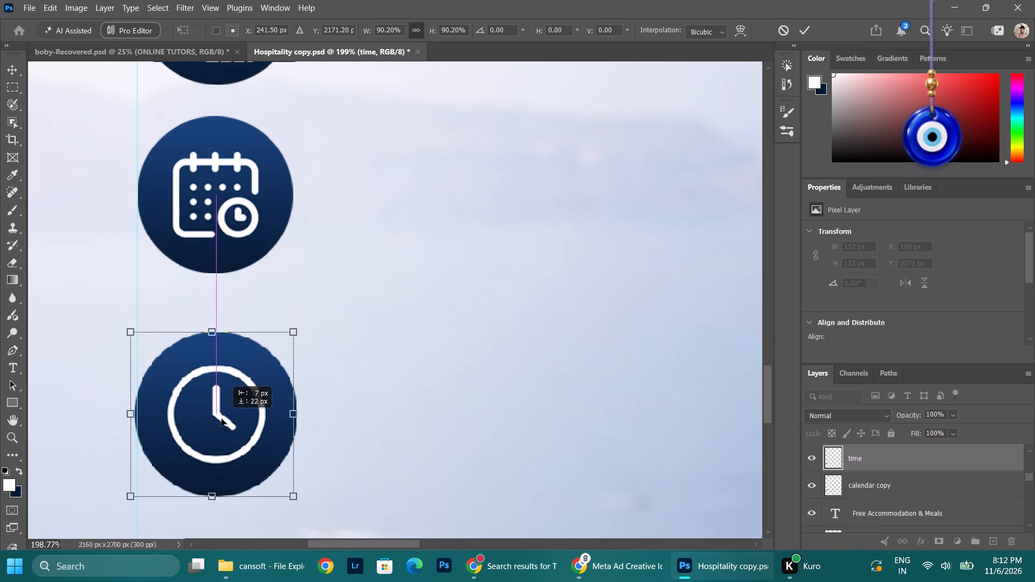
left_click_drag(222, 419, 224, 426)
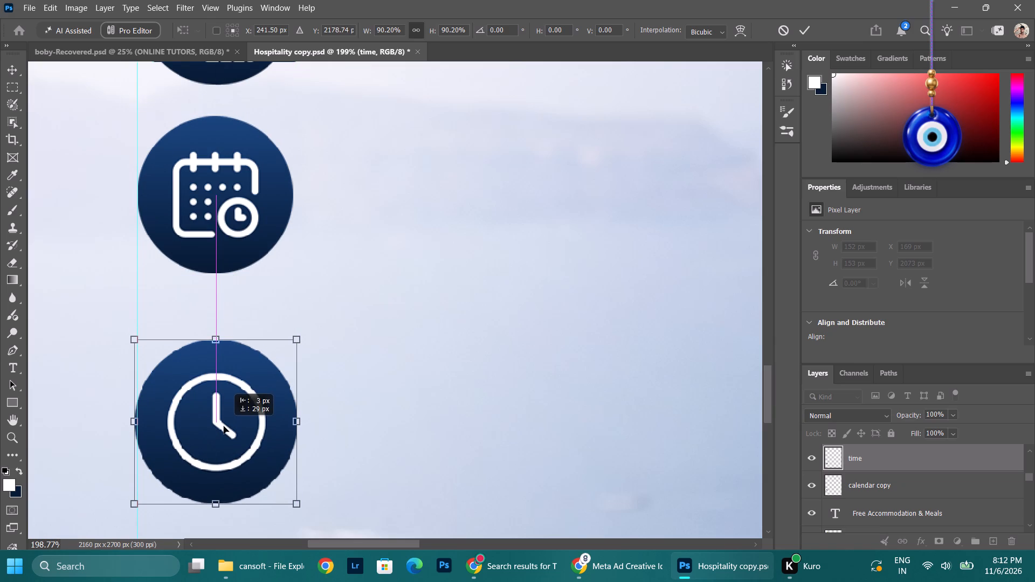
left_click_drag(224, 426, 224, 431)
scroll(224, 431, "down", 6, "alt")
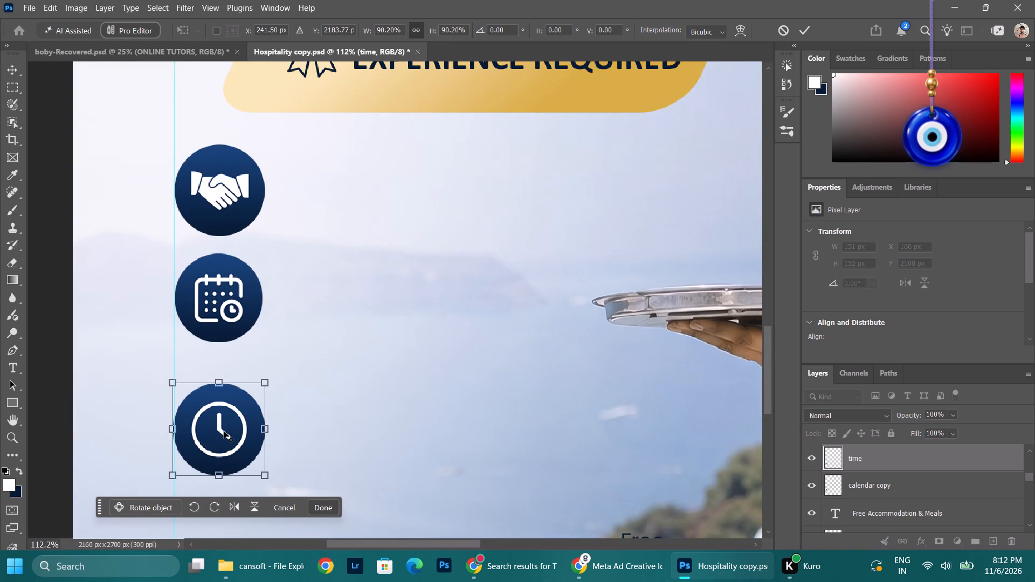
left_click_drag(218, 448, 220, 400)
left_click_drag(217, 425, 230, 408)
left_click(323, 511)
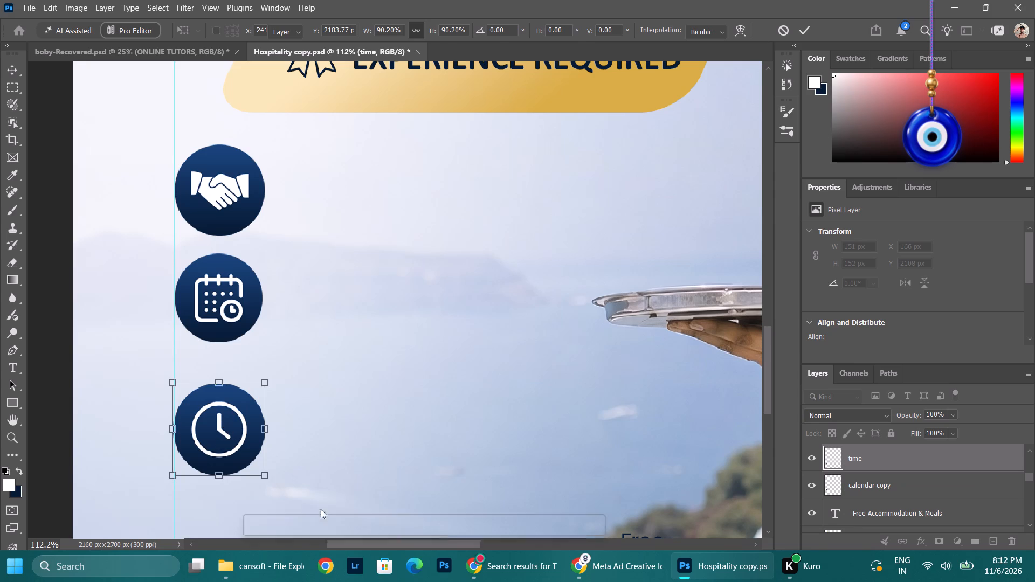
Move the clock circle closer beneath the calendar circle, aligned with the column near X 167, Y 2069 px.
left_click(210, 429)
left_click_drag(210, 429, 216, 397)
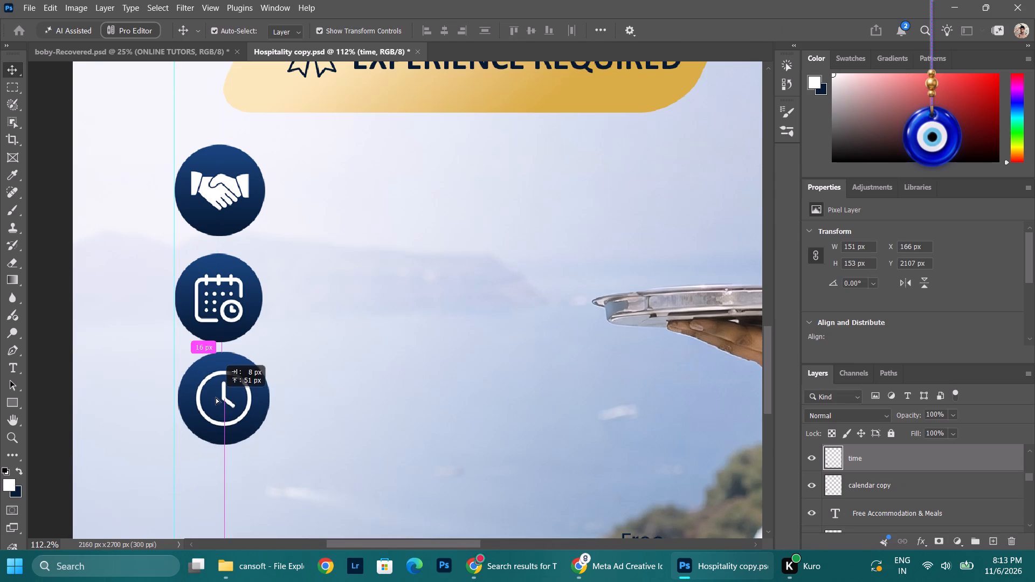
left_click_drag(216, 397, 210, 410)
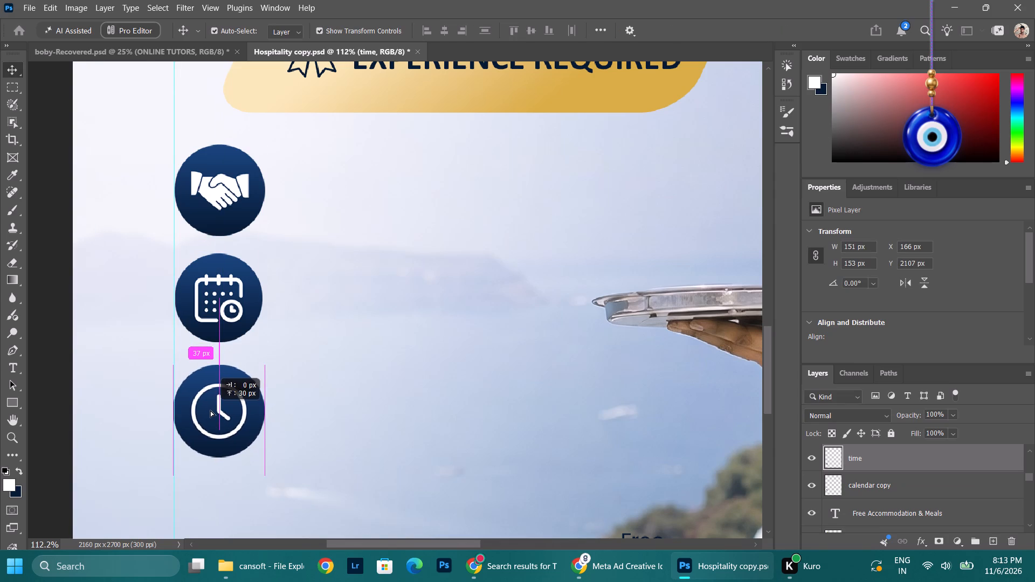
left_click_drag(210, 410, 211, 415)
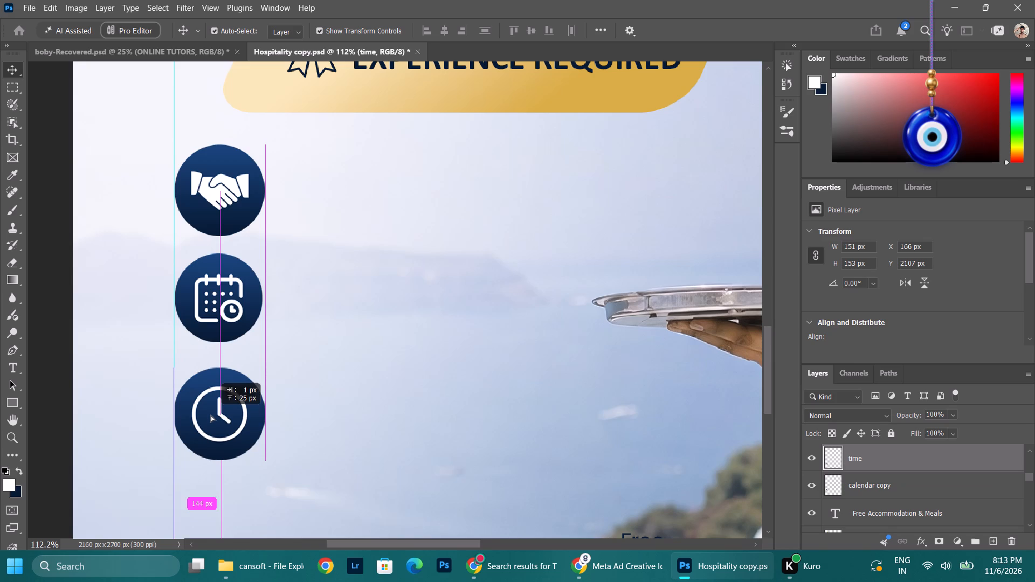
left_click_drag(211, 415, 211, 406)
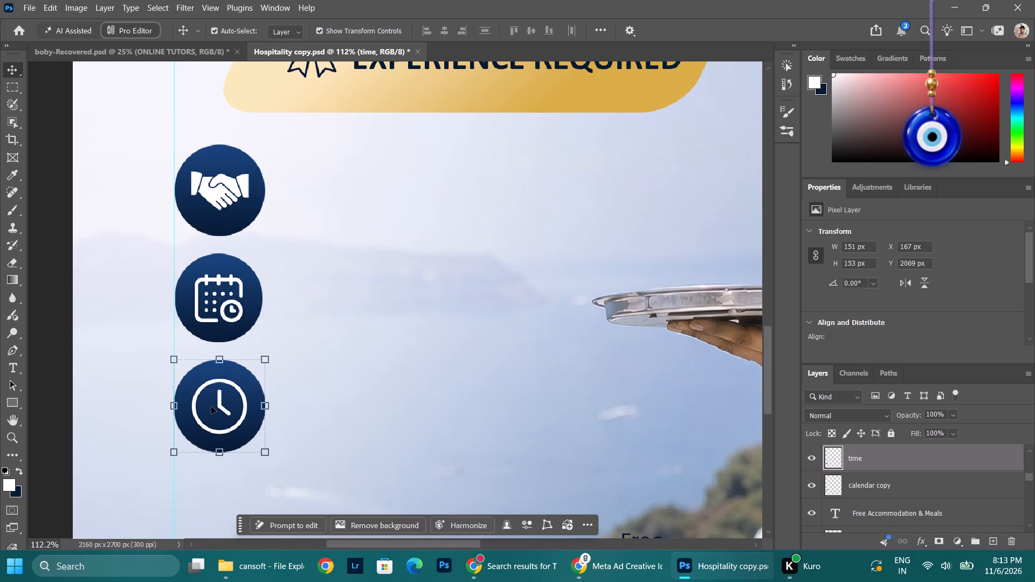
Overlay the bed circle on the clock circle and scale it to about 90%, roughly 149 × 149 px, to match.
scroll(319, 435, "down", 6, "alt")
scroll(312, 421, "down", 8)
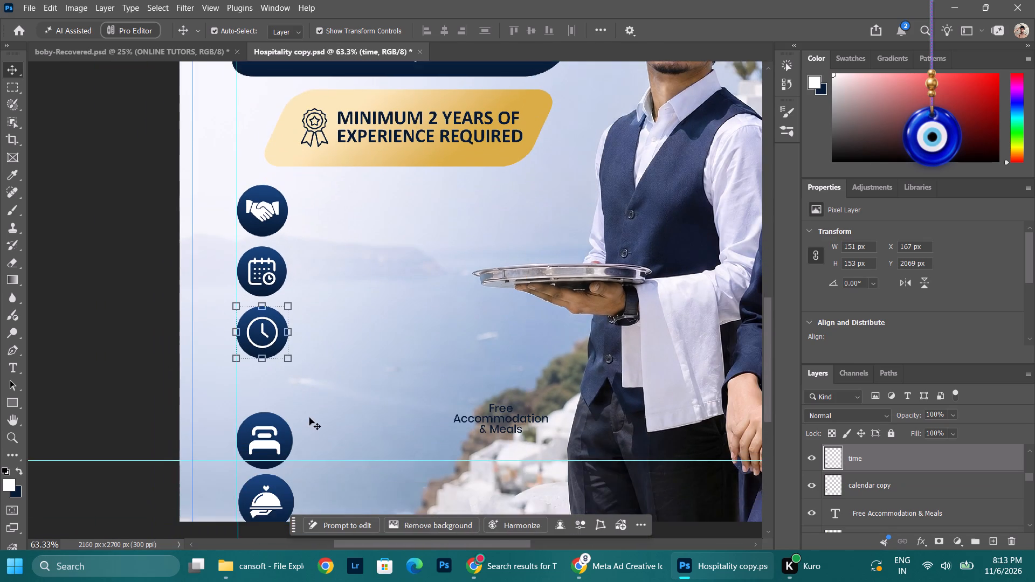
scroll(309, 418, "down", 4)
scroll(301, 385, "up", 4, "alt")
left_click(226, 414)
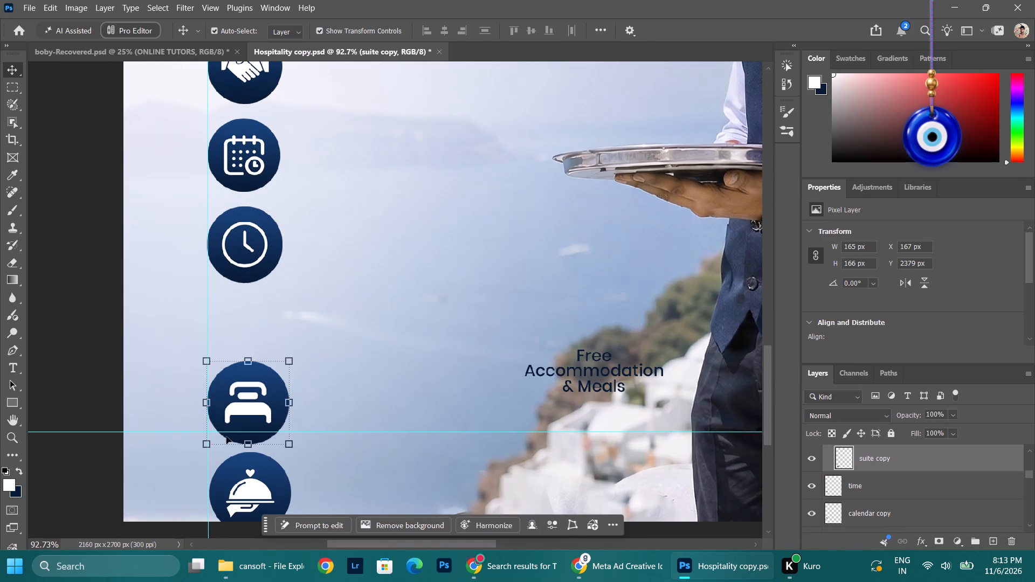
left_click_drag(243, 409, 245, 322)
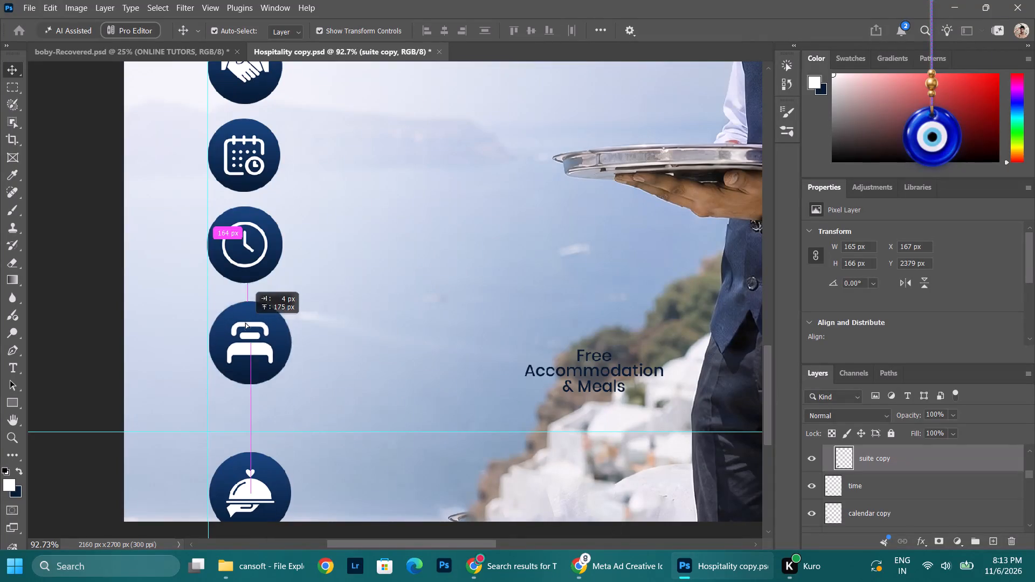
left_click_drag(245, 322, 241, 254)
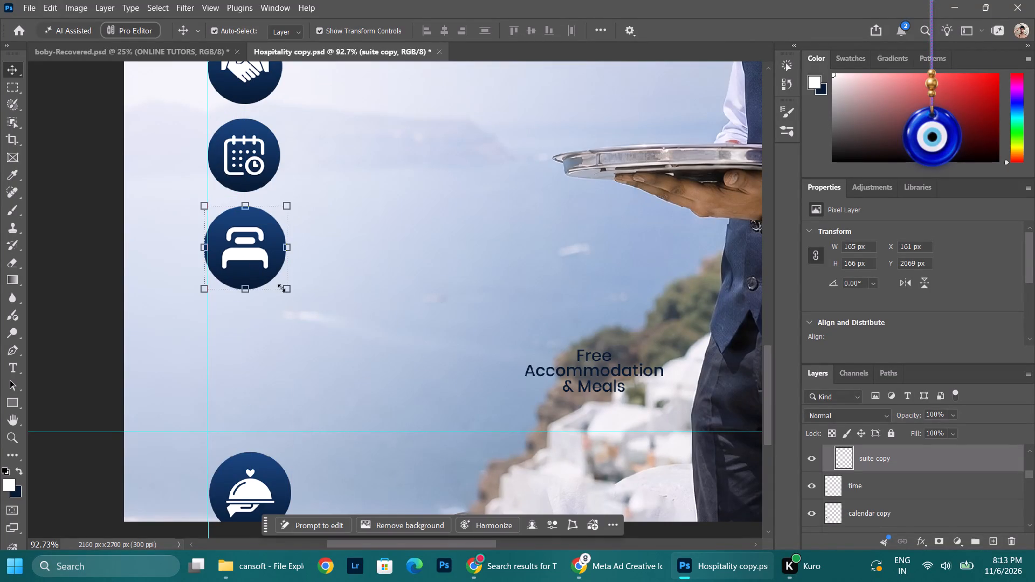
left_click_drag(285, 290, 275, 279)
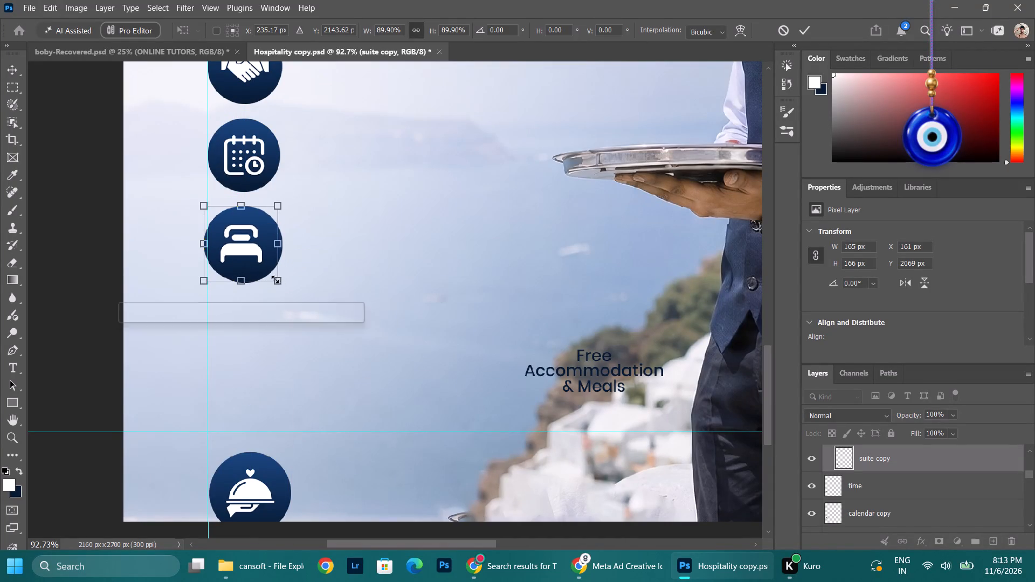
left_click_drag(275, 279, 277, 281)
left_click_drag(250, 258, 254, 261)
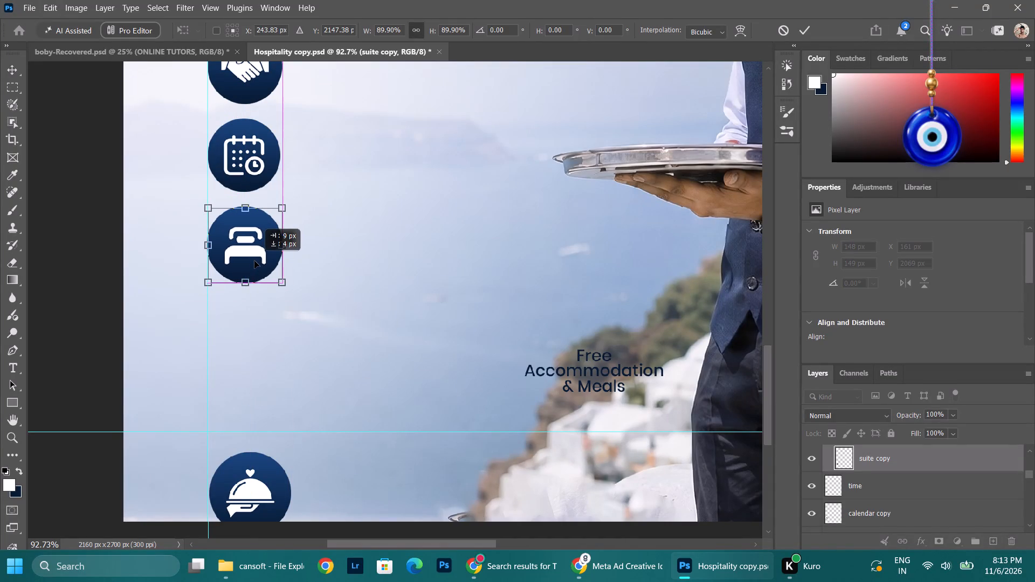
Place the bed circle beneath the clock circle with a matching 29 px gap, close to the vertical guide, and apply the transform.
left_click_drag(254, 261, 252, 366)
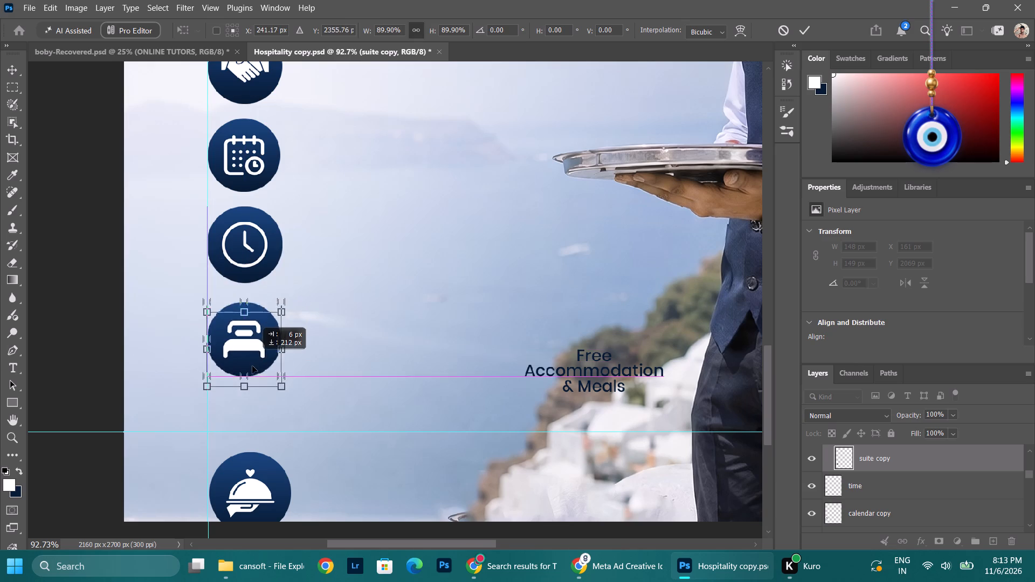
left_click_drag(252, 366, 253, 354)
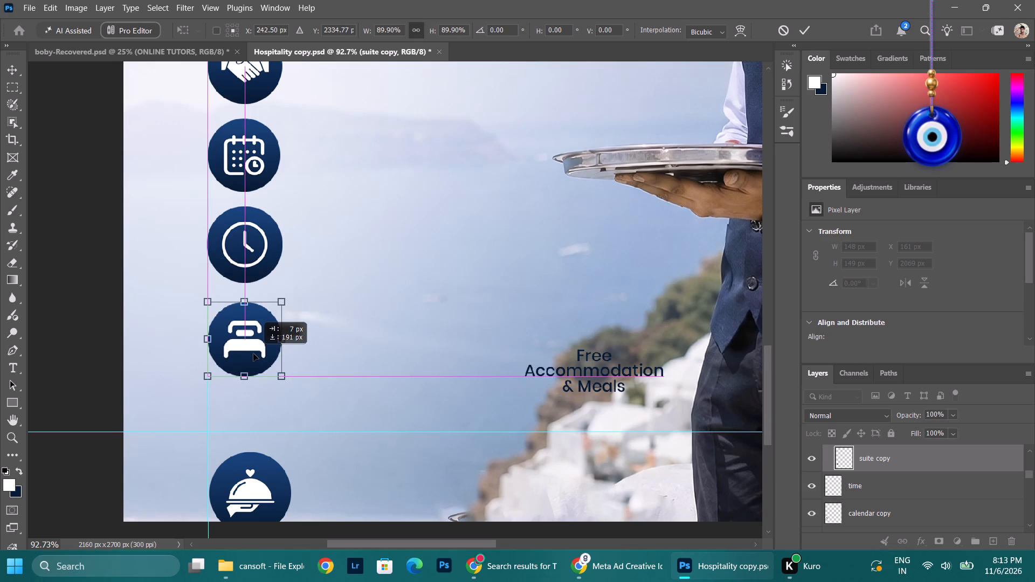
left_click_drag(253, 354, 254, 352)
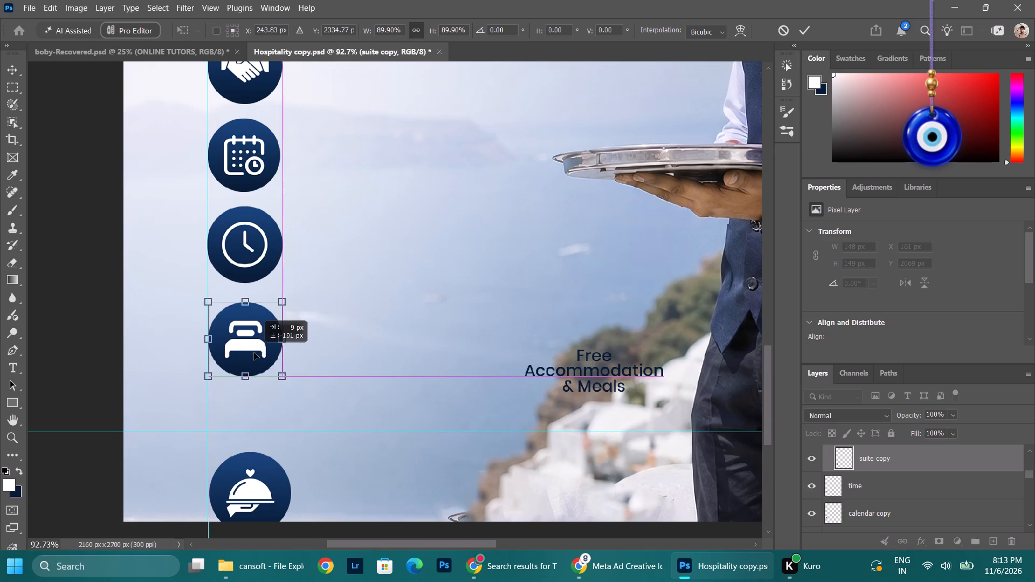
left_click_drag(254, 352, 253, 337)
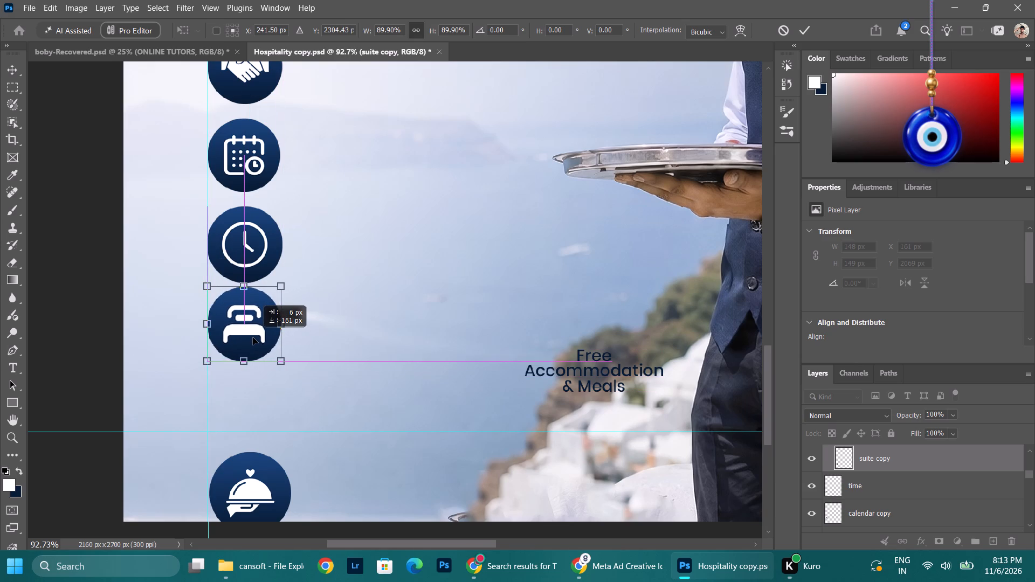
left_click_drag(253, 337, 253, 351)
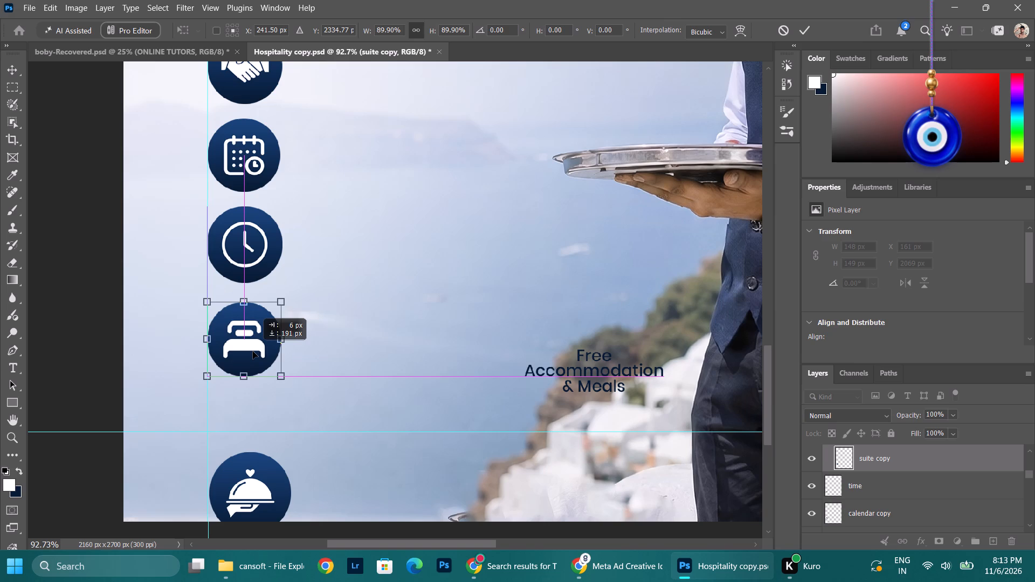
left_click_drag(253, 351, 253, 347)
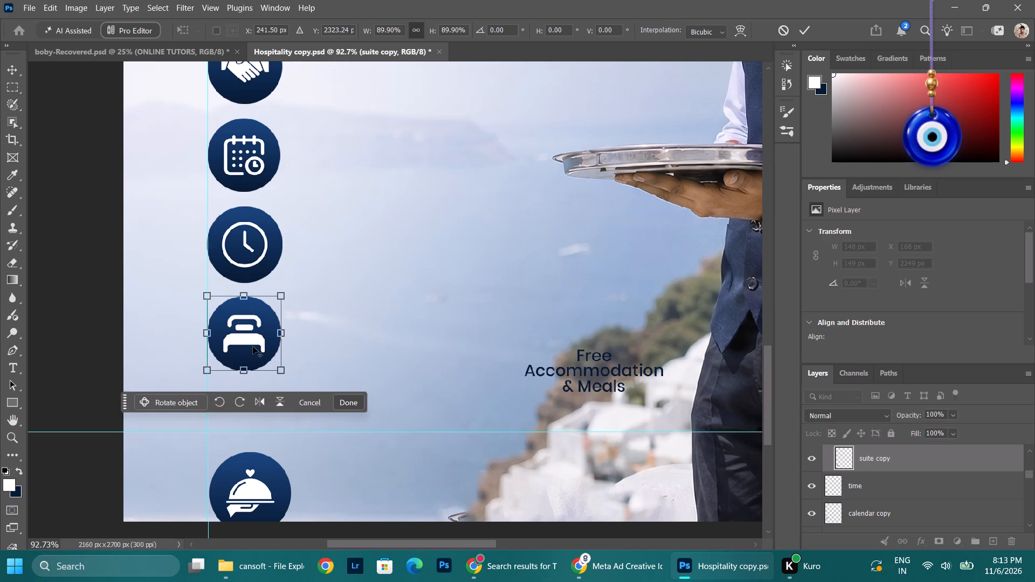
scroll(253, 347, "up", 4, "alt")
left_click_drag(250, 329, 251, 351)
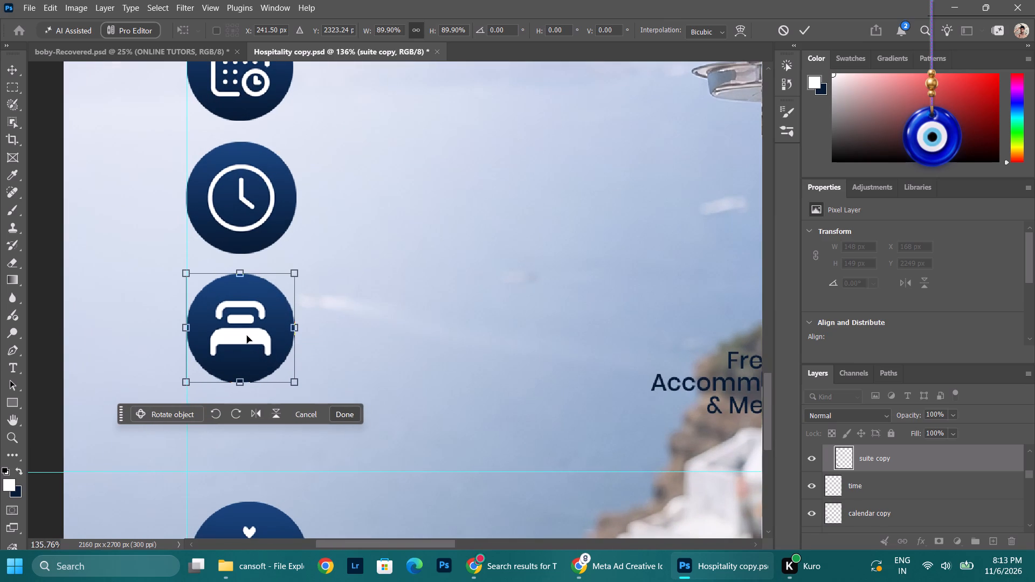
left_click_drag(247, 336, 263, 331)
left_click(348, 420)
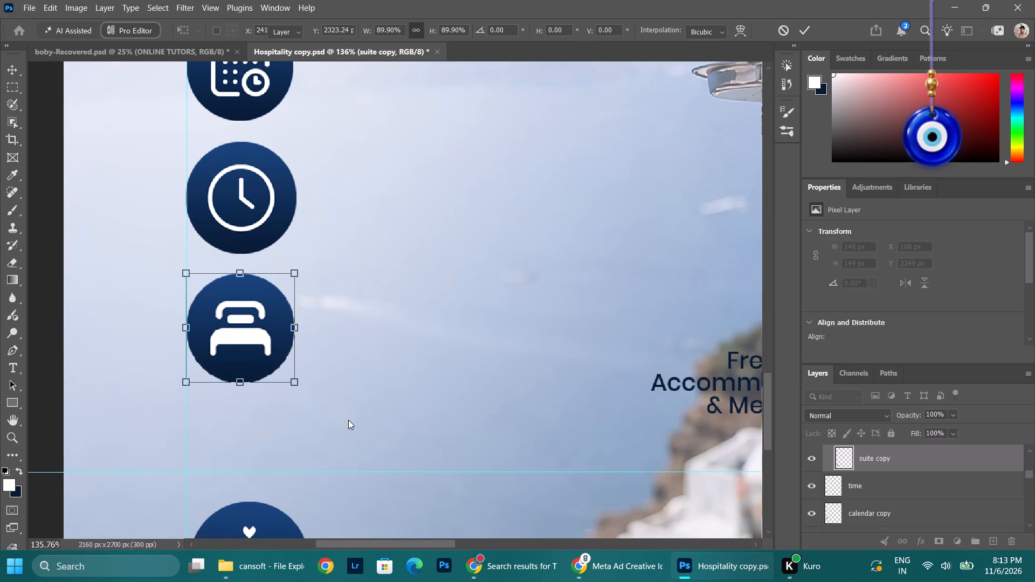
left_click(251, 328)
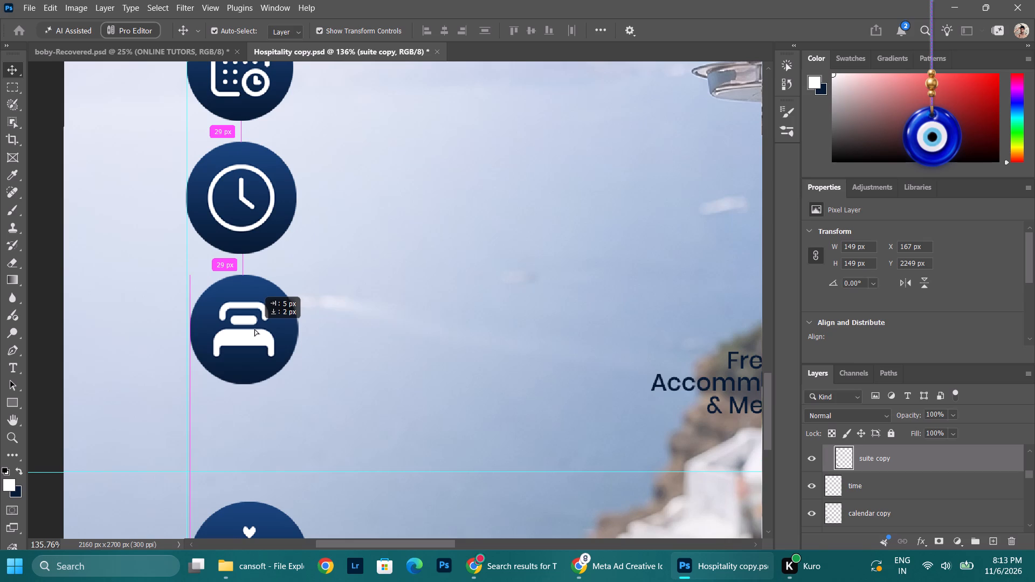
left_click(426, 358)
Scale the serving-dish circle to about 92%, roughly 149 × 150 px, overlay it on the bed circle to match sizes, and apply the transform.
scroll(411, 344, "down", 7, "alt")
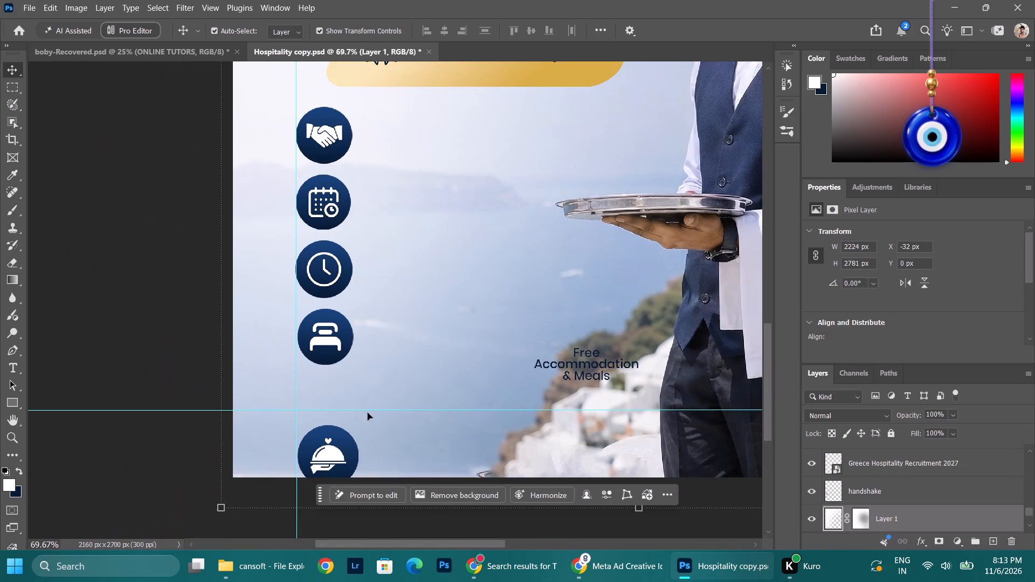
scroll(358, 436, "up", 5)
scroll(381, 401, "down", 5)
left_click(330, 453)
left_click_drag(330, 453, 330, 405)
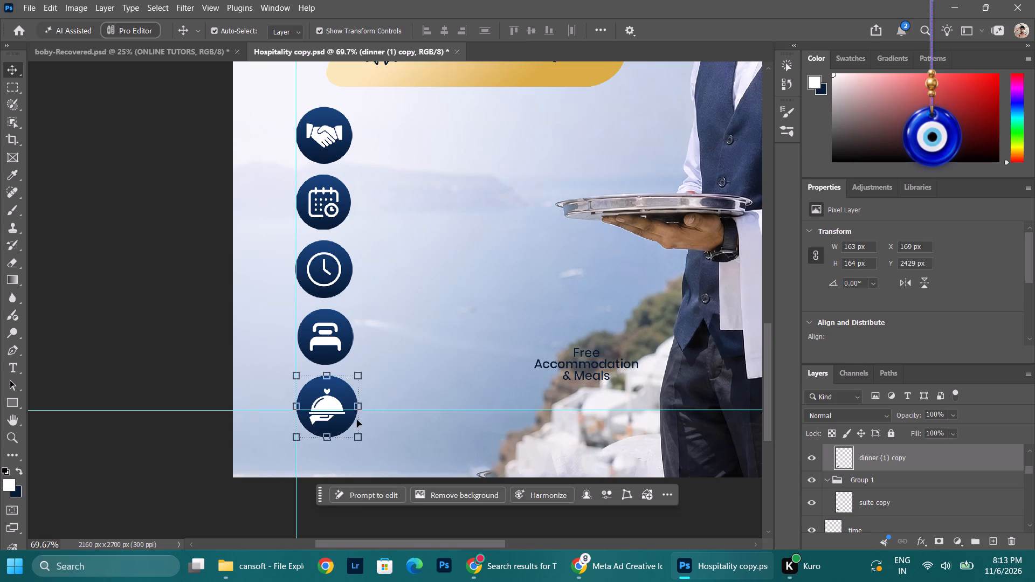
left_click_drag(360, 439, 355, 434)
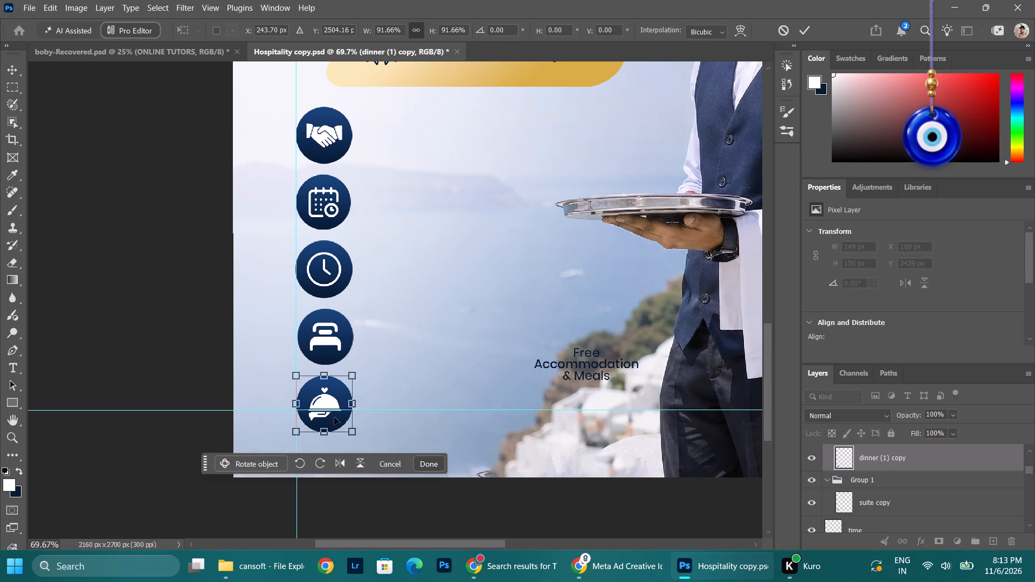
left_click_drag(332, 415, 331, 352)
scroll(354, 375, "up", 6, "alt")
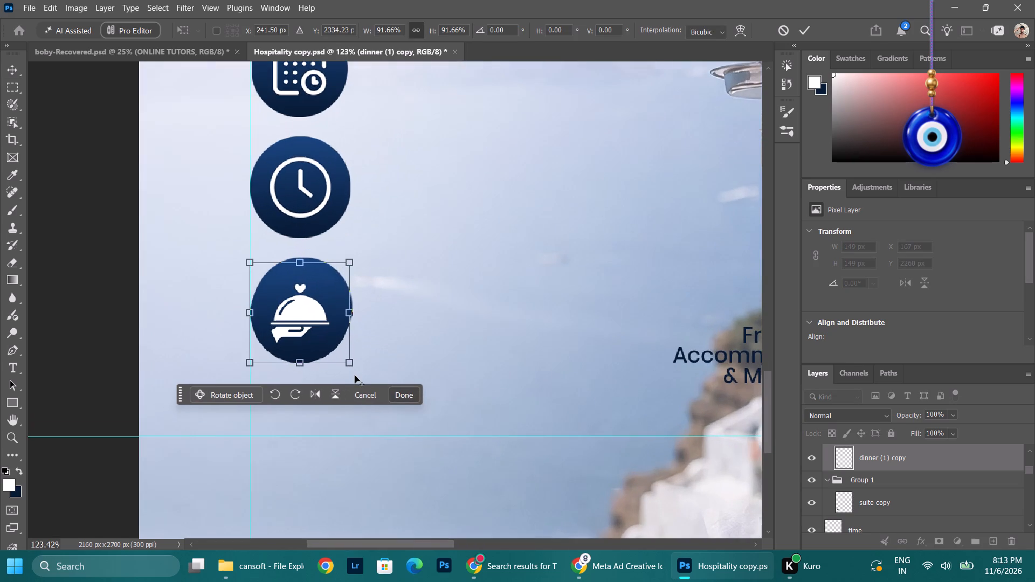
left_click_drag(324, 340, 328, 315)
left_click_drag(311, 312, 331, 297)
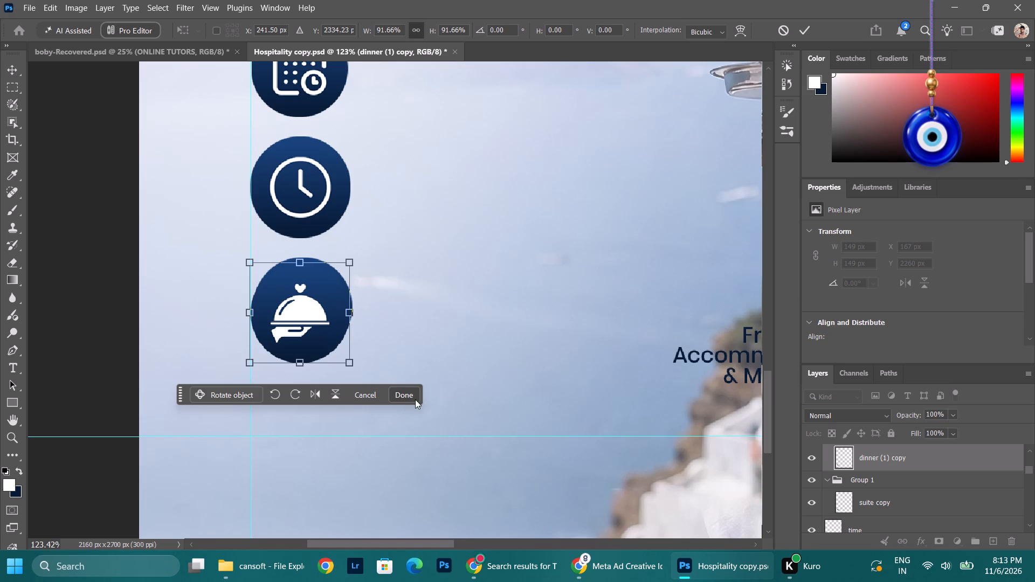
left_click(404, 393)
Move the serving-dish circle below the bed circle with a 29 px gap, aligned with the icon column.
left_click_drag(325, 324, 331, 314)
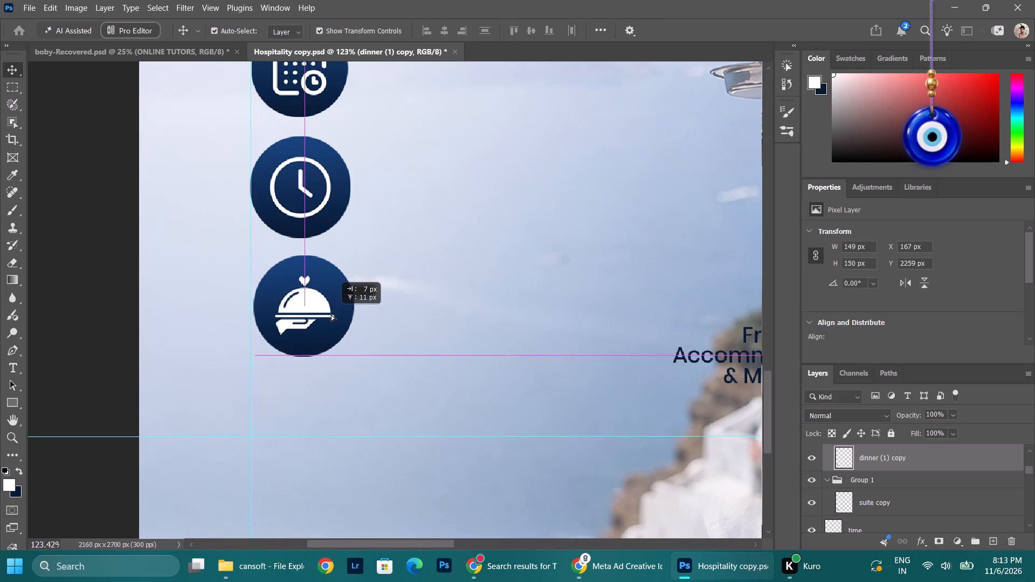
left_click_drag(331, 314, 328, 435)
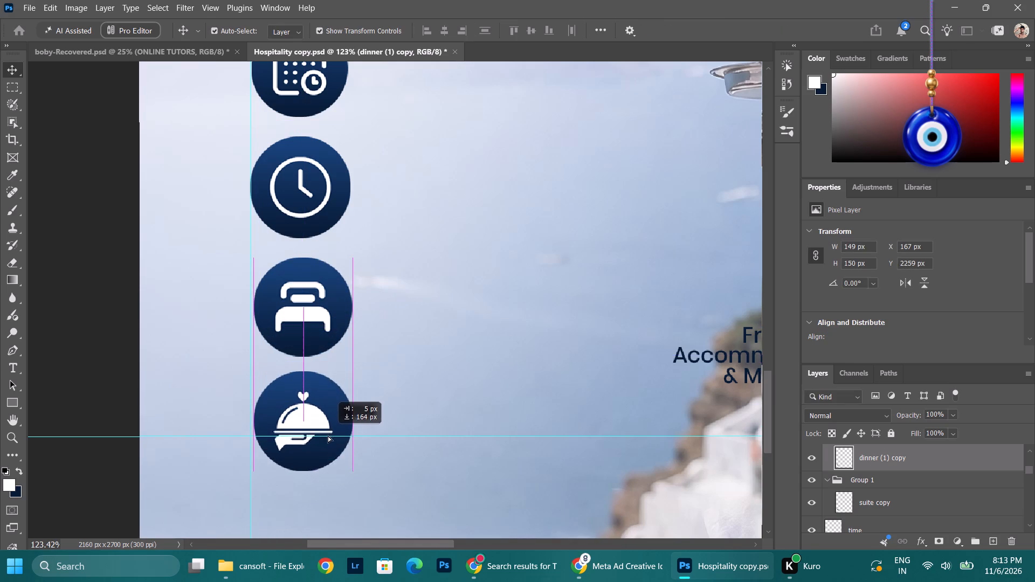
left_click_drag(328, 435, 326, 443)
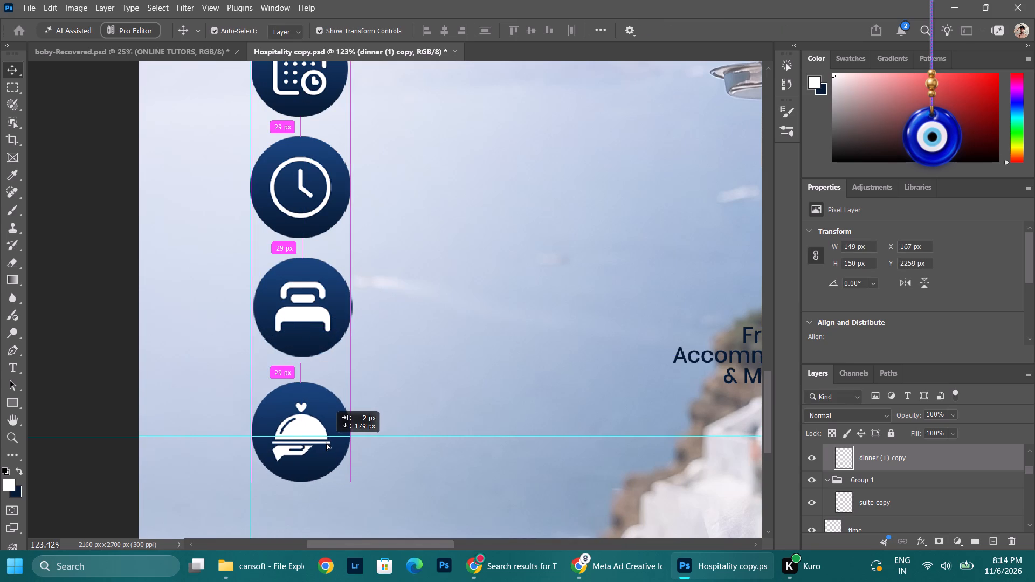
left_click_drag(326, 443, 326, 443)
scroll(481, 387, "down", 6, "alt")
left_click(481, 387)
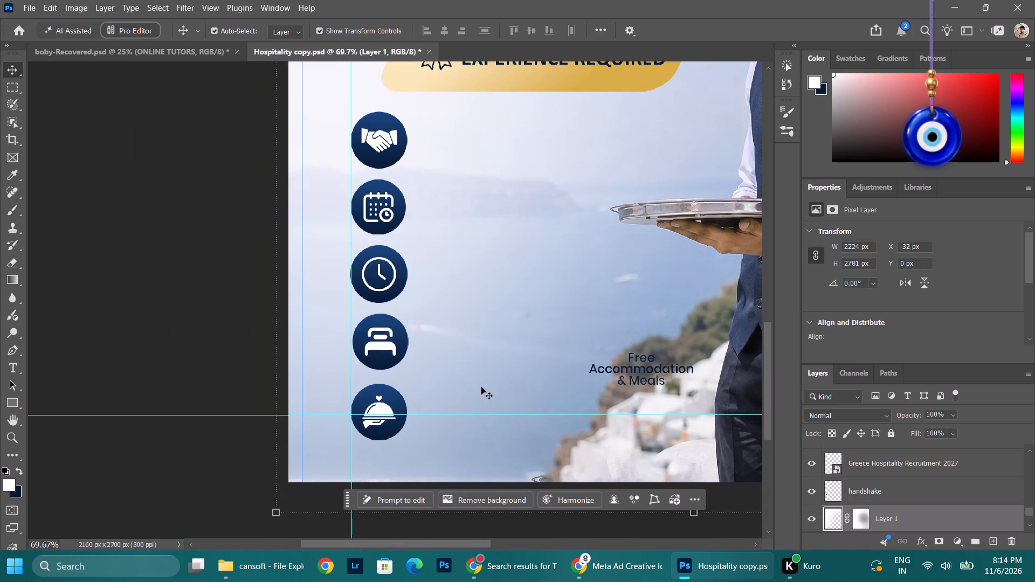
Examine the spacing and alignment of the five icon circles within the whole poster.
scroll(481, 387, "up", 5)
scroll(481, 387, "down", 10, "alt")
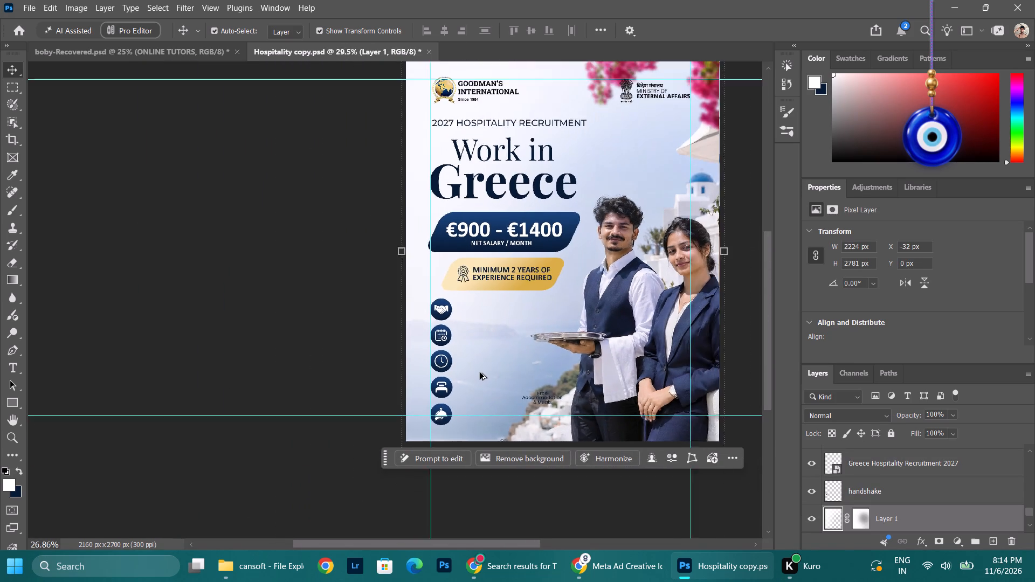
scroll(480, 372, "down", 1, "alt")
scroll(481, 360, "up", 4, "alt")
scroll(482, 359, "down", 3, "alt")
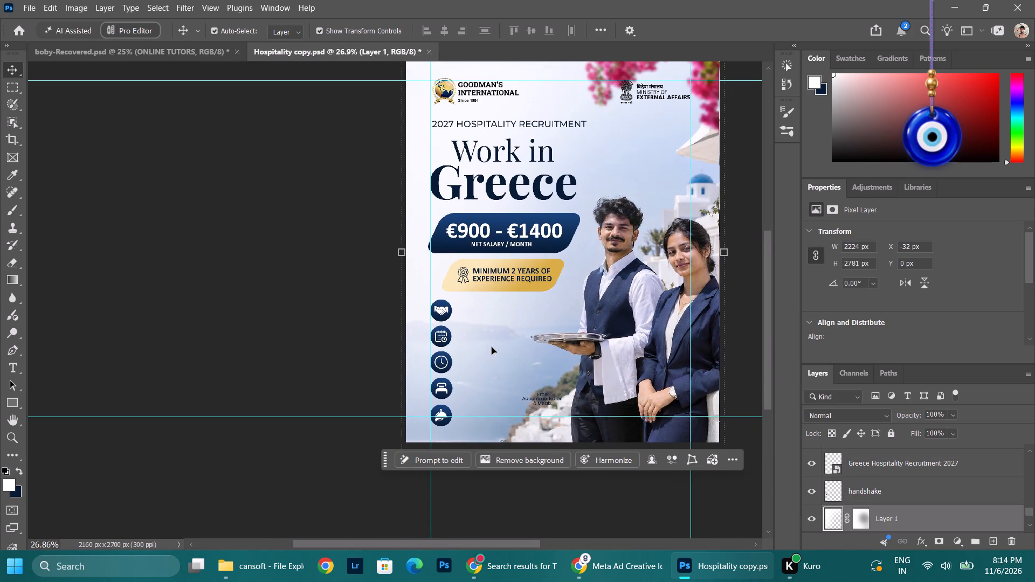
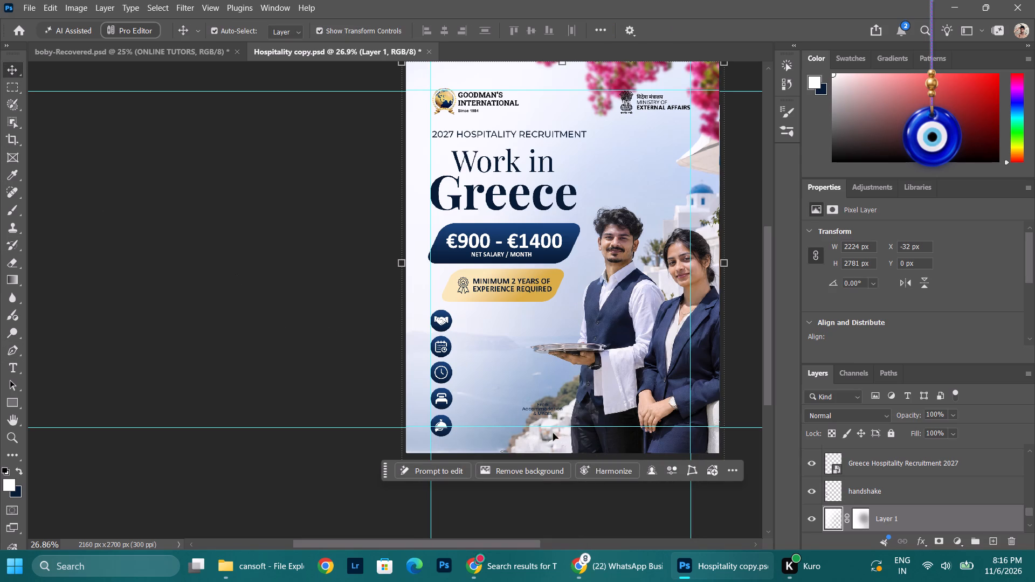
Move the "Free Accommodation & Meals" text up beside the handshake icon and left-align it.
left_click(545, 410)
left_click_drag(545, 410, 487, 321)
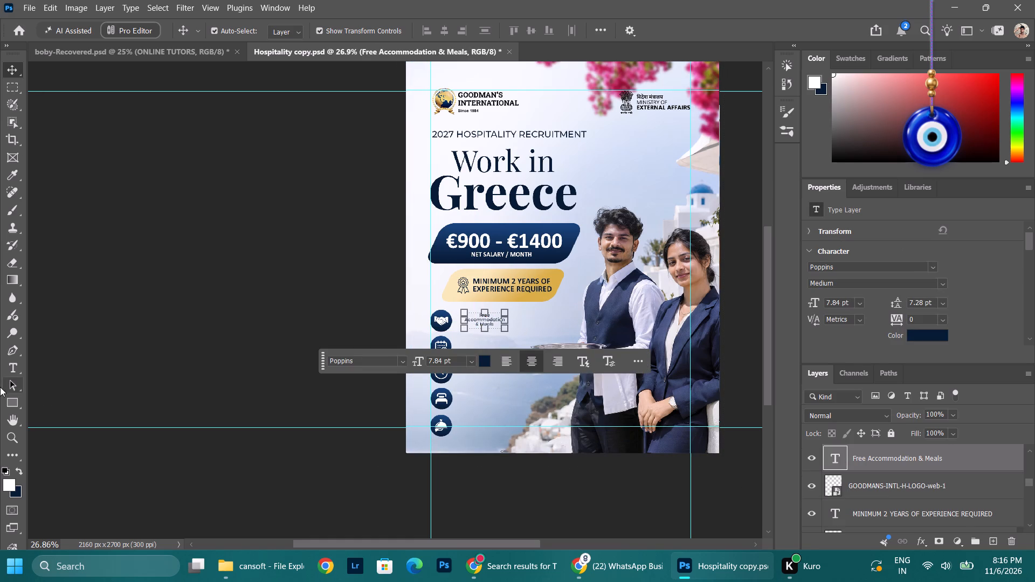
left_click(13, 369)
left_click(536, 29)
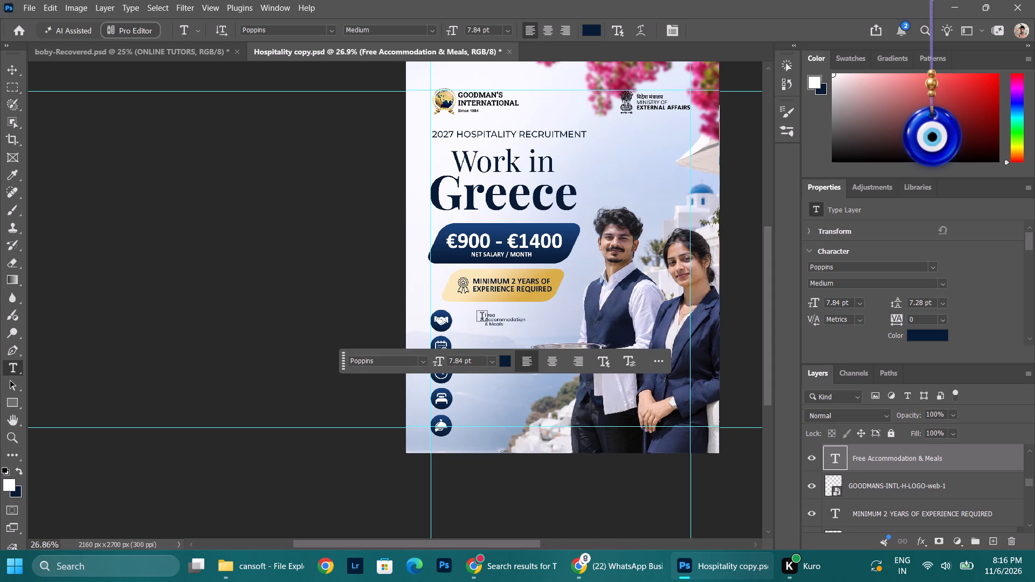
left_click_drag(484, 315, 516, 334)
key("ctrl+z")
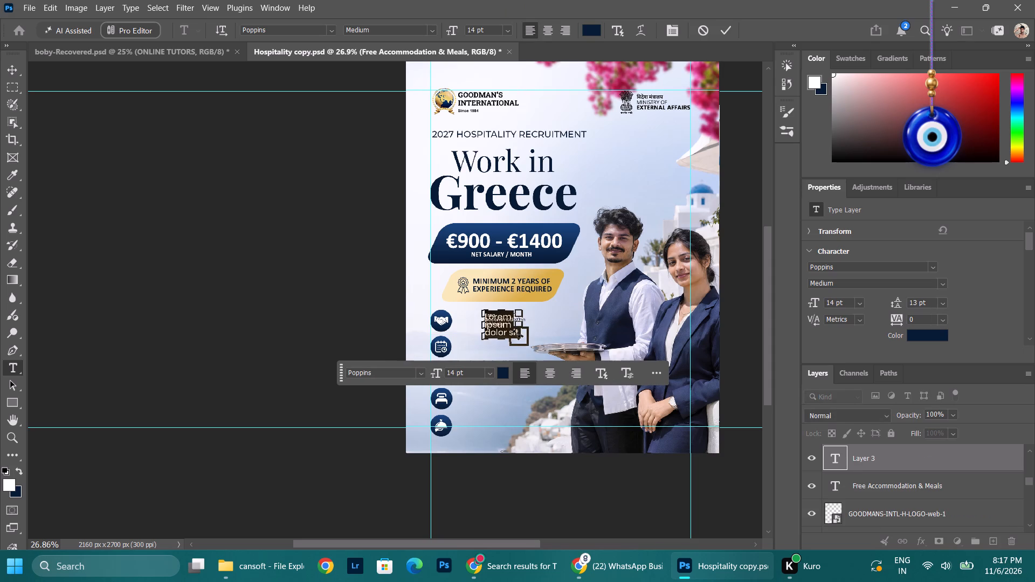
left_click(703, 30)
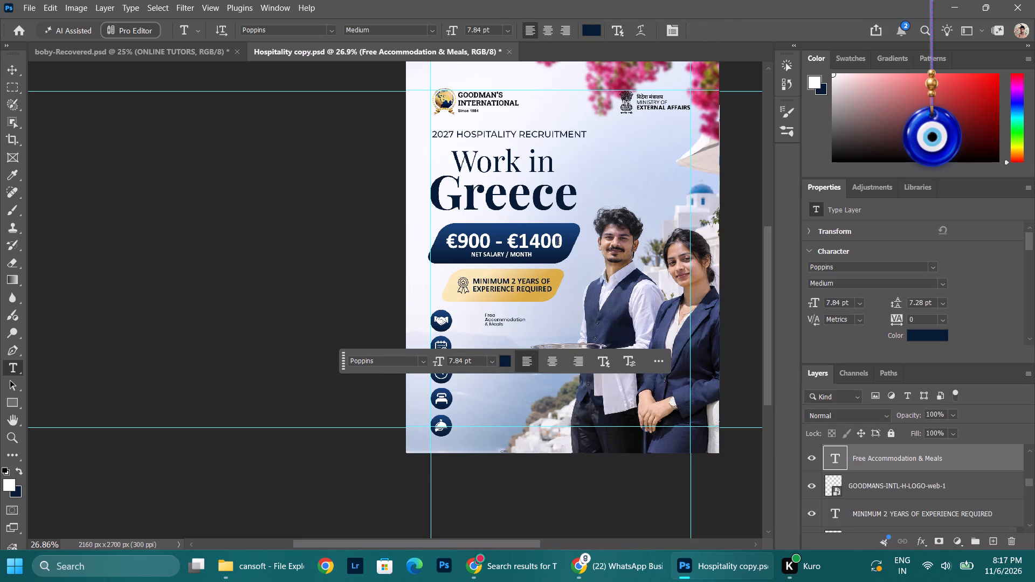
Replace the "Free Accommodation & Meals" text with the copied line "D-Visa | Seasonal Work".
scroll(510, 328, "up", 7, "alt")
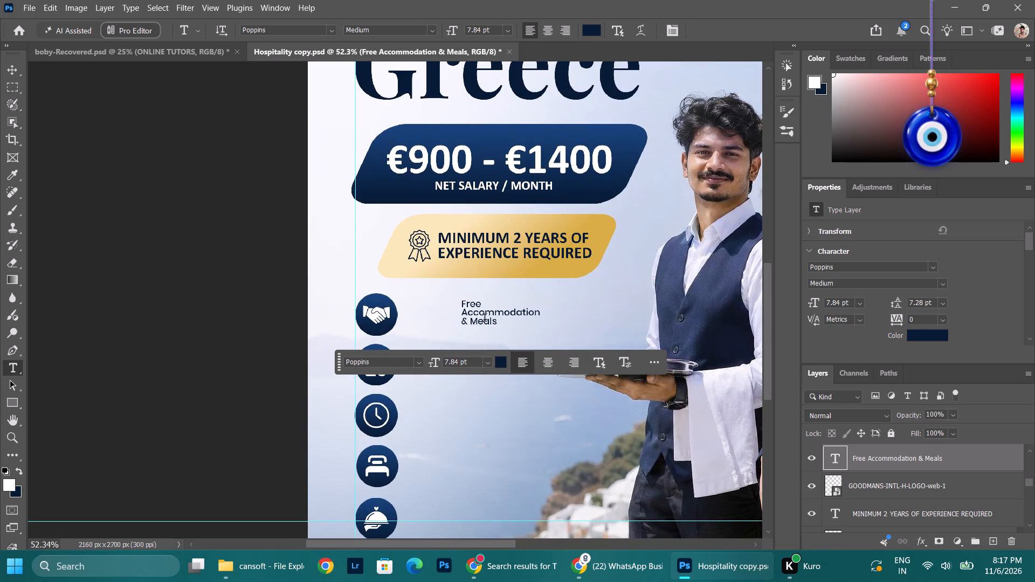
left_click_drag(498, 322, 459, 287)
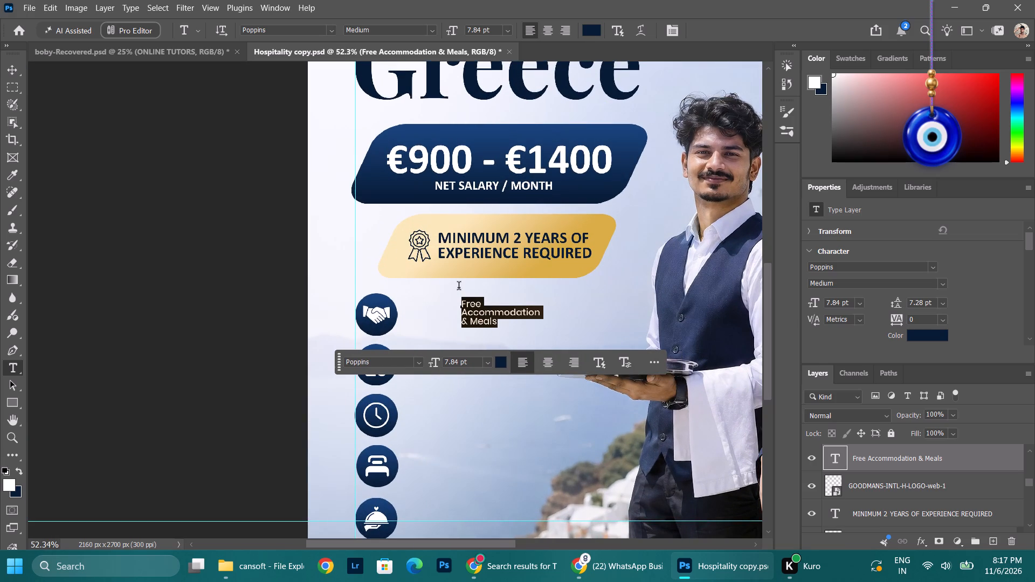
left_click_drag(459, 287, 458, 287)
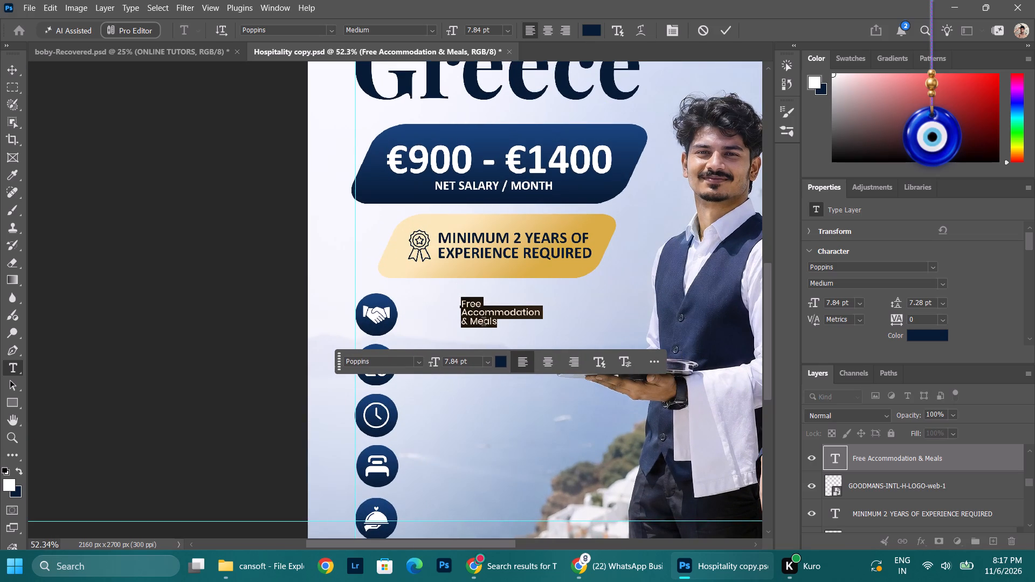
key("BackSpace")
key("super+v")
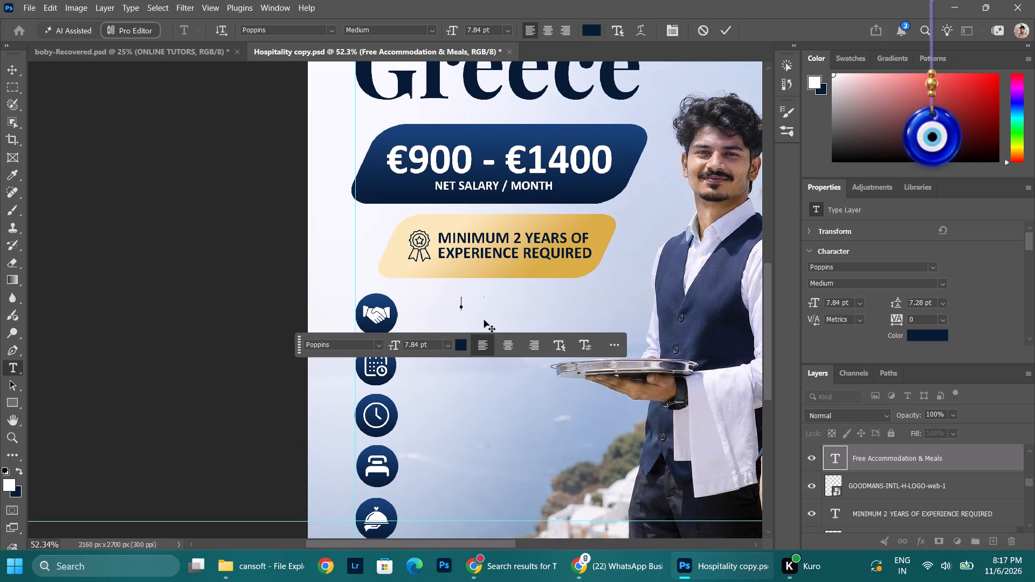
left_click(882, 399)
key("ctrl+v")
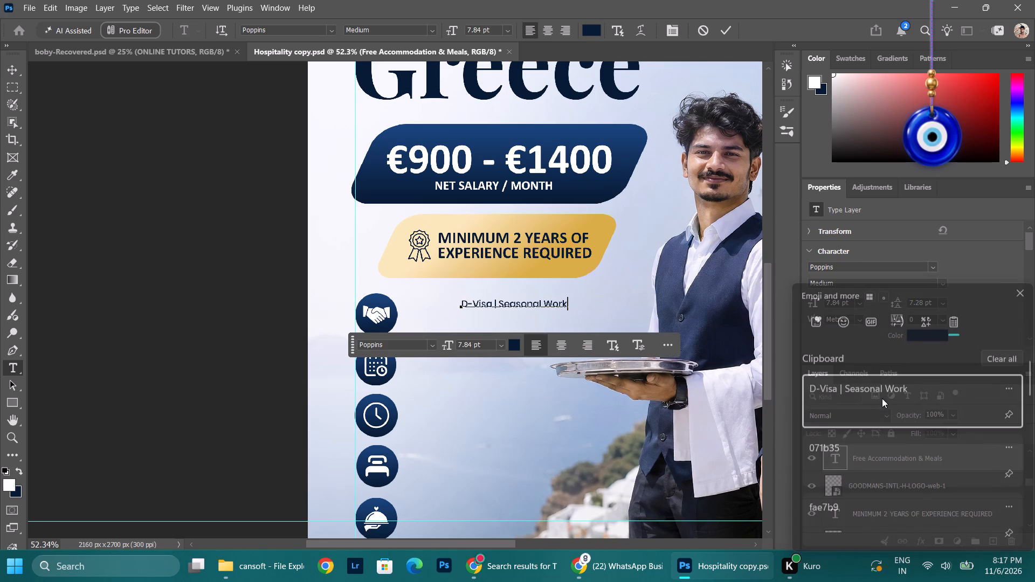
left_click(726, 26)
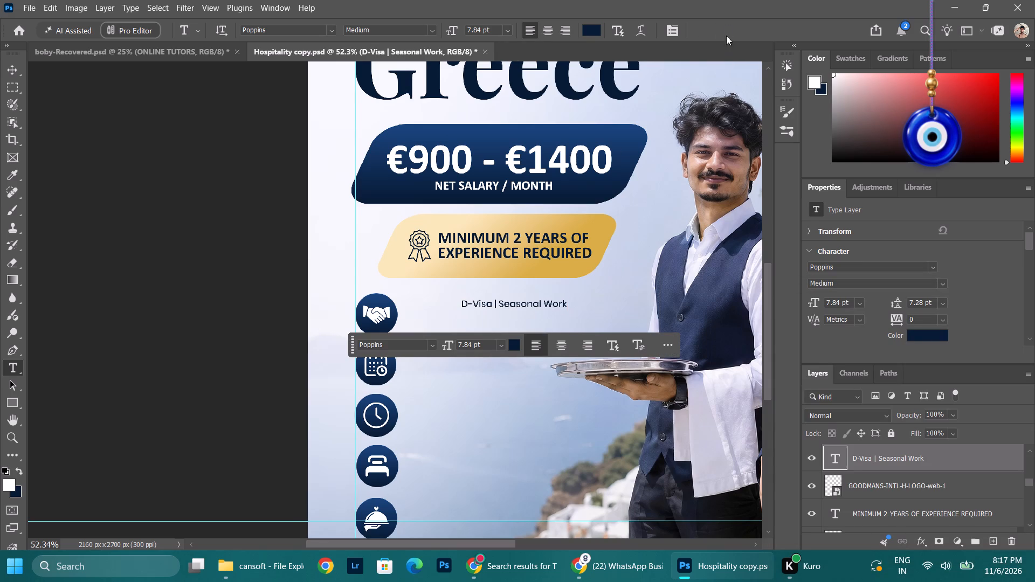
left_click_drag(637, 229, 434, 289)
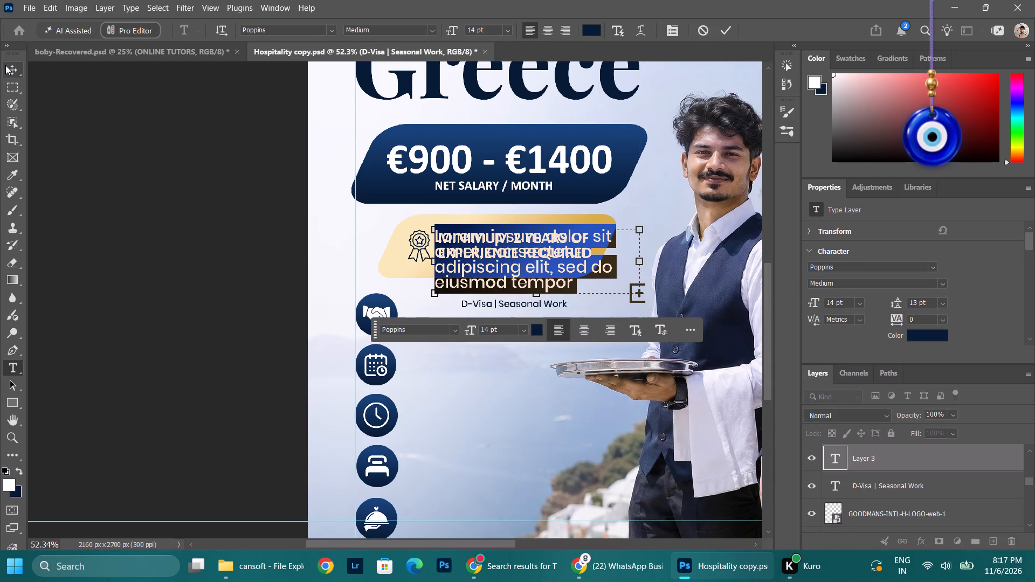
left_click(701, 33)
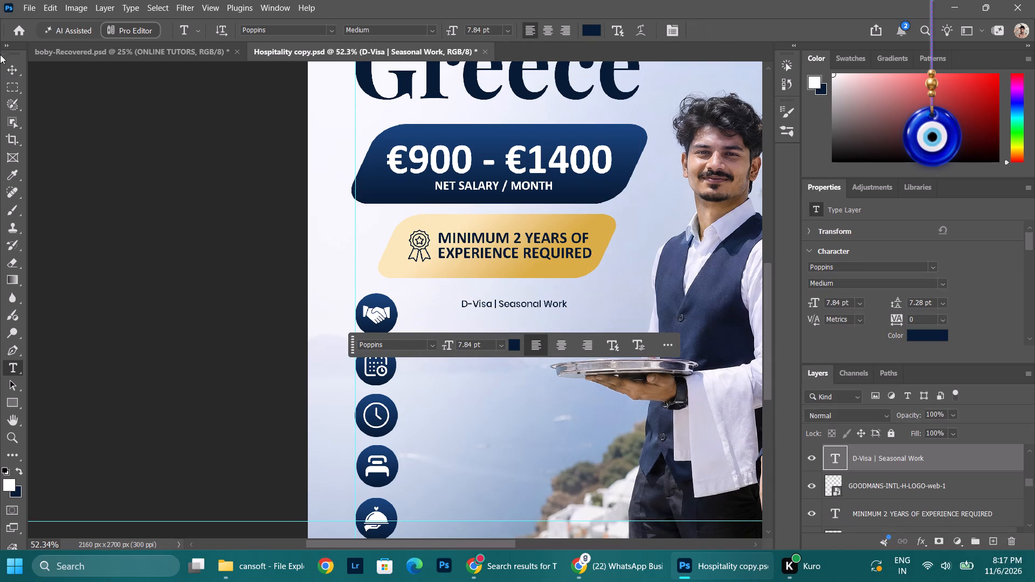
Enlarge the "D-Visa | Seasonal Work" text to about 112% and place it close beside the handshake icon, vertically centred on it.
left_click(8, 67)
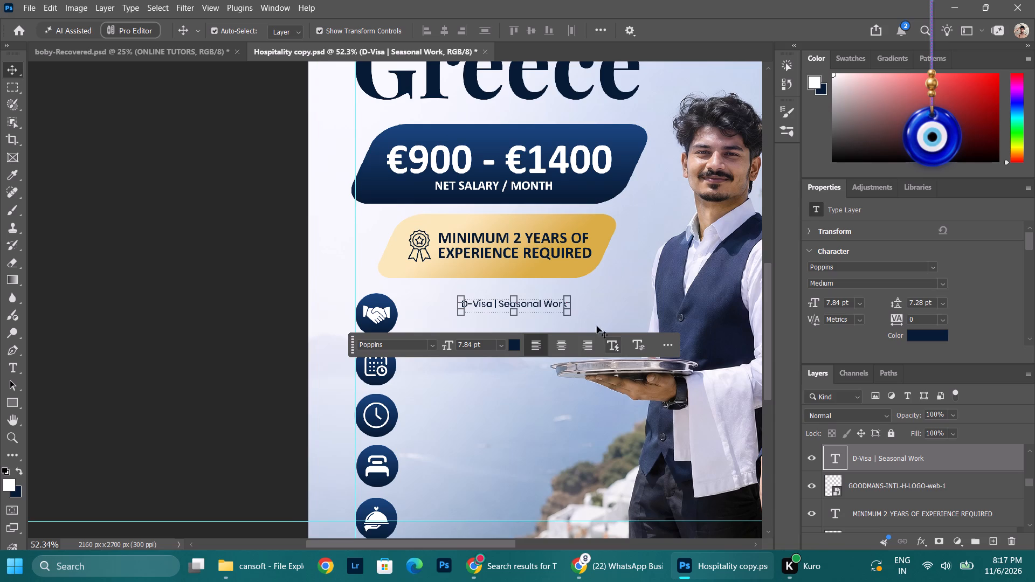
left_click_drag(569, 314, 581, 321)
left_click_drag(553, 307, 524, 315)
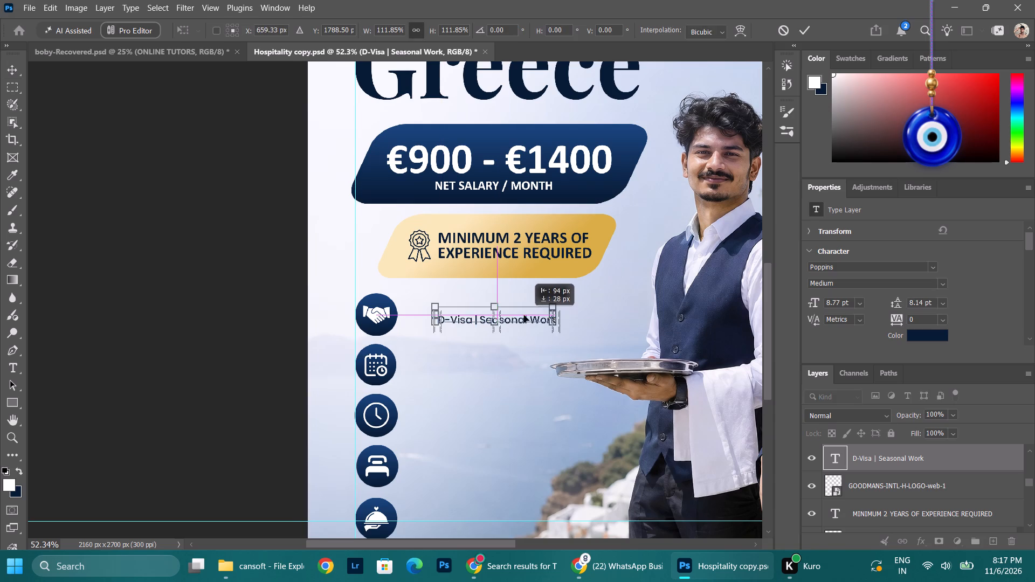
left_click_drag(524, 315, 513, 315)
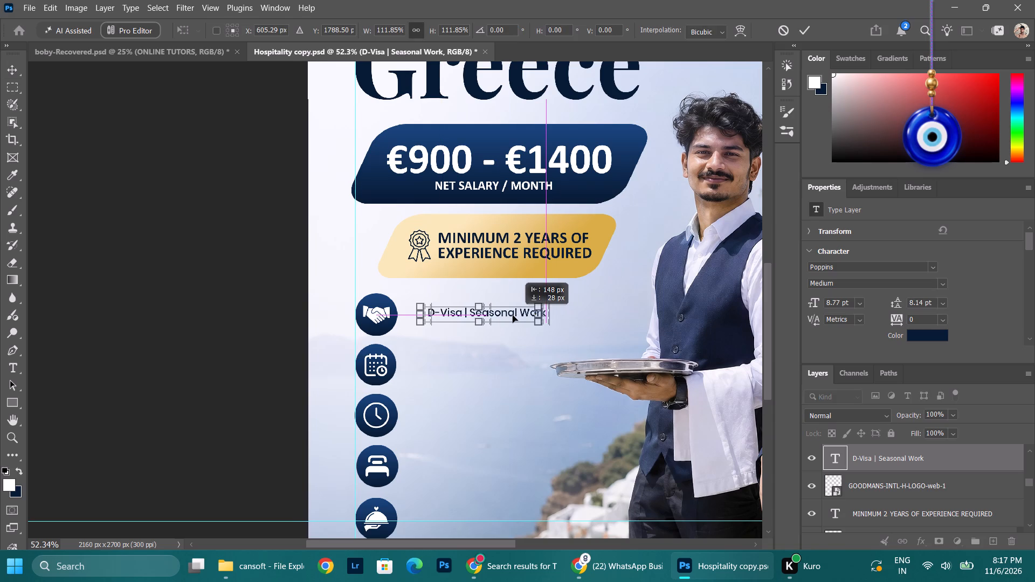
left_click_drag(513, 315, 509, 318)
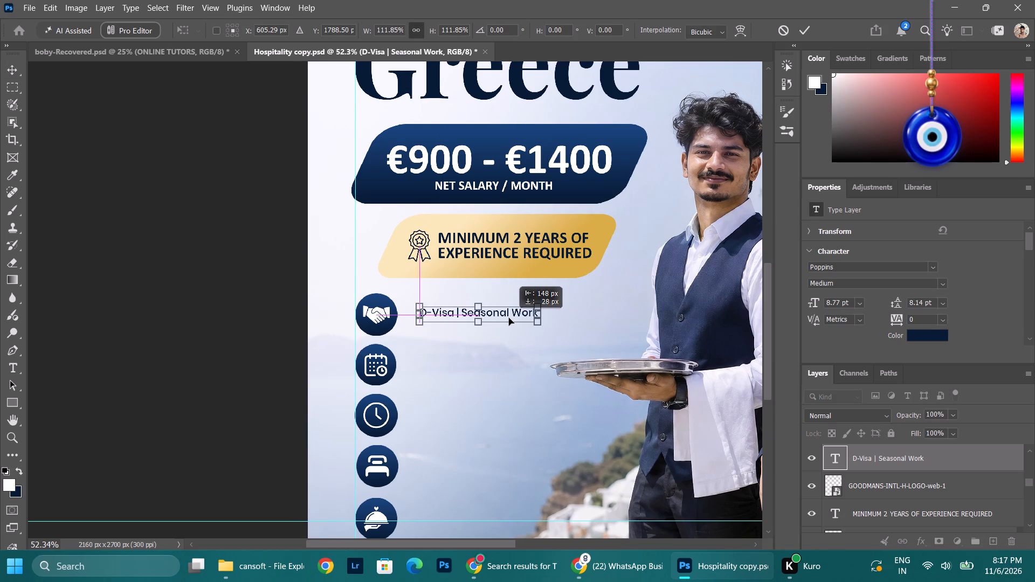
left_click_drag(509, 318, 509, 318)
left_click_drag(509, 318, 509, 316)
left_click(803, 26)
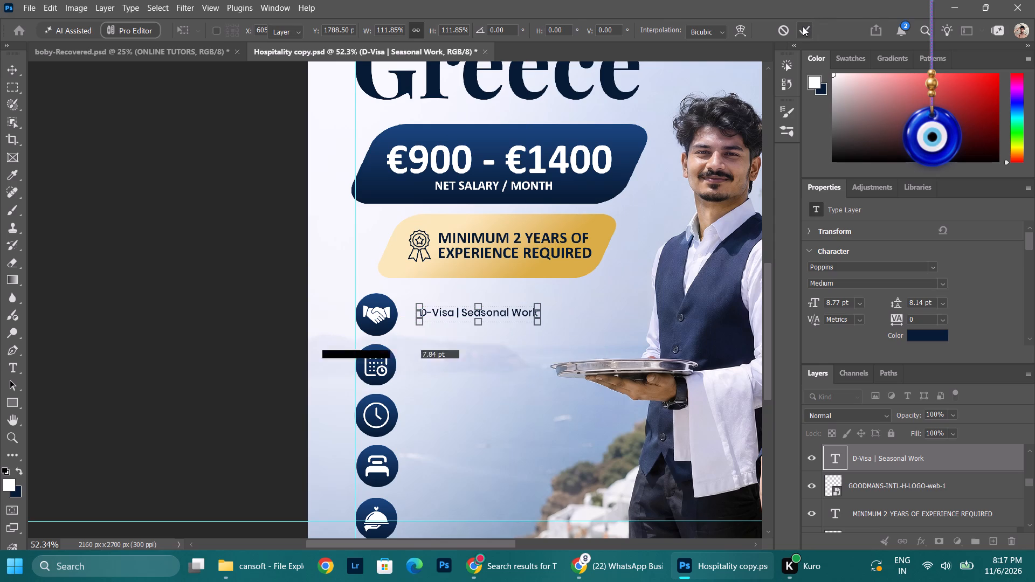
left_click(625, 311)
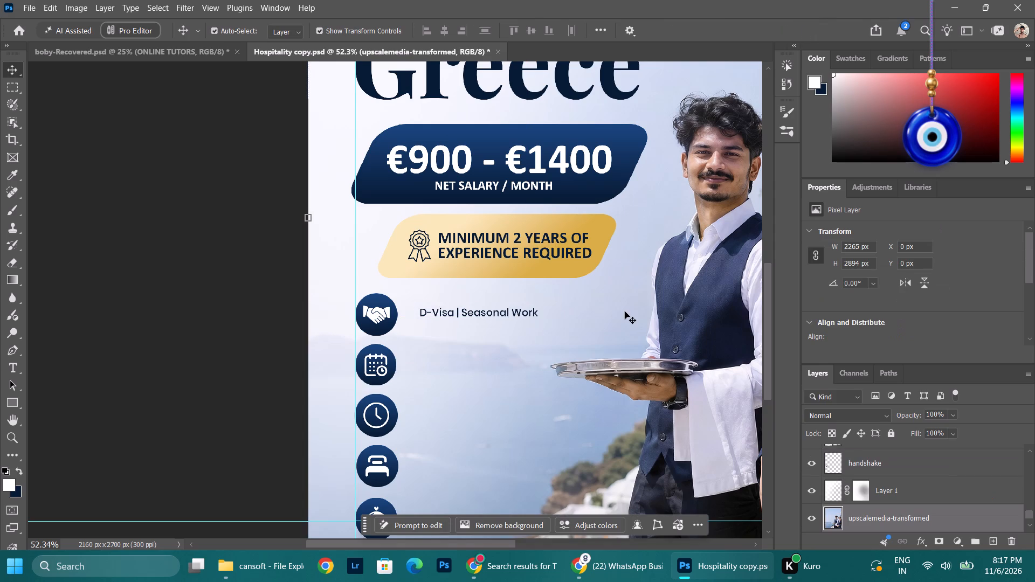
Set the font weight of the "D-Visa | Seasonal Work" text to Poppins SemiBold.
scroll(624, 309, "down", 2, "alt")
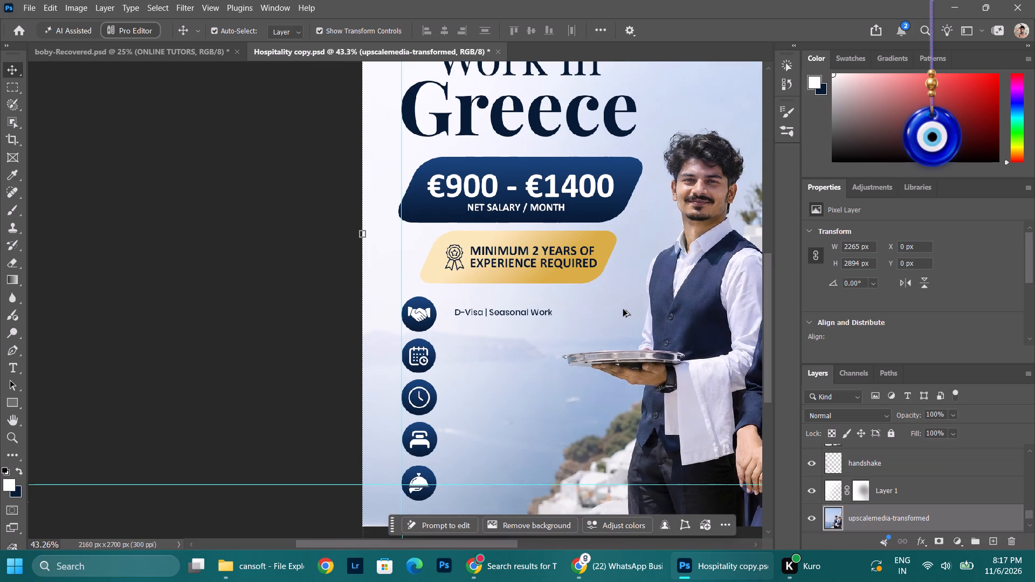
scroll(623, 309, "up", 3, "alt")
double_click(502, 312)
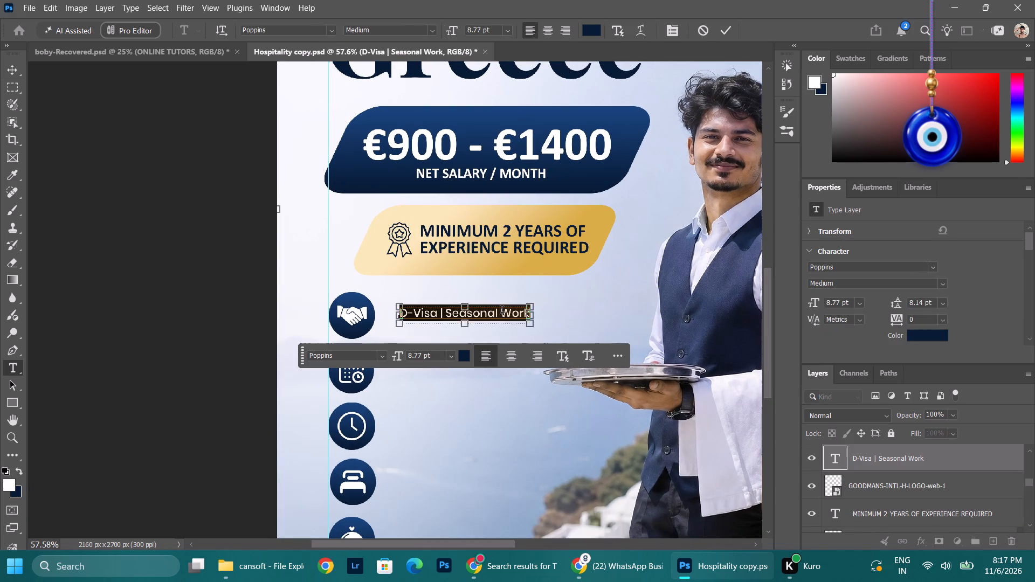
left_click_drag(565, 22, 528, 34)
left_click(433, 29)
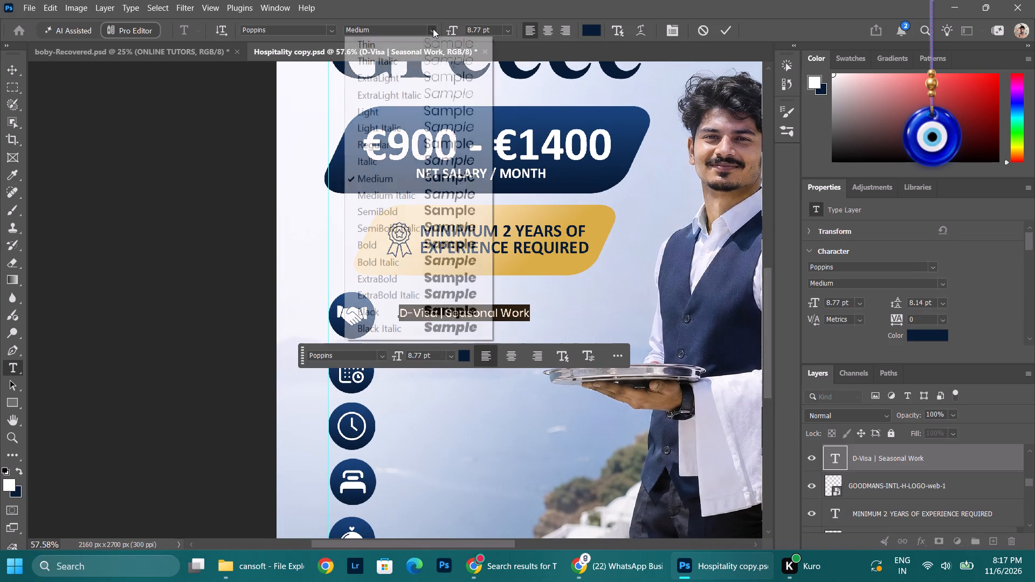
left_click(397, 210)
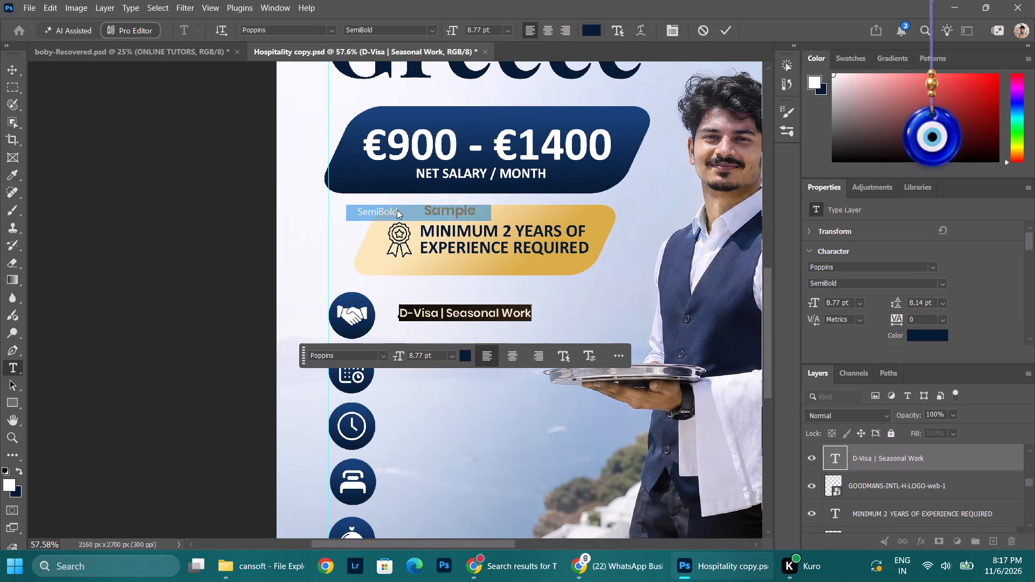
left_click(730, 31)
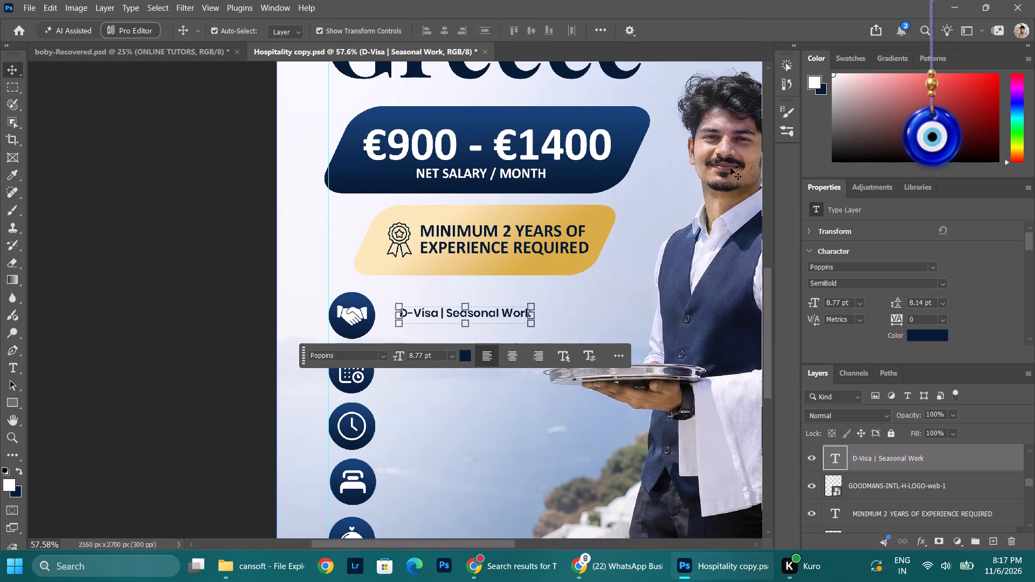
left_click(614, 287)
Draw a thin rectangle about 517 by 52 px directly beneath the "D-Visa | Seasonal Work" text.
scroll(614, 287, "down", 6, "alt")
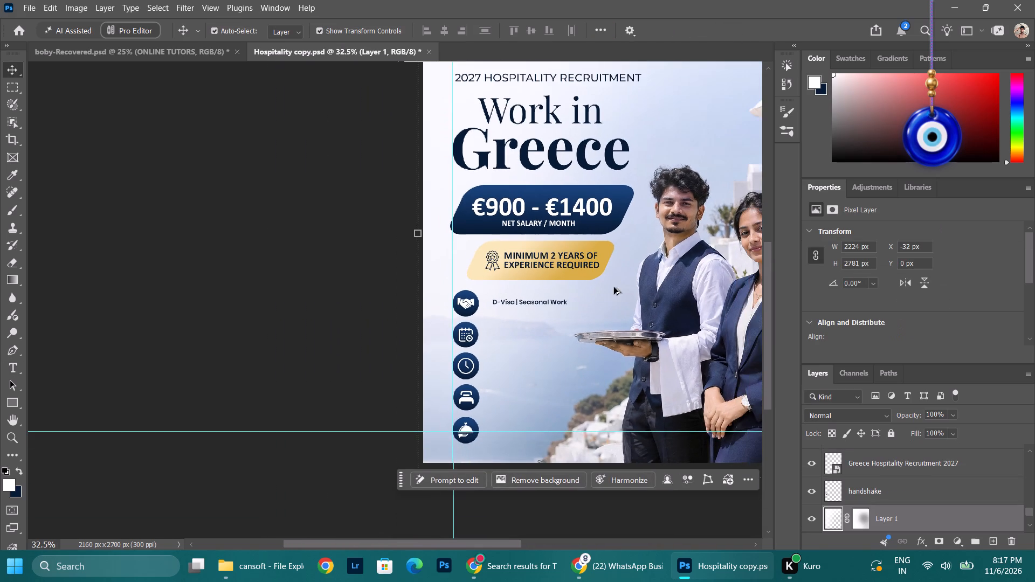
scroll(614, 287, "up", 6, "alt")
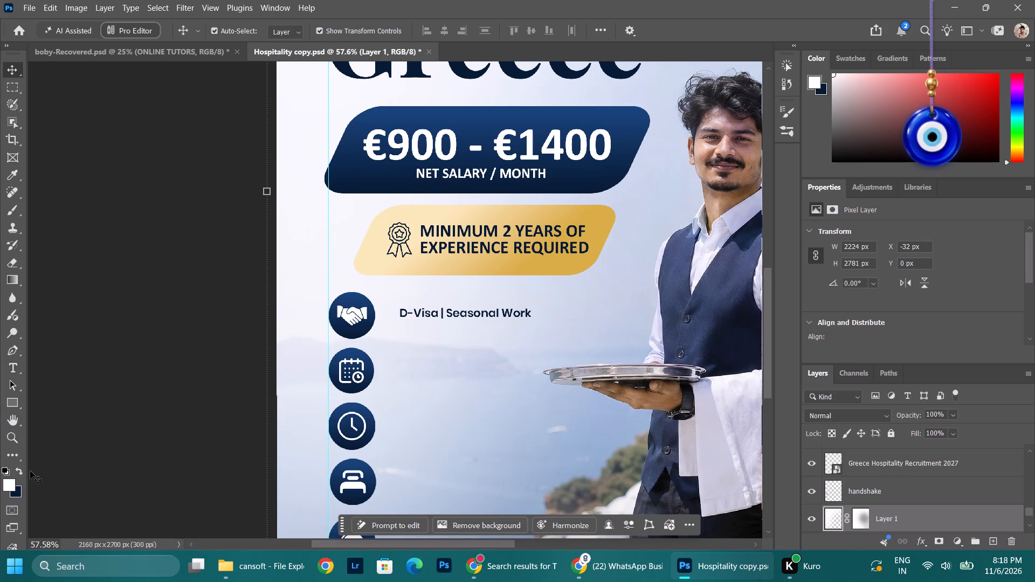
left_click(18, 399)
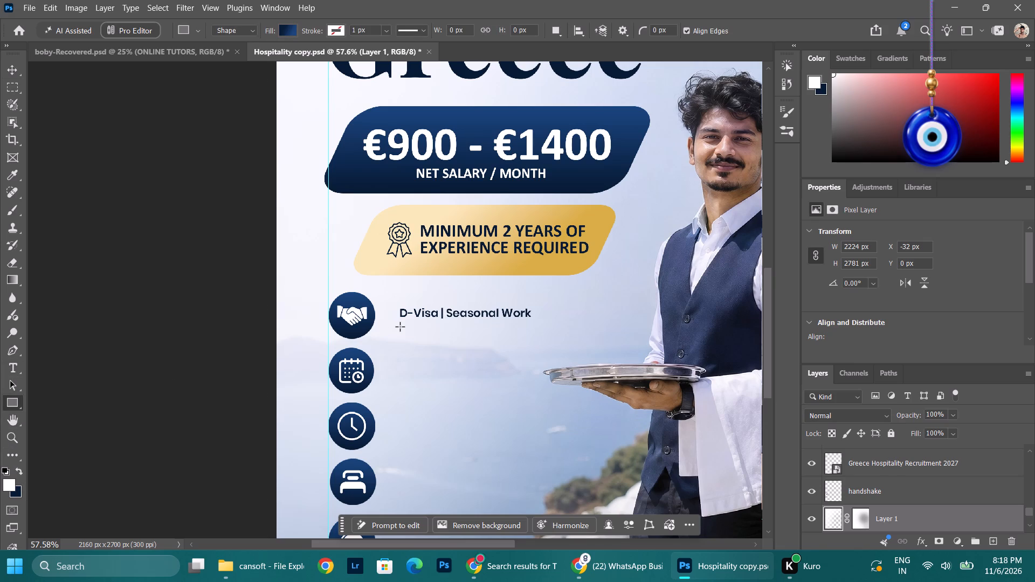
left_click_drag(400, 327, 538, 339)
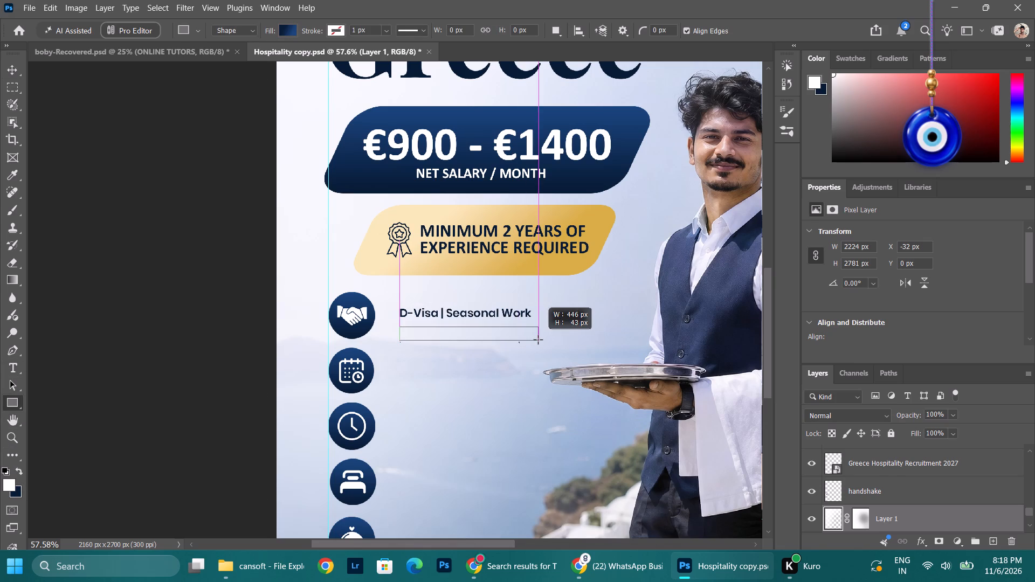
left_click_drag(538, 339, 549, 338)
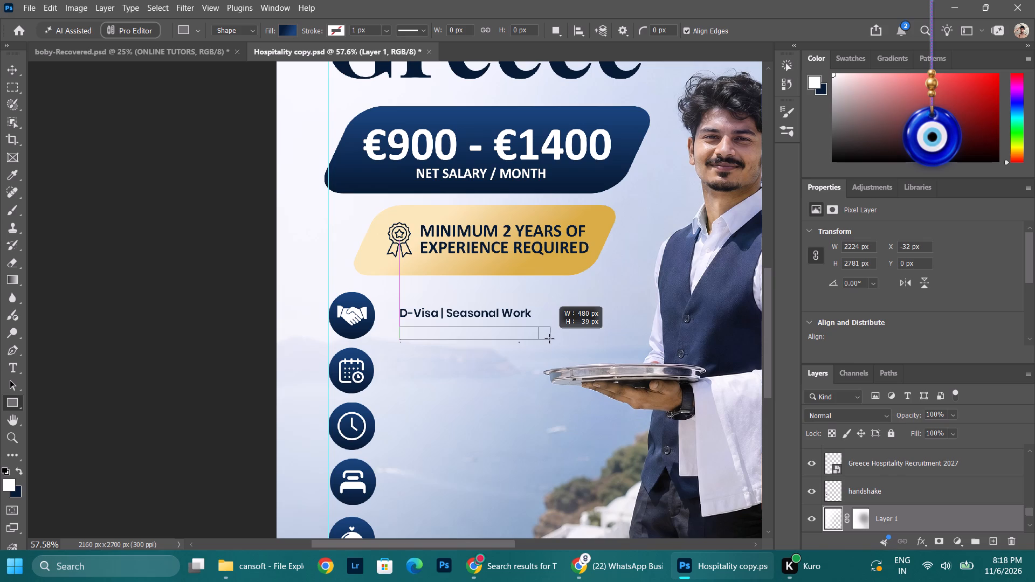
left_click_drag(549, 338, 560, 342)
left_click(560, 342)
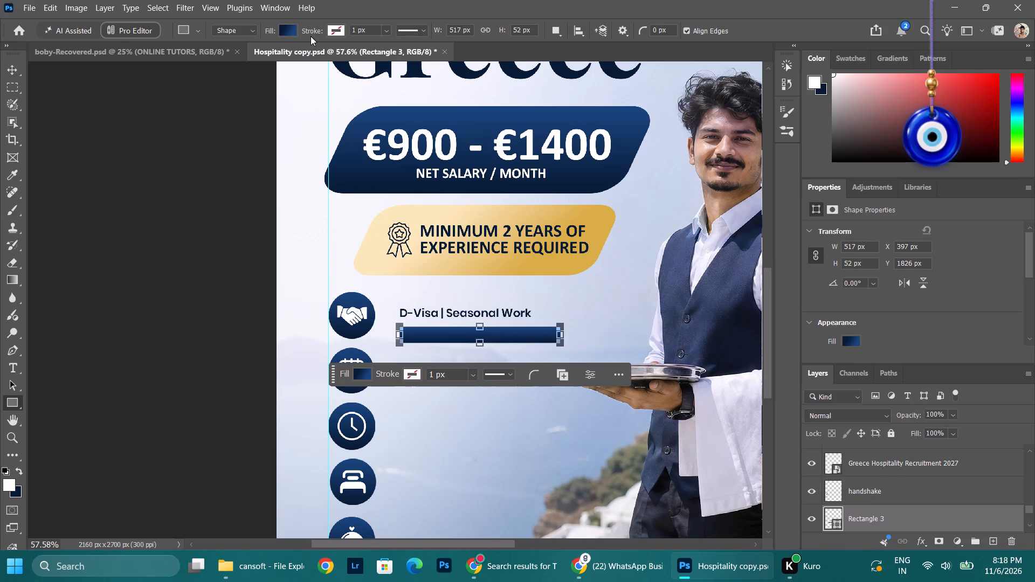
Give the new rectangle a solid fill, sampling gold from the experience badge and switching to the brighter yellow among the recently used colours.
left_click(293, 22)
left_click(288, 33)
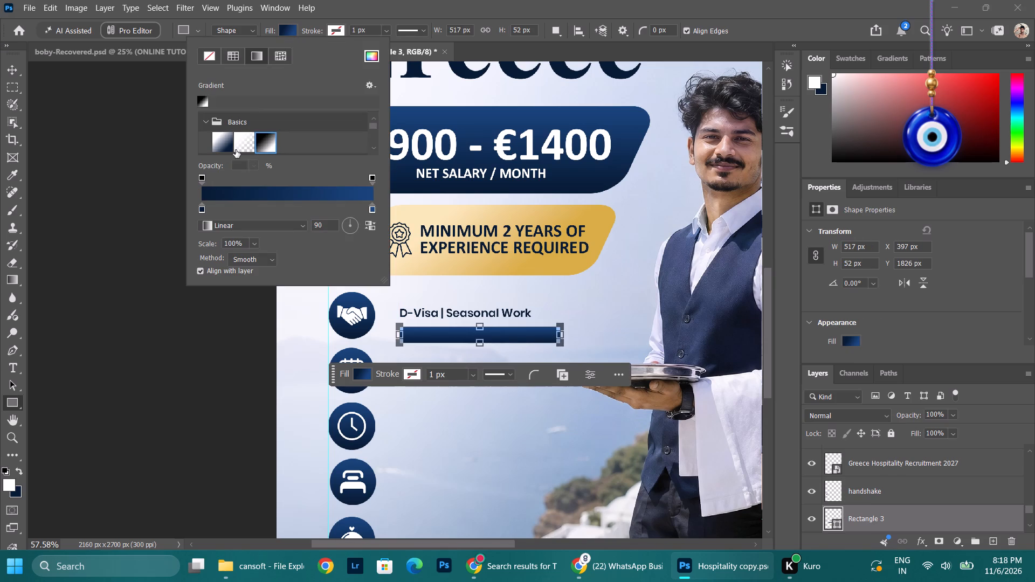
left_click(375, 56)
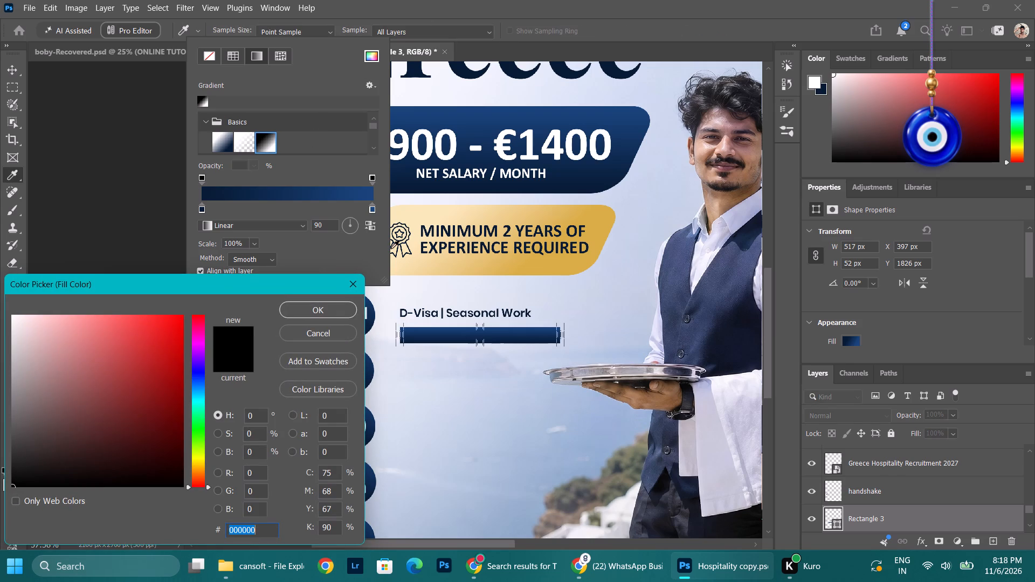
left_click(581, 217)
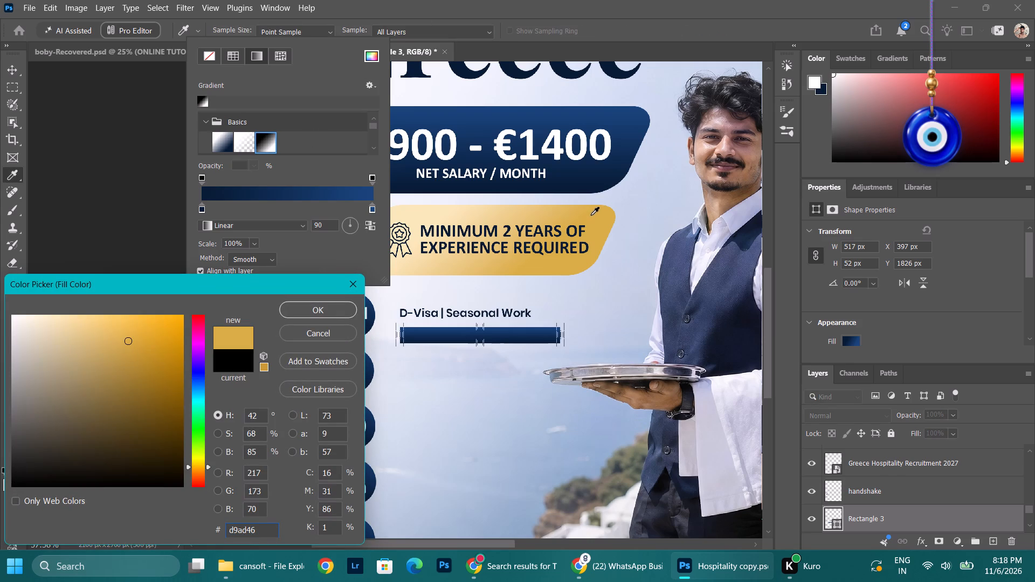
left_click(591, 215)
left_click(318, 304)
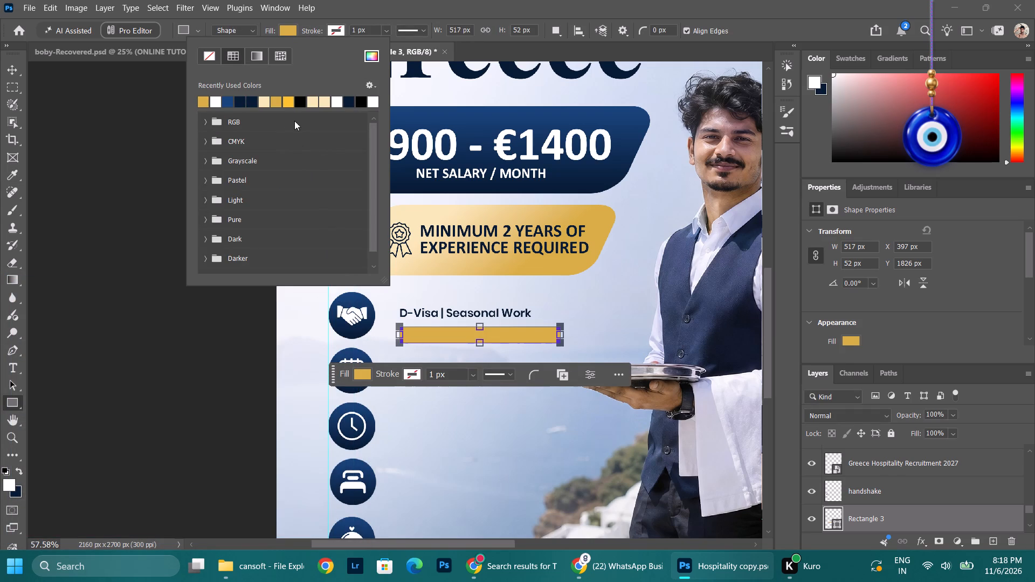
left_click(288, 100)
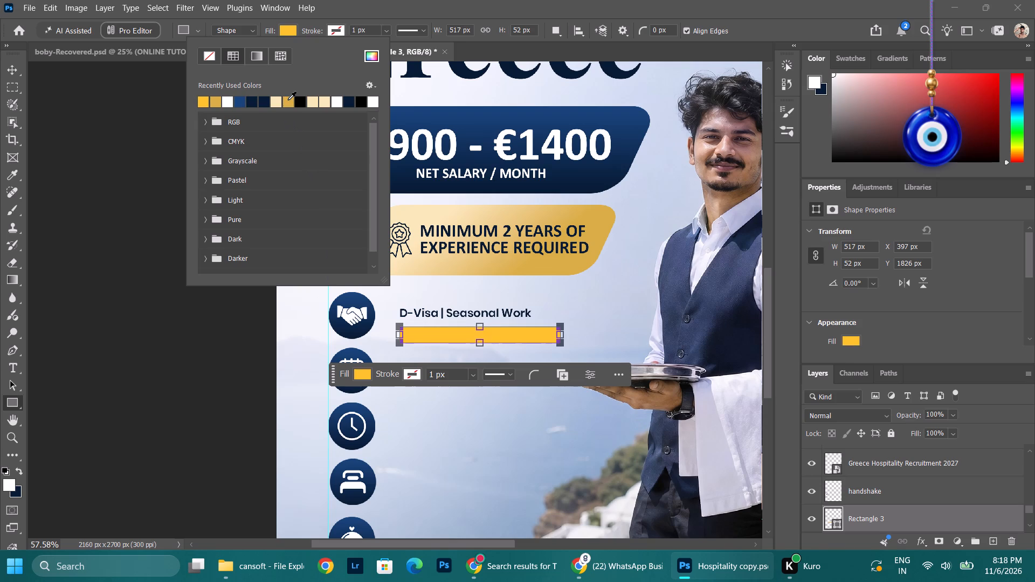
Apply the bright yellow from the recently used colours as the solid fill of the rectangle beneath the "D-Visa | Seasonal Work" text.
left_click(206, 101)
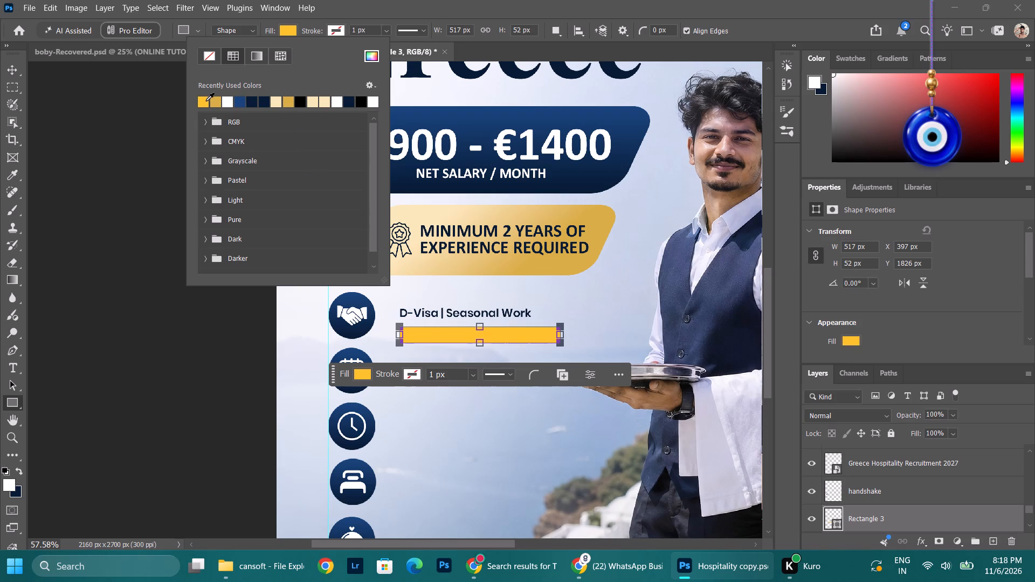
left_click(206, 101)
left_click(203, 101)
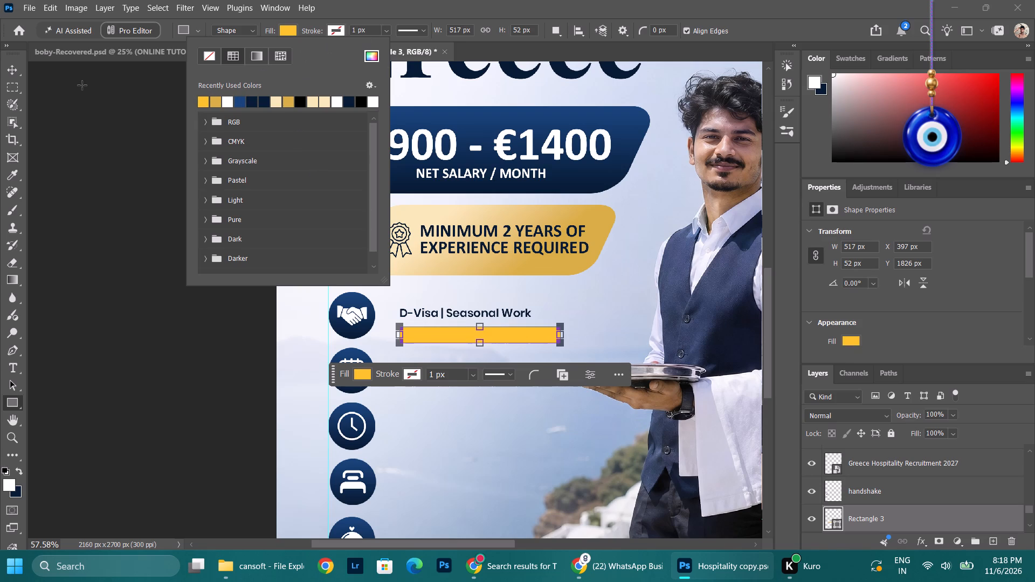
left_click(81, 85)
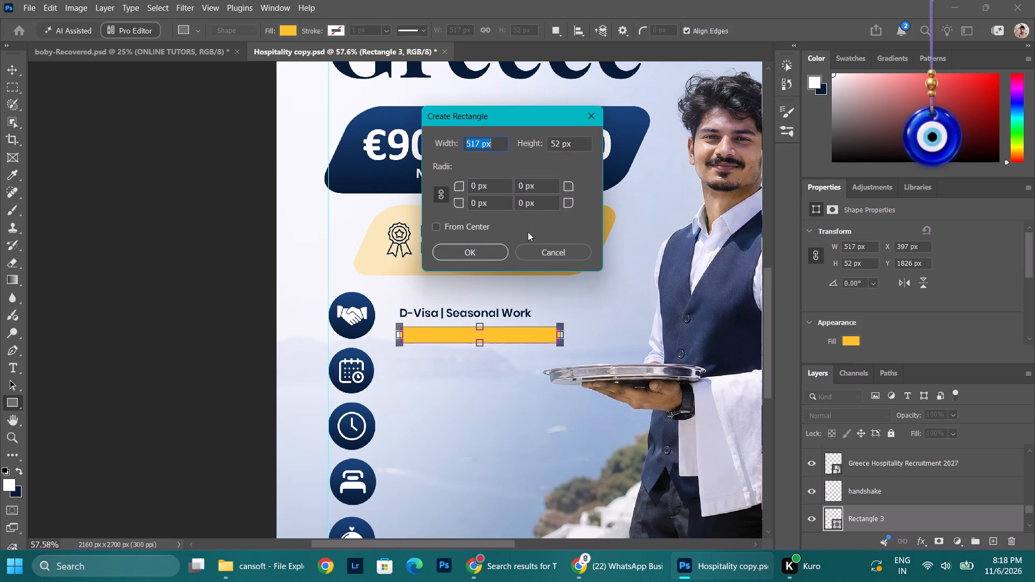
left_click(545, 246)
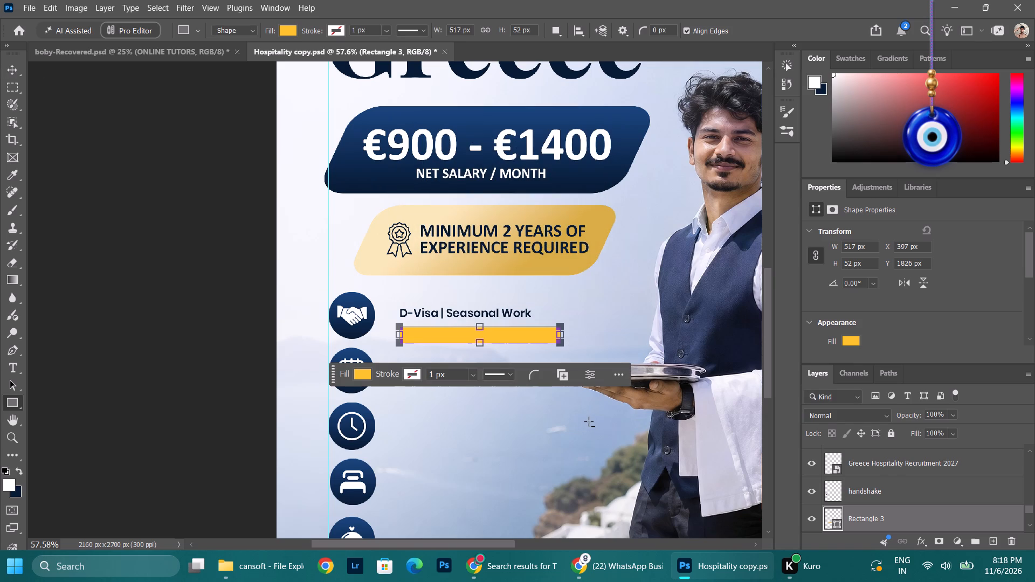
Round all four corners of the yellow rectangle beneath the "D-Visa | Seasonal Work" text with a radius of about 16–19 px.
scroll(589, 420, "up", 6, "alt")
scroll(568, 339, "up", 6, "alt")
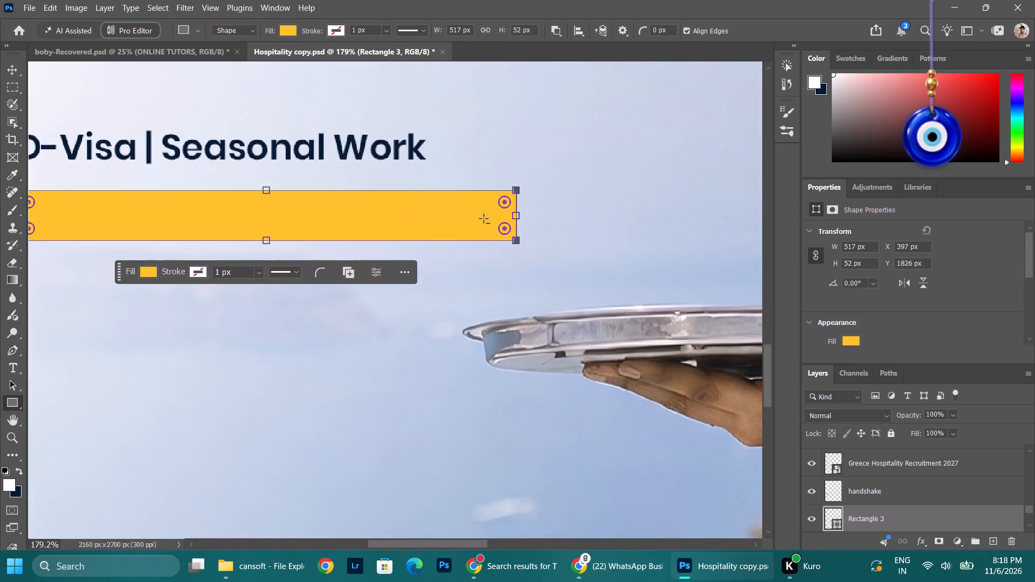
left_click_drag(502, 200, 497, 204)
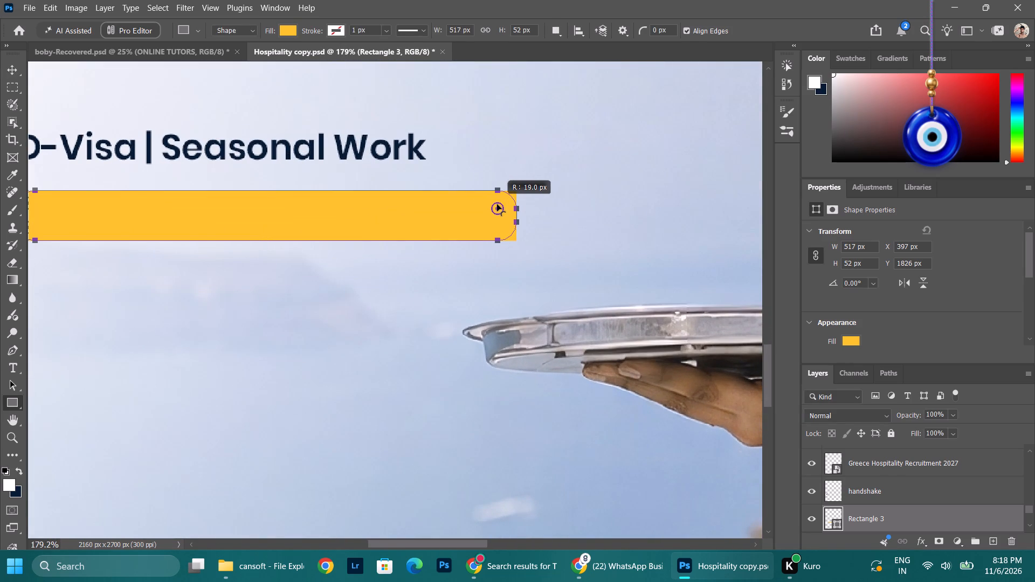
left_click_drag(497, 204, 504, 206)
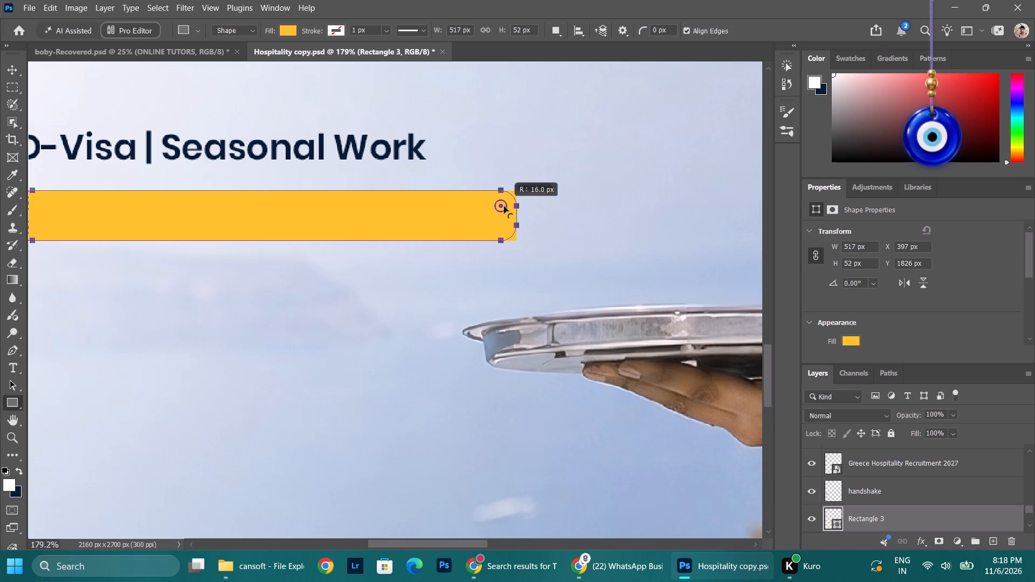
left_click_drag(504, 206, 501, 208)
scroll(327, 323, "down", 7, "alt")
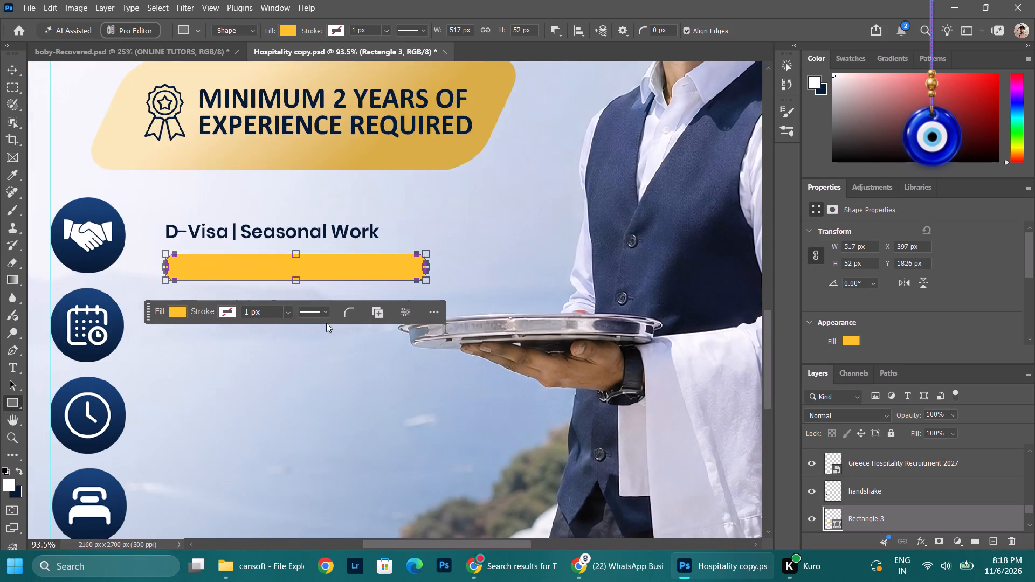
scroll(325, 321, "down", 2, "alt")
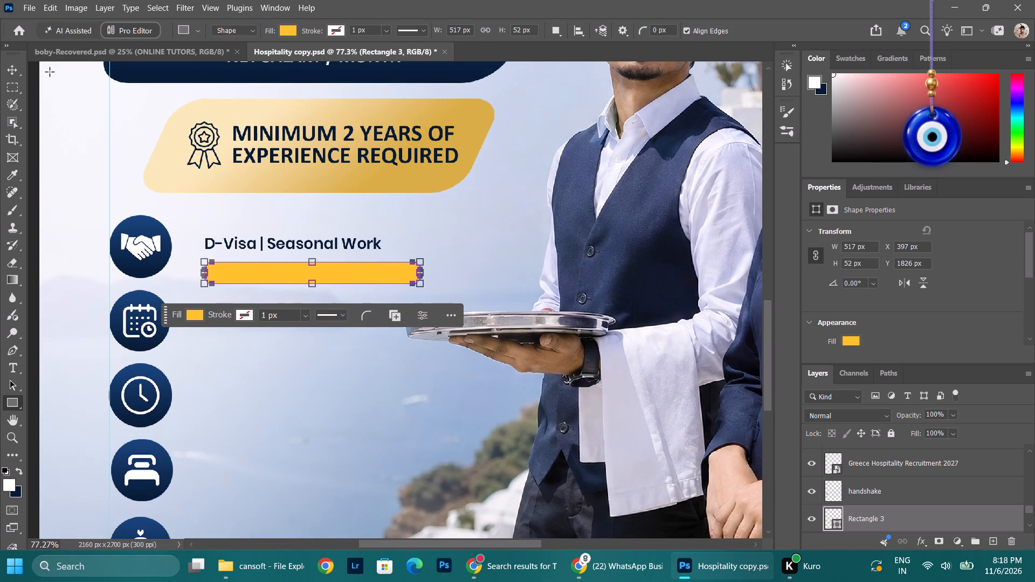
Move the yellow bar up close beneath the "D-Visa | Seasonal Work" text, left-aligned with it, at X 396 px and Y 1809 px.
left_click(8, 69)
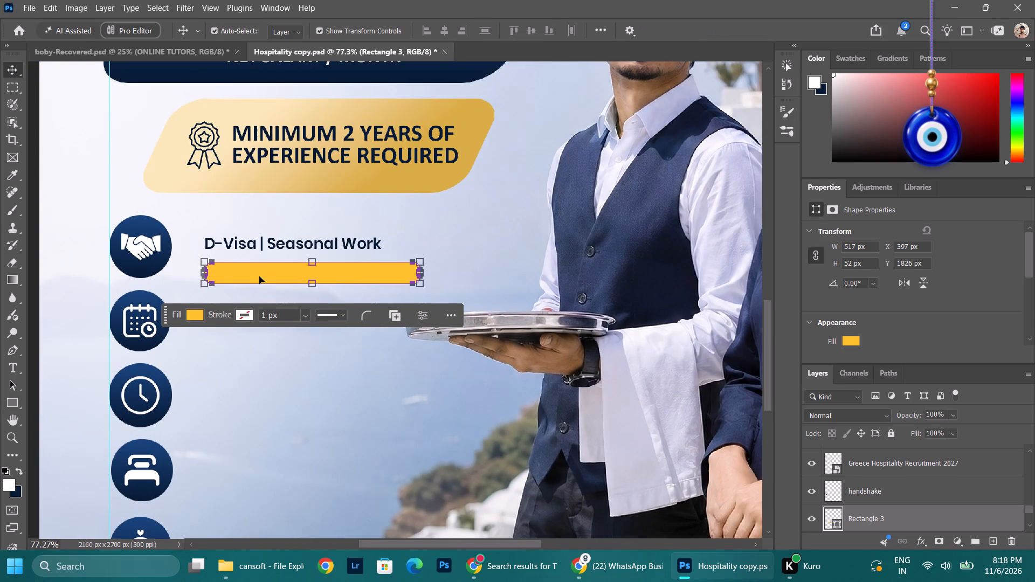
left_click_drag(259, 276, 257, 268)
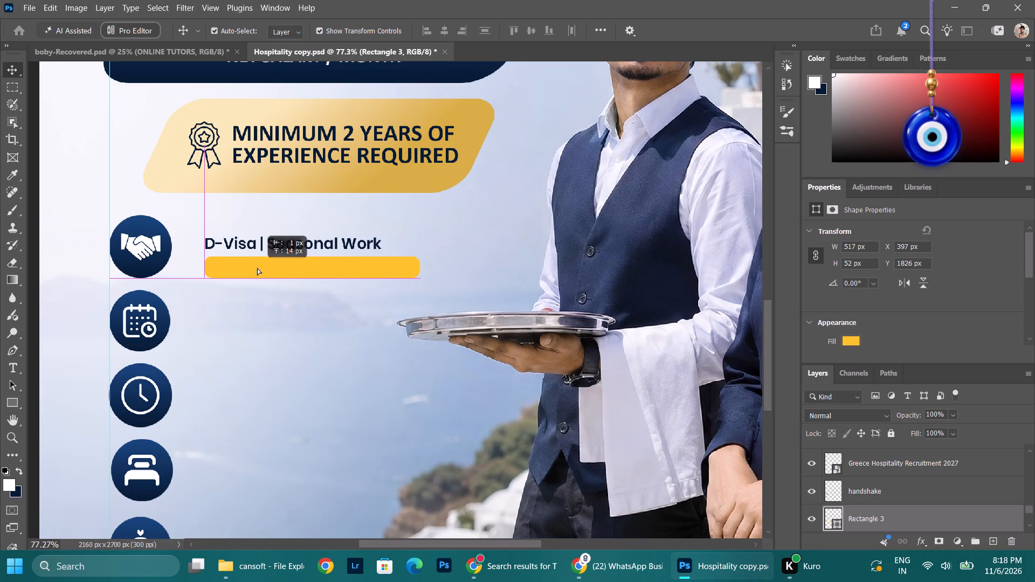
left_click_drag(257, 268, 257, 265)
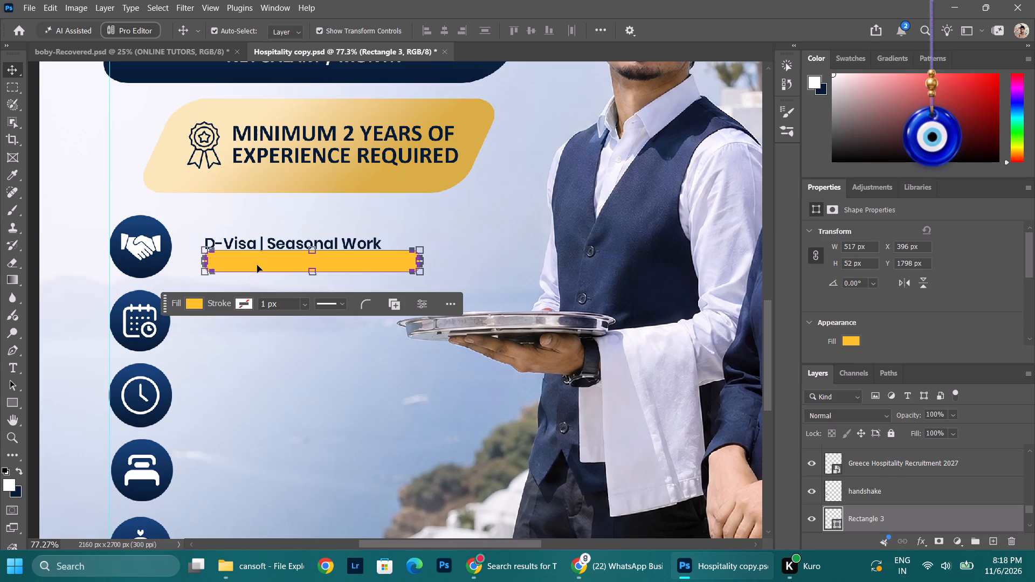
key("Down")
key("Down")
key("Down")
key("Down")
key("Down")
key("Down")
key("Down")
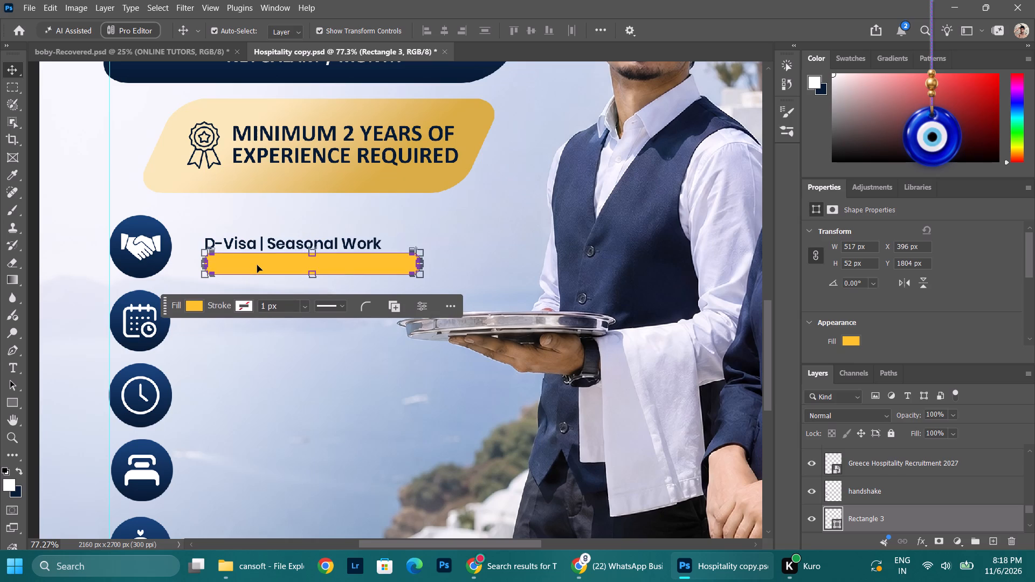
key("Down")
key("Down")
key("Down")
key("Down")
key("Down")
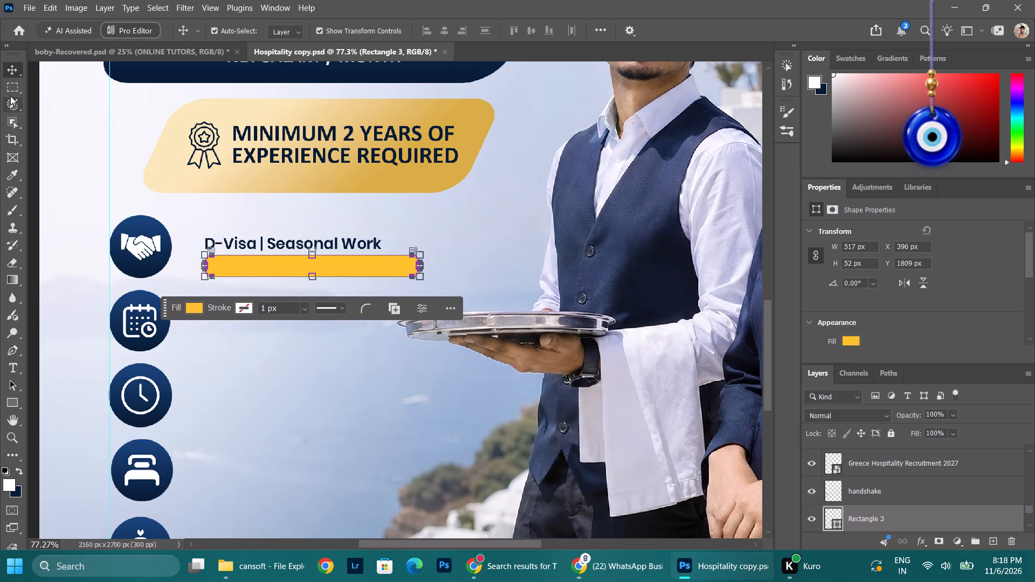
Duplicate the "D-Visa | Seasonal Work" text onto the yellow bar, offset about 23 px across and 54 px down from the original.
left_click_drag(46, 255, 27, 251)
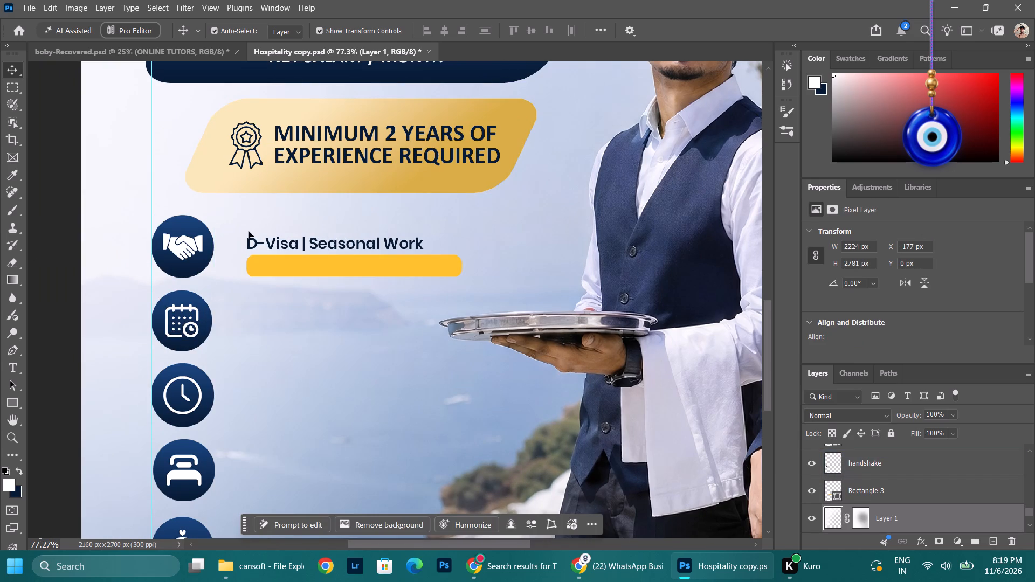
left_click(282, 241)
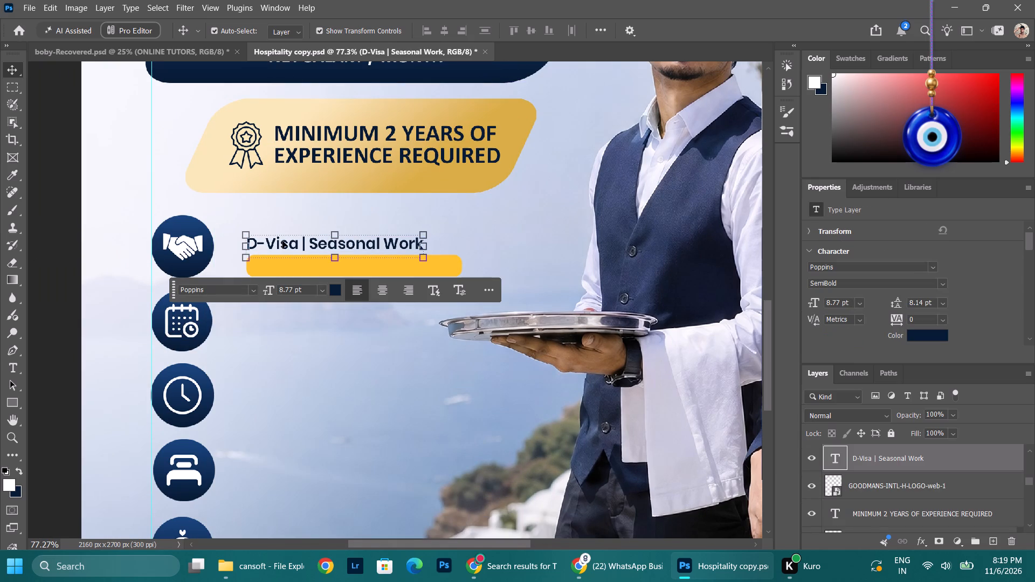
left_click_drag(282, 241, 291, 264, "alt")
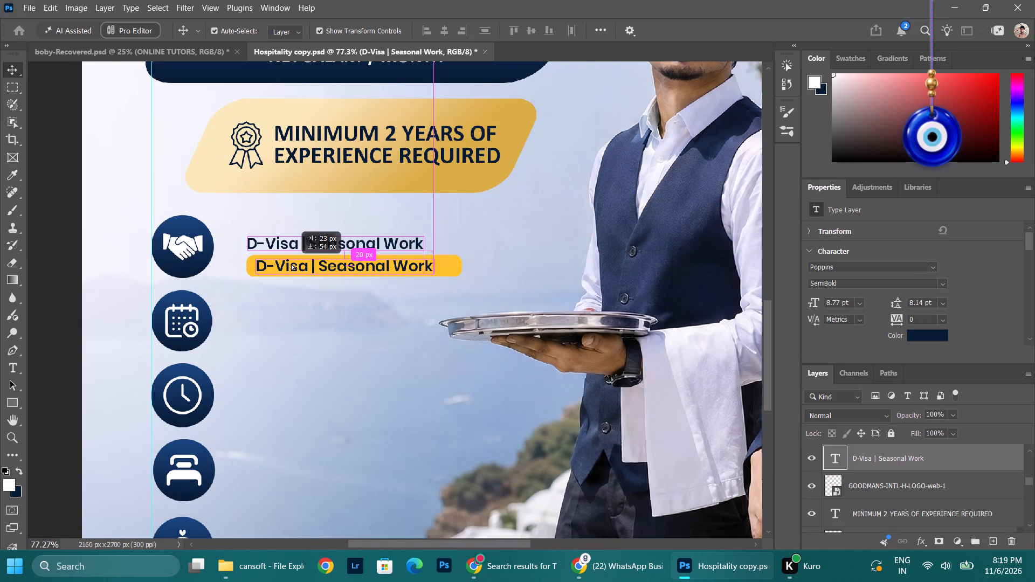
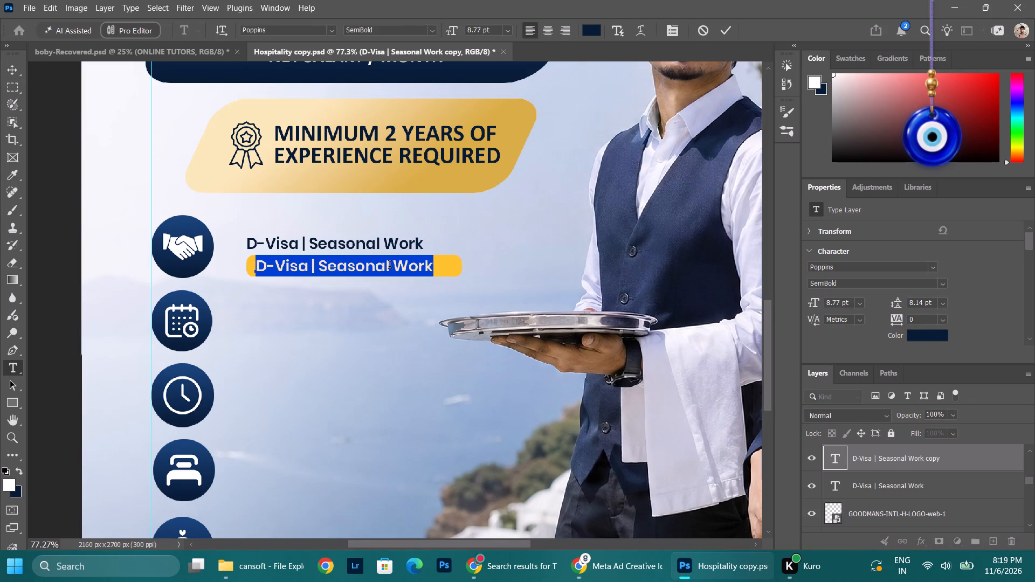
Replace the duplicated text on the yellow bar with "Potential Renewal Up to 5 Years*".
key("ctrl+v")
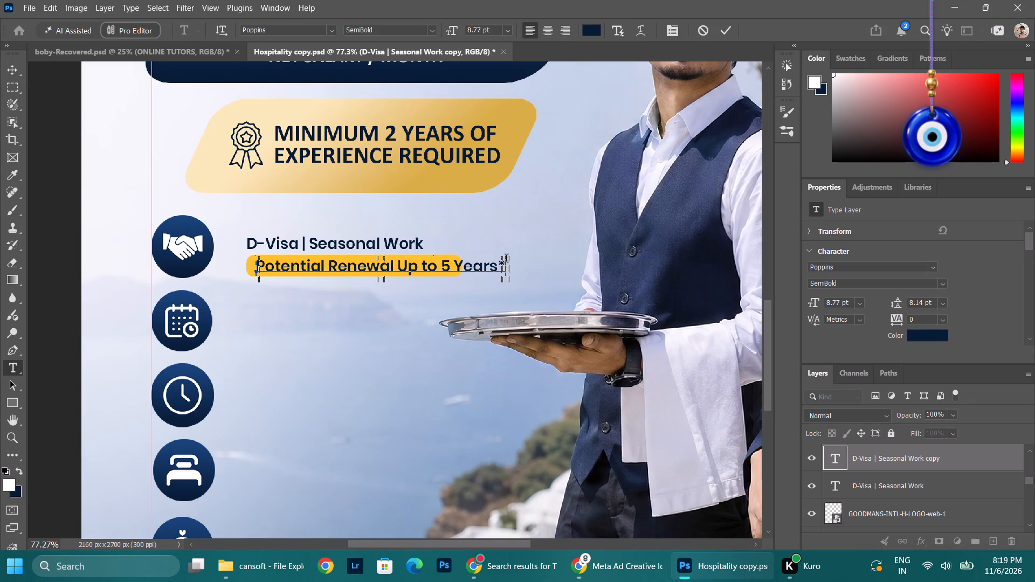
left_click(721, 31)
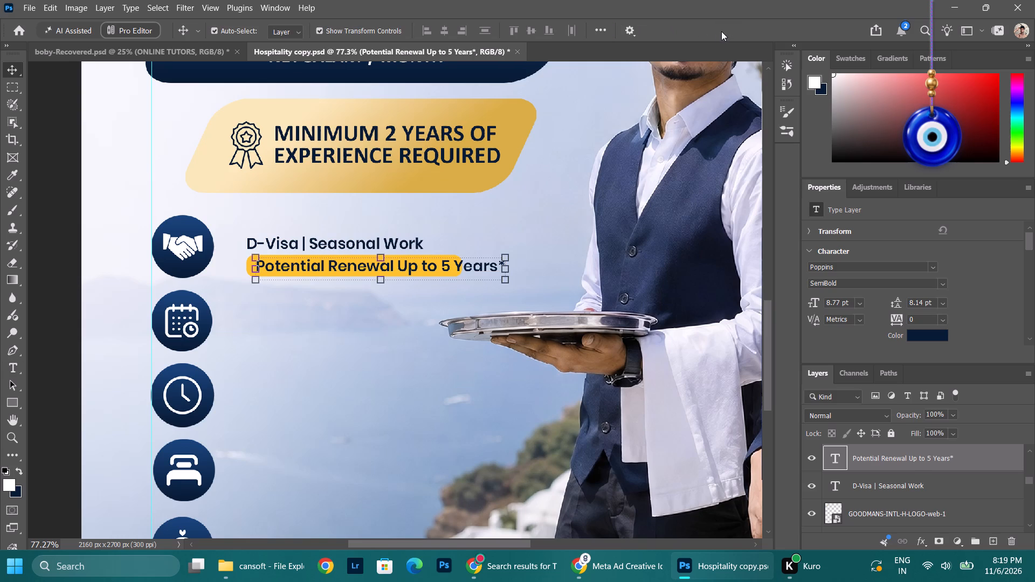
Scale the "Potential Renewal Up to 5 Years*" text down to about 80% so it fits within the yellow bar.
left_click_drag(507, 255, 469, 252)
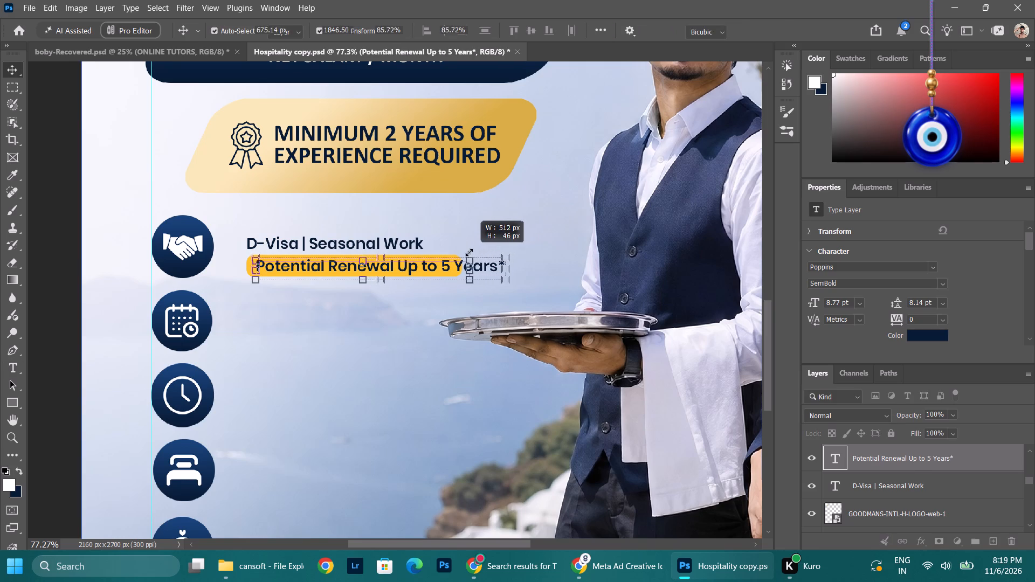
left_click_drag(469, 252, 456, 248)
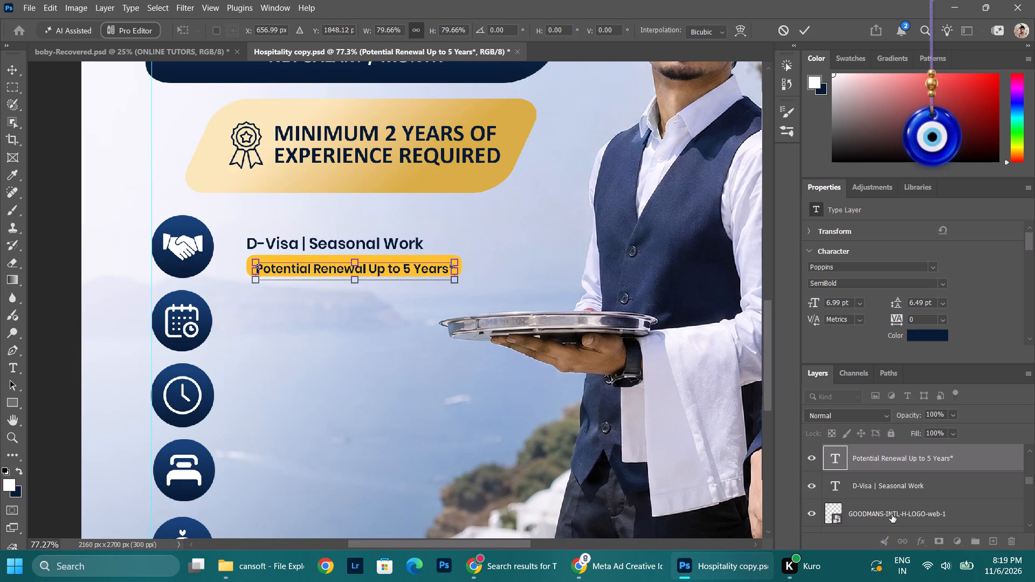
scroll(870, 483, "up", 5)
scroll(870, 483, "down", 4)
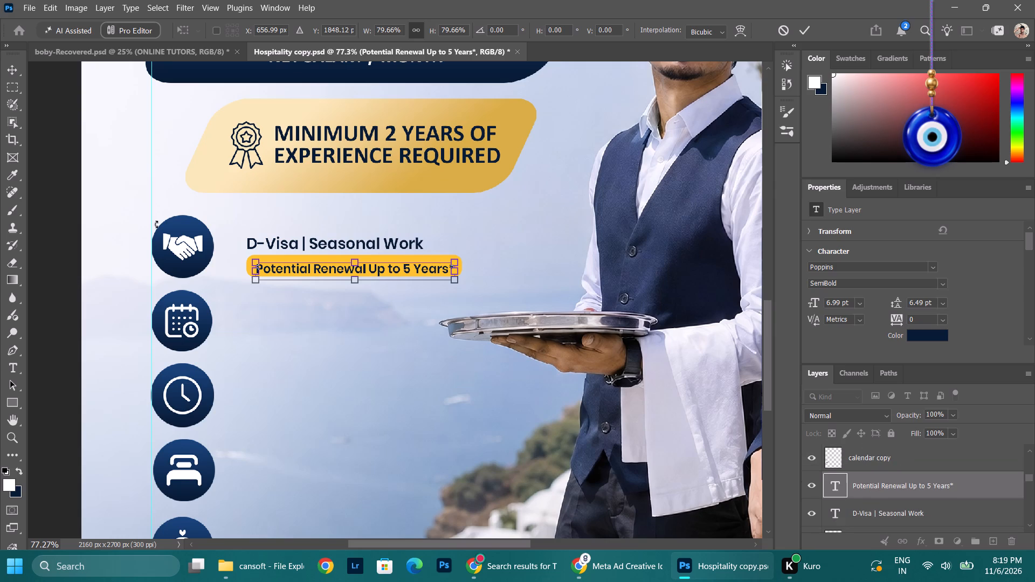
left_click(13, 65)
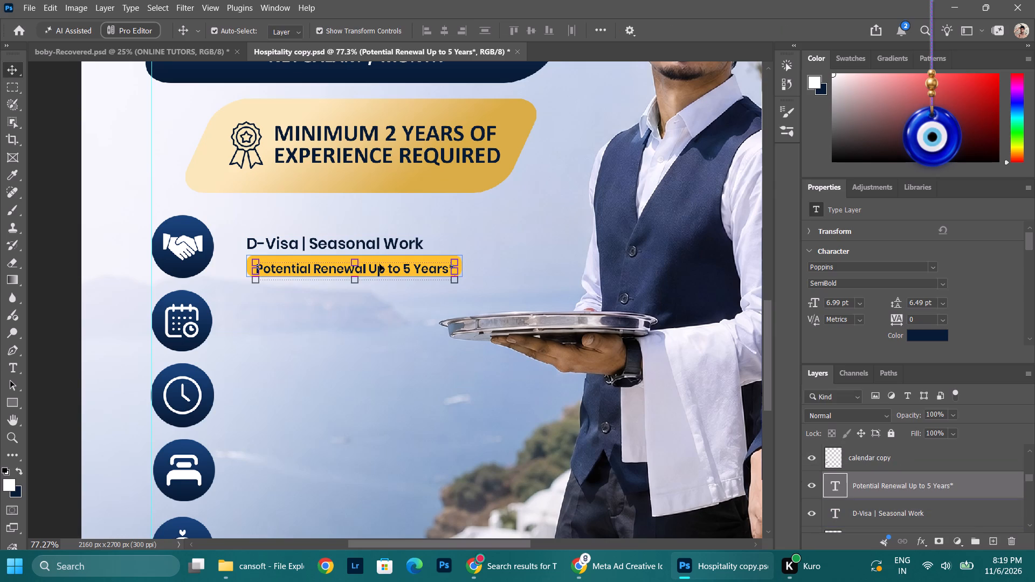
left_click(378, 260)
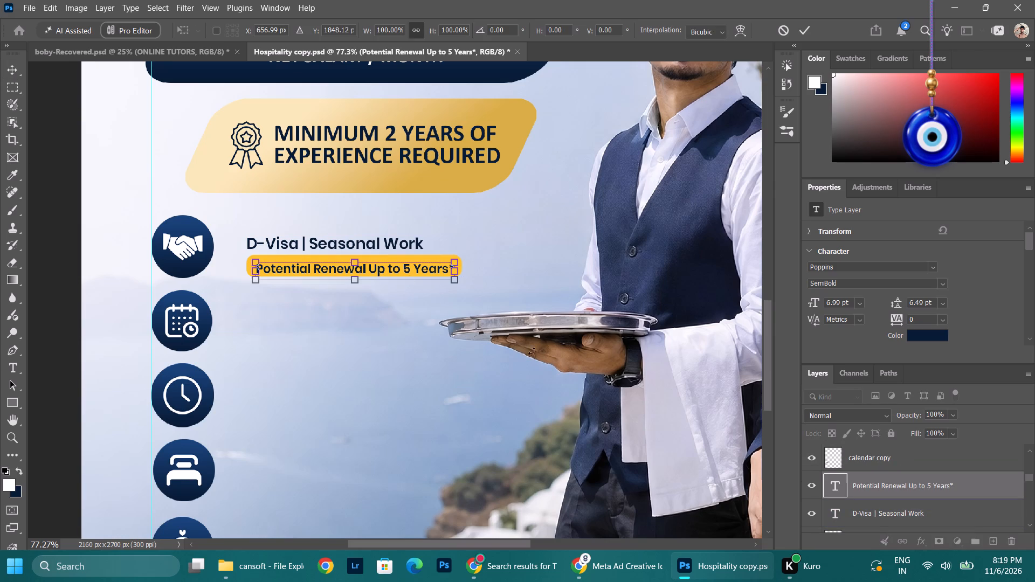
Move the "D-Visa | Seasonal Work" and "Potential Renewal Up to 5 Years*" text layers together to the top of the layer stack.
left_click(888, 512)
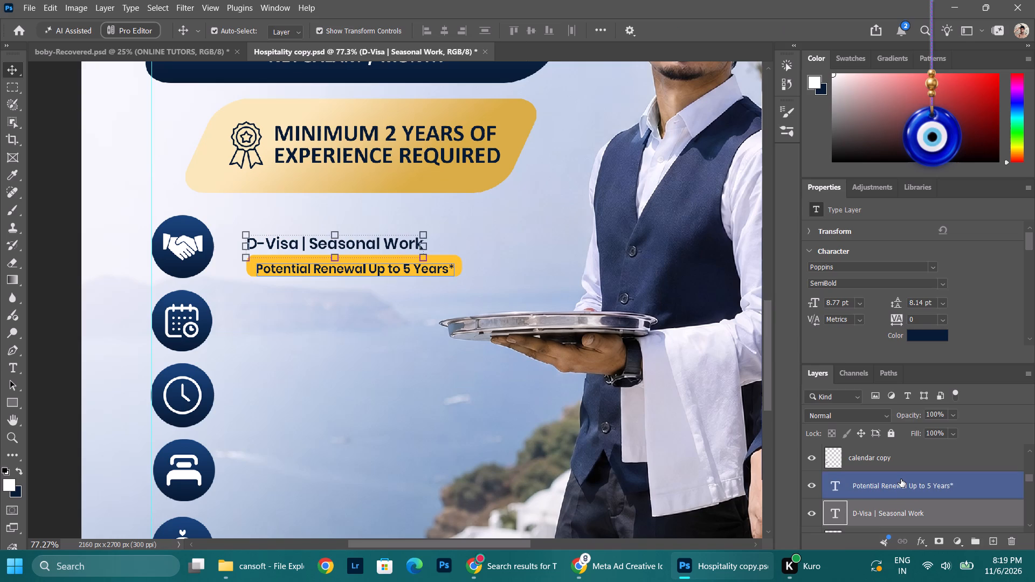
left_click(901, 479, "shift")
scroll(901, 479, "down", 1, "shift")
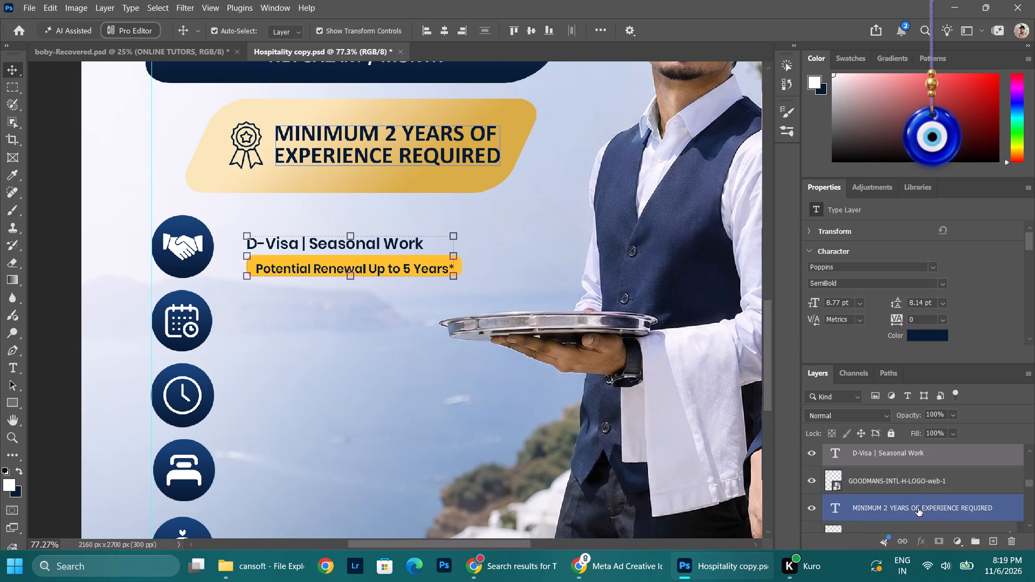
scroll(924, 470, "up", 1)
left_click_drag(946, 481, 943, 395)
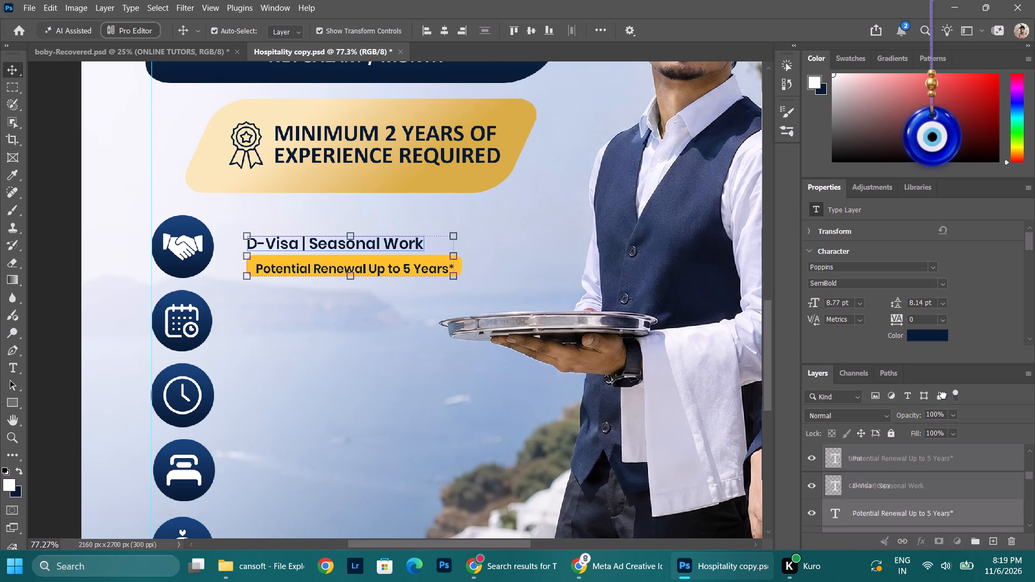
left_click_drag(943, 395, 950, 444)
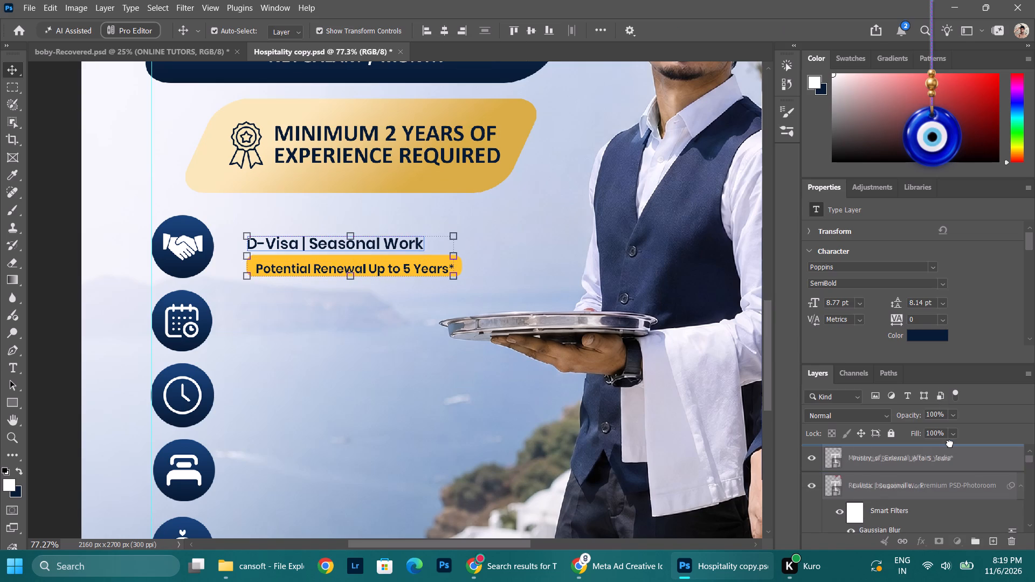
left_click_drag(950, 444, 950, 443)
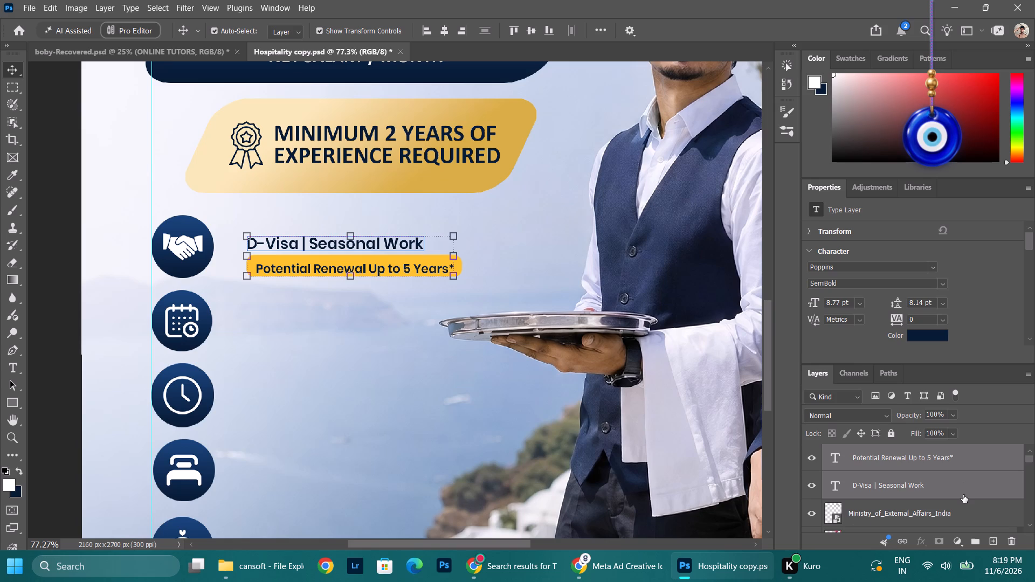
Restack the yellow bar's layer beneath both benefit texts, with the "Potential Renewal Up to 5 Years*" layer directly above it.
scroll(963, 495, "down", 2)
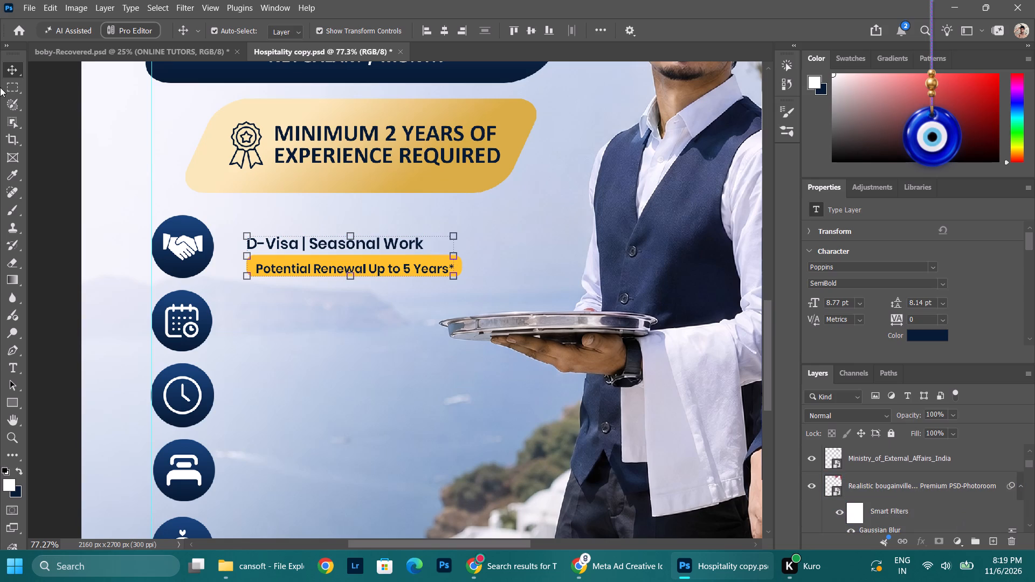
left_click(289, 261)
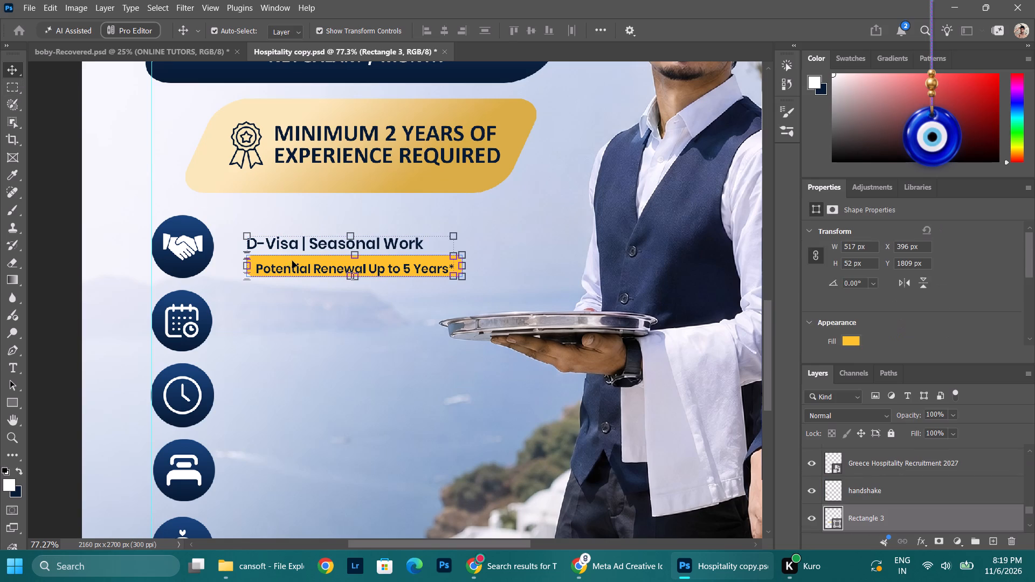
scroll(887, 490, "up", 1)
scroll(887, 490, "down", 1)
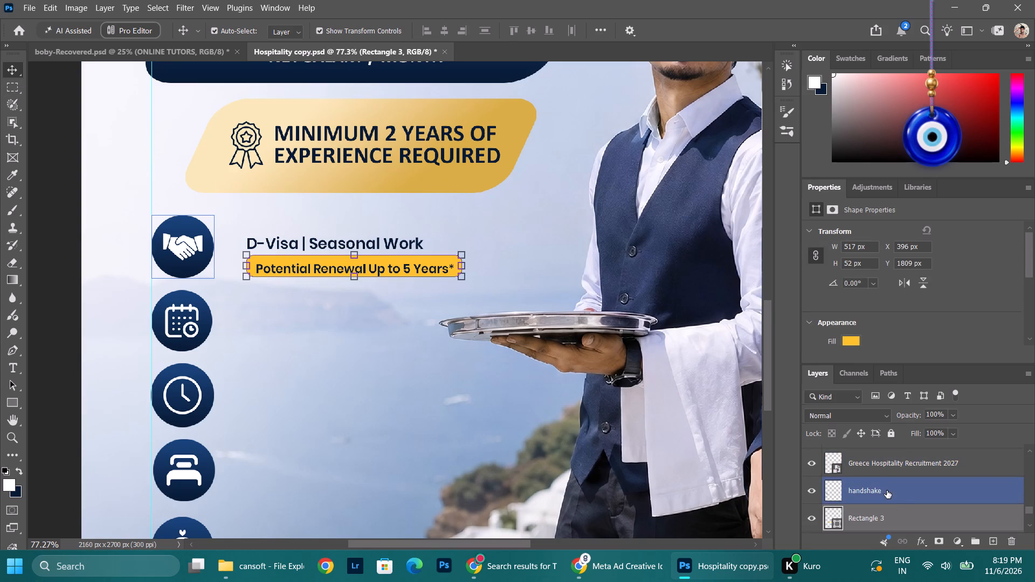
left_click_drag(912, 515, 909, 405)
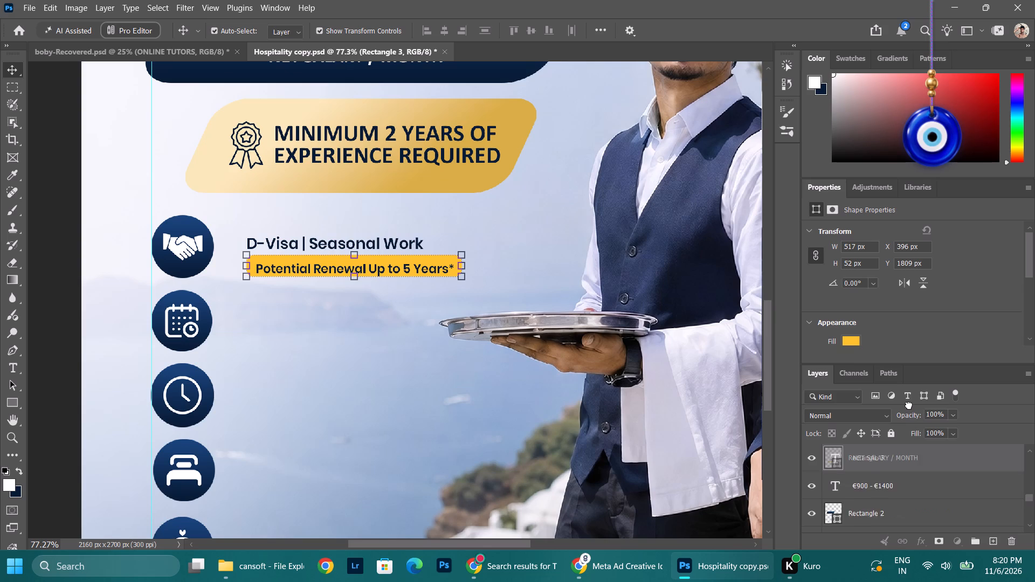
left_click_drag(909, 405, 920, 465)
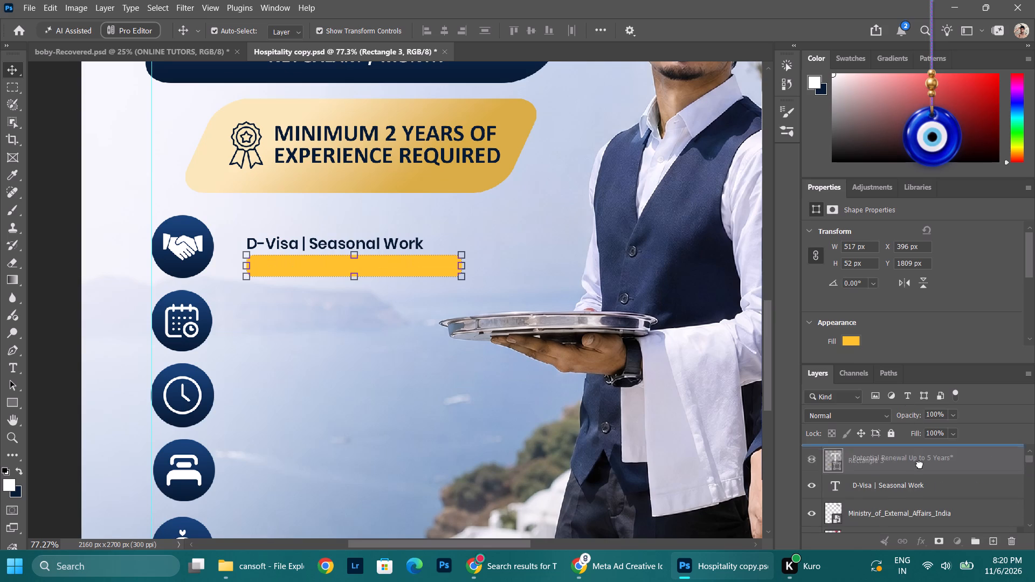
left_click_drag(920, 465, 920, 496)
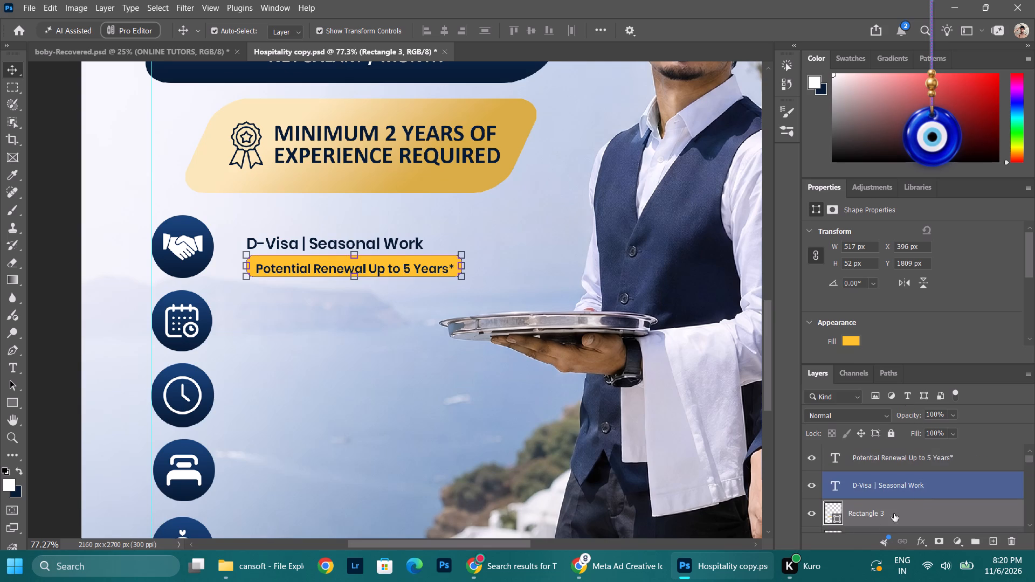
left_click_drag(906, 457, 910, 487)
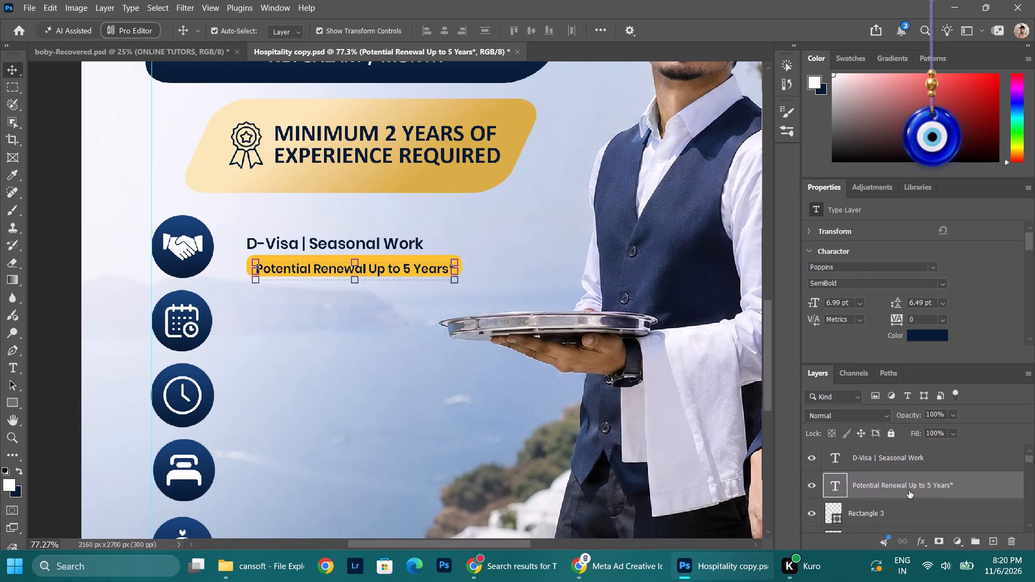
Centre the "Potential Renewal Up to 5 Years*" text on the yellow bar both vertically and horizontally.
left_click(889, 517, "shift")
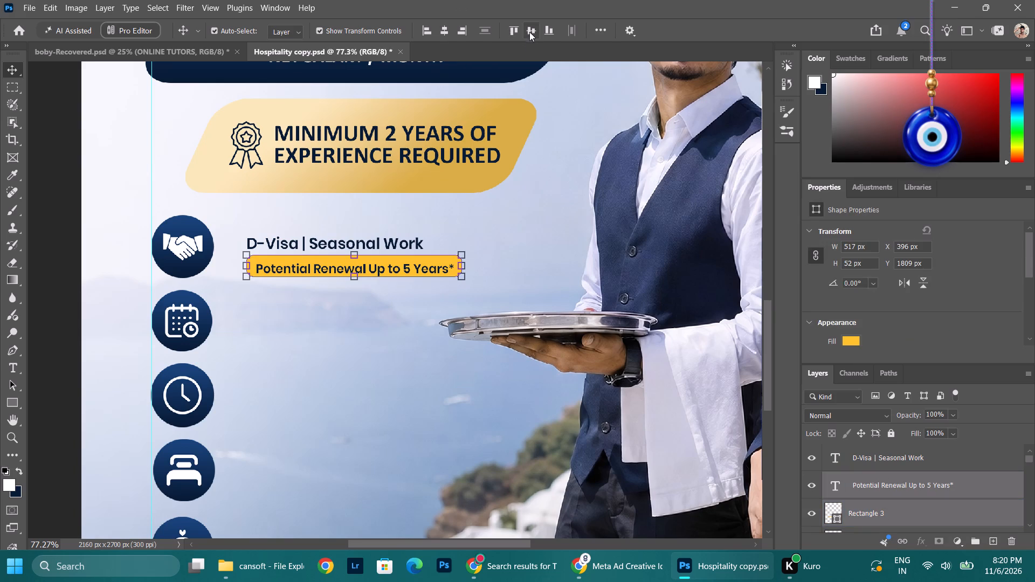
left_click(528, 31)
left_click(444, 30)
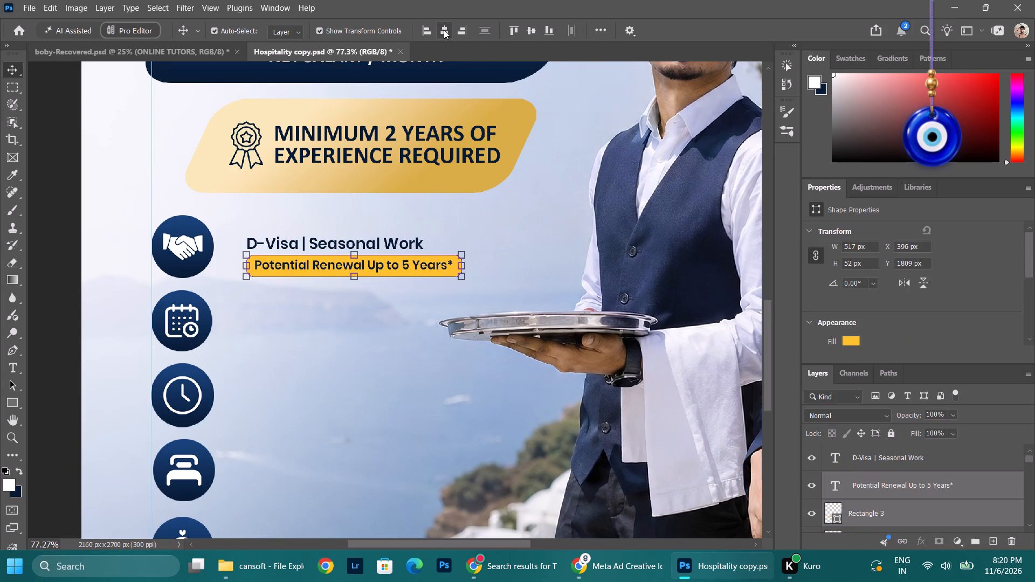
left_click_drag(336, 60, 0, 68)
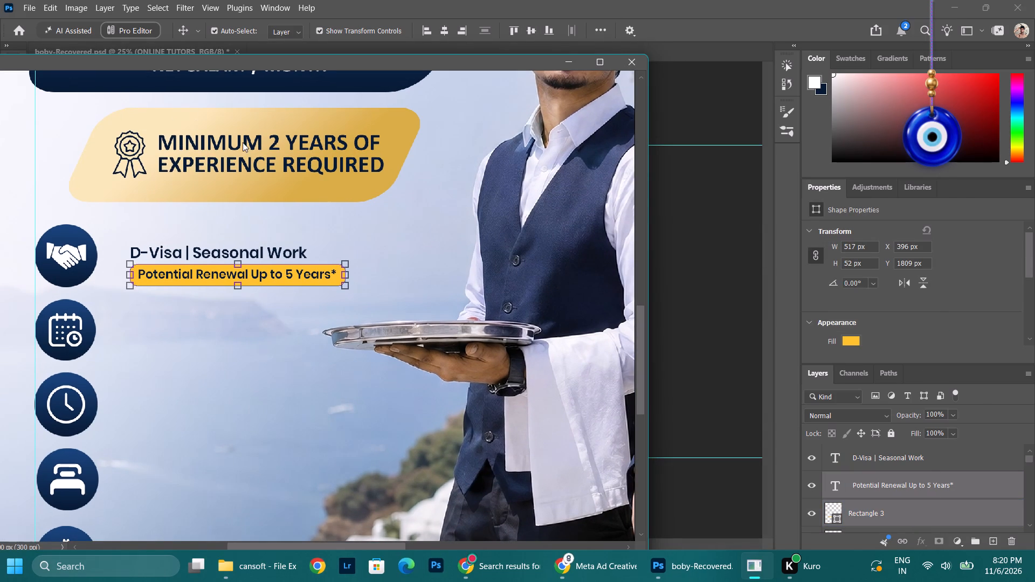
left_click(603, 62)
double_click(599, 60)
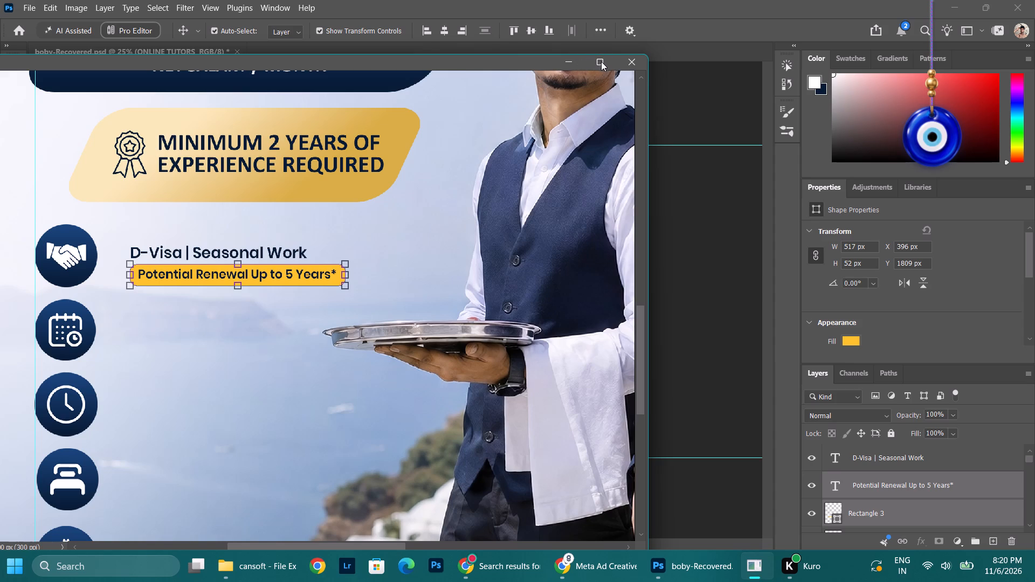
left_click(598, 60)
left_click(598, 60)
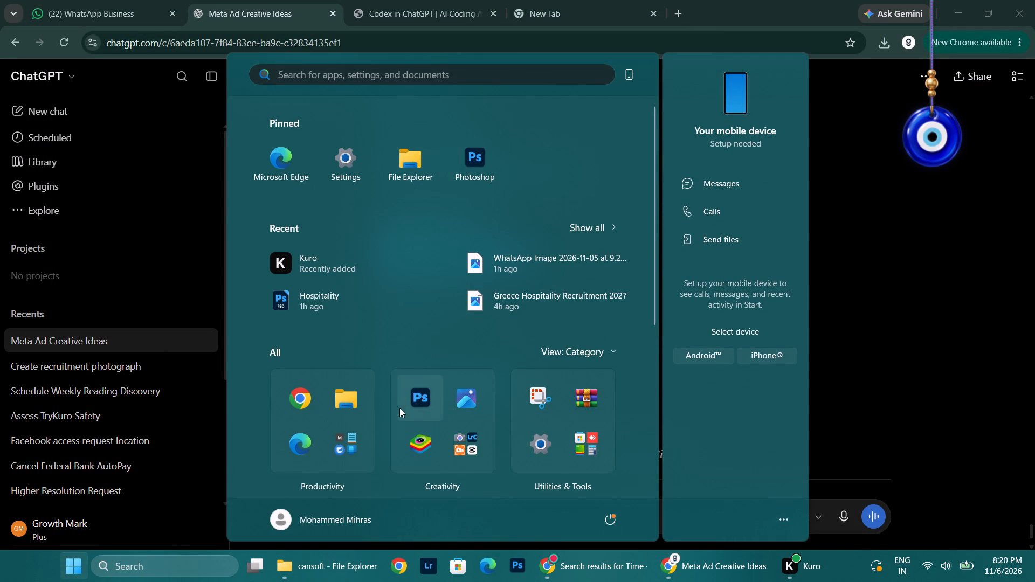
left_click(419, 405)
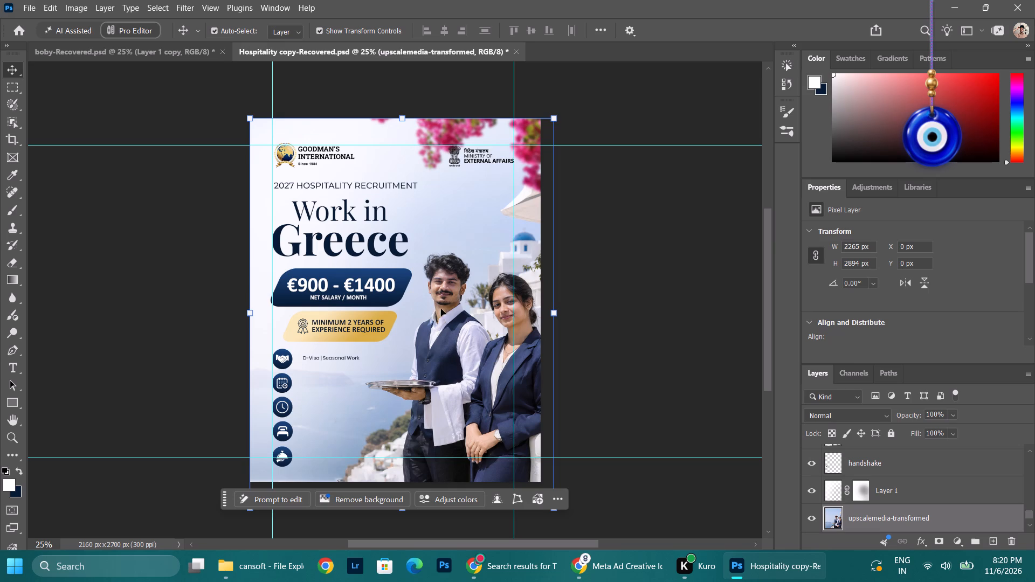
Set the "D-Visa | Seasonal Work" text beside the handshake icon to Poppins SemiBold.
scroll(401, 317, "down", 3)
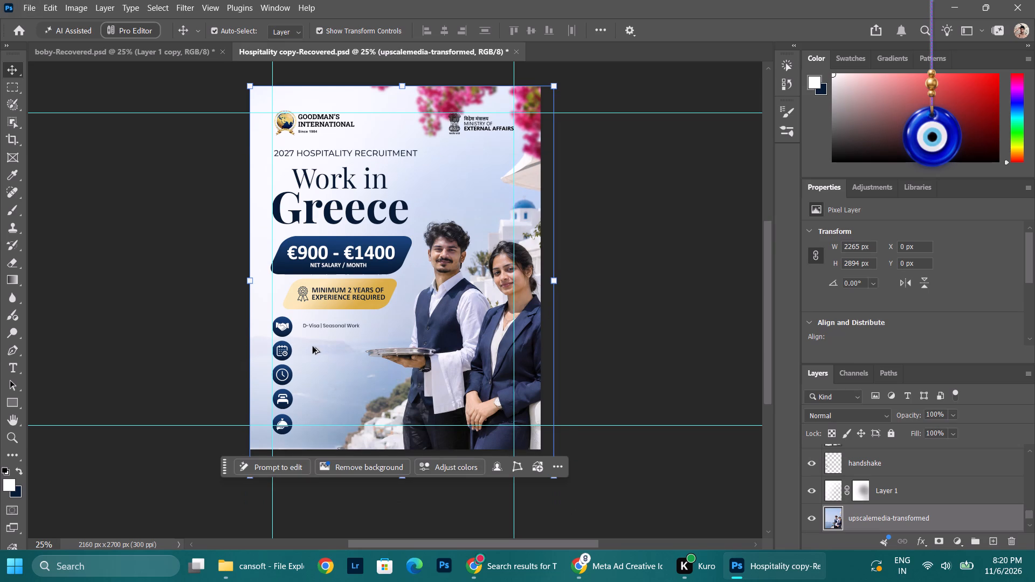
scroll(312, 346, "up", 9, "alt")
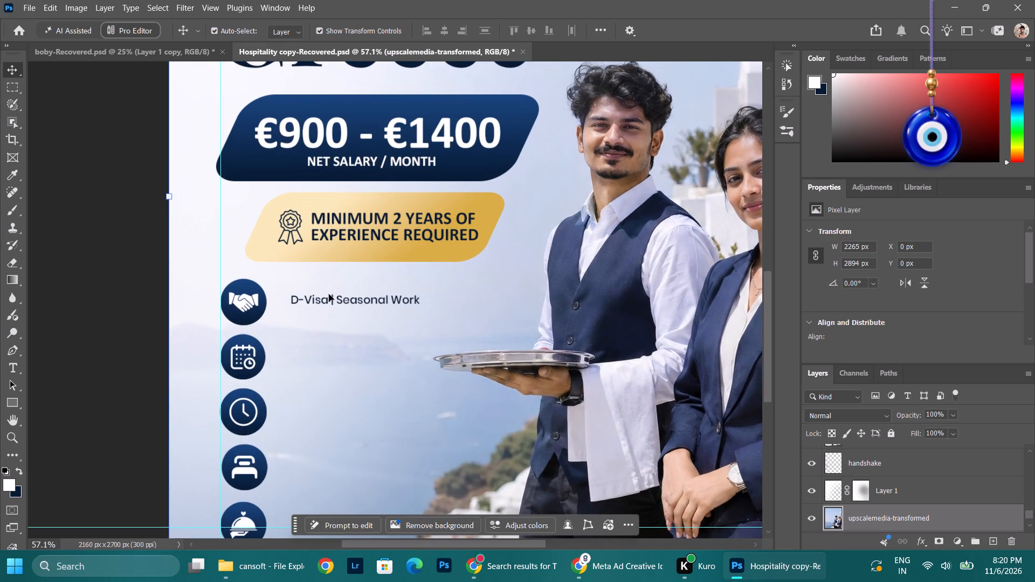
triple_click(335, 299)
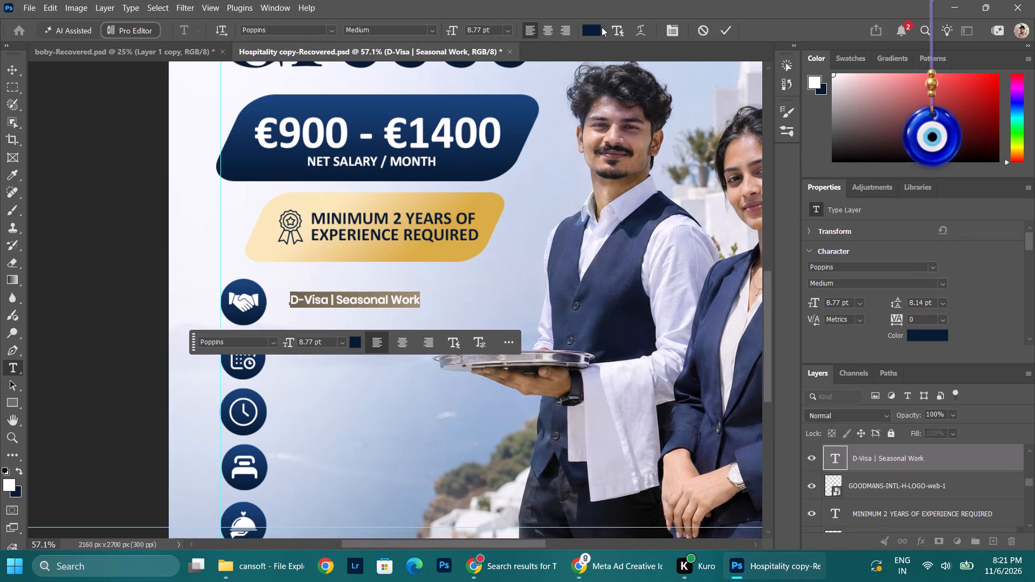
left_click(433, 30)
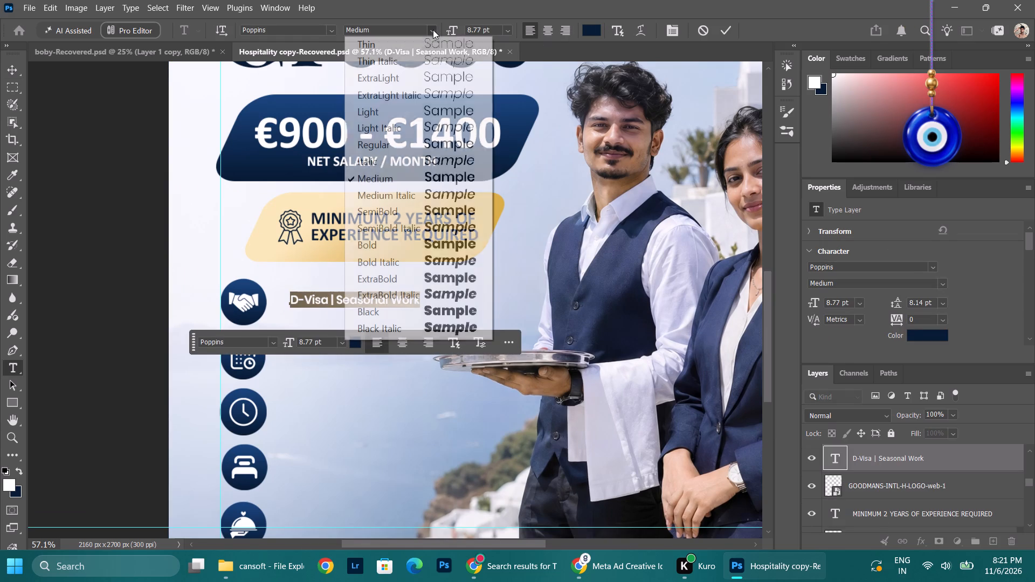
left_click(382, 216)
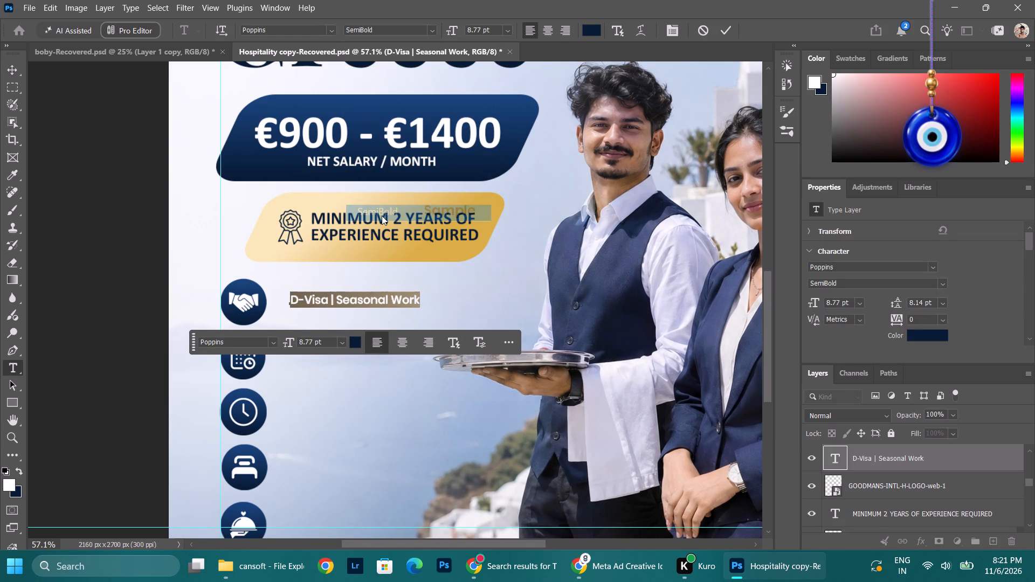
left_click(727, 29)
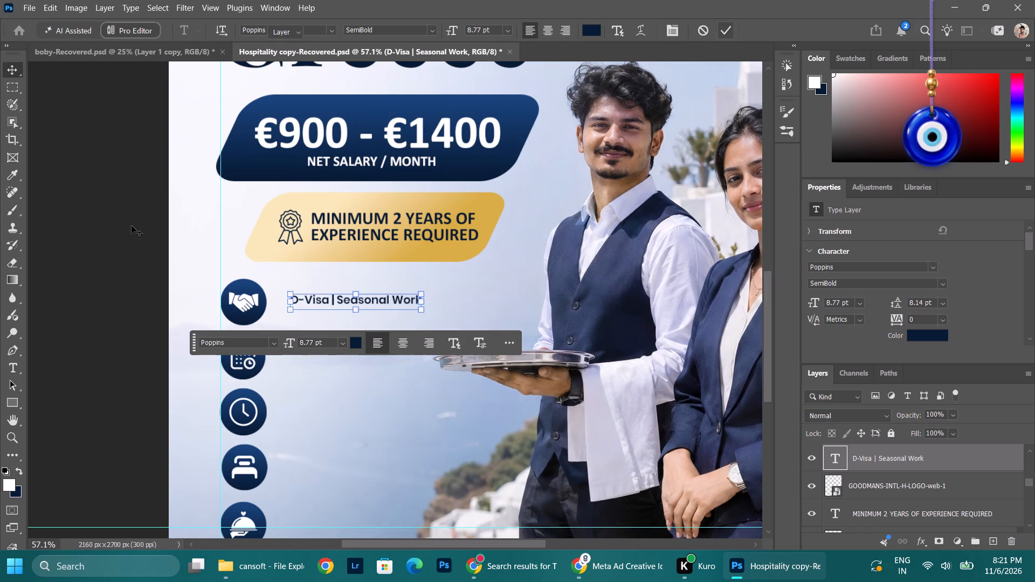
Draw a rectangle about 598 by 65 px just beneath the "D-Visa | Seasonal Work" text.
left_click(13, 404)
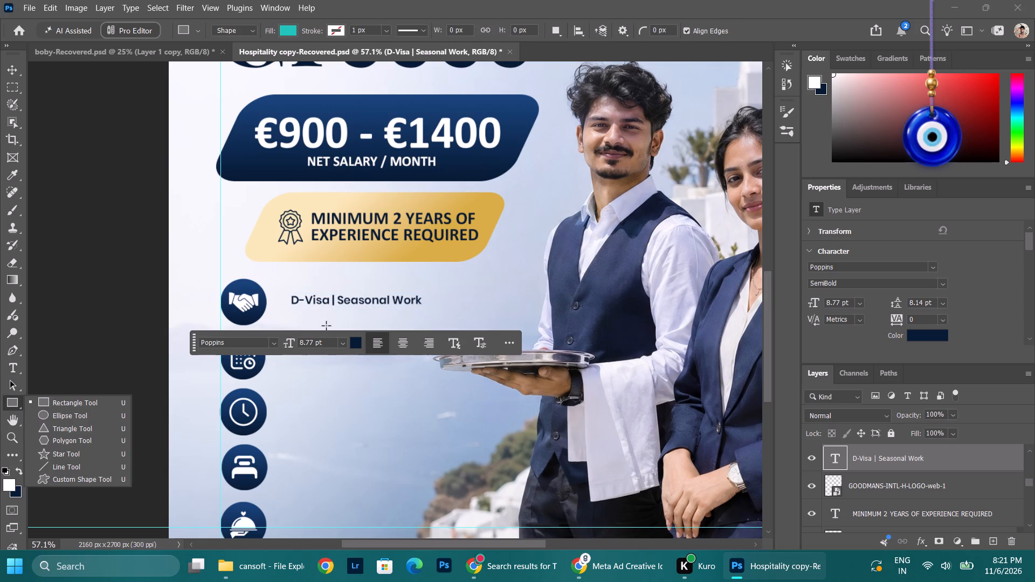
left_click_drag(291, 316, 296, 333)
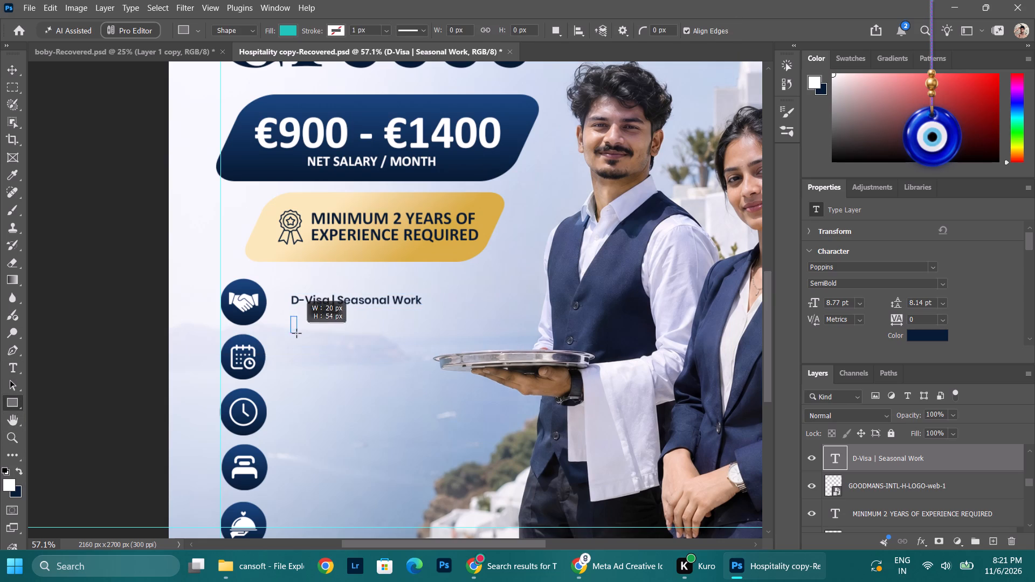
left_click_drag(296, 333, 478, 335)
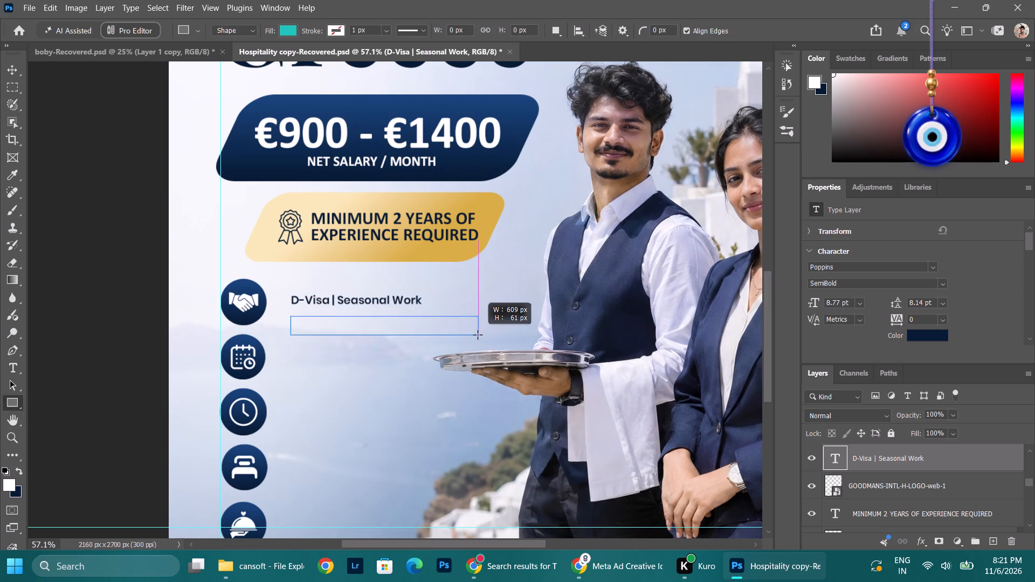
left_click_drag(478, 335, 474, 336)
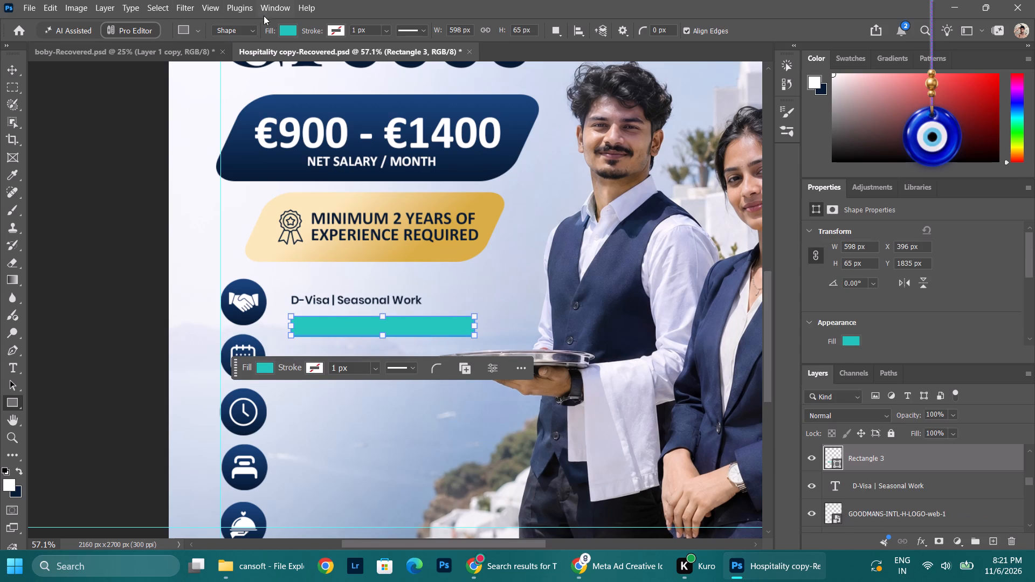
Fill the new rectangle with the gold #d8ad45 sampled from the "Minimum 2 Years of Experience Required" banner.
left_click(299, 32)
left_click(290, 31)
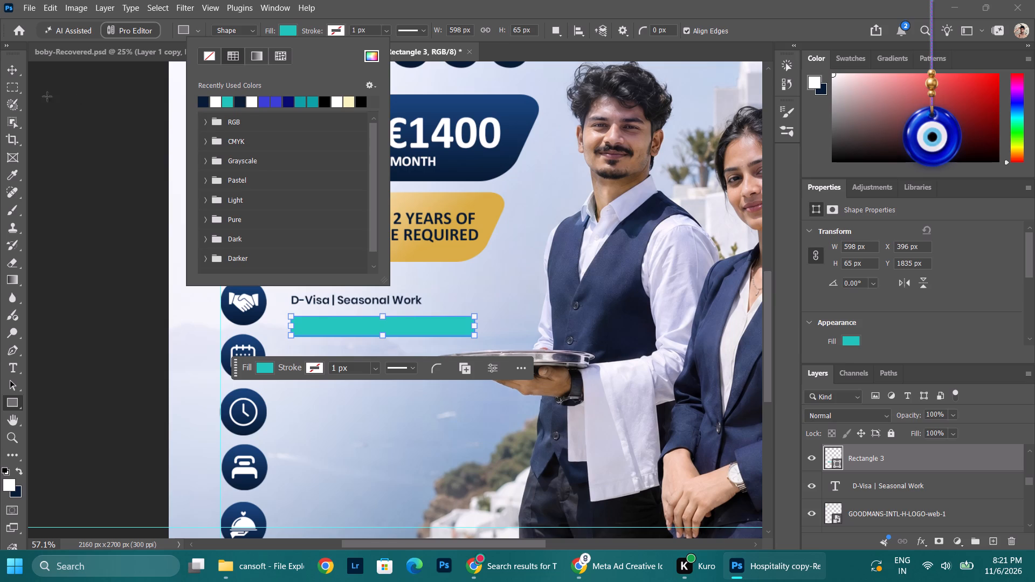
left_click(372, 56)
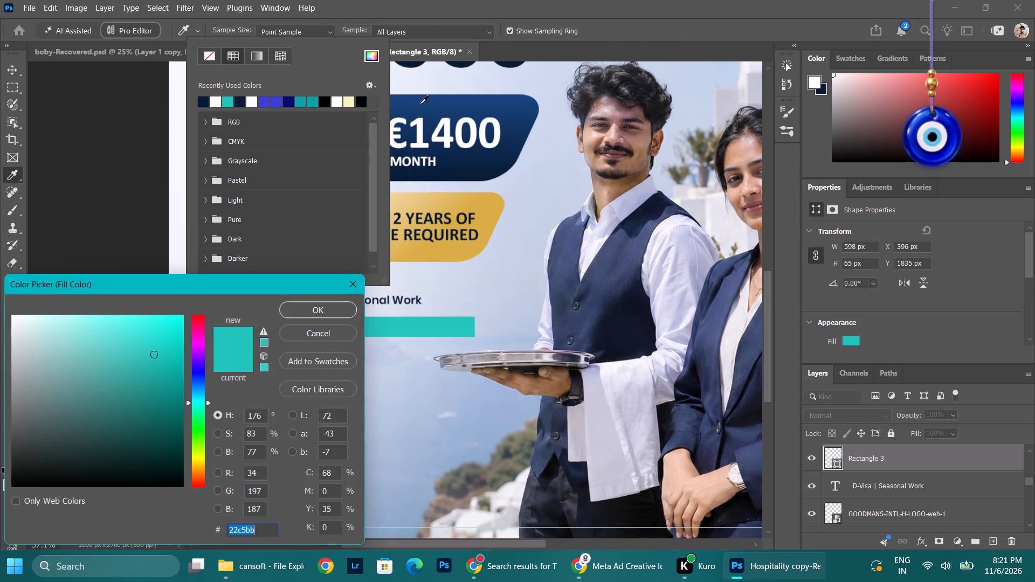
left_click(484, 205)
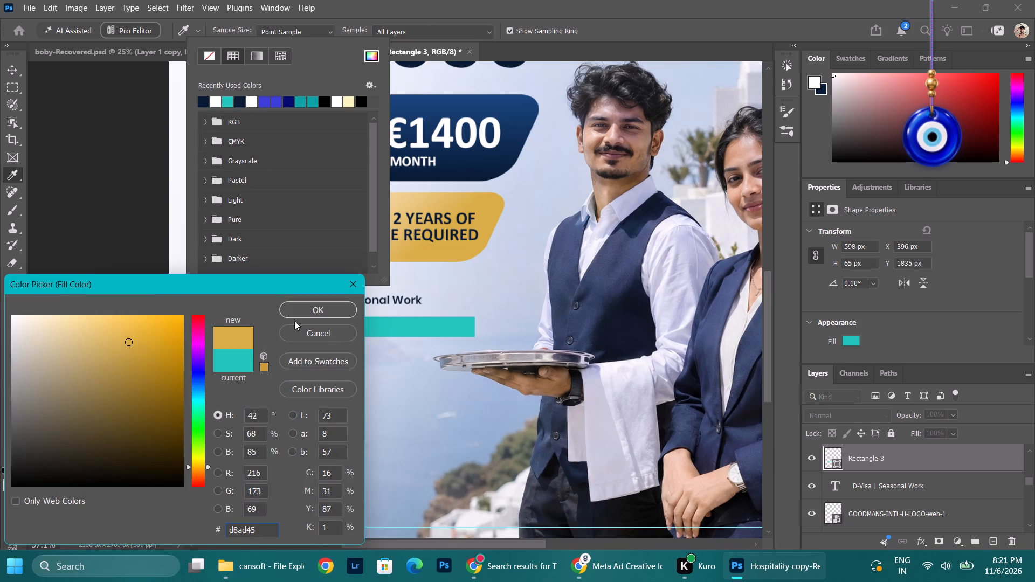
left_click(309, 305)
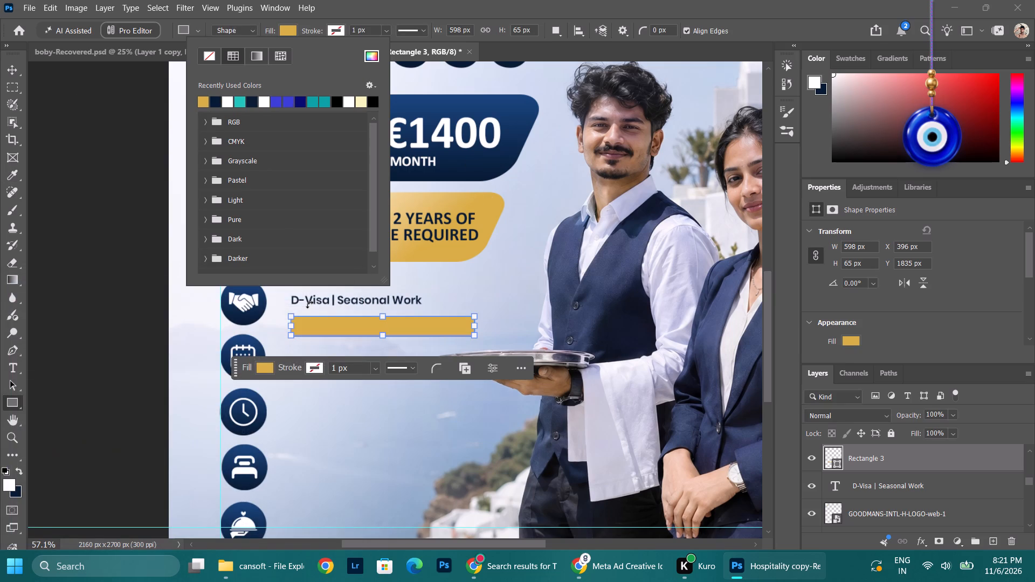
Round all corners of the gold bar to a radius of about 18 px.
left_click(11, 68)
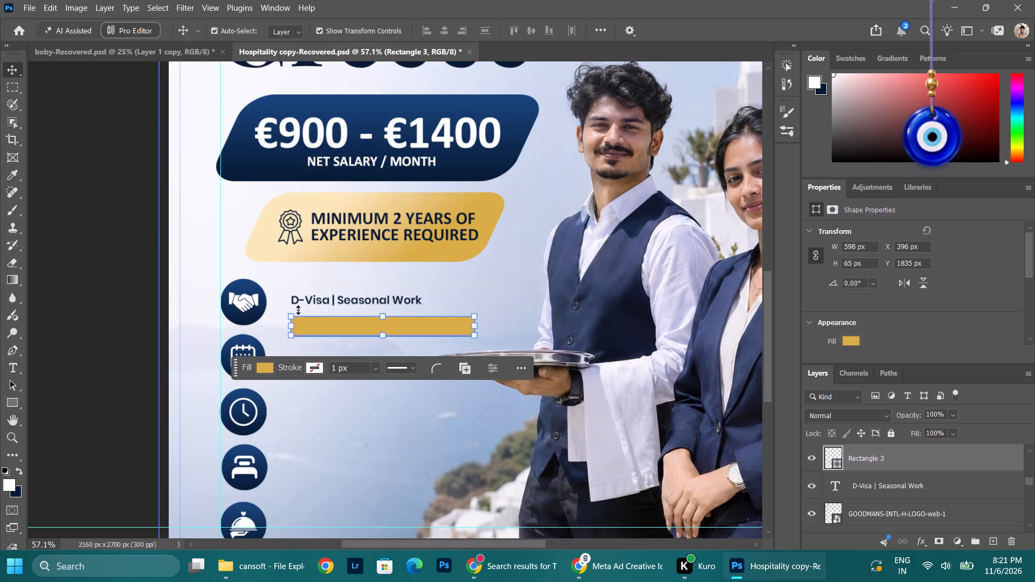
scroll(484, 355, "up", 12, "alt")
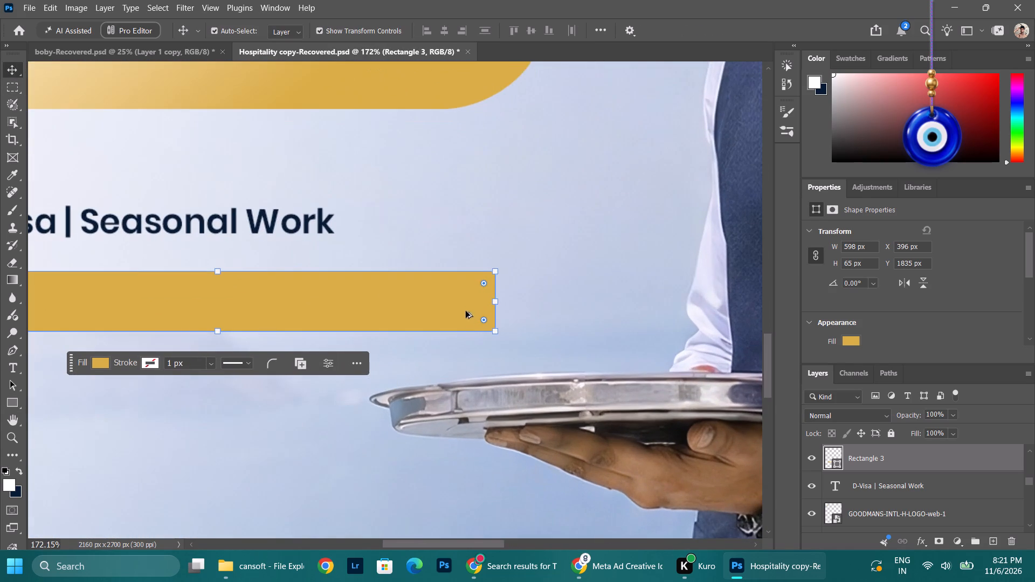
left_click_drag(481, 281, 472, 285)
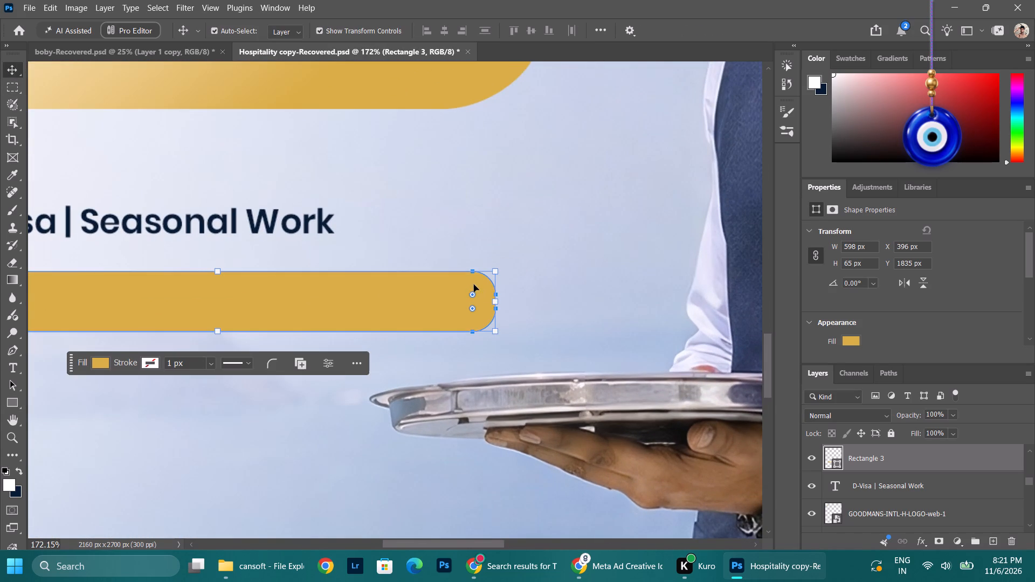
left_click_drag(472, 293, 479, 286)
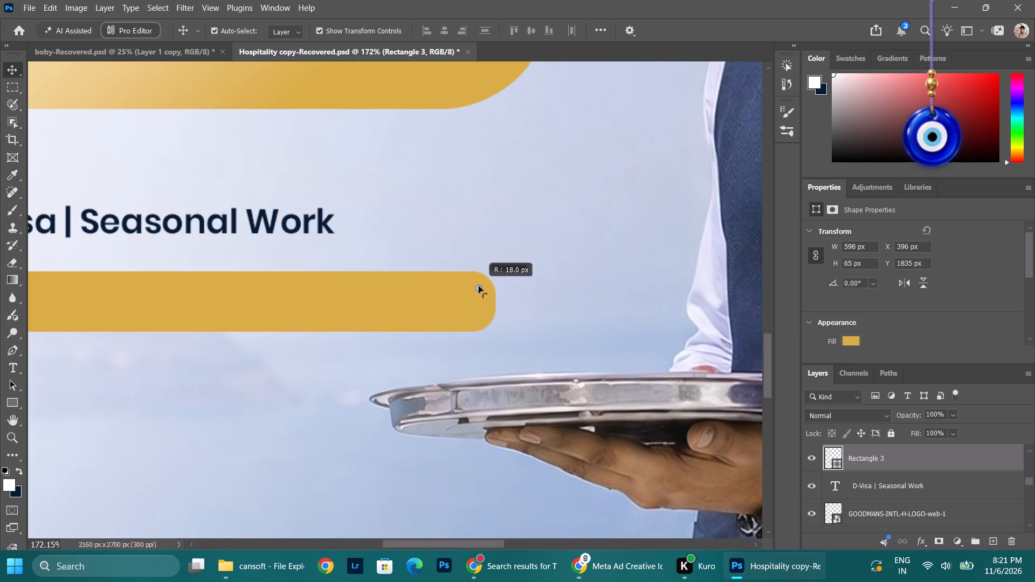
left_click_drag(479, 286, 480, 286)
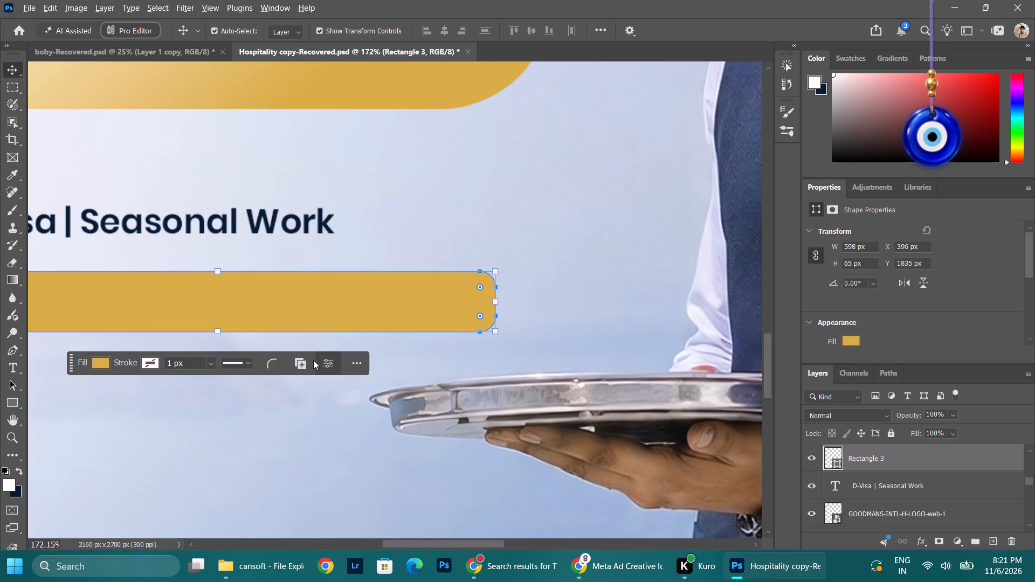
Move the gold bar straight up to Y 1808 px, close beneath the "D-Visa | Seasonal Work" text.
scroll(306, 361, "down", 8, "alt")
left_click_drag(275, 303, 274, 295)
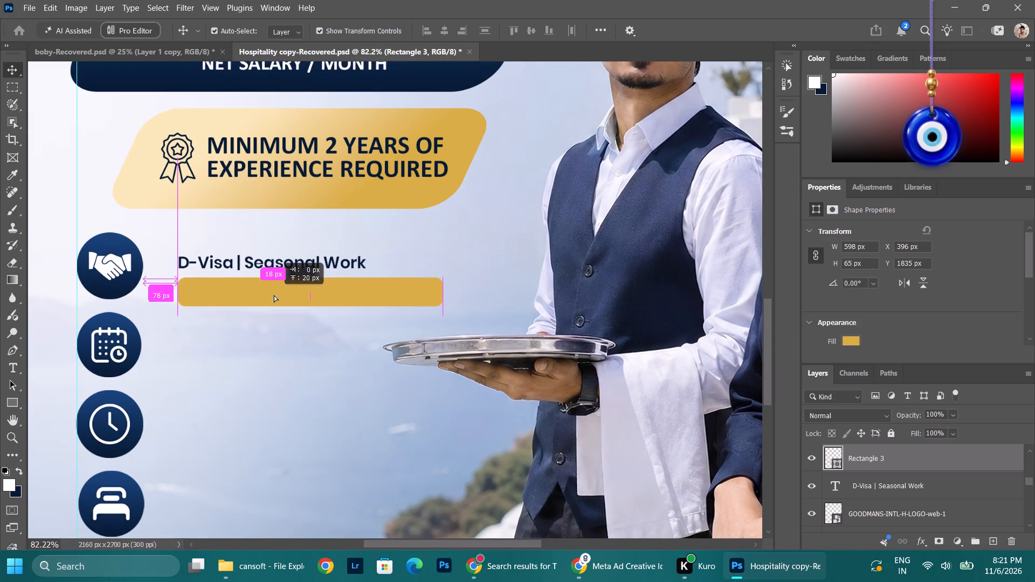
left_click_drag(274, 295, 274, 290)
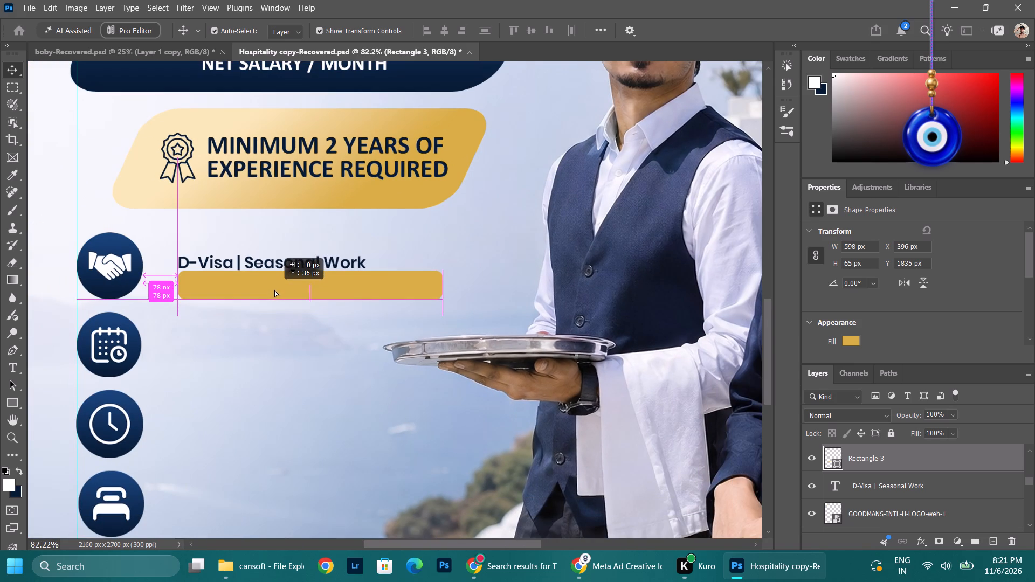
left_click_drag(274, 290, 274, 294)
key("Up")
key("Up")
key("Up")
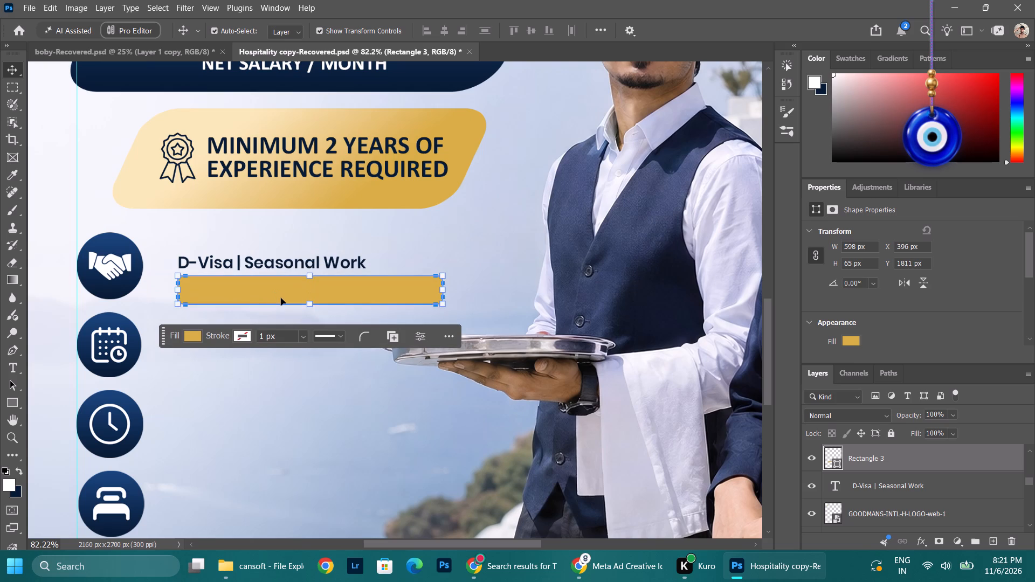
key("Up")
key("Down")
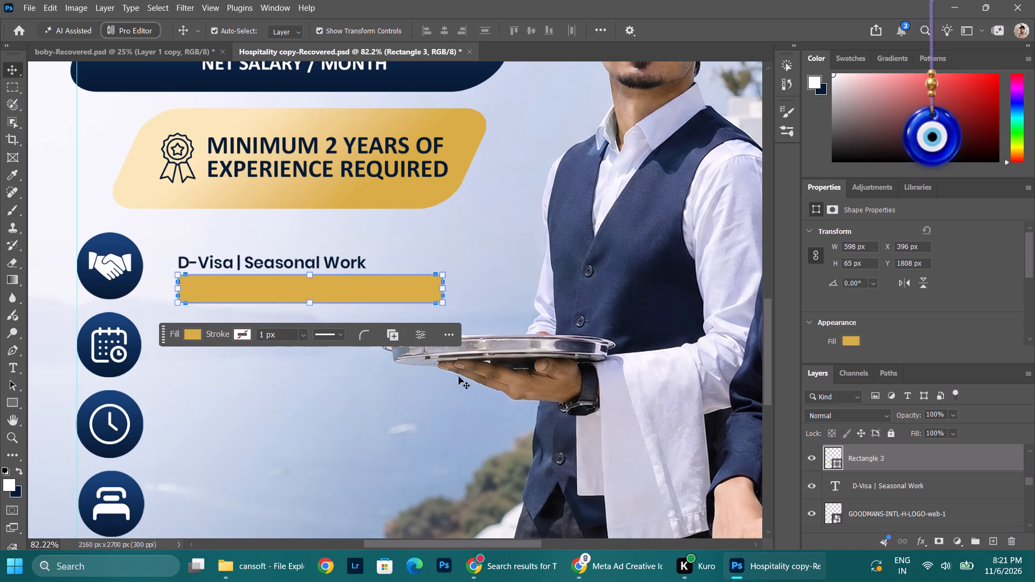
Bring the gold bar and "D-Visa | Seasonal Work" layers to the top of the layer stack, with the text above the bar.
left_click(218, 261)
scroll(969, 491, "up", 4)
scroll(968, 490, "down", 3)
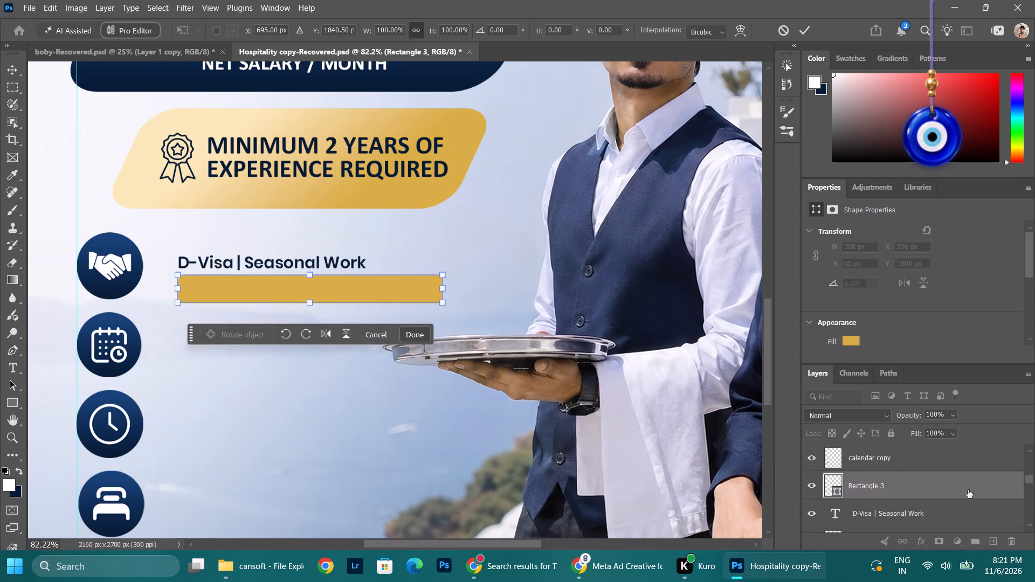
left_click(924, 507, "shift")
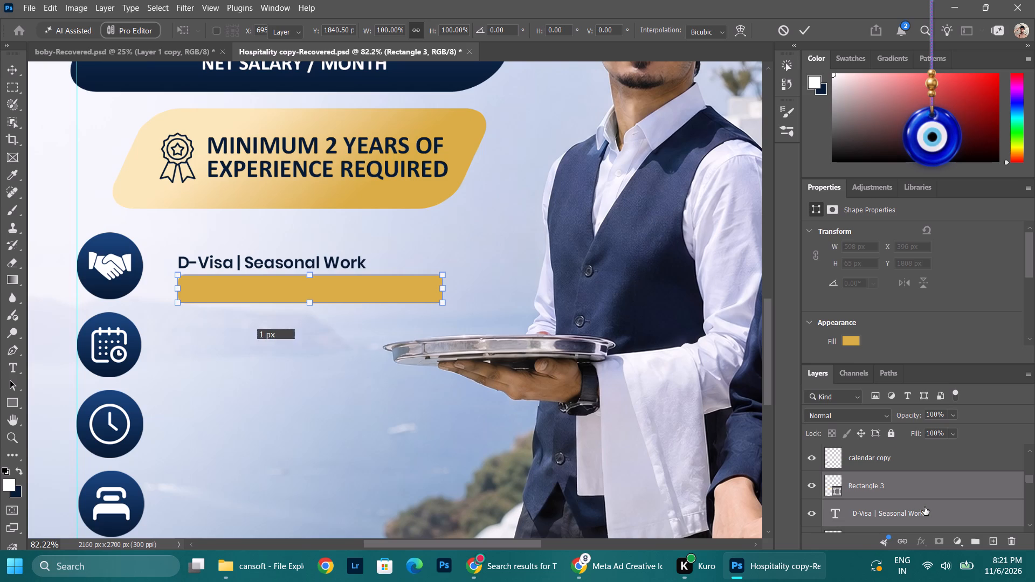
left_click_drag(930, 495, 931, 390)
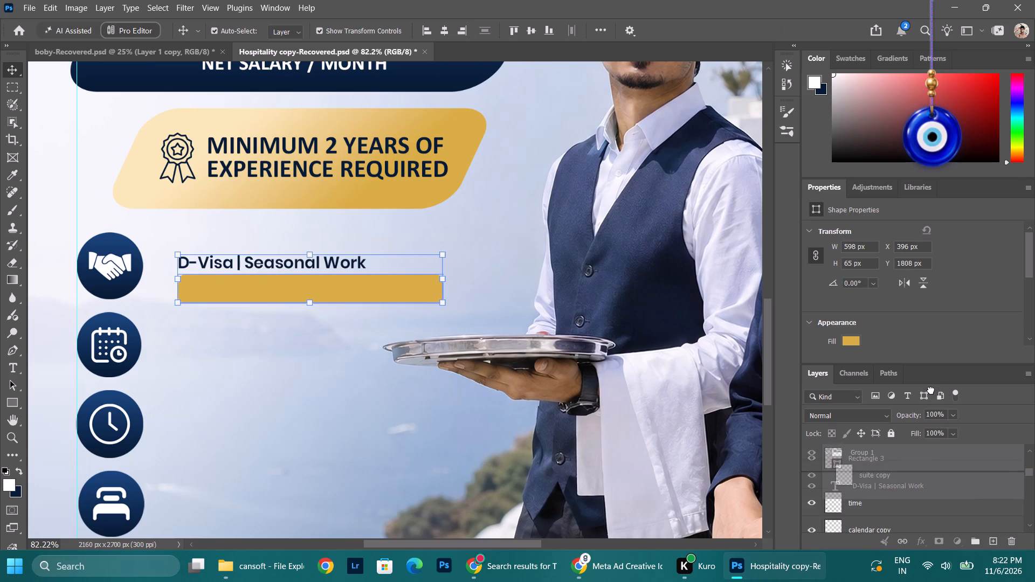
left_click_drag(931, 390, 926, 440)
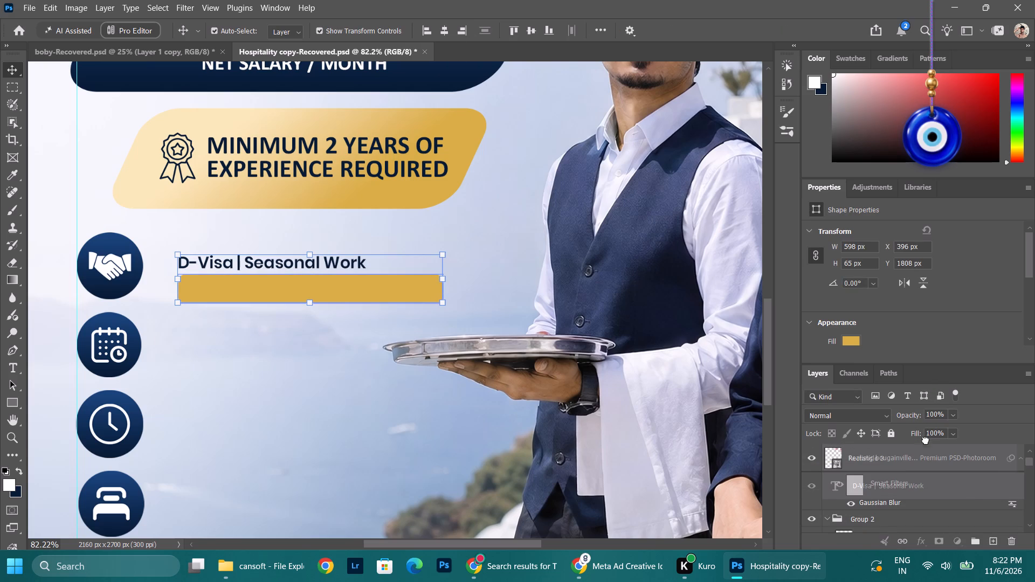
left_click_drag(926, 440, 918, 454)
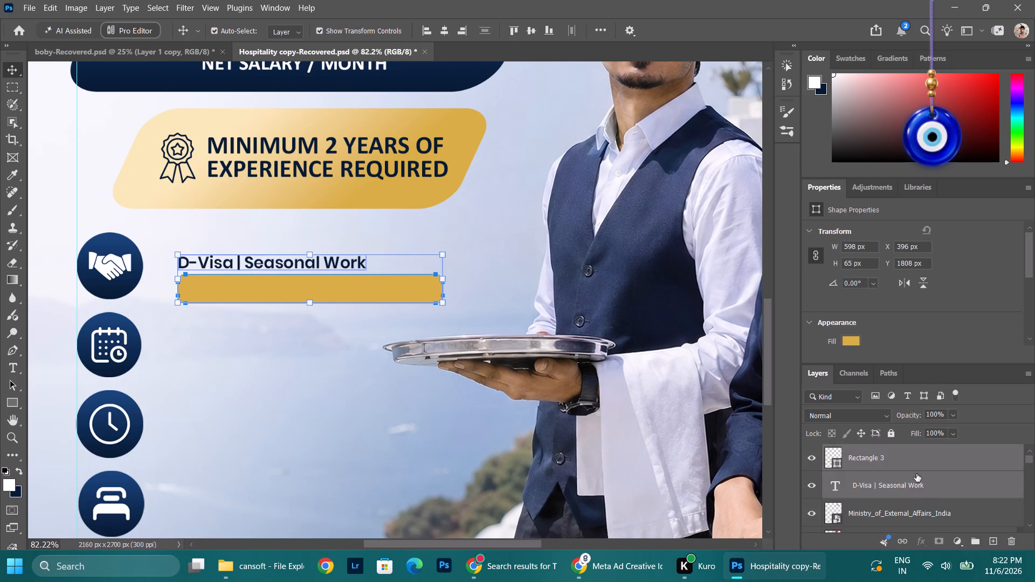
left_click(924, 482)
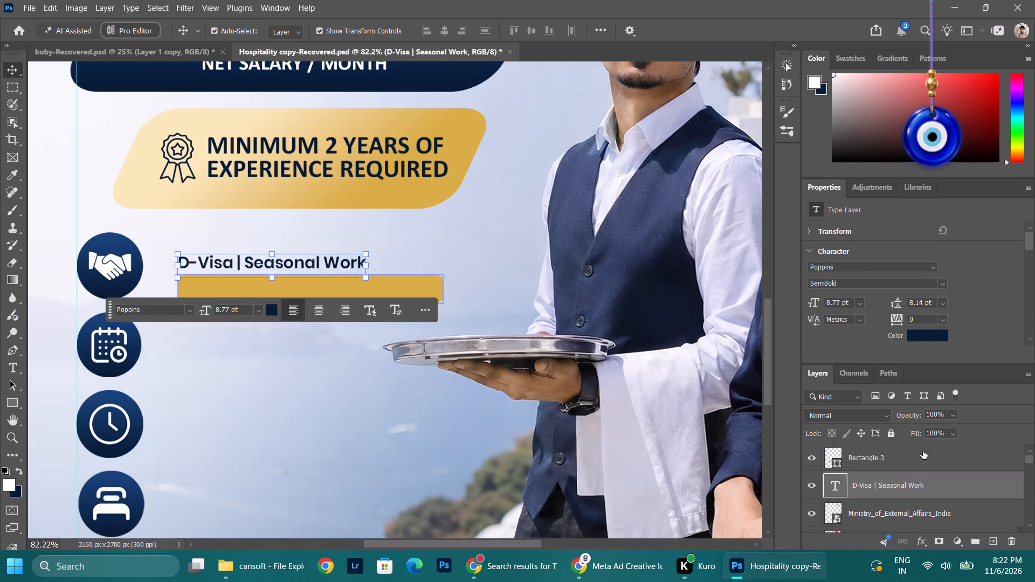
left_click_drag(923, 484, 921, 456)
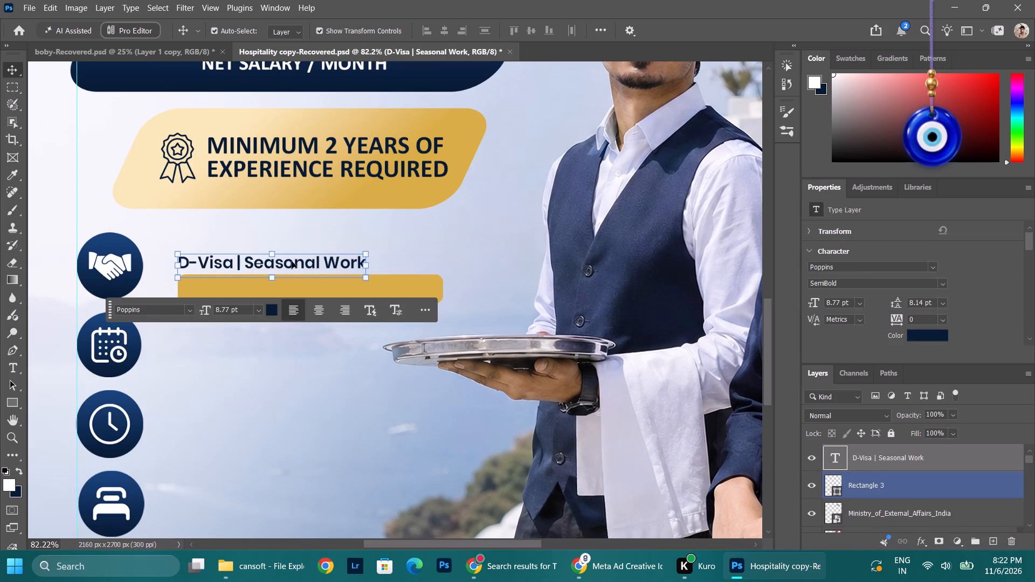
Duplicate the "D-Visa | Seasonal Work" text onto the gold bar and replace its wording with "Potential Renewal Up to 5 Years*".
left_click_drag(293, 265, 294, 296, "alt")
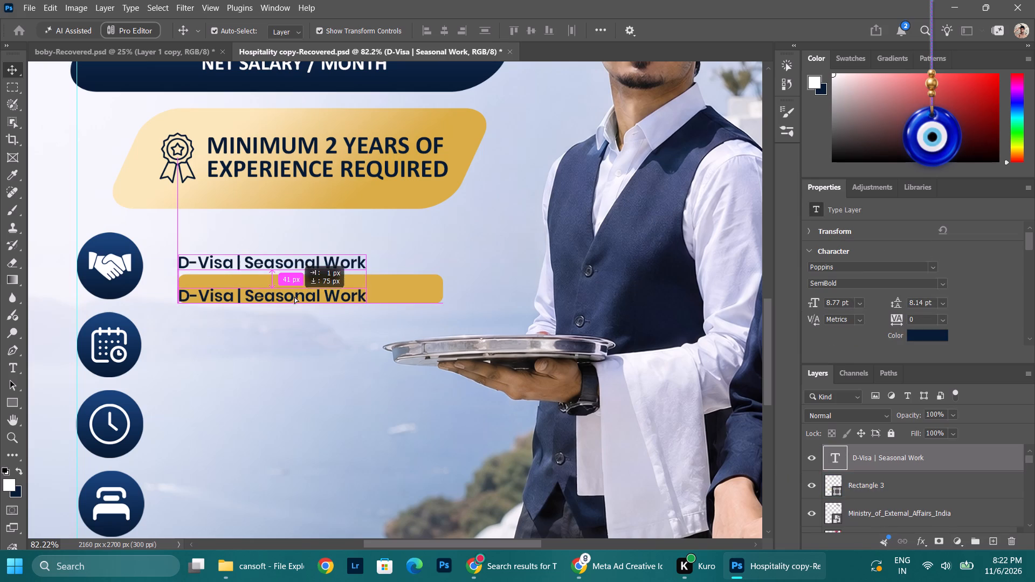
left_click_drag(294, 296, 302, 290, "alt")
double_click(302, 290)
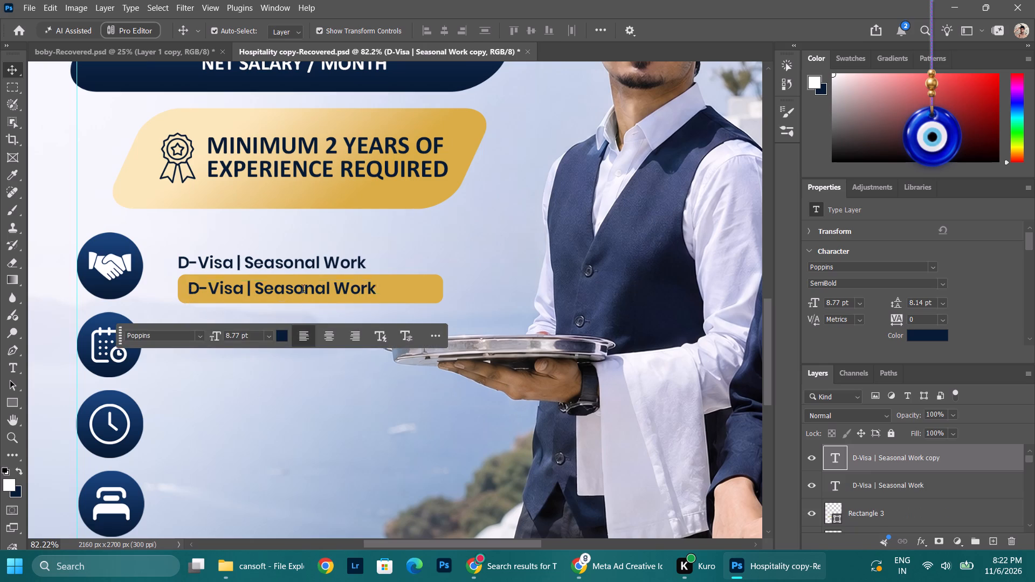
key("super+v")
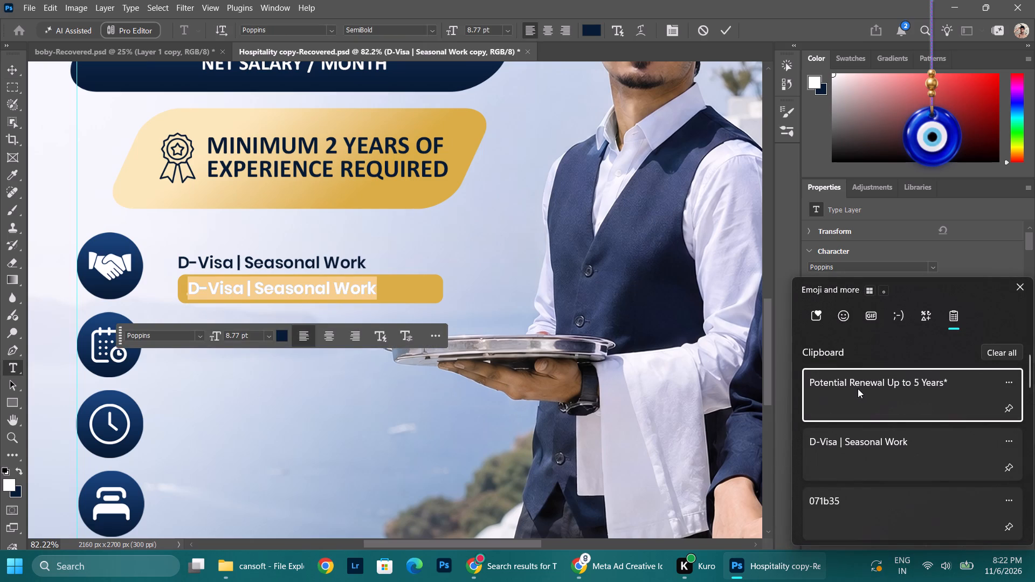
left_click(858, 389)
key("ctrl+v")
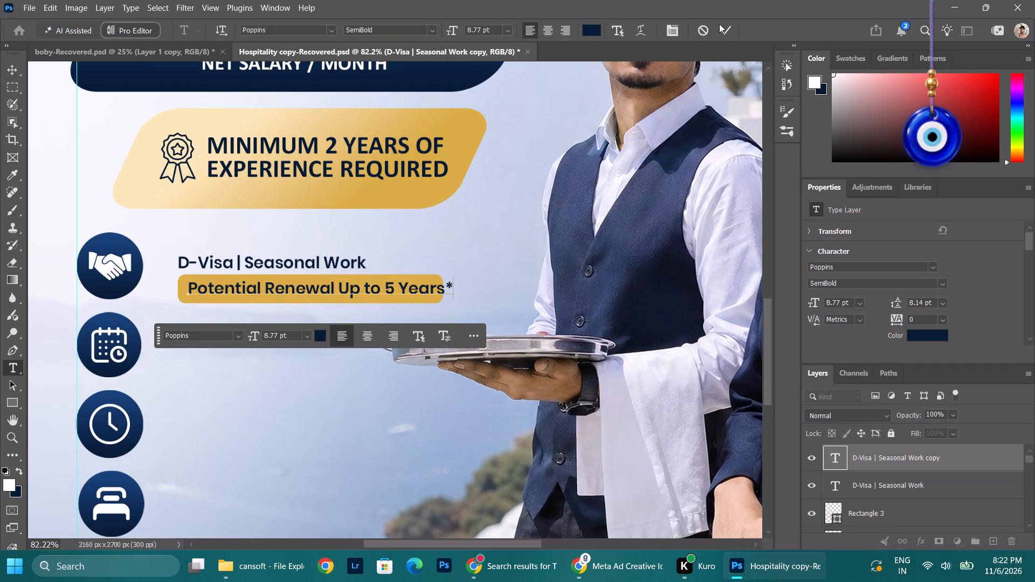
left_click(727, 34)
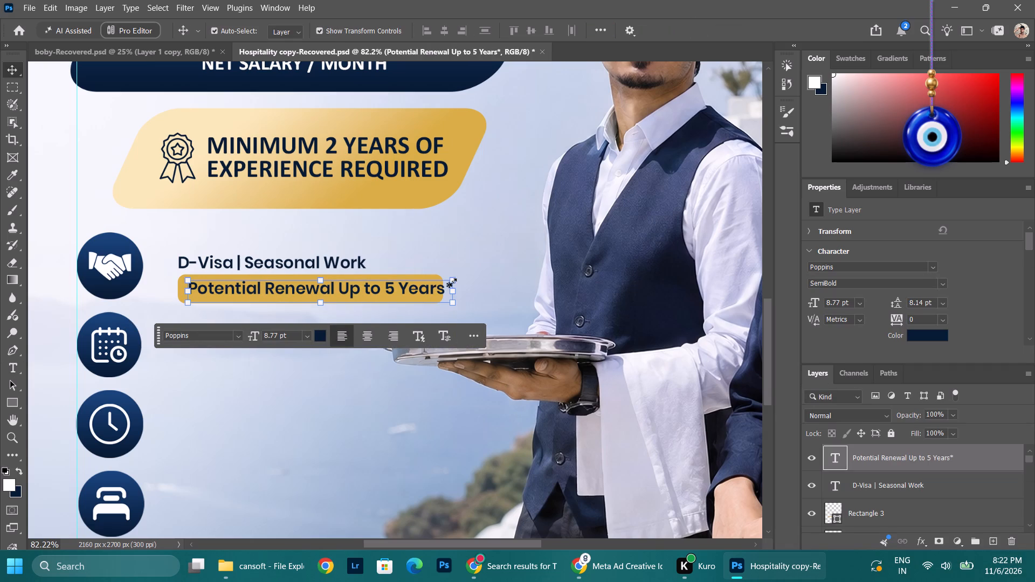
Scale the "Potential Renewal Up to 5 Years*" text down to about 7.4 pt so it fits inside the gold bar.
left_click_drag(453, 282, 434, 282)
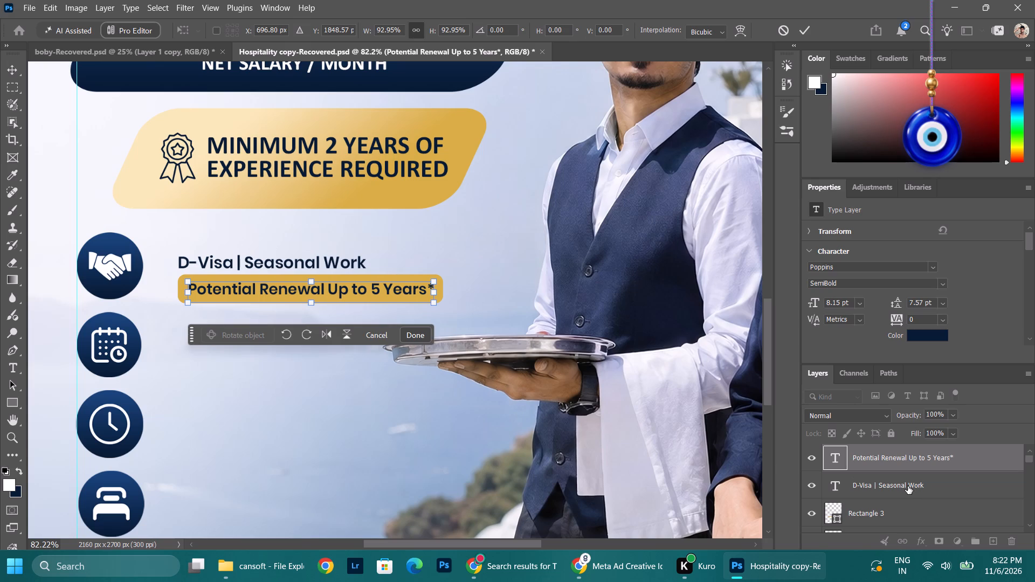
left_click_drag(431, 285, 424, 284)
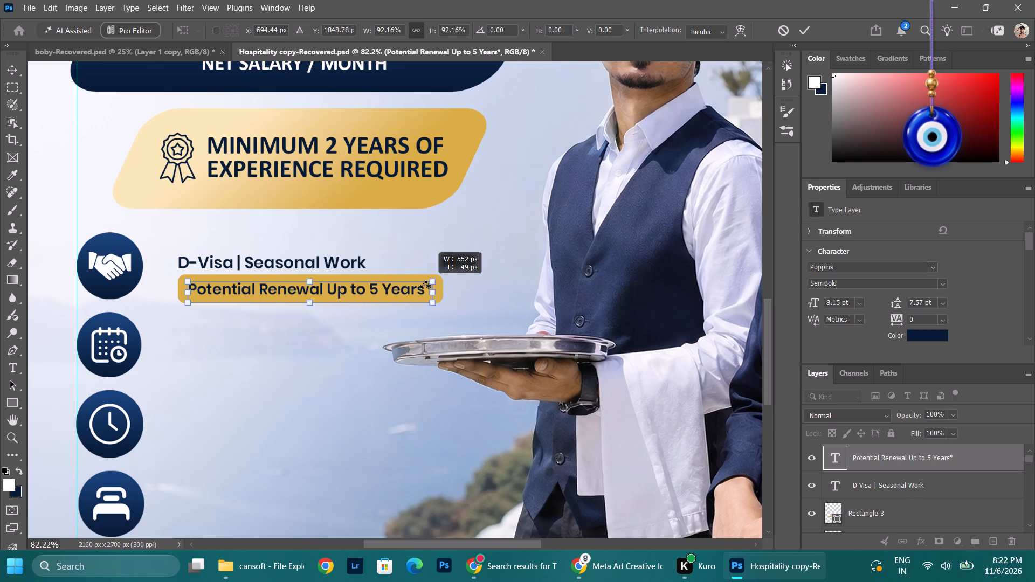
left_click_drag(424, 284, 408, 282)
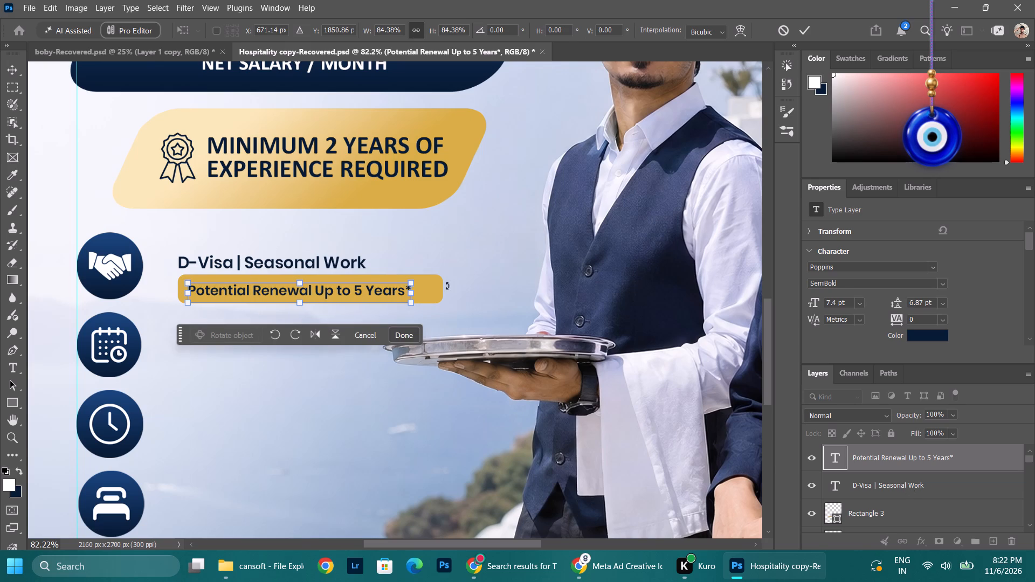
left_click(5, 72)
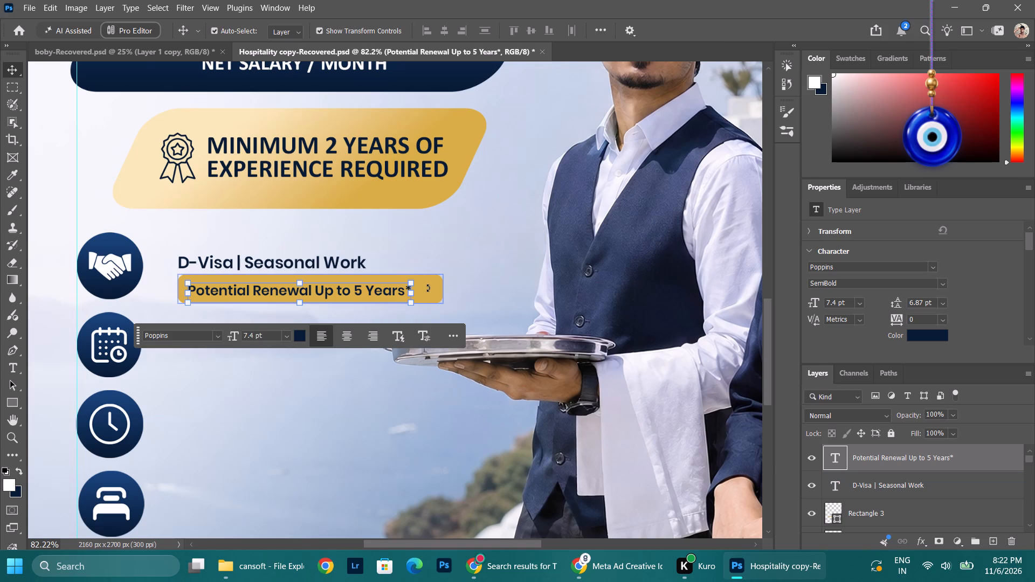
Shrink the gold bar behind the "Potential Renewal Up to 5 Years*" text to about 542 by 56 px.
left_click(427, 288)
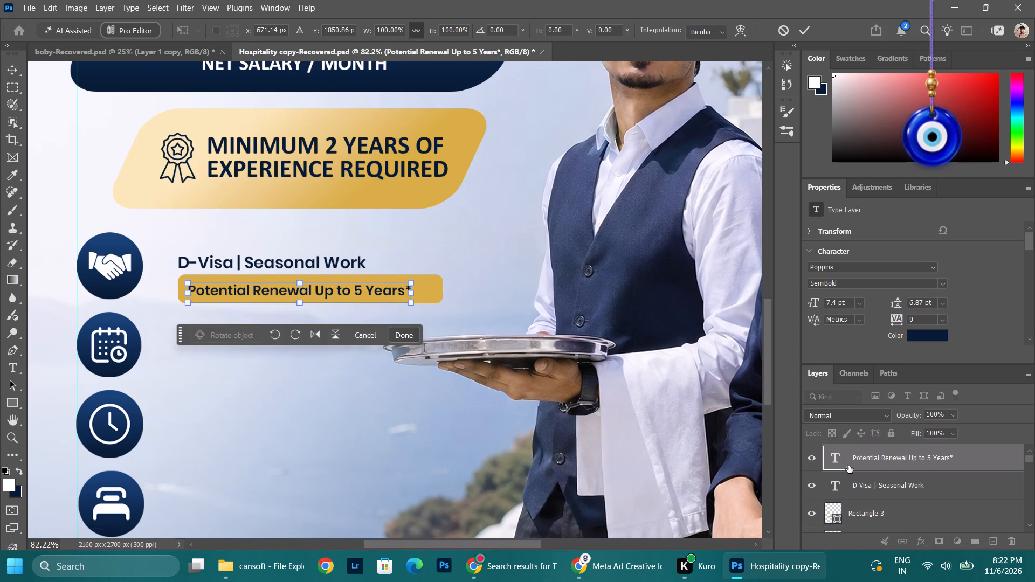
left_click(922, 506)
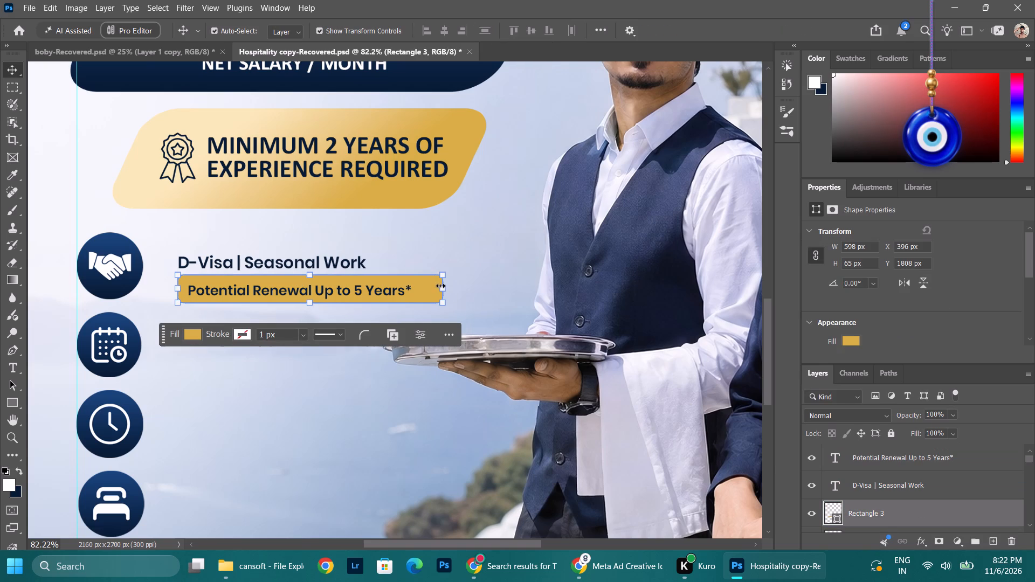
left_click_drag(443, 290, 426, 289, "shift")
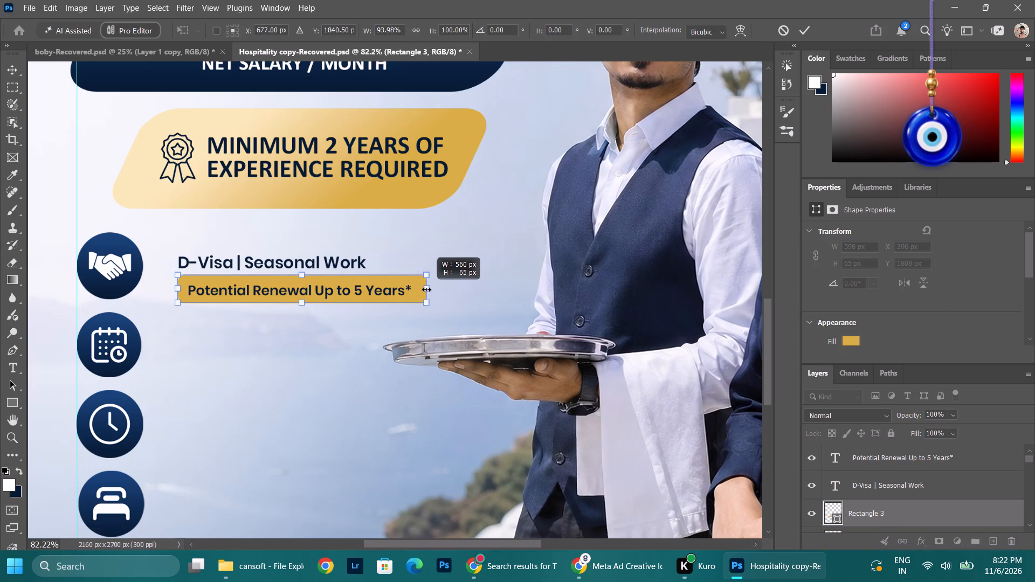
left_click_drag(426, 289, 418, 286, "shift")
left_click(296, 302, "shift")
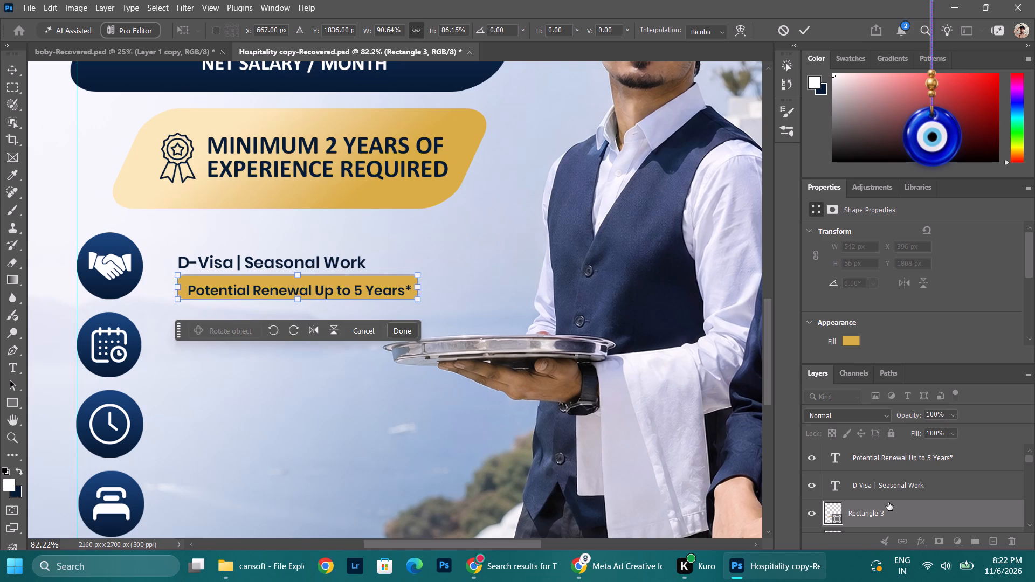
Place the "Potential Renewal Up to 5 Years*" layer directly above the gold bar's layer and centre the text on the bar both ways.
left_click(944, 459)
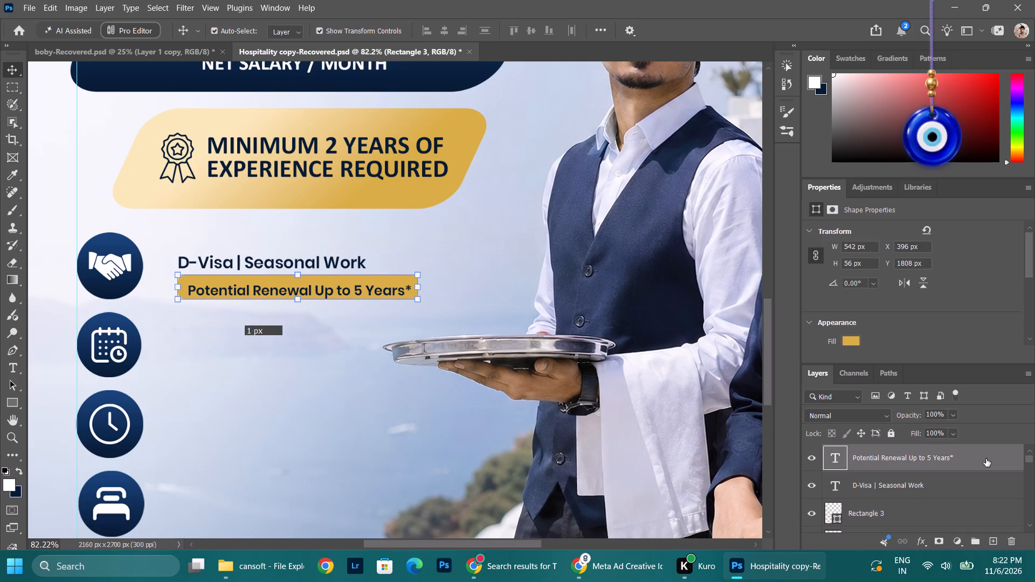
left_click_drag(986, 459, 976, 491)
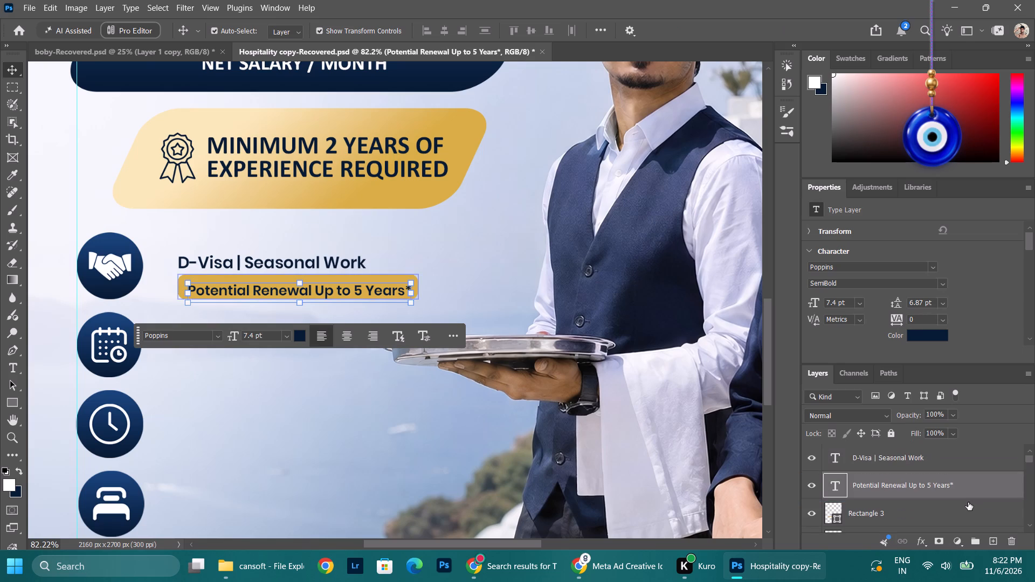
left_click(944, 508, "shift")
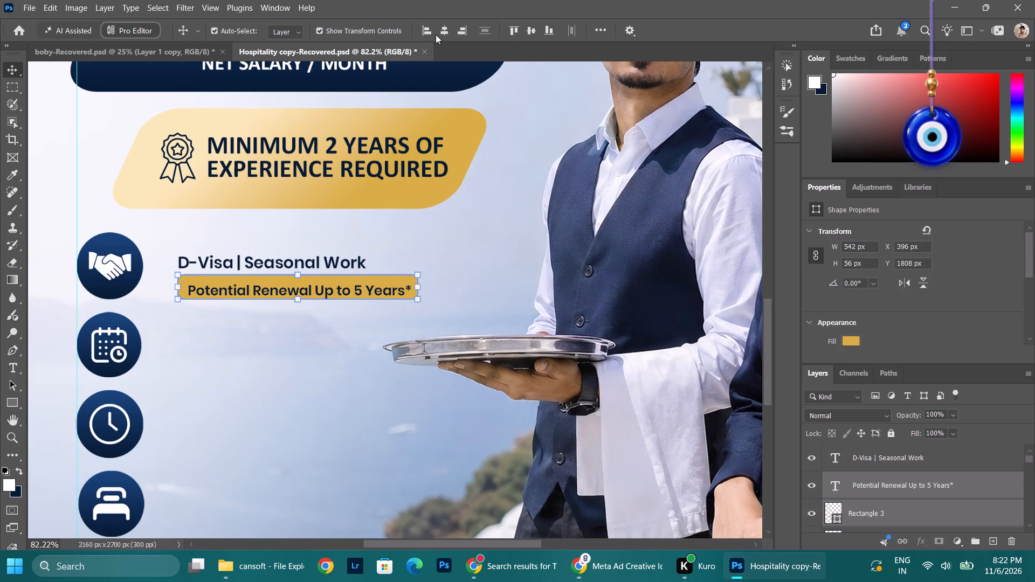
left_click(448, 34)
left_click(528, 33)
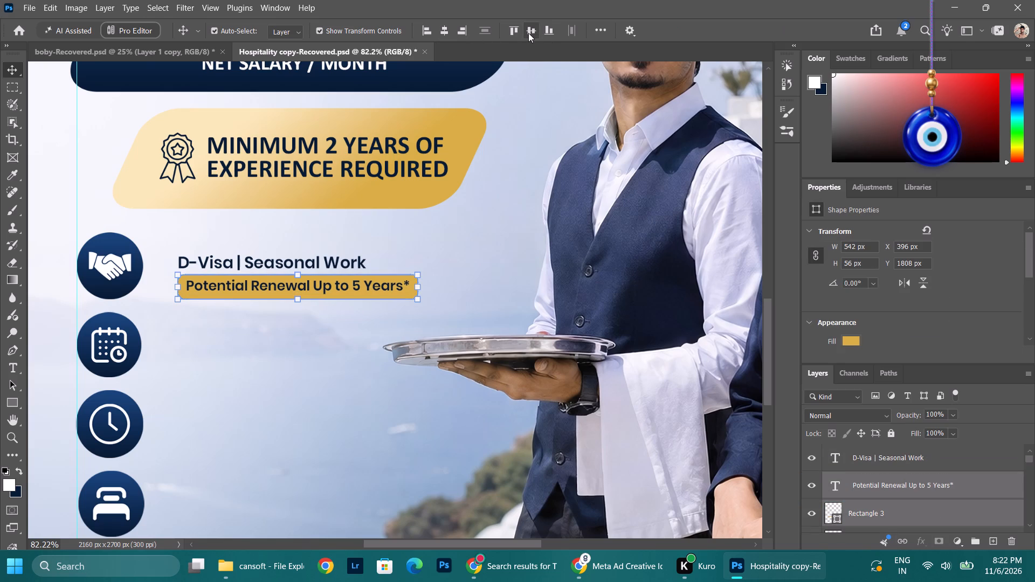
left_click(108, 203)
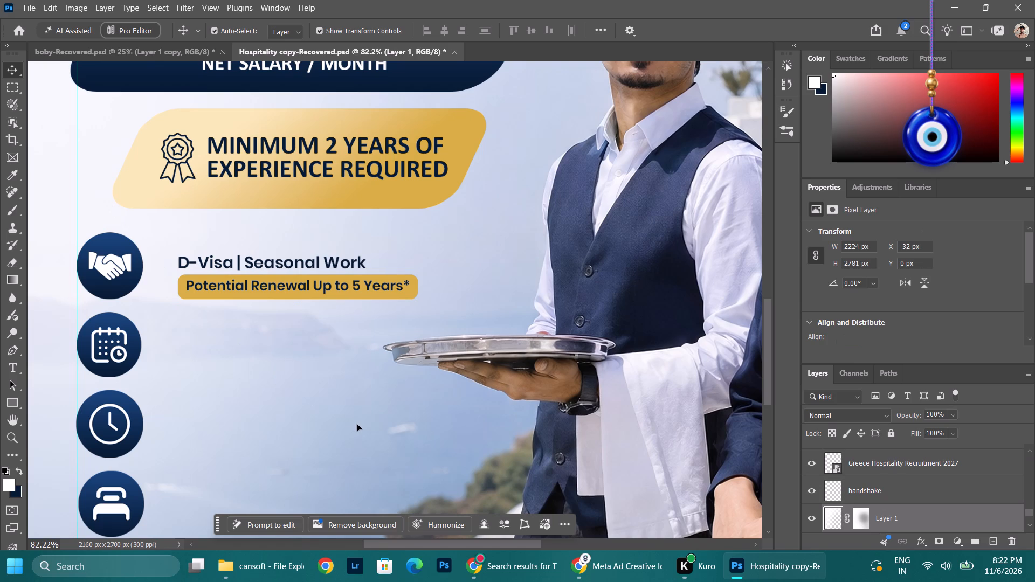
Save the poster as the PSD "Hospitality" in the cansoft folder, replacing the existing file and keeping Maximize Compatibility on.
scroll(335, 418, "down", 4)
scroll(345, 379, "down", 5, "alt")
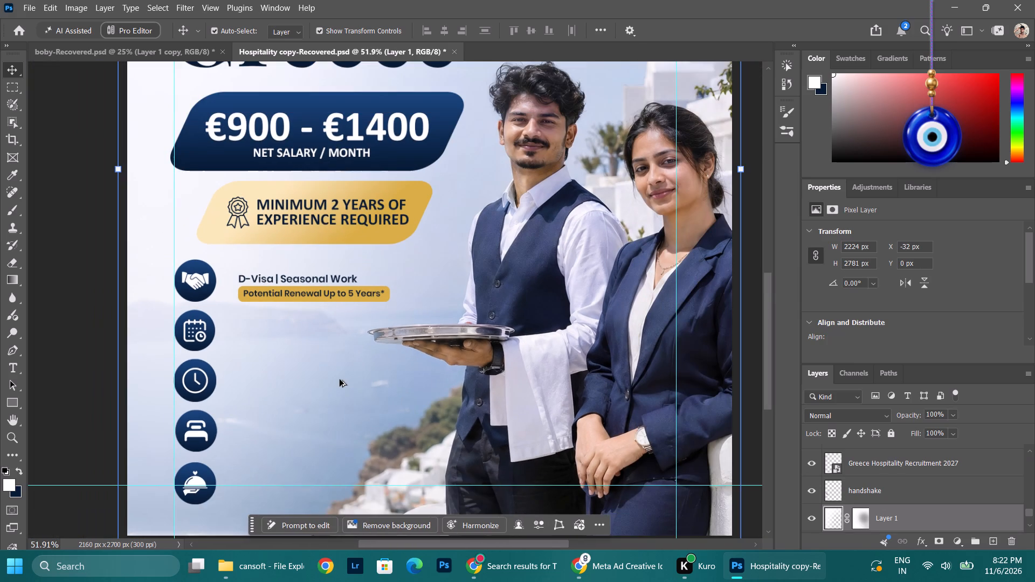
left_click(30, 0)
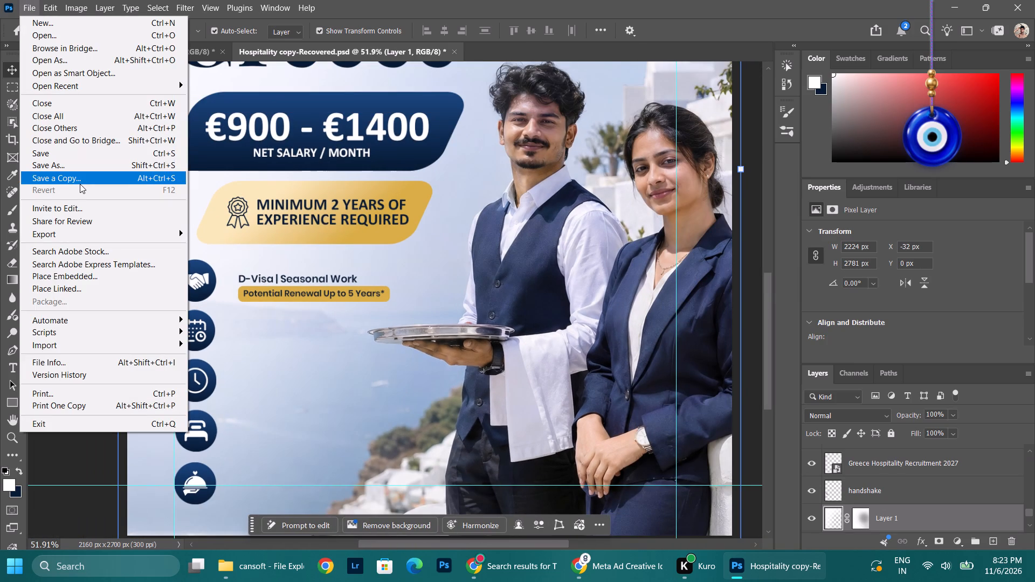
left_click(76, 156)
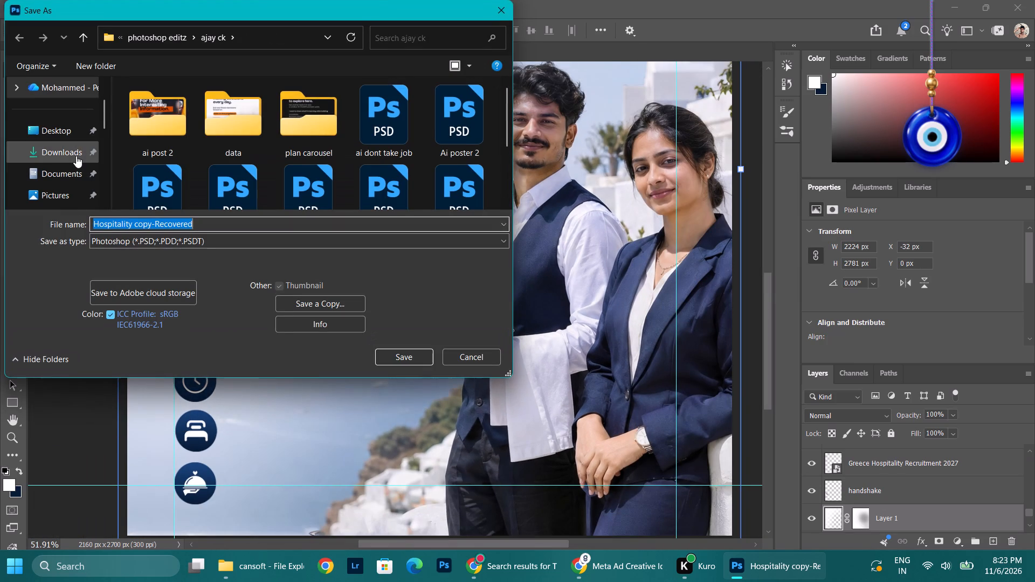
scroll(149, 146, "down", 2)
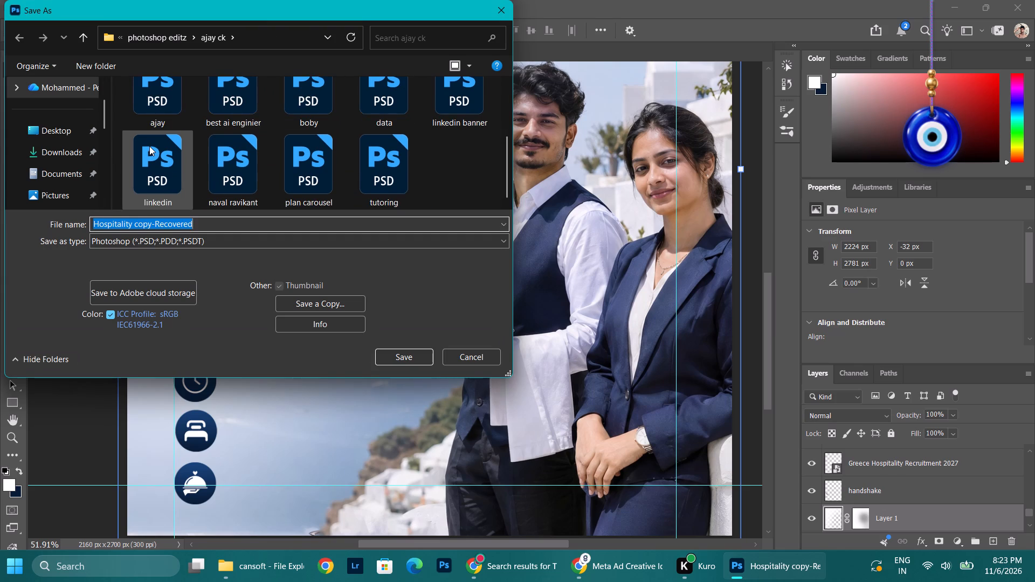
scroll(149, 146, "down", 3)
scroll(22, 151, "down", 4)
scroll(38, 154, "up", 2)
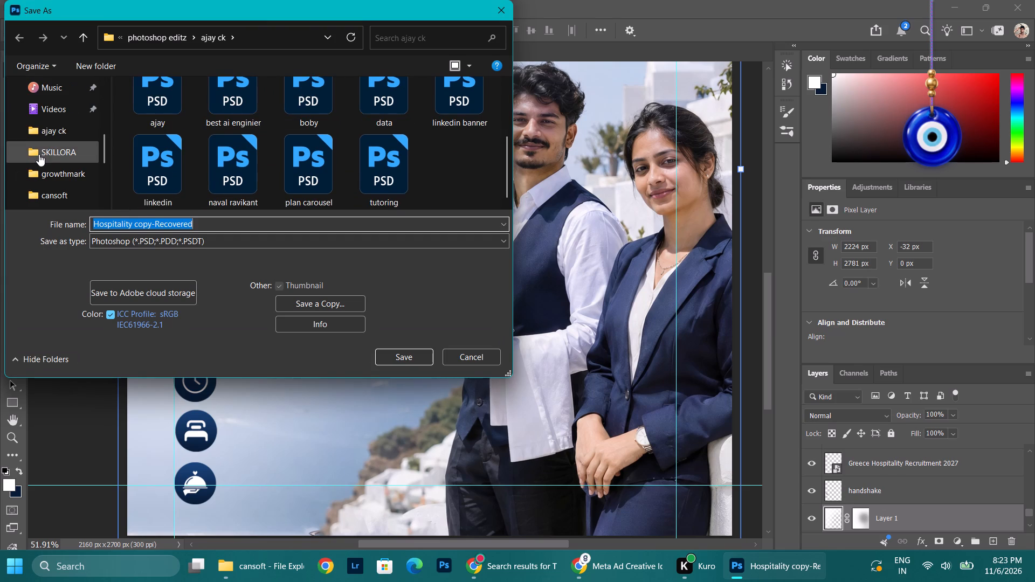
scroll(66, 179, "down", 1)
scroll(66, 175, "up", 4)
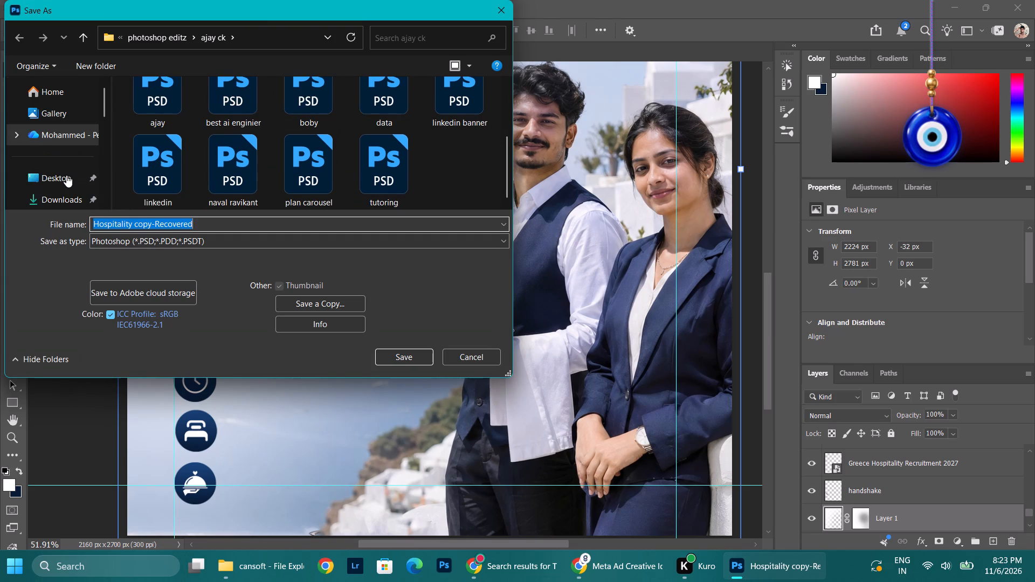
scroll(66, 175, "down", 4)
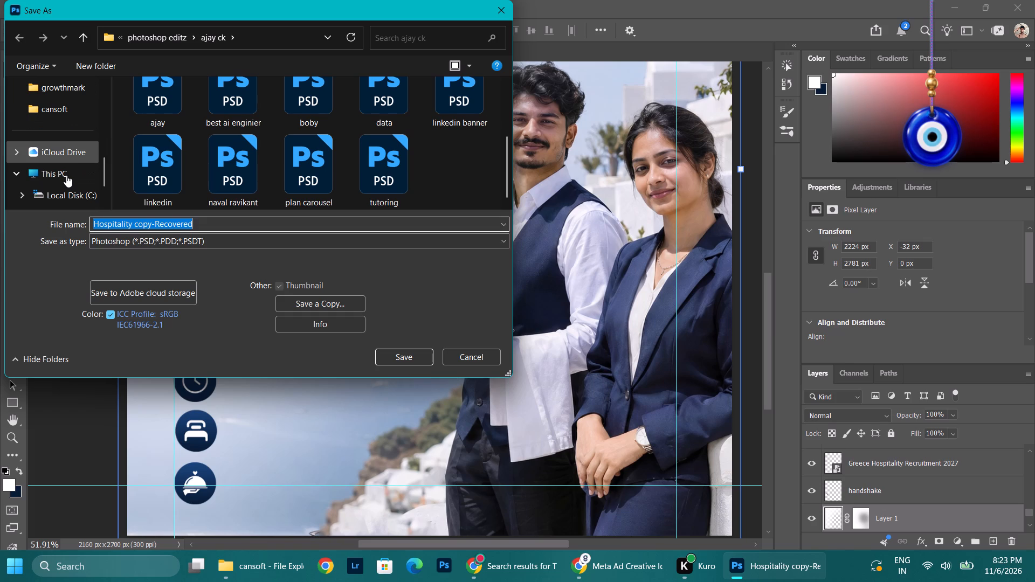
left_click(66, 100)
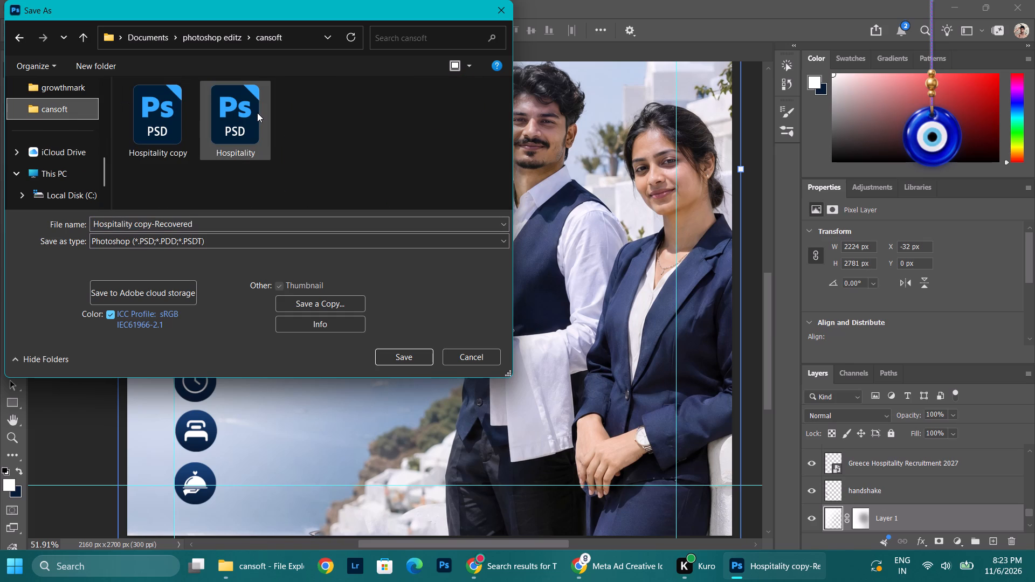
left_click(257, 113)
left_click(404, 361)
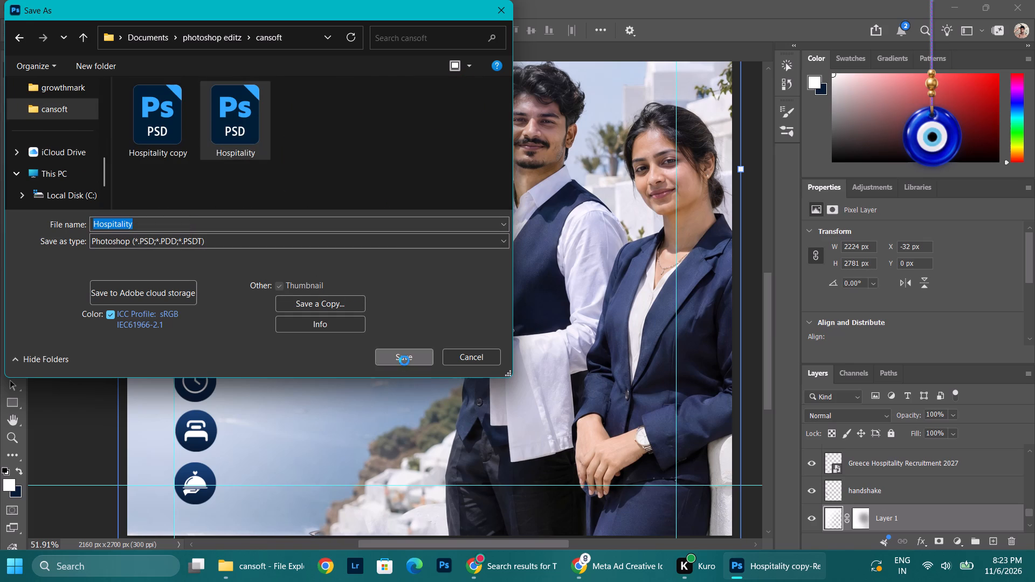
left_click(549, 288)
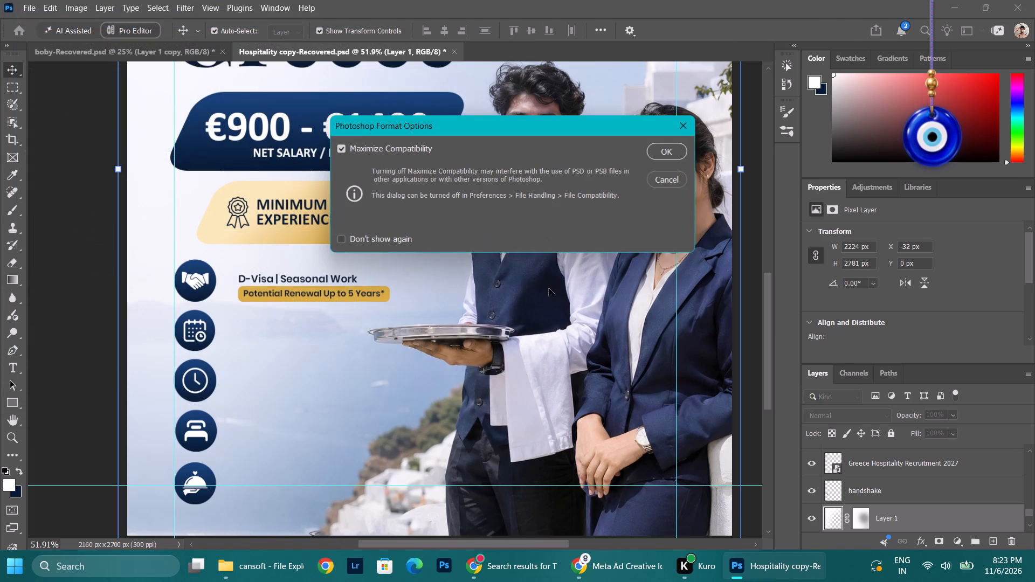
left_click(669, 143)
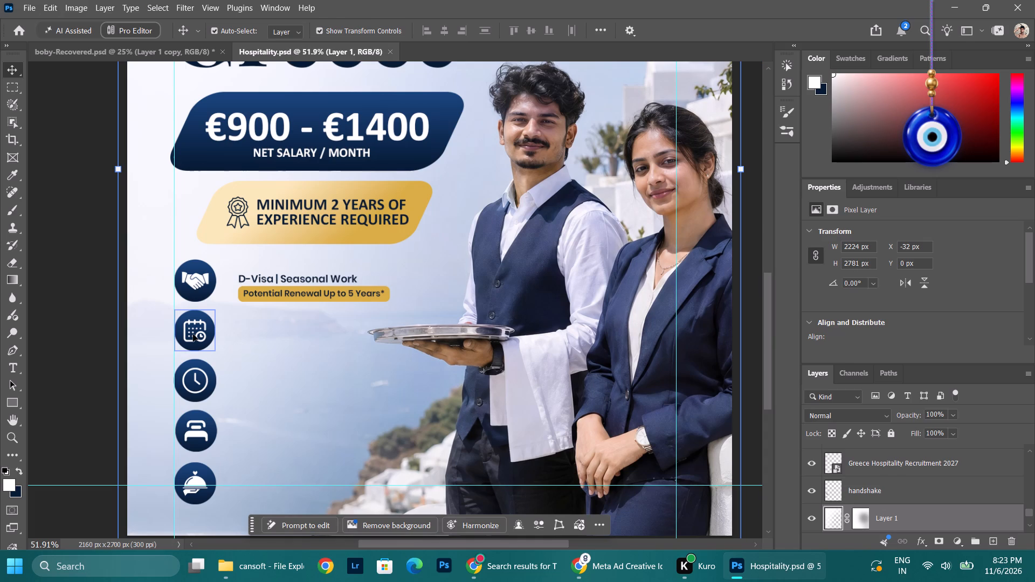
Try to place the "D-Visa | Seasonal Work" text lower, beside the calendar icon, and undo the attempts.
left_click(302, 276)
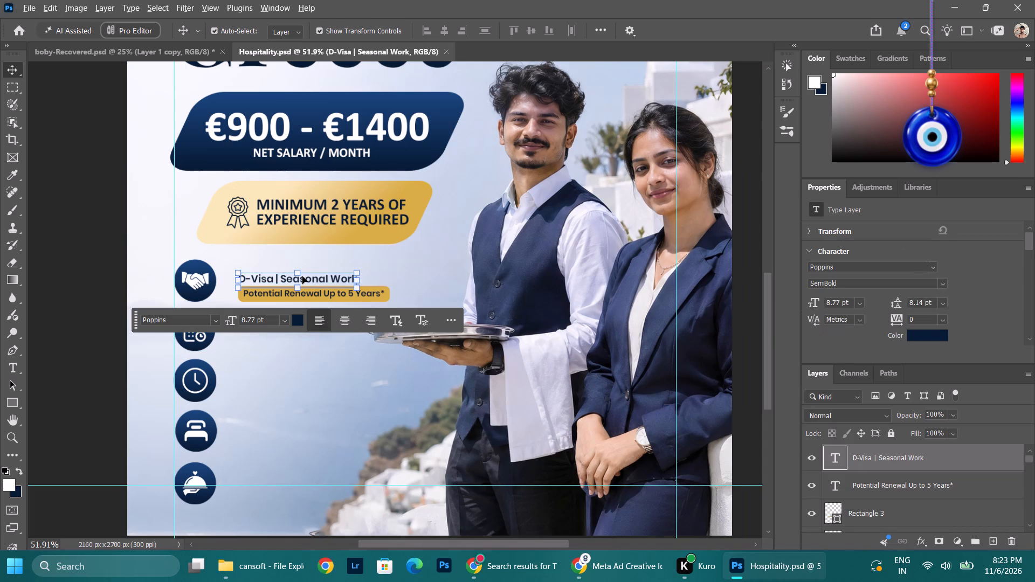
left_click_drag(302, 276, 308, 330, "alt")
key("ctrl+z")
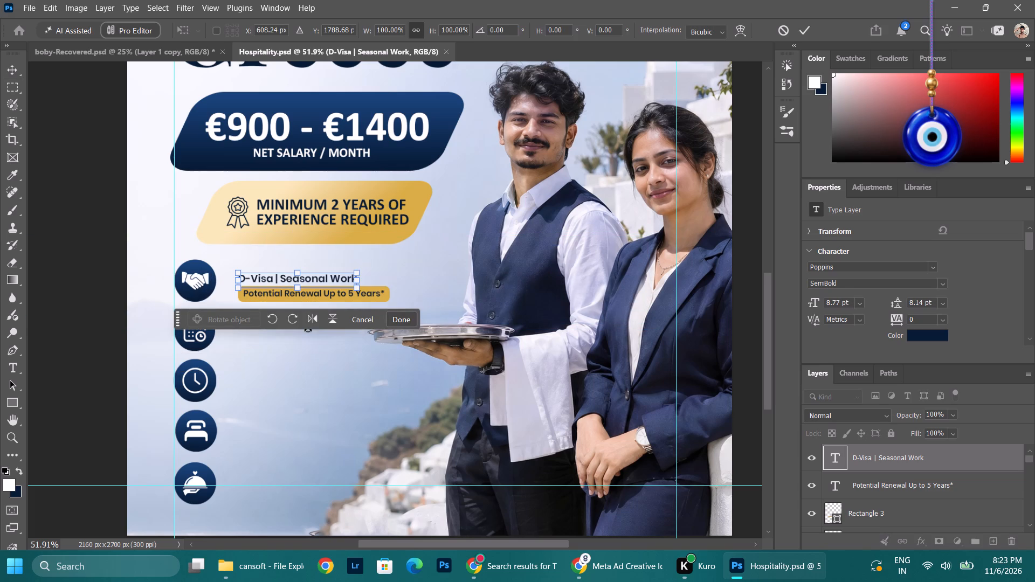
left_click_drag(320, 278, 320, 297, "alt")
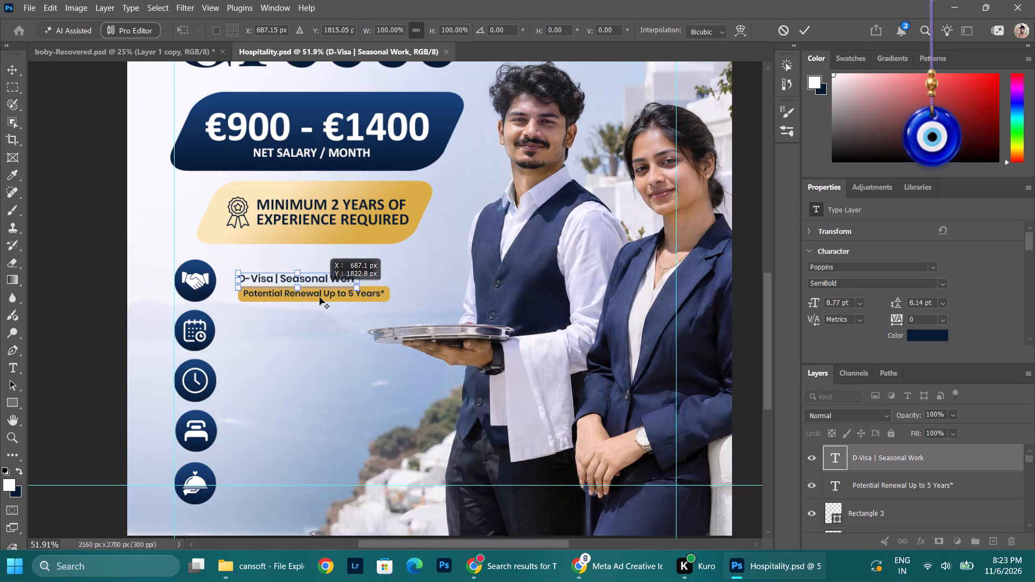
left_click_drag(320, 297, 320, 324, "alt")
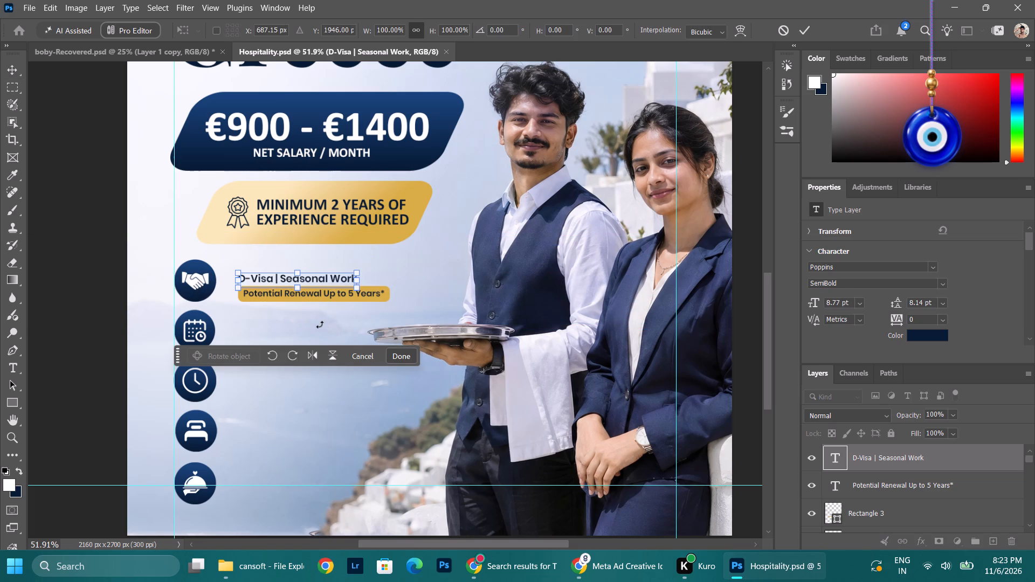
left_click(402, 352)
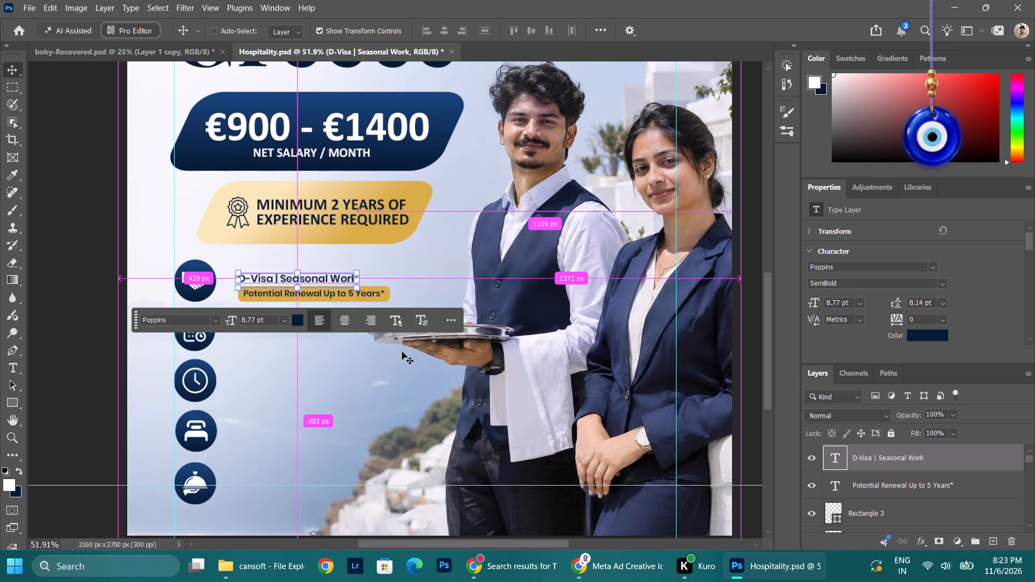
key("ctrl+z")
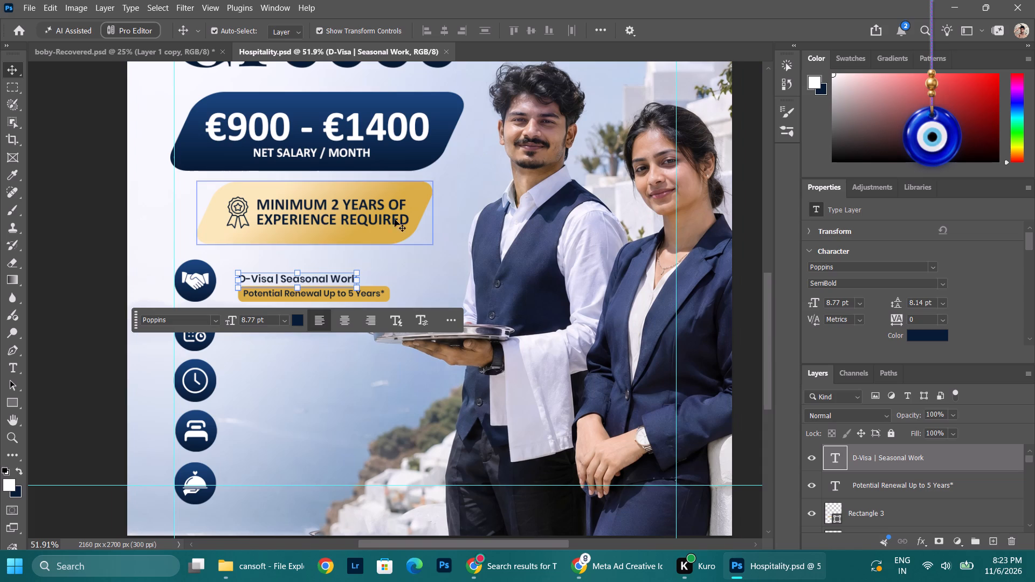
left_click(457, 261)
Duplicate the "D-Visa | Seasonal Work" text beside the calendar icon and replace its wording with "6–9 Month Contract" from the ChatGPT copy.
left_click(316, 283)
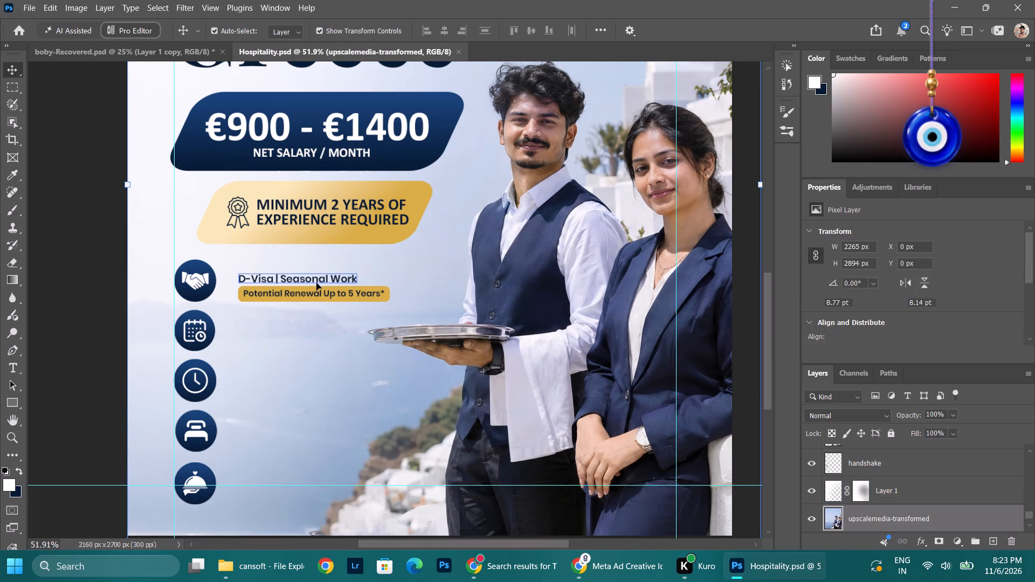
left_click_drag(316, 283, 325, 293, "alt")
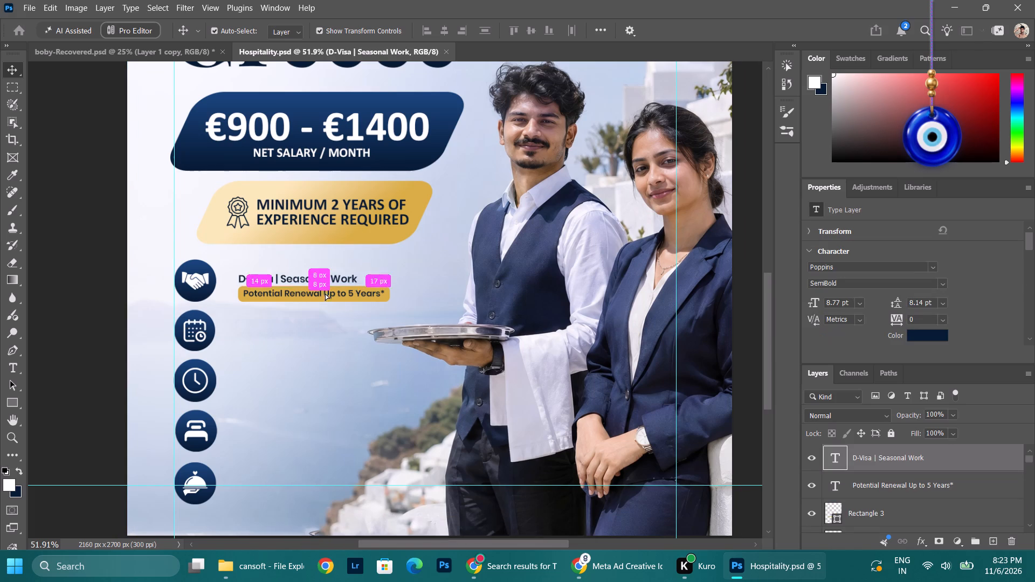
left_click_drag(325, 293, 316, 330, "alt")
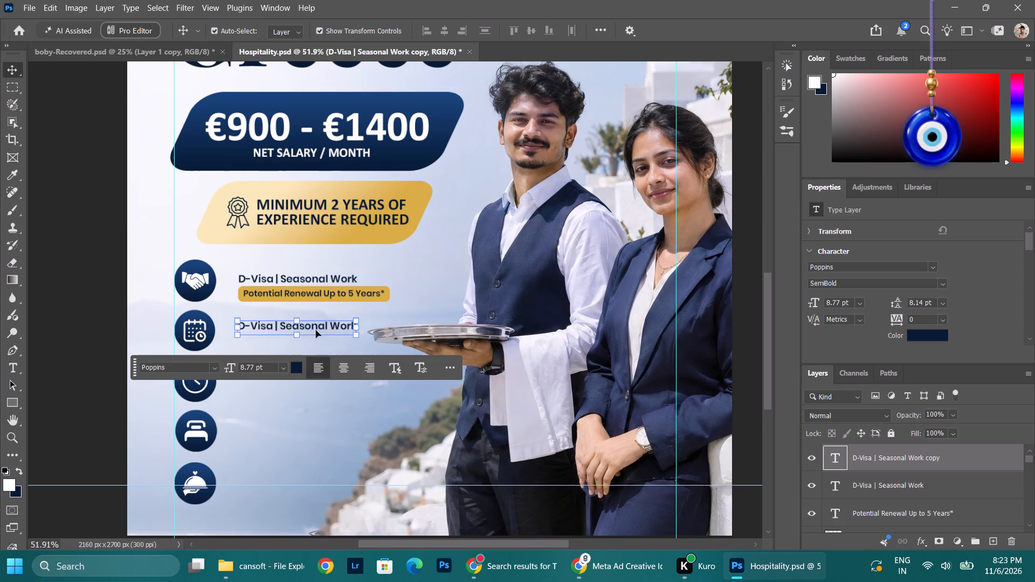
left_click(609, 570)
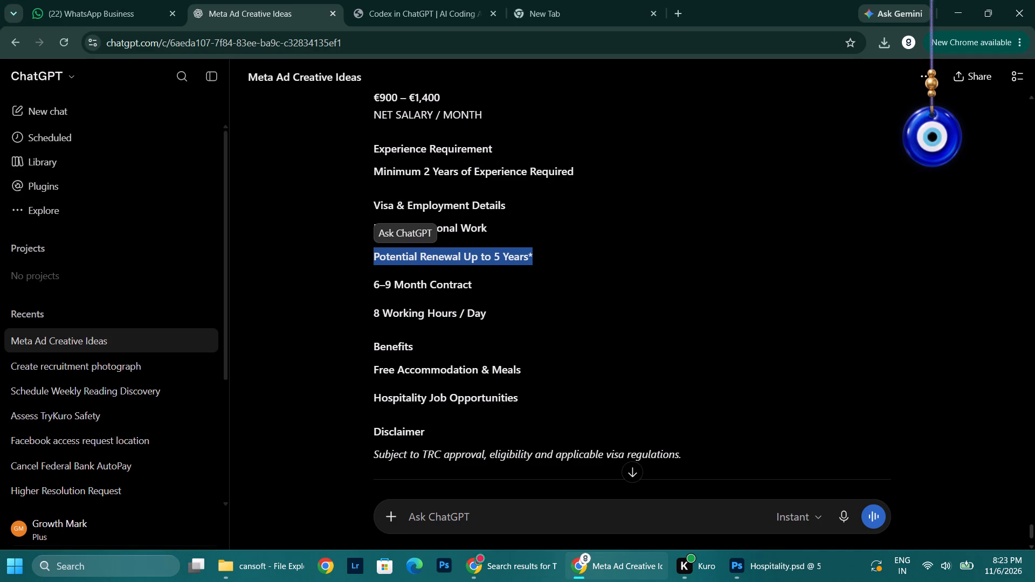
left_click_drag(368, 282, 504, 281)
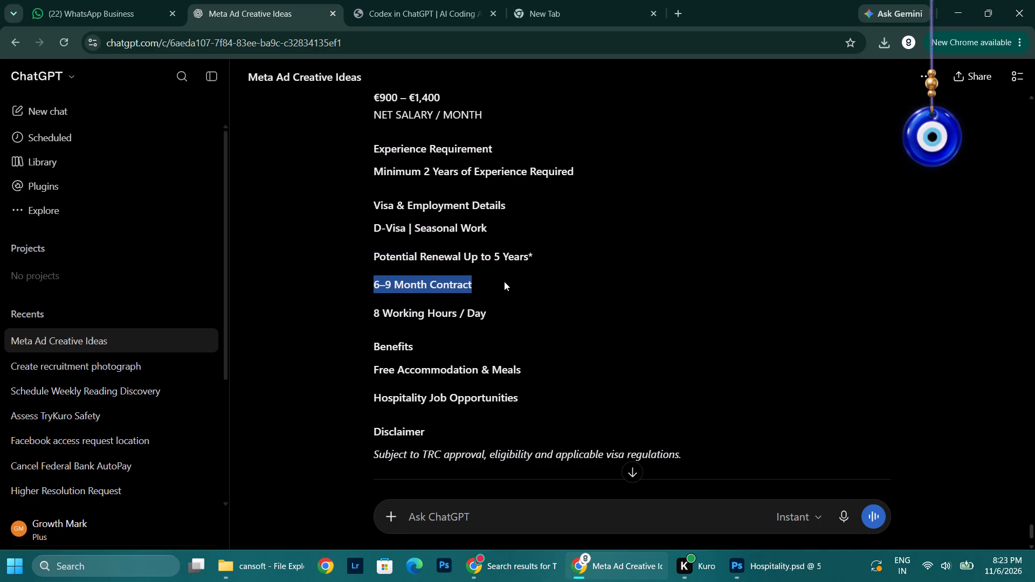
key("ctrl+c")
left_click(512, 564)
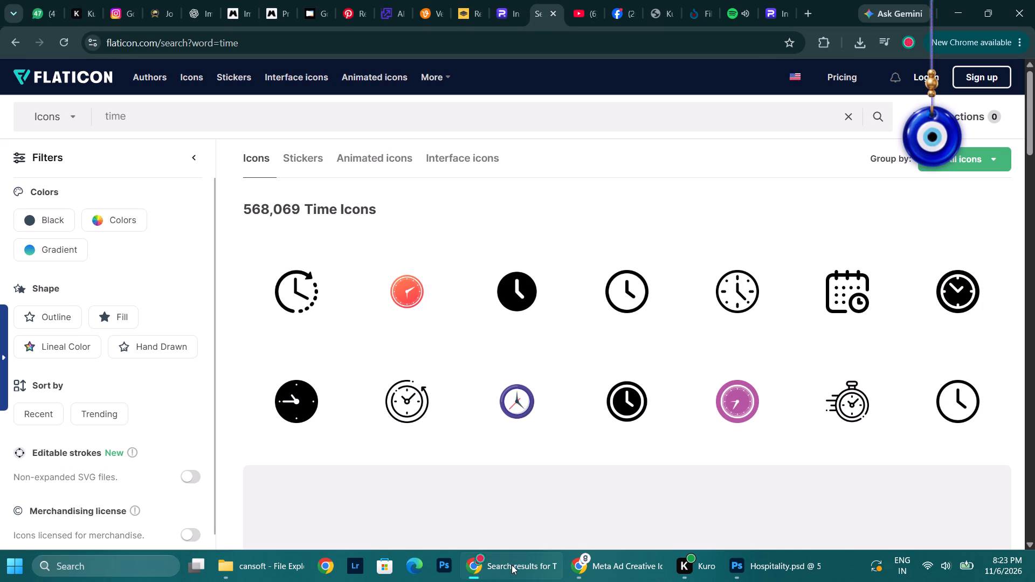
left_click(751, 574)
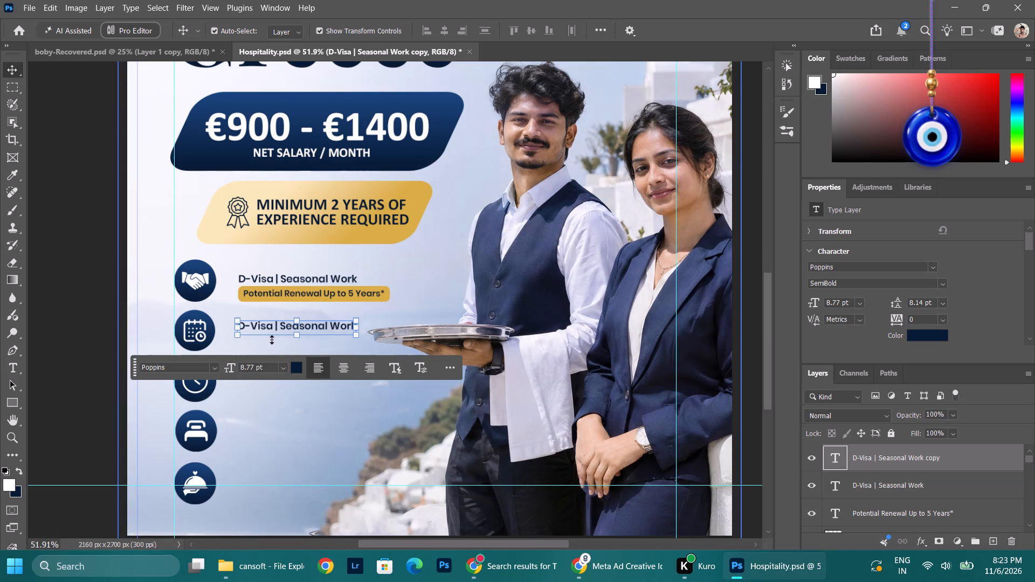
triple_click(280, 330)
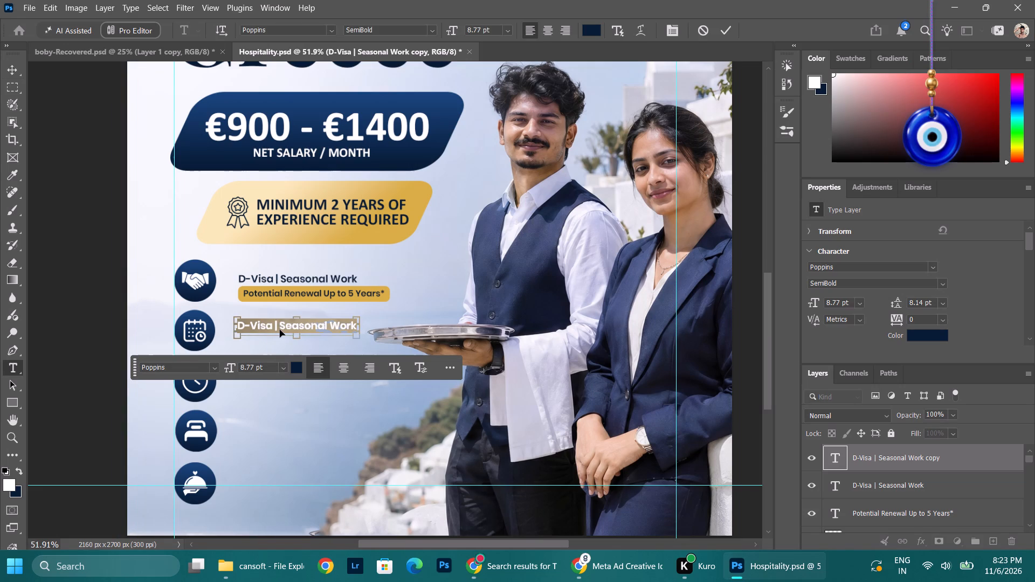
key("ctrl+v")
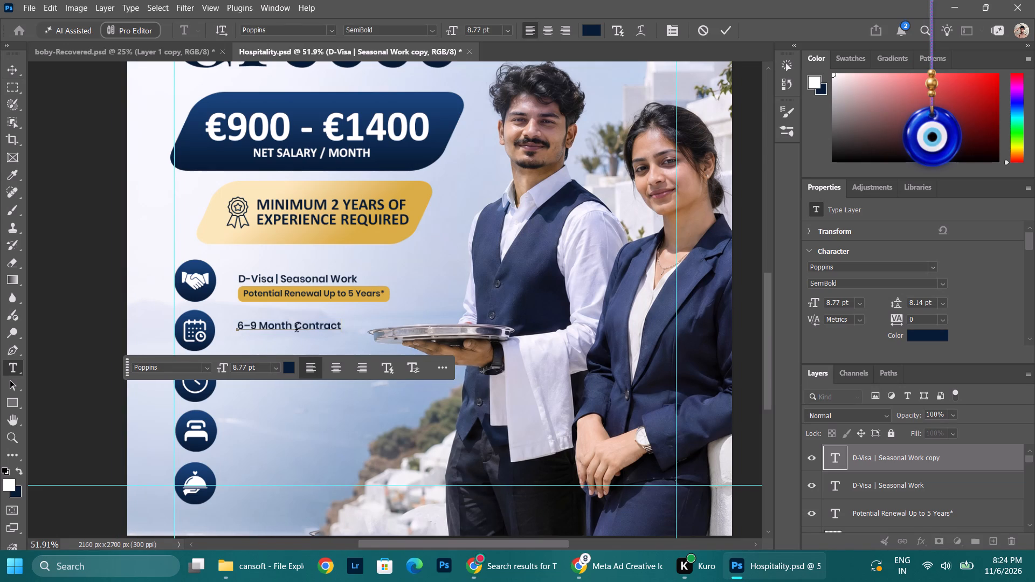
Break the "6–9 Month Contract" text beside the calendar icon into two lines, with "Contract" on the second line.
left_click(296, 329)
key("BackSpace")
key("Return")
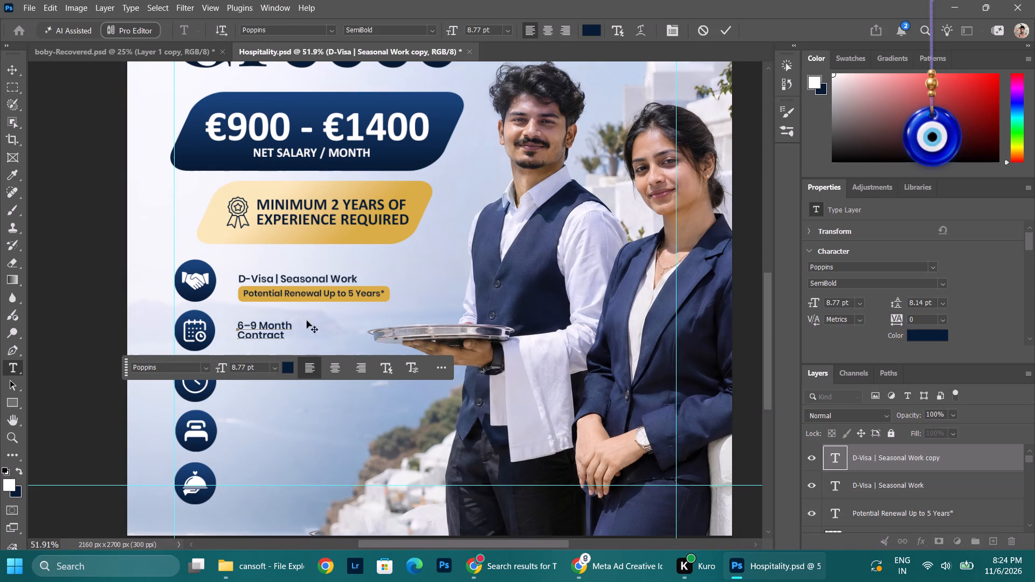
left_click(726, 33)
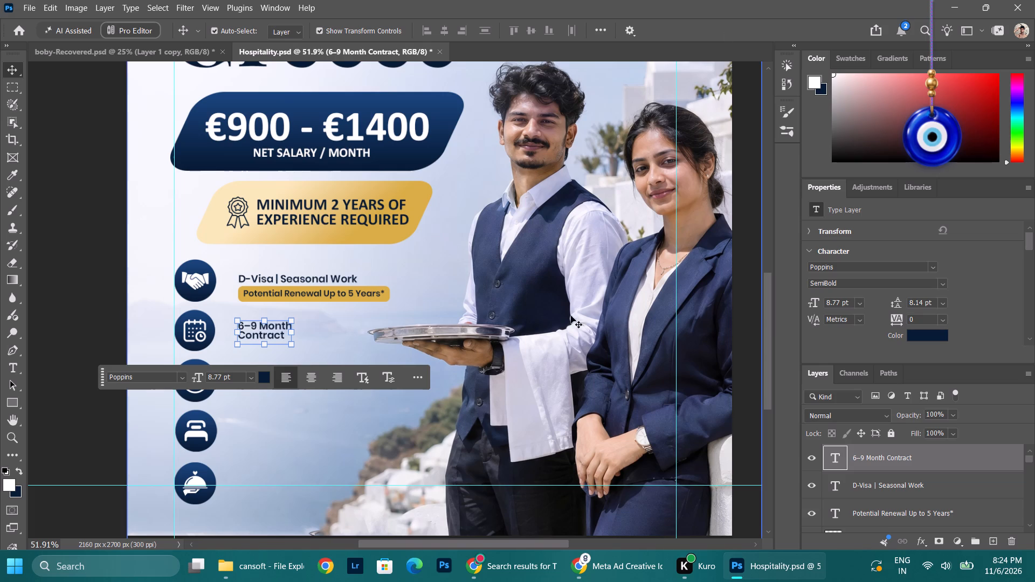
left_click(278, 331)
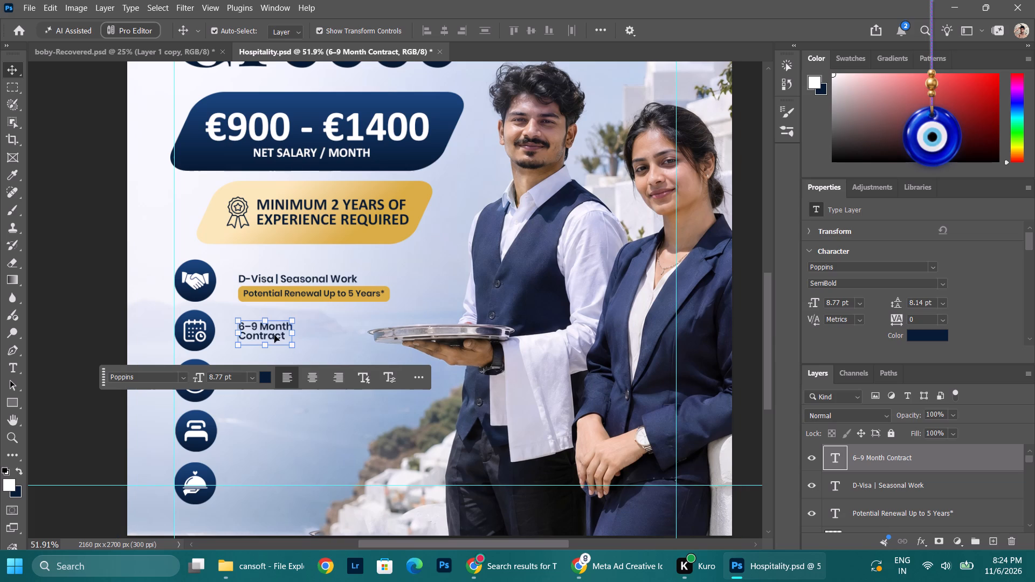
Duplicate the "6–9 Month Contract" text beside the clock icon and replace its wording with "8 Working Hours / Day" from the ChatGPT copy.
left_click_drag(274, 335, 274, 383, "alt")
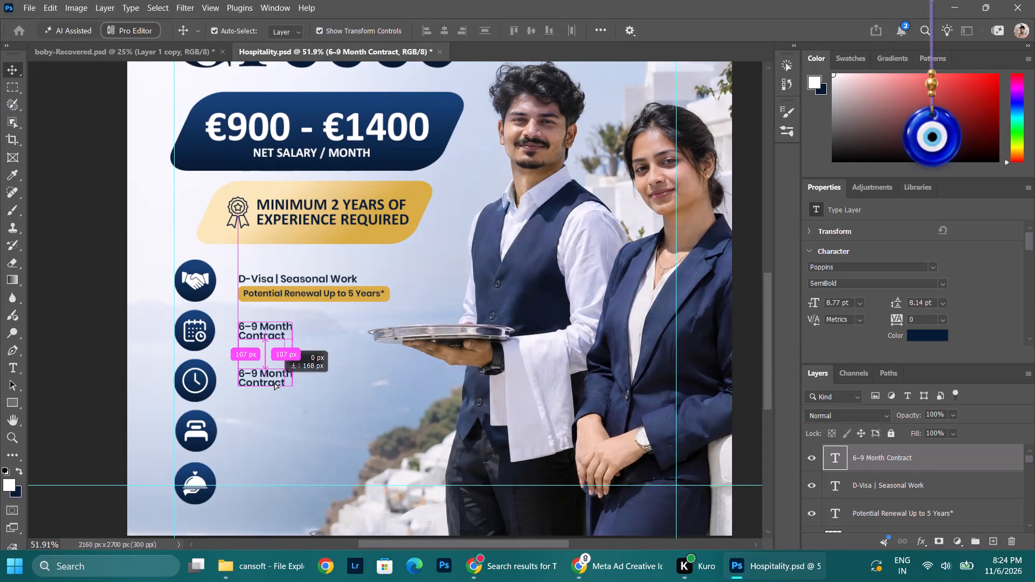
left_click_drag(274, 383, 274, 385, "alt")
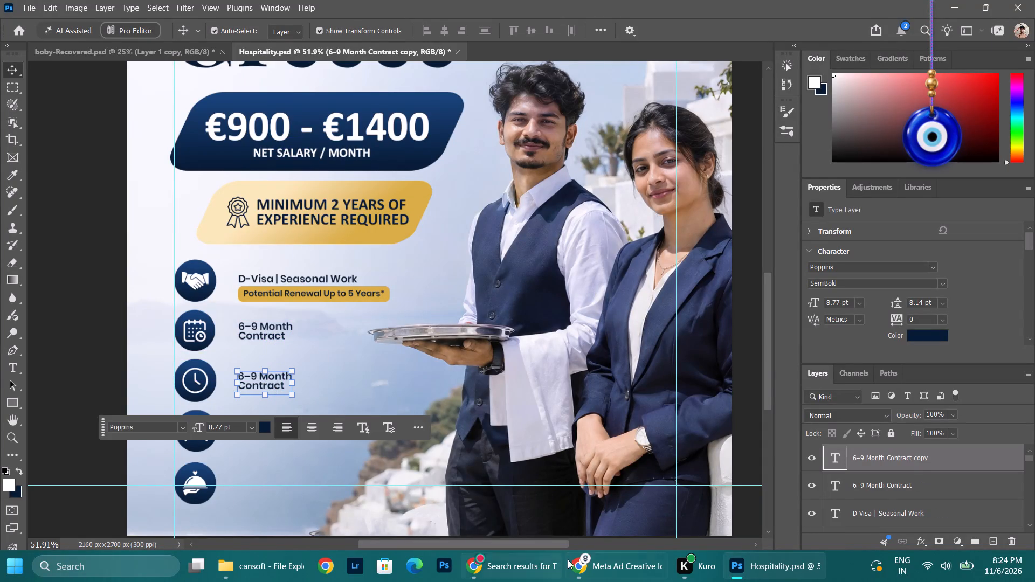
left_click(617, 571)
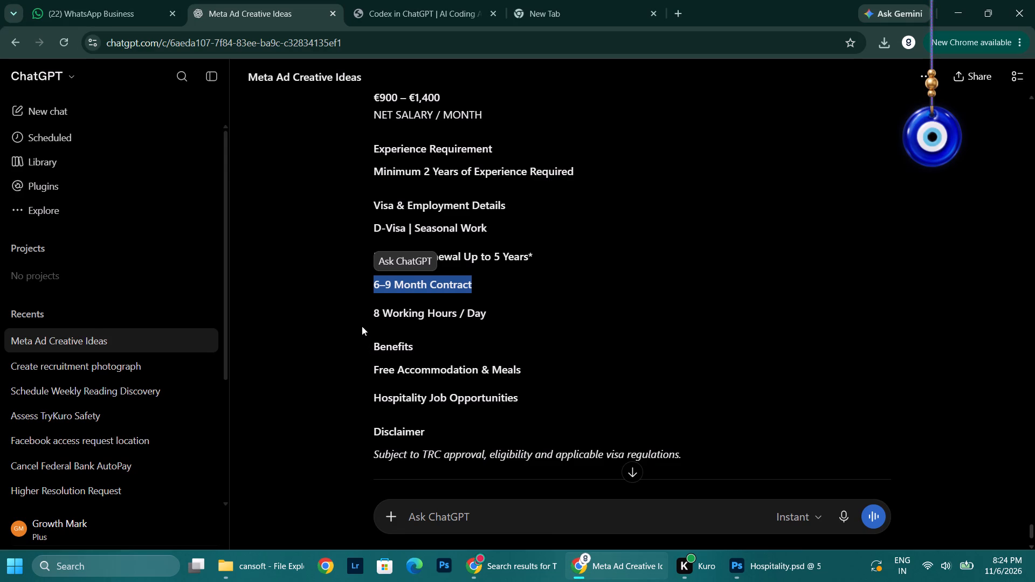
left_click(359, 320)
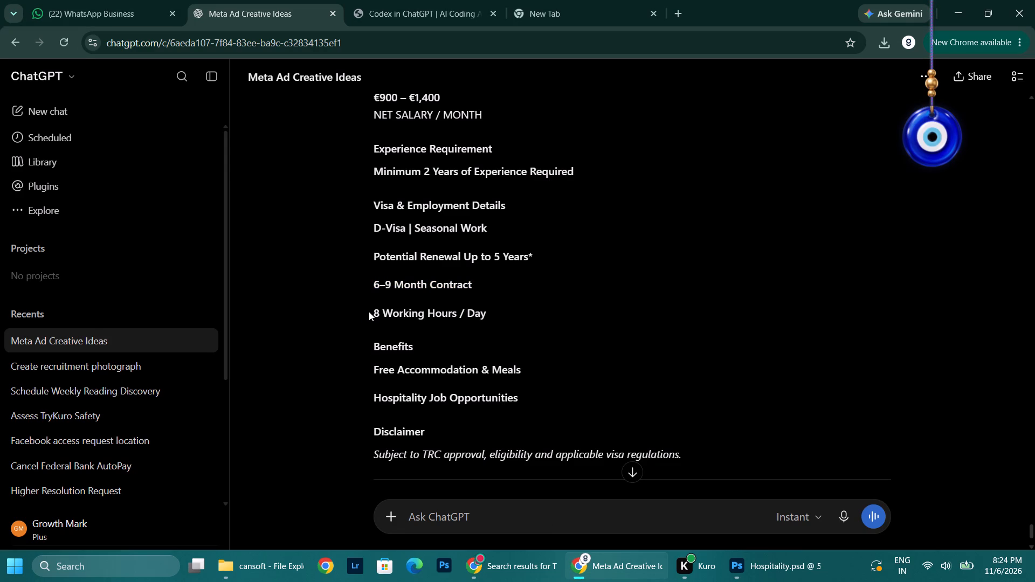
left_click_drag(369, 311, 512, 315)
key("ctrl+c")
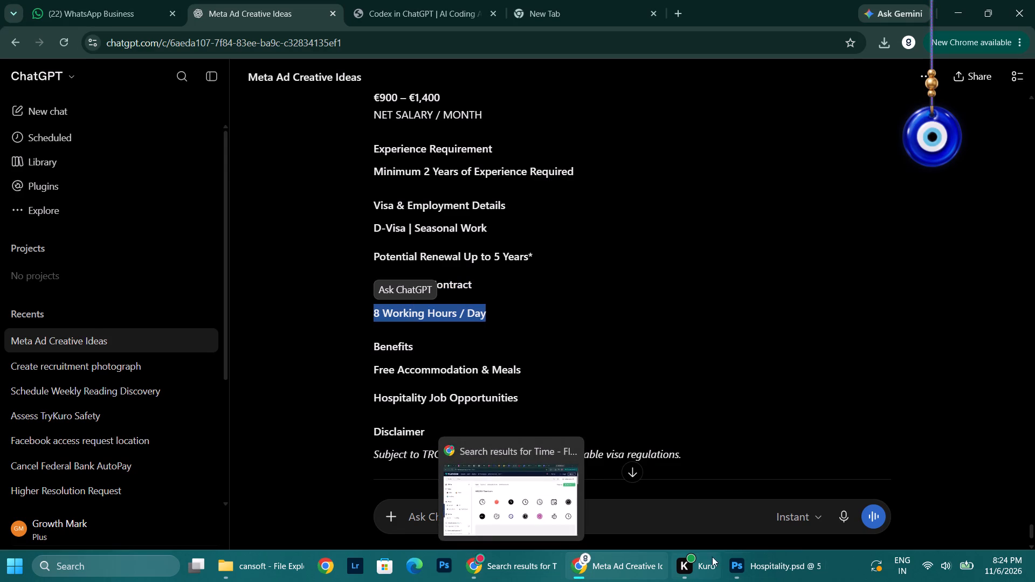
left_click(784, 573)
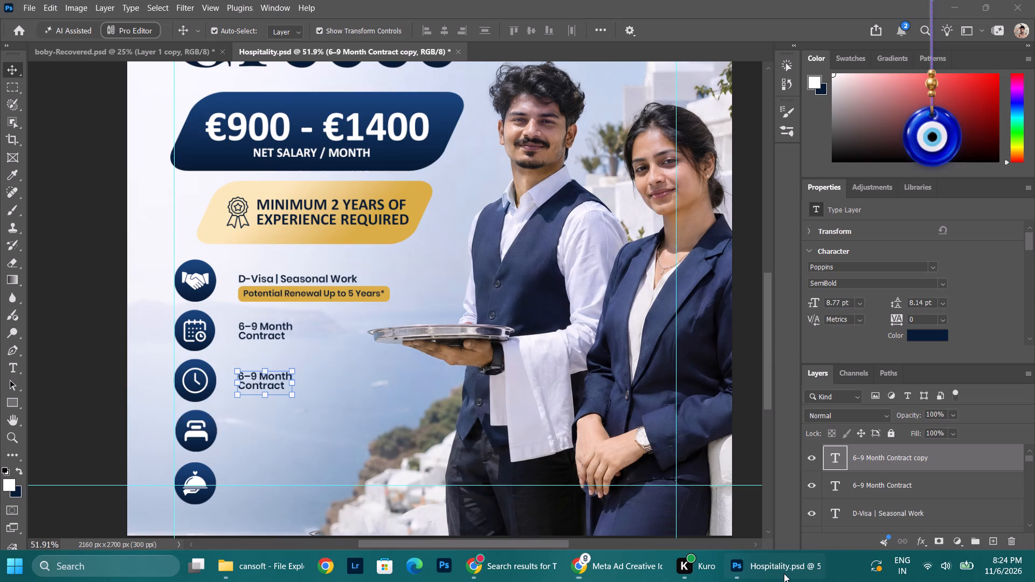
double_click(271, 377)
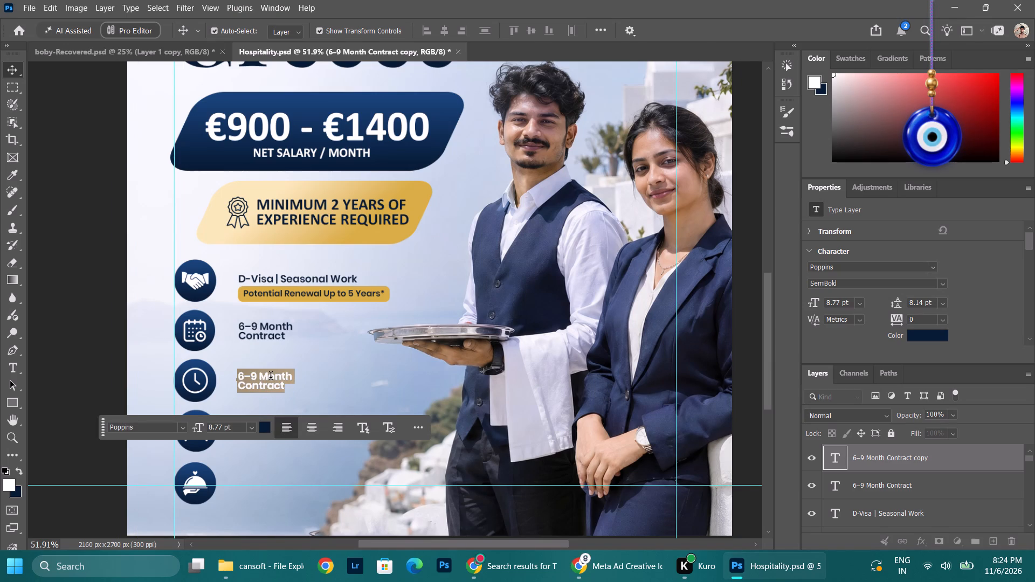
key("super+v")
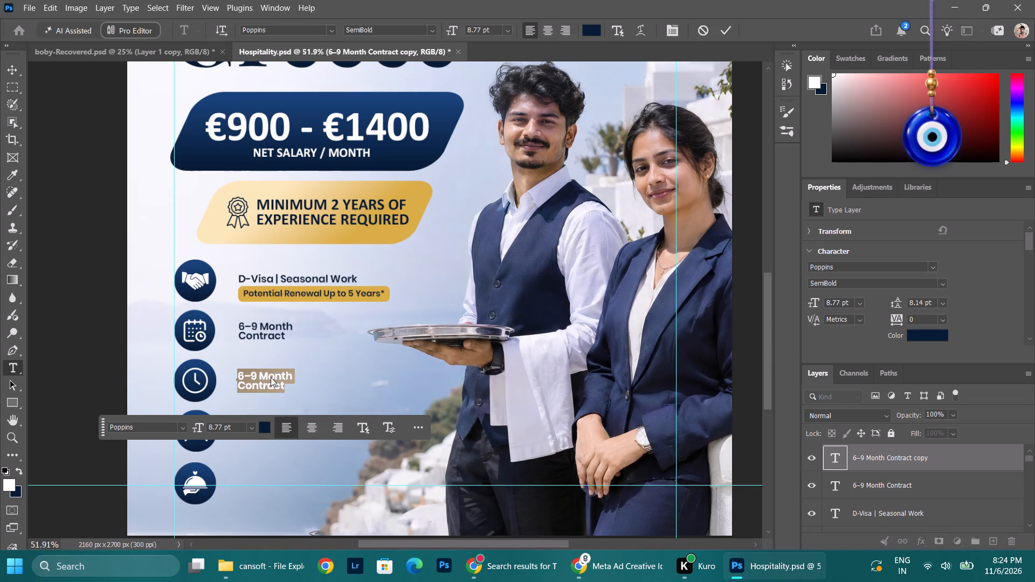
left_click(895, 382)
key("ctrl+v")
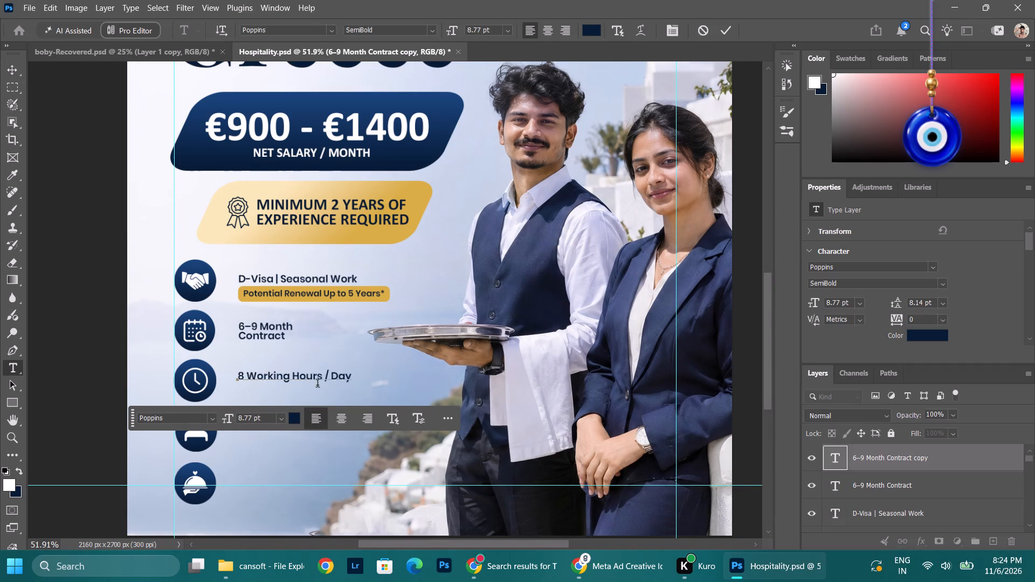
Break the "8 Working Hours / Day" text into two lines, with "Hours / Day" on the second line.
left_click(294, 378)
key("BackSpace")
key("Return")
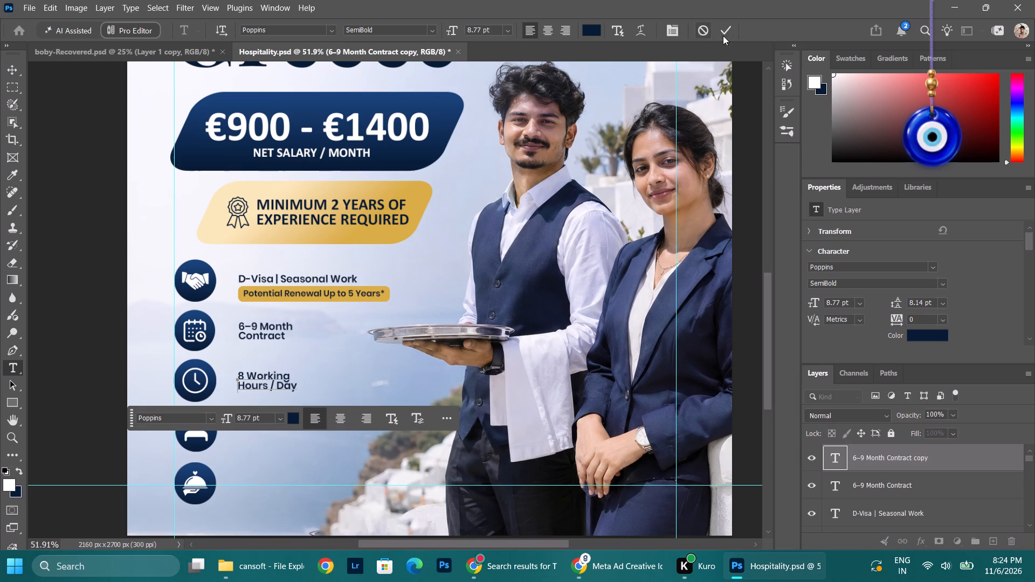
left_click(726, 35)
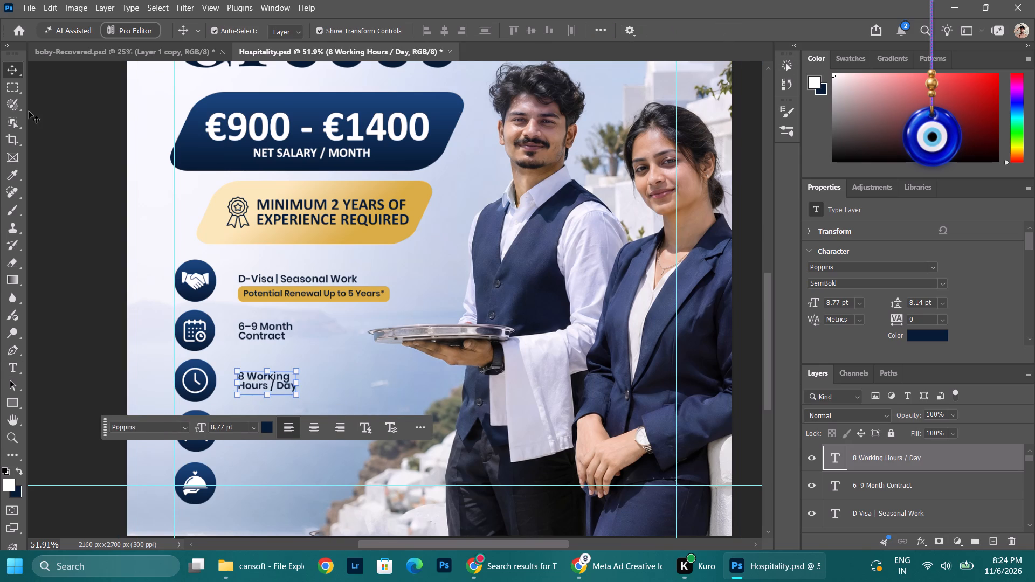
left_click(334, 385)
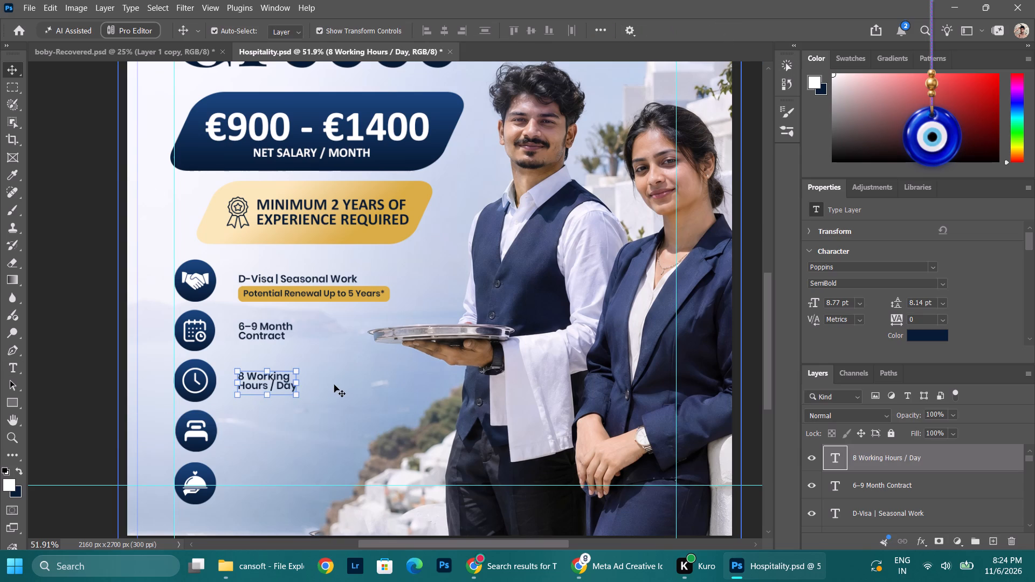
left_click(264, 382)
left_click_drag(264, 382, 264, 384, "alt")
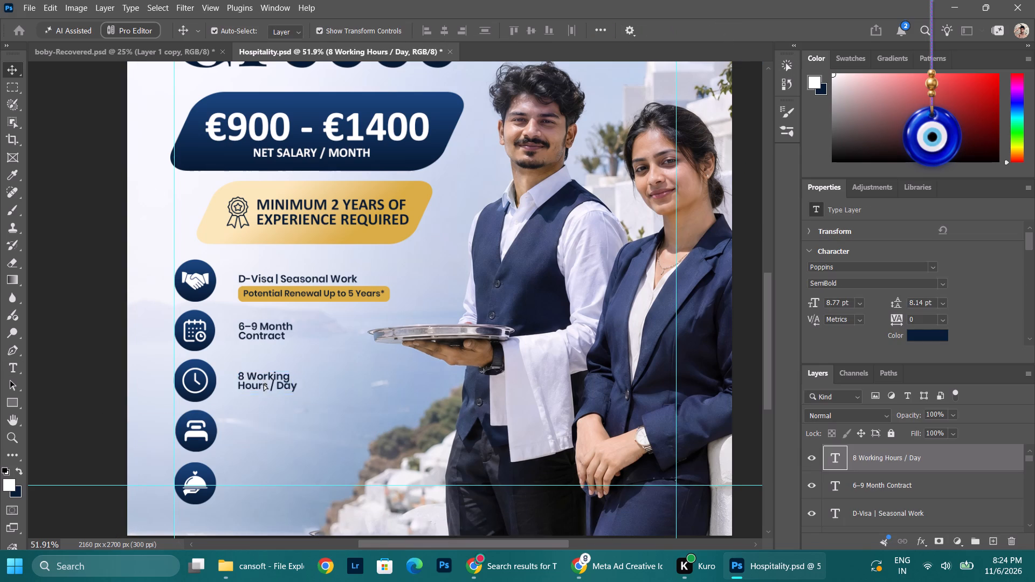
left_click_drag(264, 384, 264, 427, "alt")
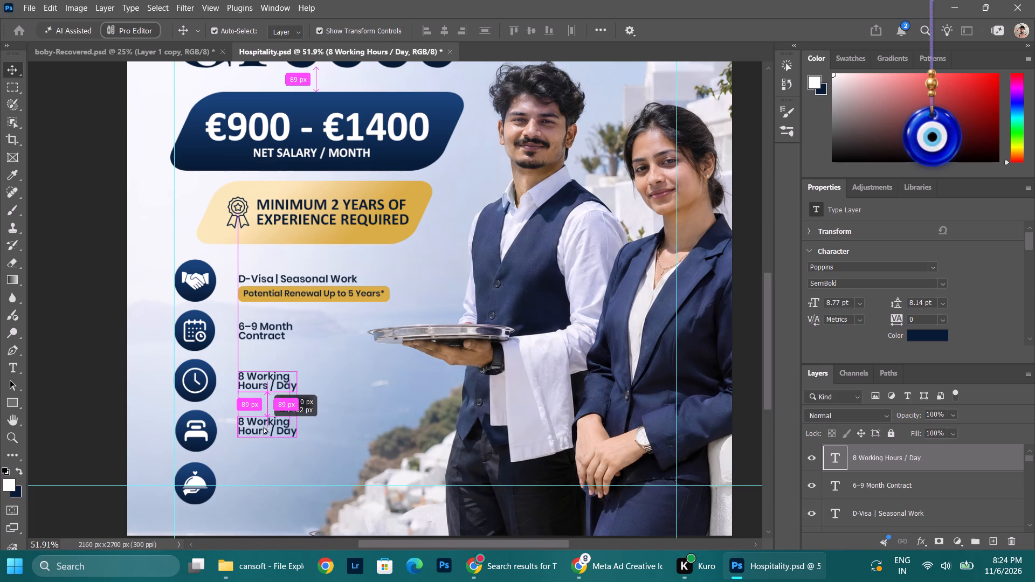
left_click_drag(264, 427, 263, 433, "alt")
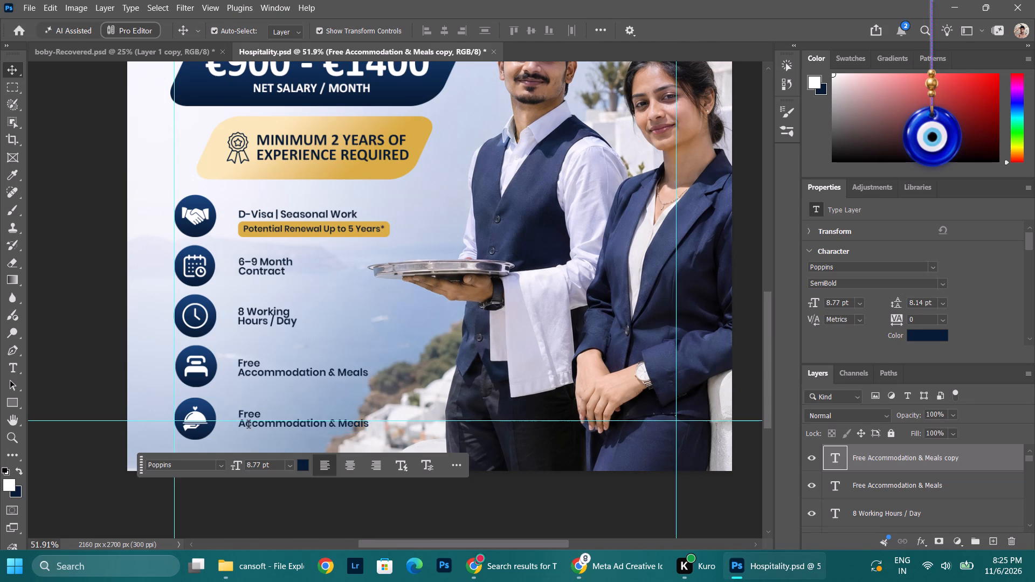
key("ctrl+v")
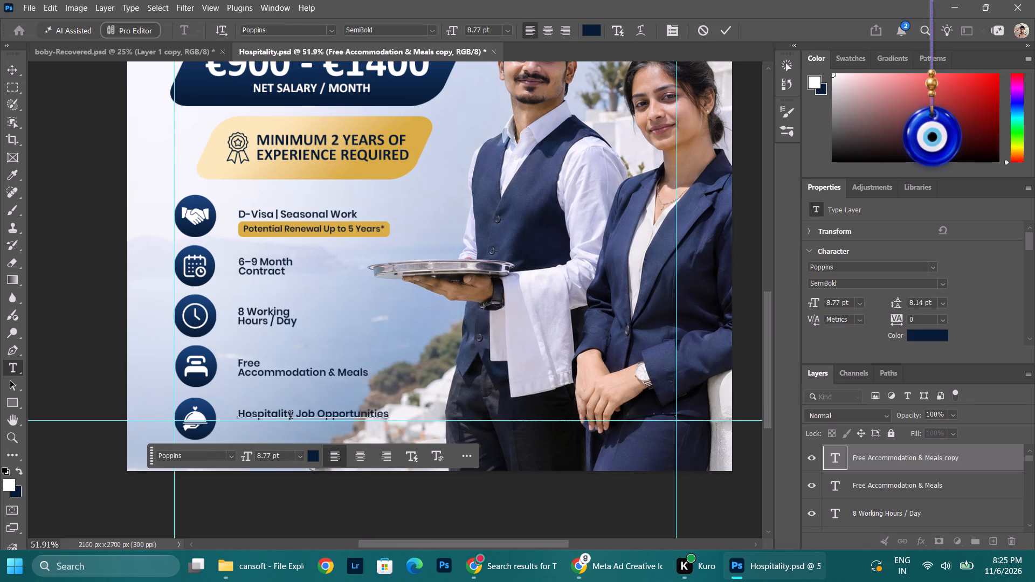
Break the "Hospitality Job Opportunities" text into two lines, with "Job Opportunities" on the second line.
left_click(298, 416)
key("BackSpace")
key("Return")
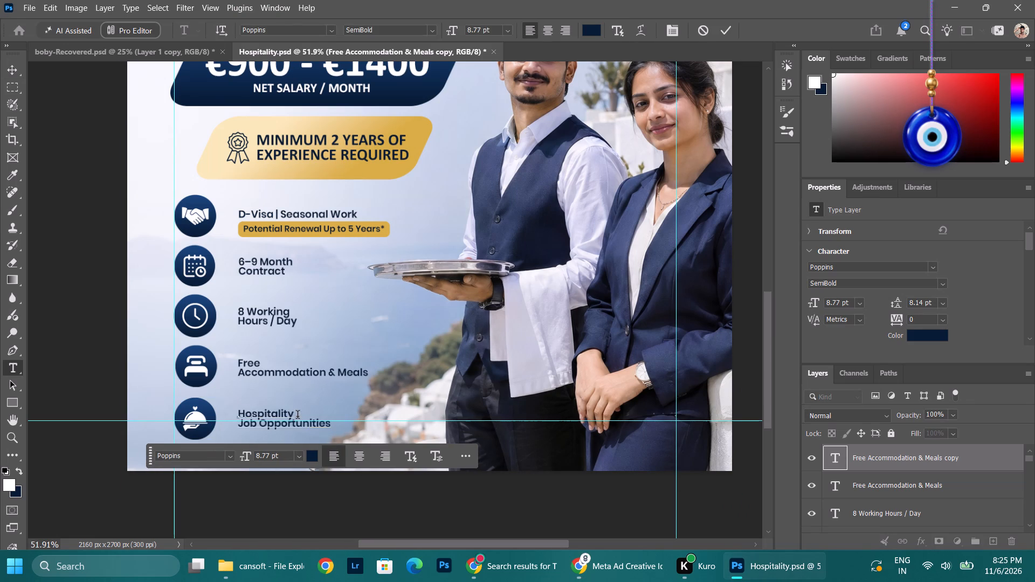
left_click(725, 27)
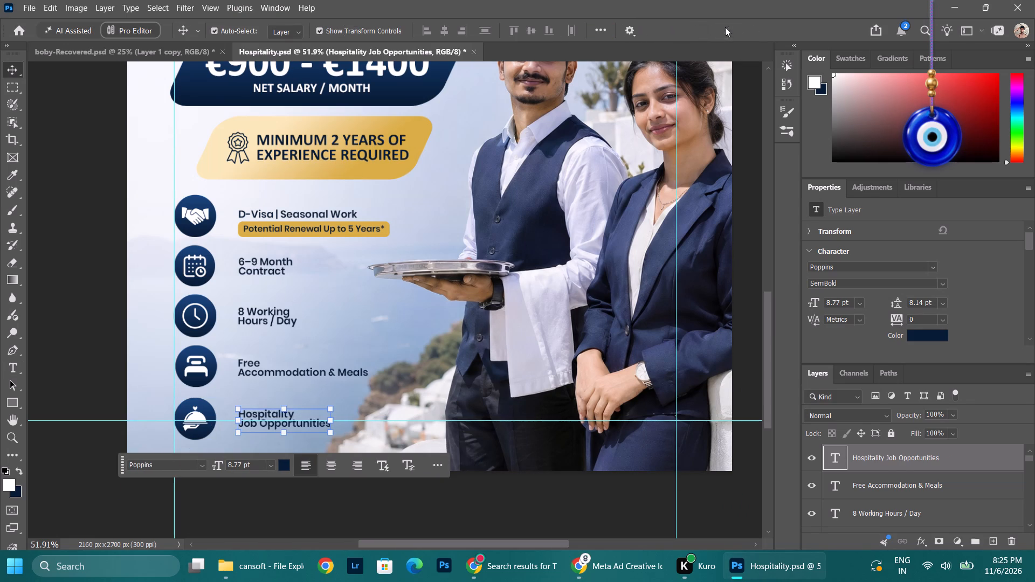
Select the five round benefit icons and move their layers to the top of the stack, above the "Hospitality Job Opportunities" text layer.
scroll(447, 349, "down", 6, "alt")
left_click(205, 300)
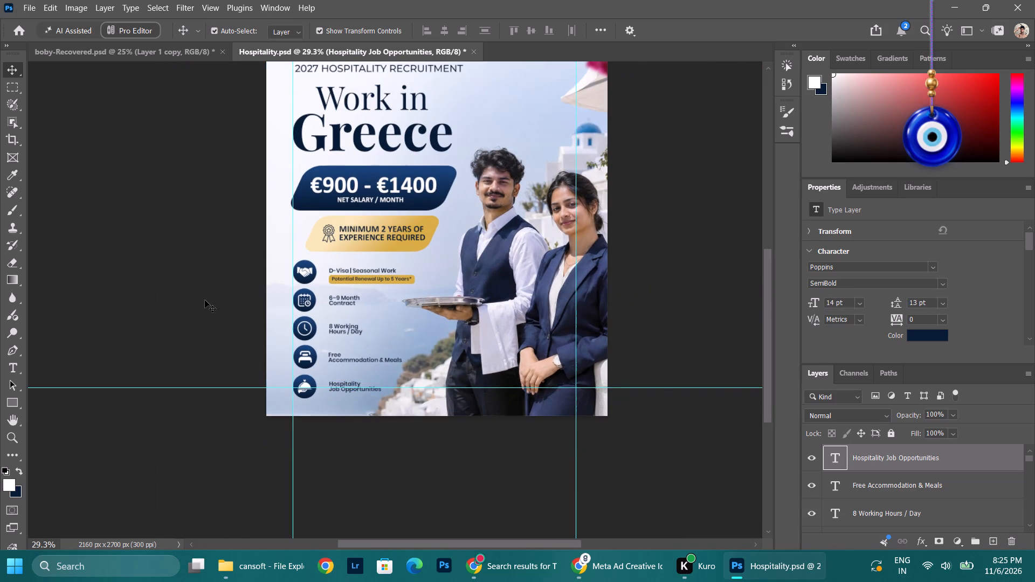
scroll(210, 297, "up", 5)
left_click(210, 297)
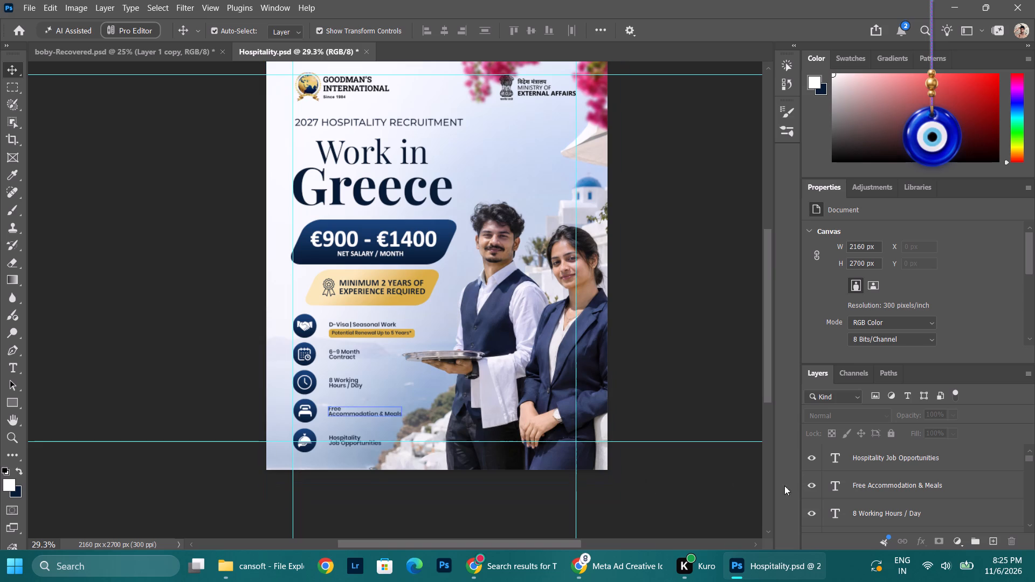
left_click(302, 325)
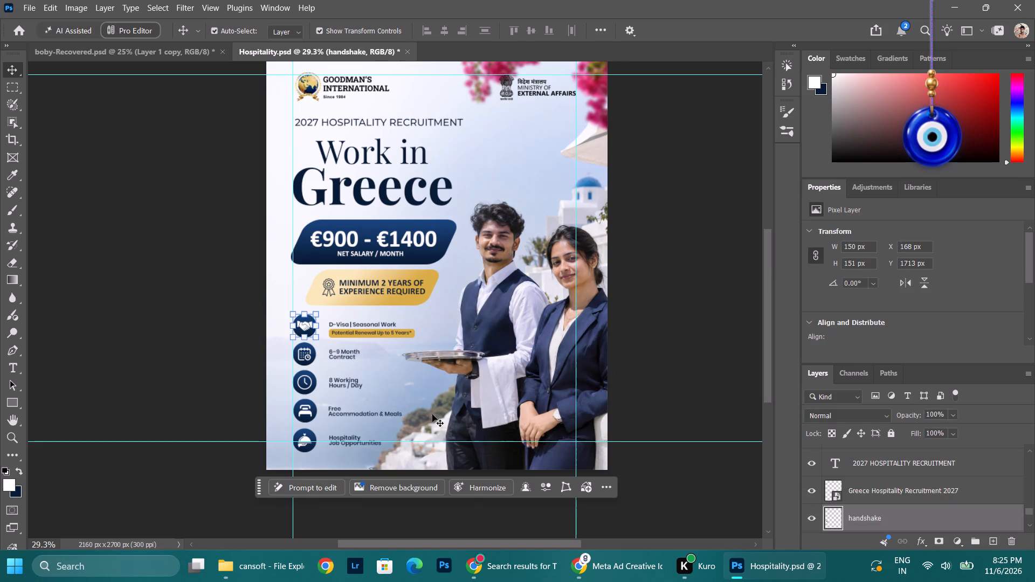
scroll(933, 496, "up", 1)
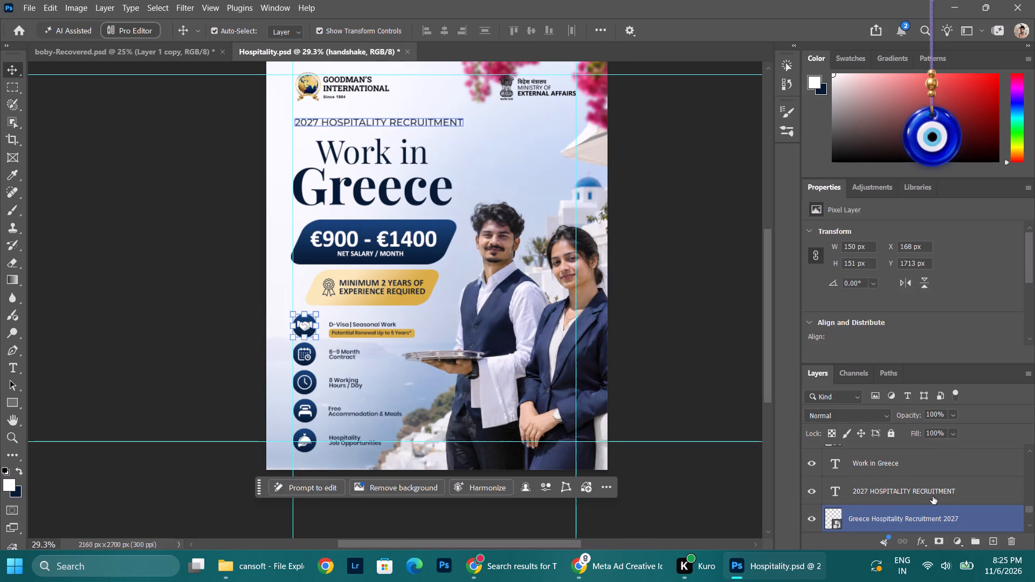
scroll(929, 494, "down", 2)
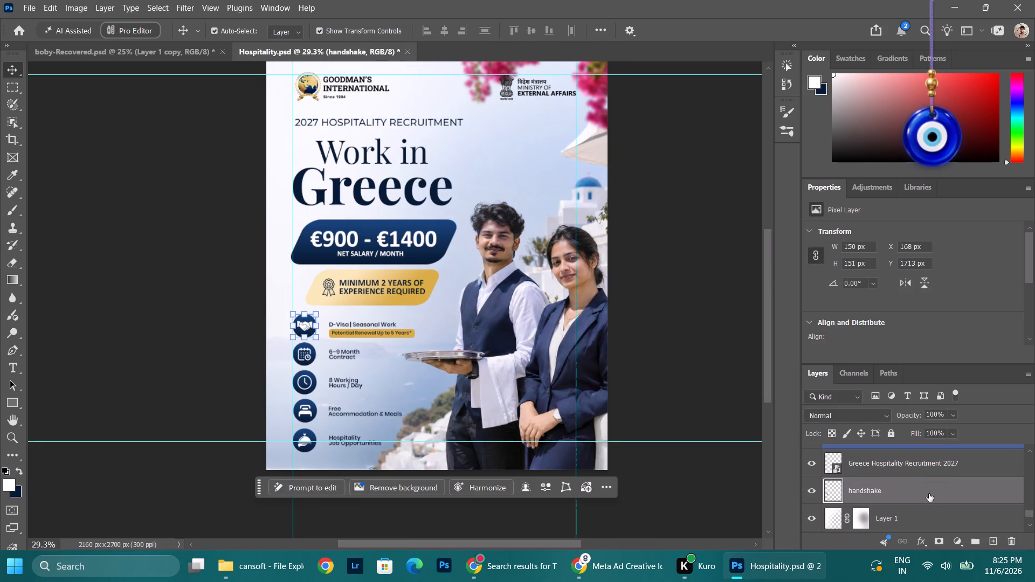
left_click(303, 355, "shift")
left_click(303, 390, "shift")
left_click(303, 420, "shift")
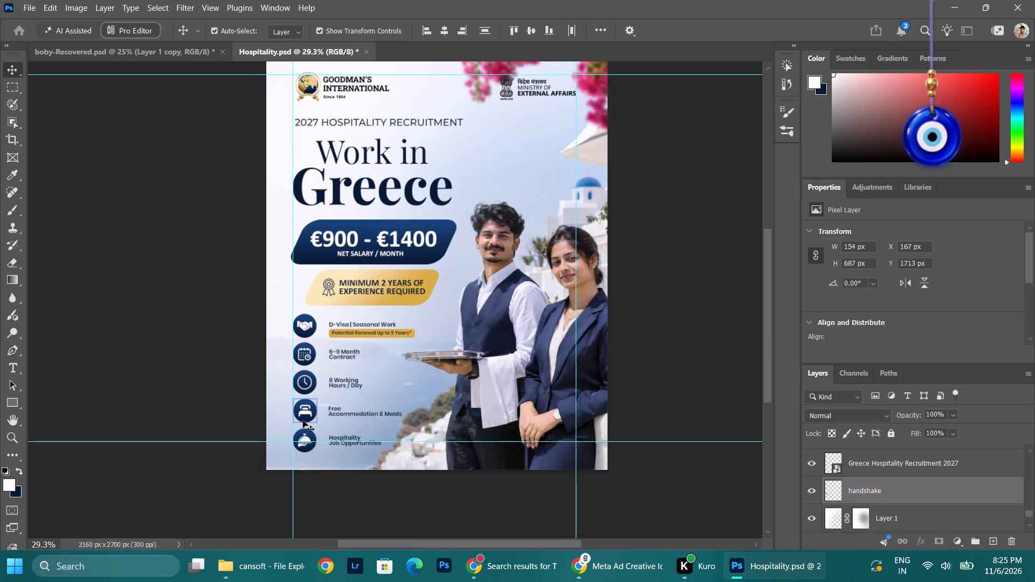
left_click(303, 447, "shift")
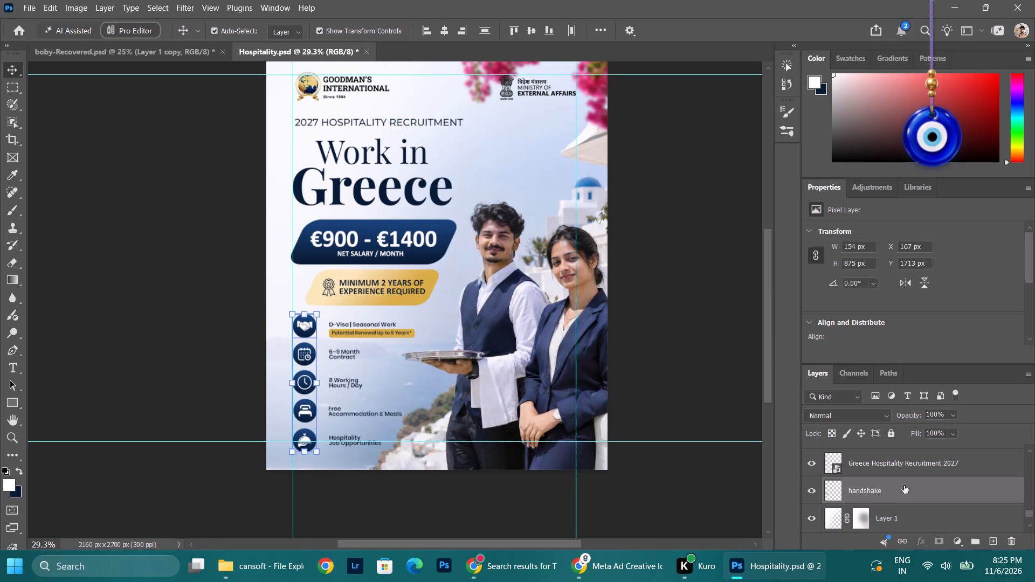
left_click_drag(904, 486, 909, 420)
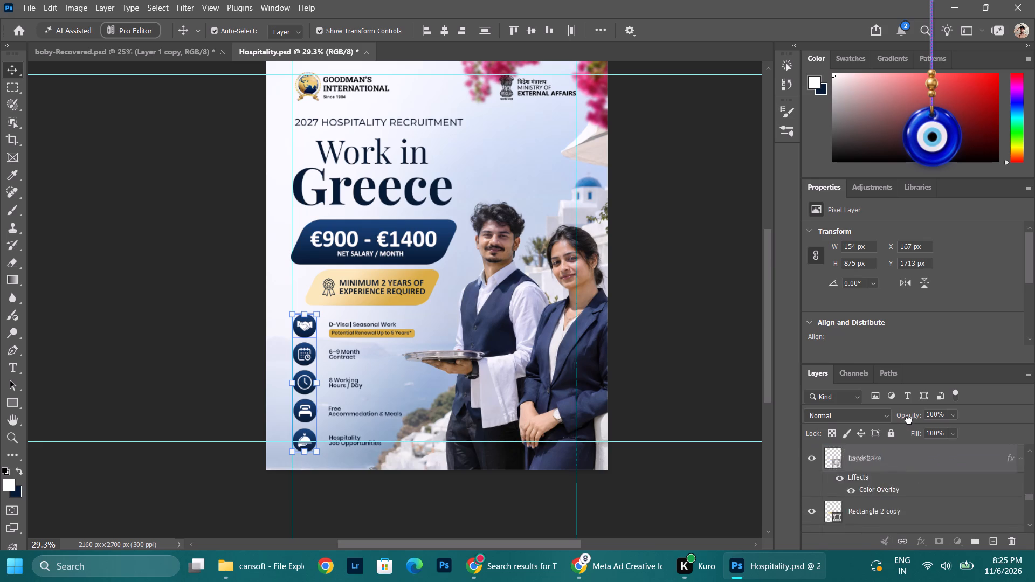
left_click_drag(909, 420, 907, 451)
Scale all benefit icons, their texts and the gold renewal label together to about 96.8% and shift them slightly right.
scroll(921, 487, "down", 4)
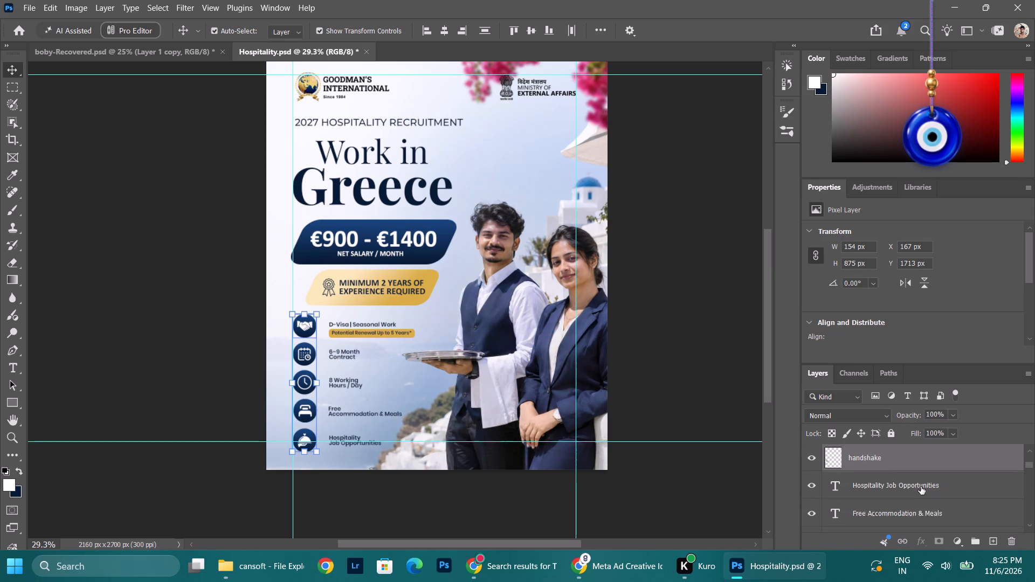
scroll(921, 487, "down", 5)
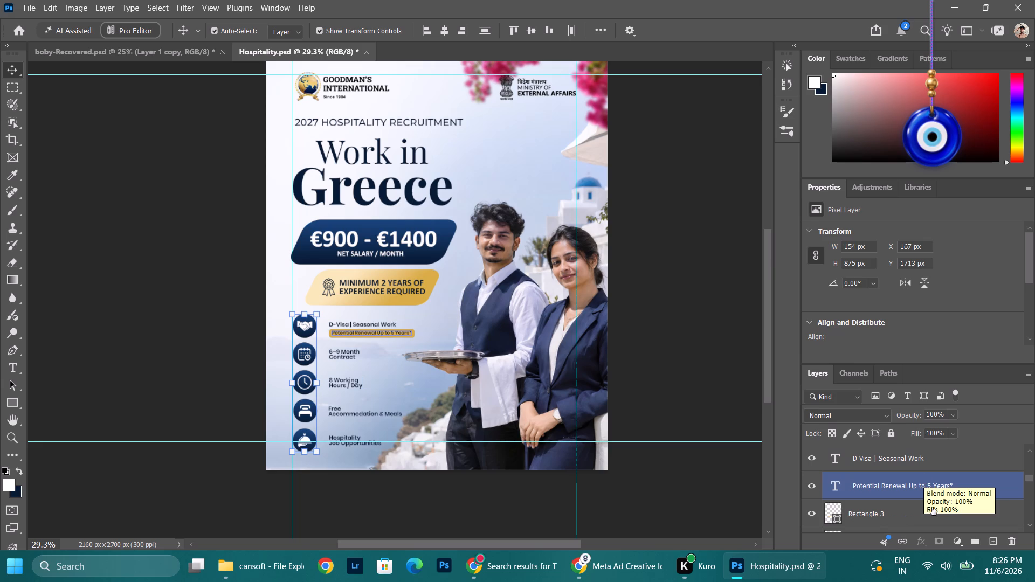
left_click(906, 511, "shift")
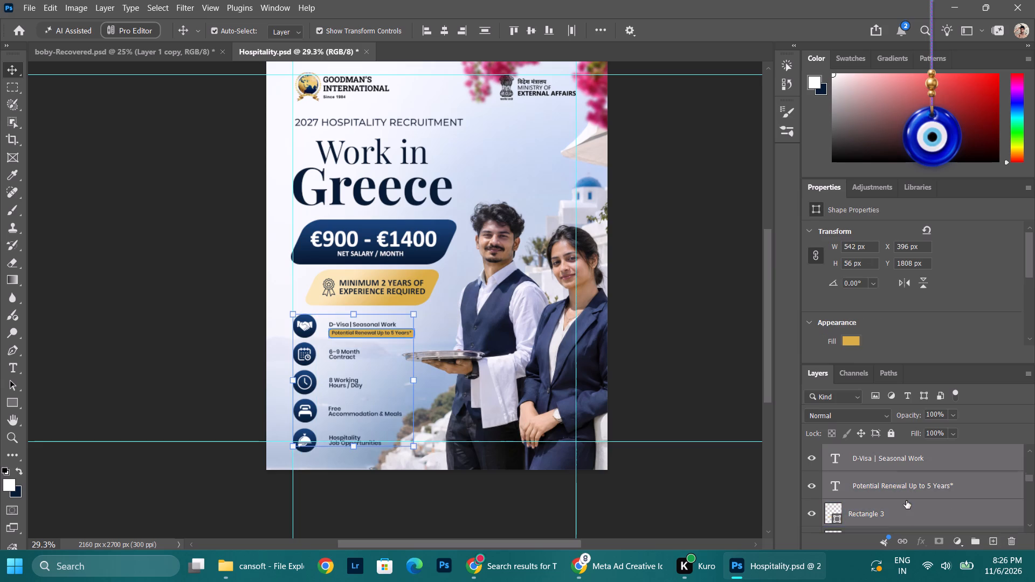
scroll(906, 501, "up", 17)
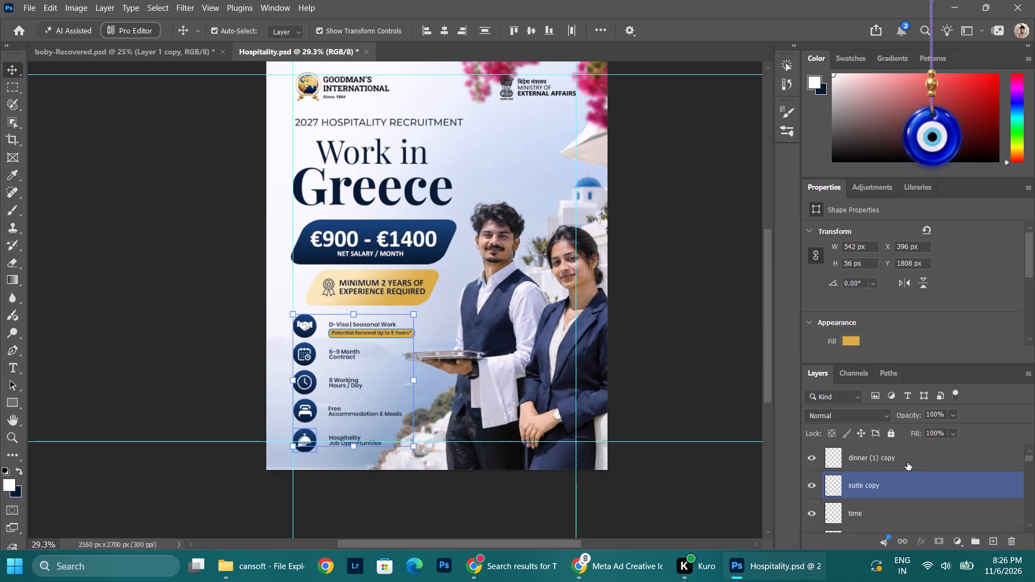
left_click(907, 462, "shift")
scroll(907, 462, "down", 9)
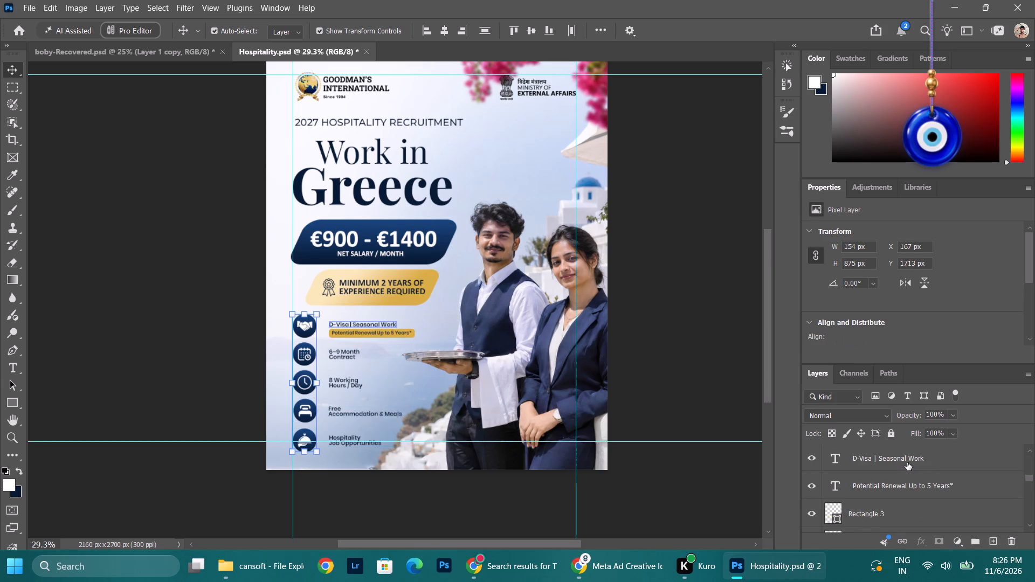
scroll(907, 462, "down", 2)
left_click(907, 462)
scroll(907, 462, "up", 3)
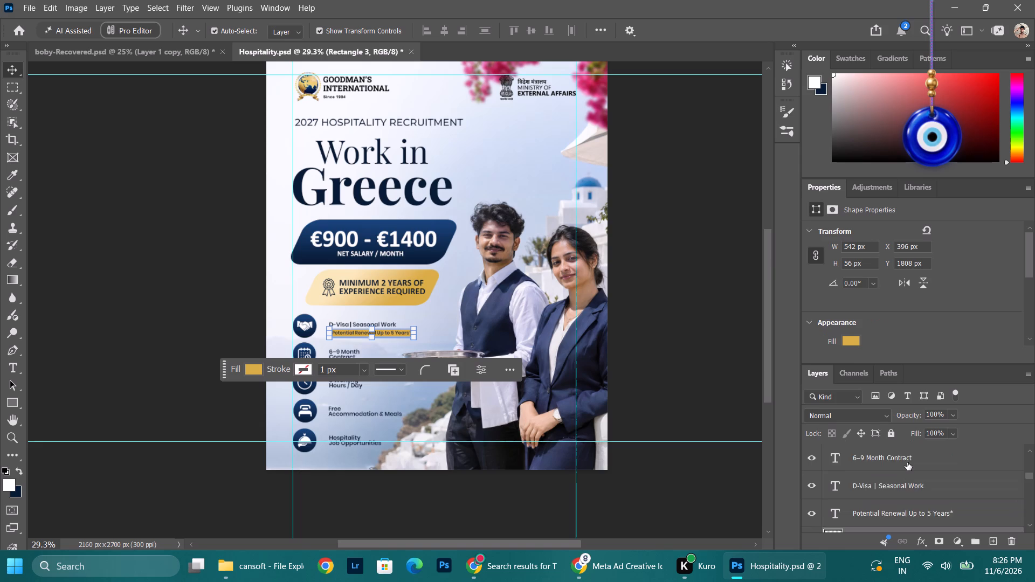
scroll(907, 462, "up", 16)
left_click(907, 462, "shift")
scroll(907, 462, "down", 2)
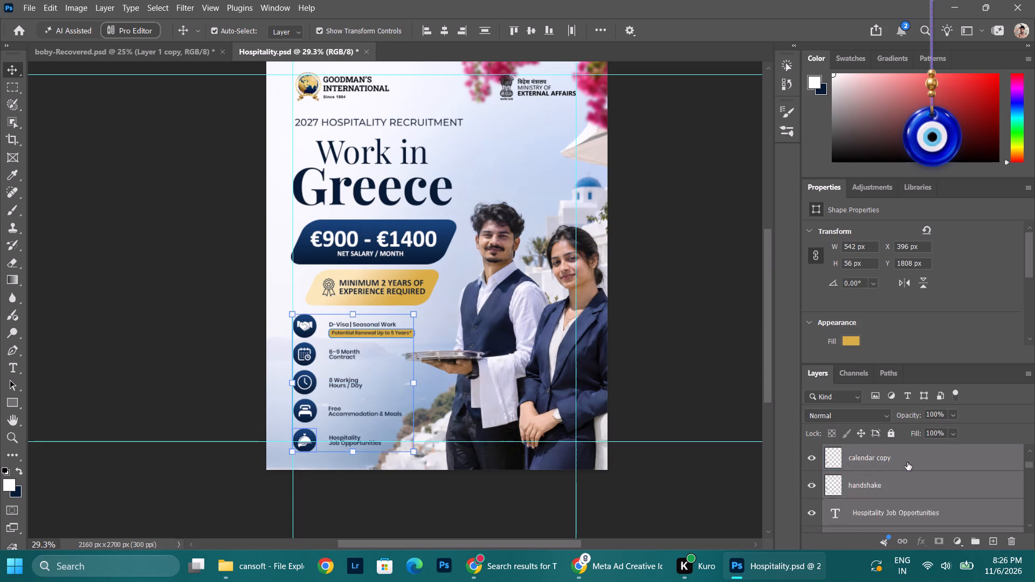
scroll(907, 462, "down", 4)
key("ctrl+t")
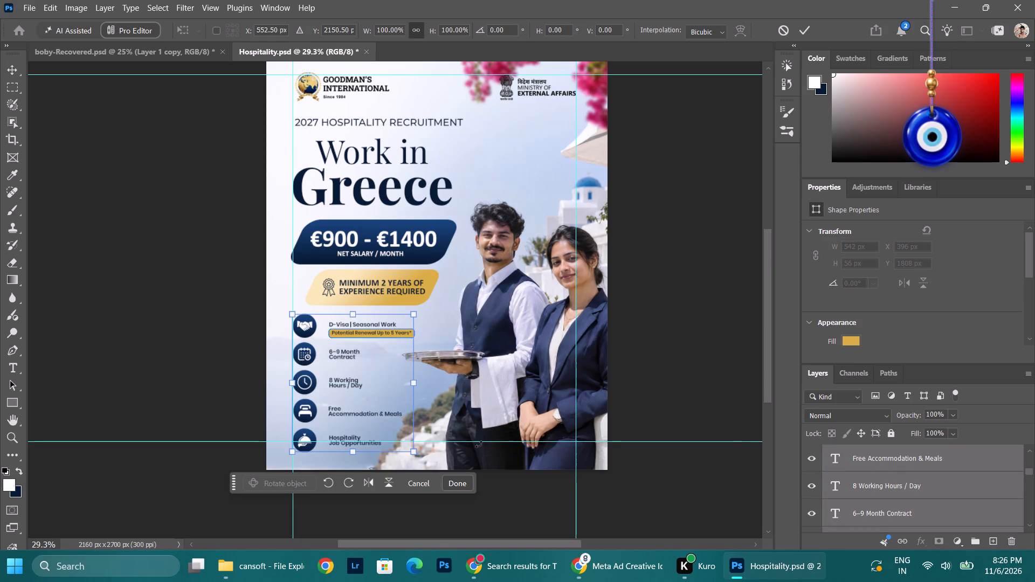
left_click_drag(415, 455, 404, 445)
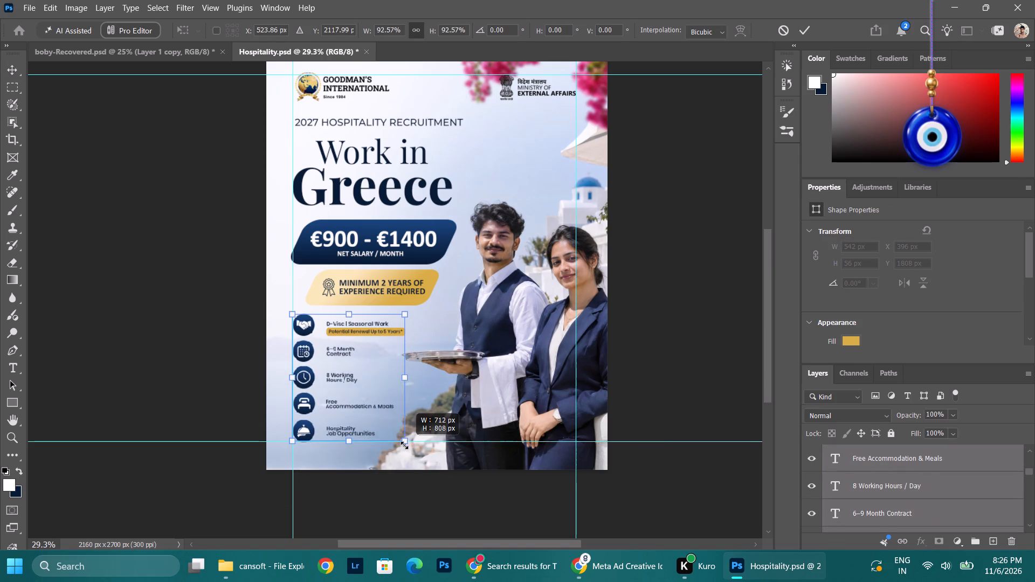
left_click_drag(404, 445, 413, 448)
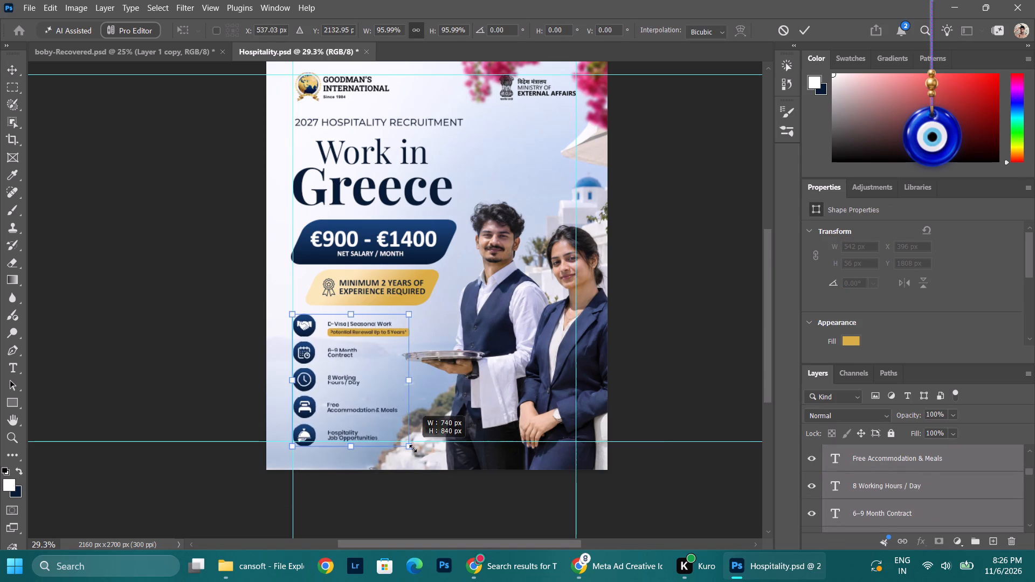
left_click_drag(413, 448, 413, 449)
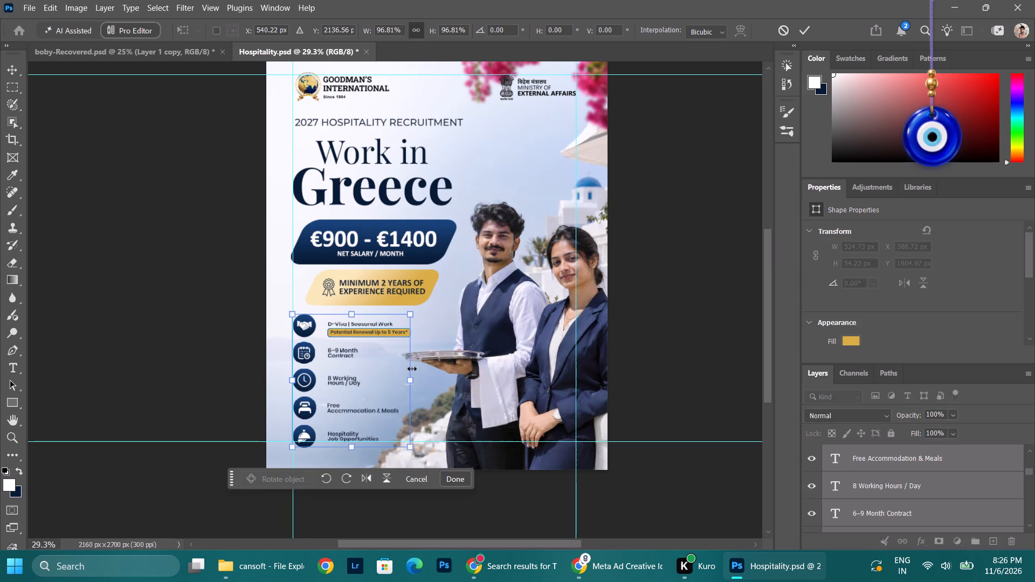
left_click(364, 375)
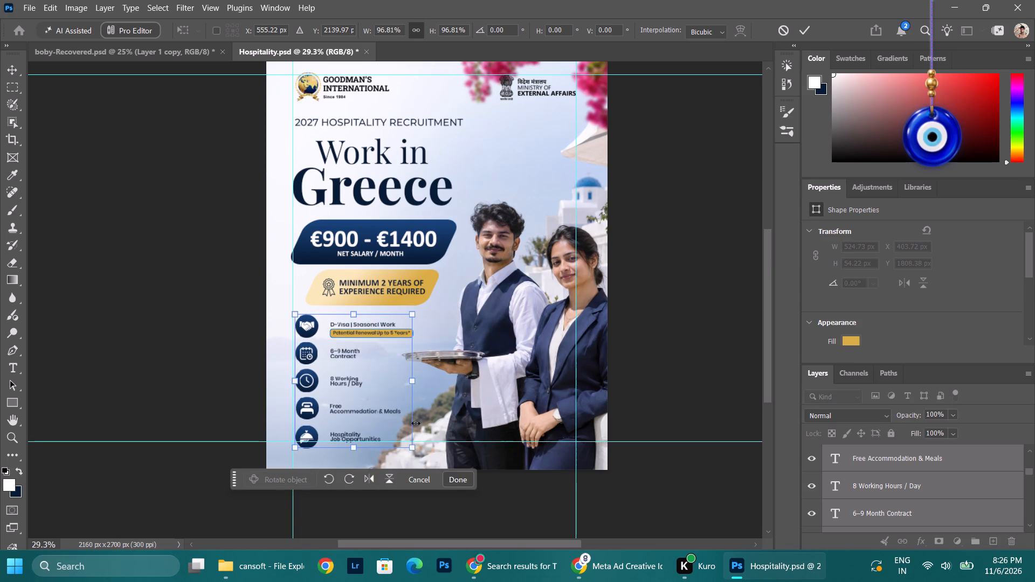
left_click(453, 477)
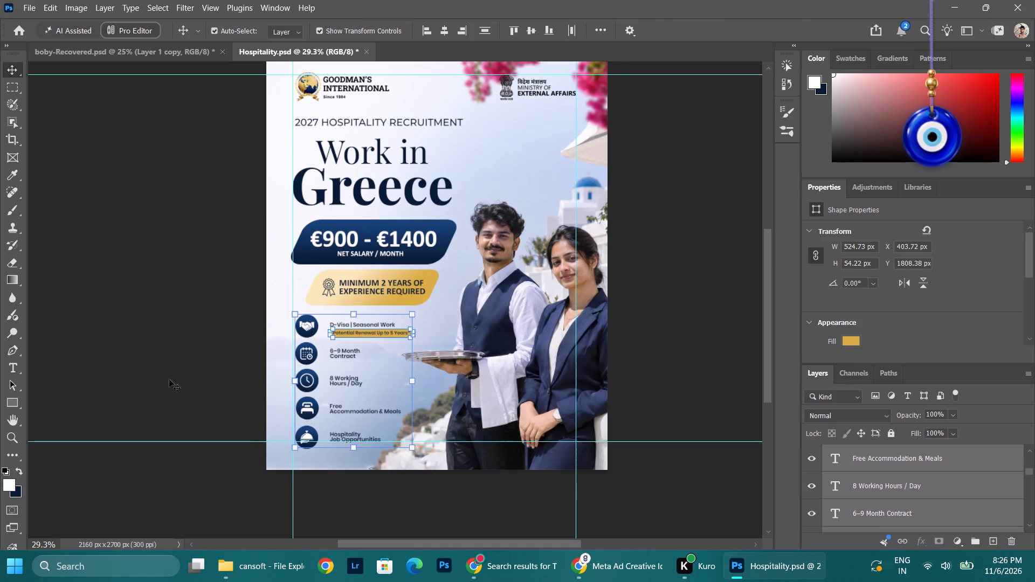
left_click(158, 360)
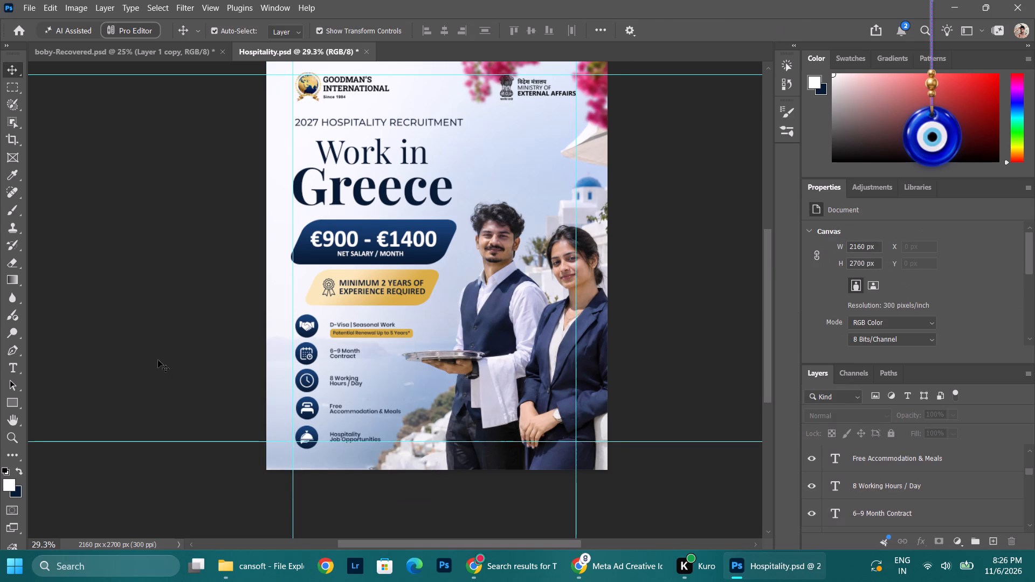
Add a new empty layer directly beneath the gold label shape layer, Rectangle 3.
scroll(907, 476, "down", 4)
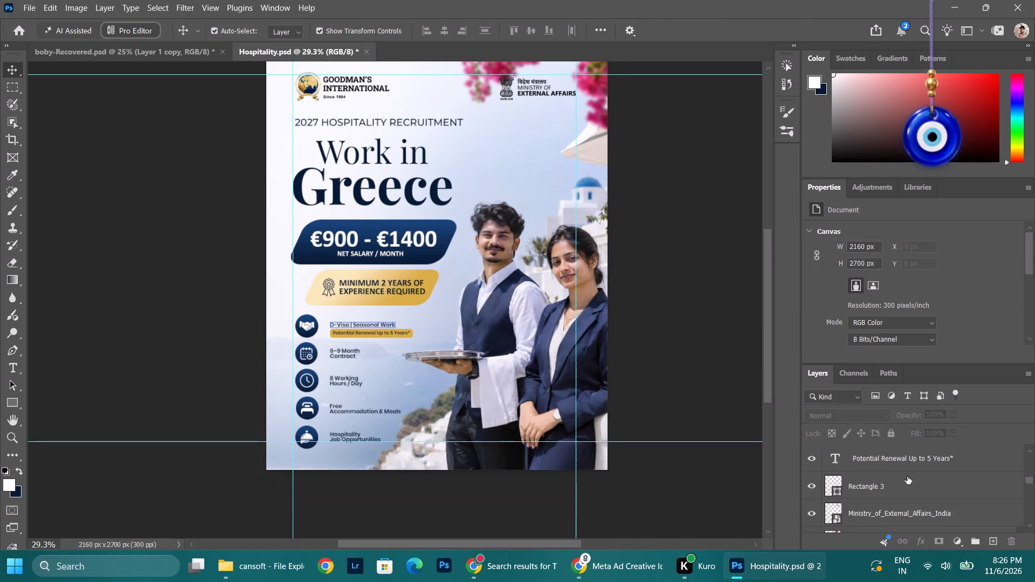
scroll(907, 476, "down", 1)
scroll(913, 455, "up", 1)
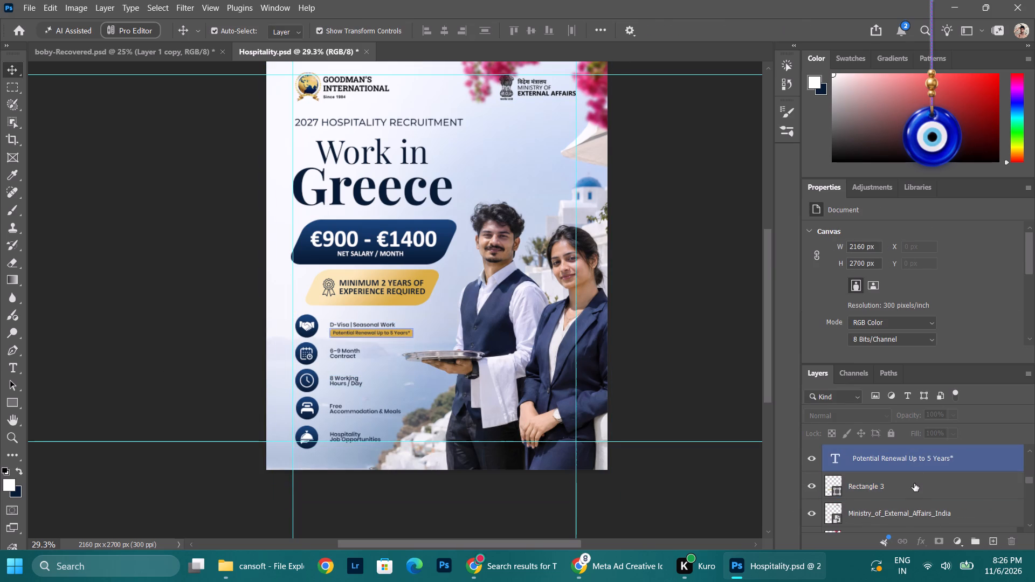
left_click(914, 483)
left_click(992, 542)
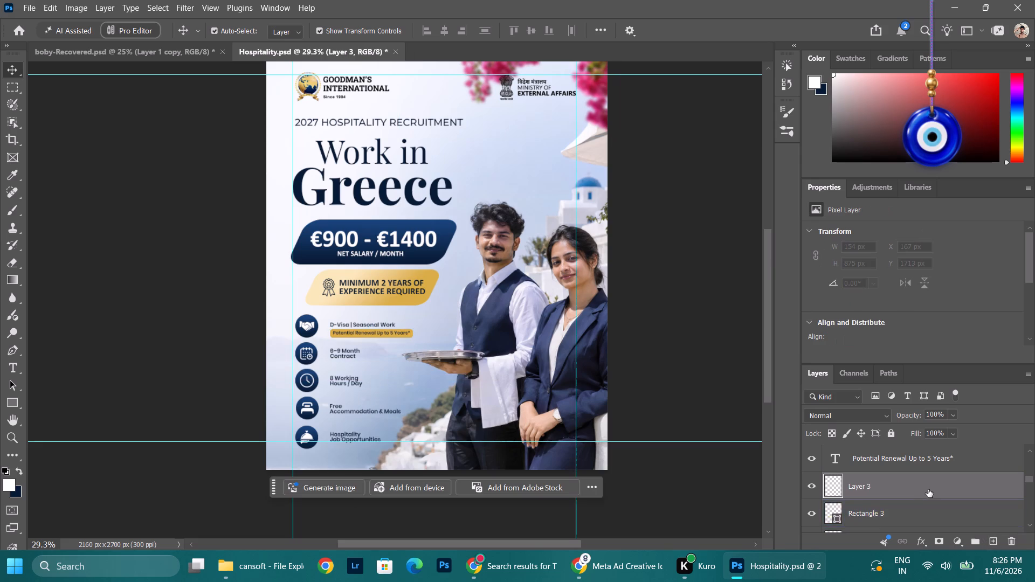
left_click_drag(927, 484, 924, 519)
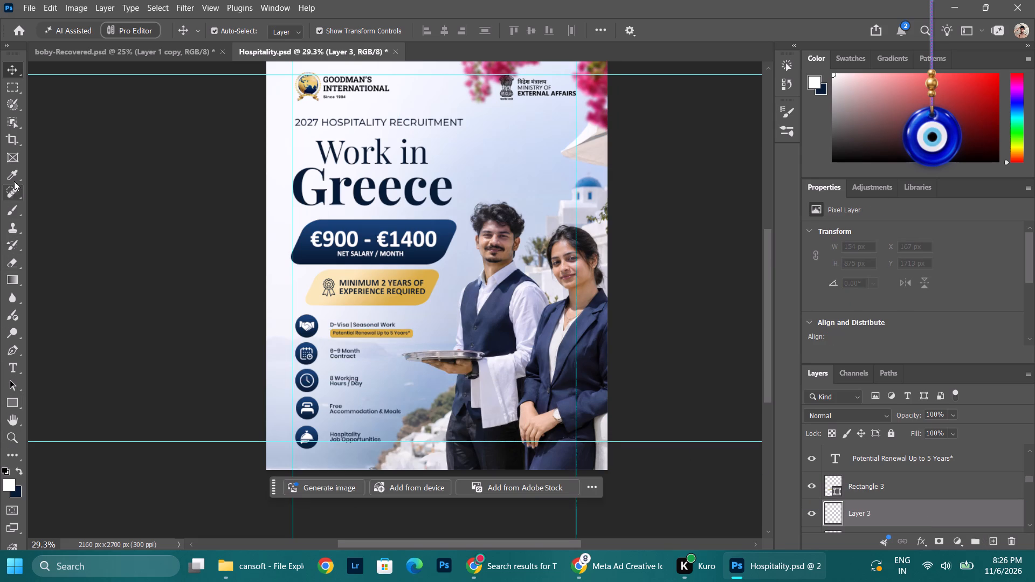
Paint a soft white haze behind the icon list on the new layer using a 900 px brush.
left_click(16, 207)
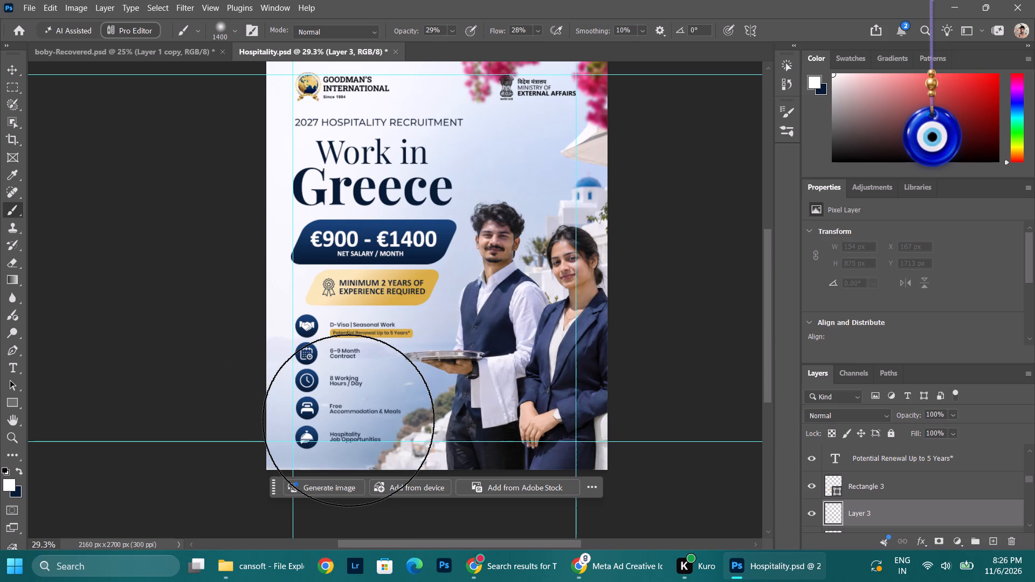
key("bracketleft")
key("bracketleft")
key("bracketleft")
key("bracketleft")
key("bracketleft")
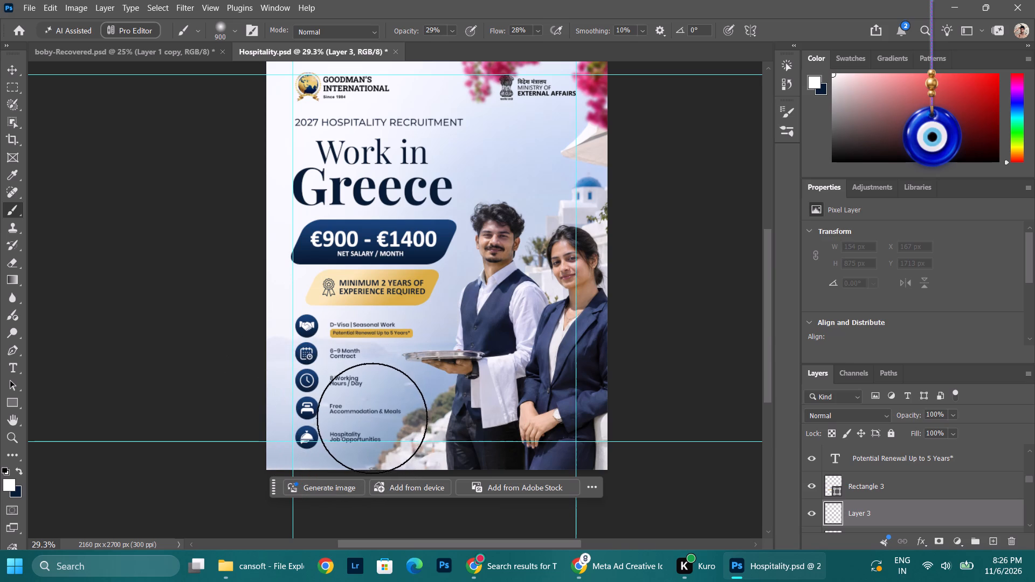
left_click_drag(381, 419, 349, 401)
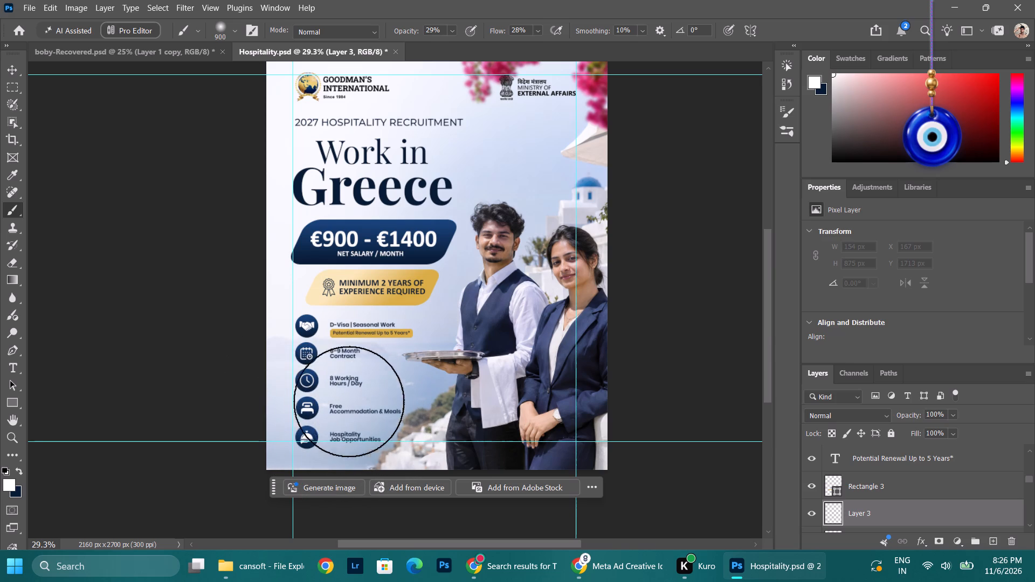
left_click_drag(349, 401, 300, 419)
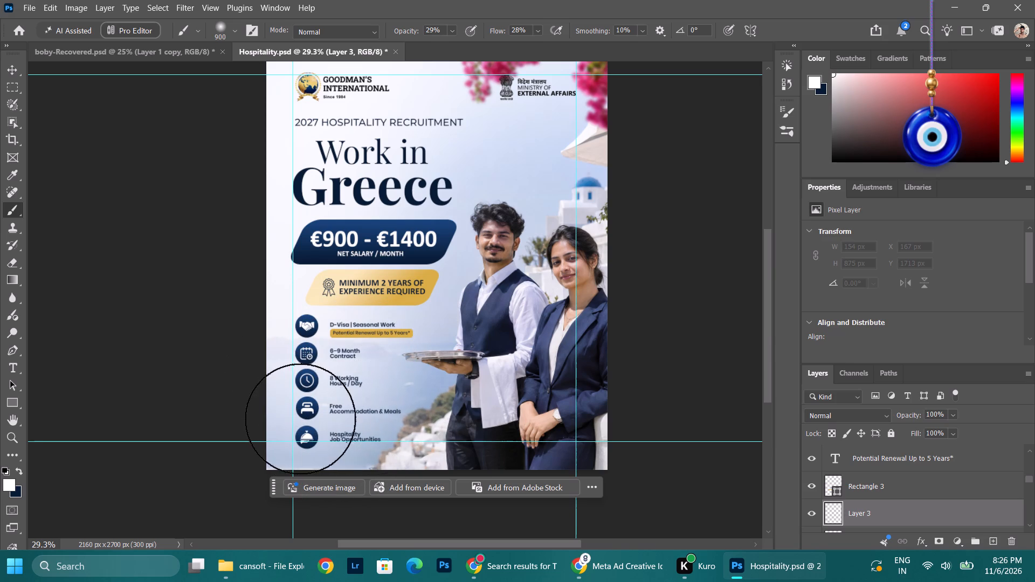
left_click_drag(300, 419, 386, 415)
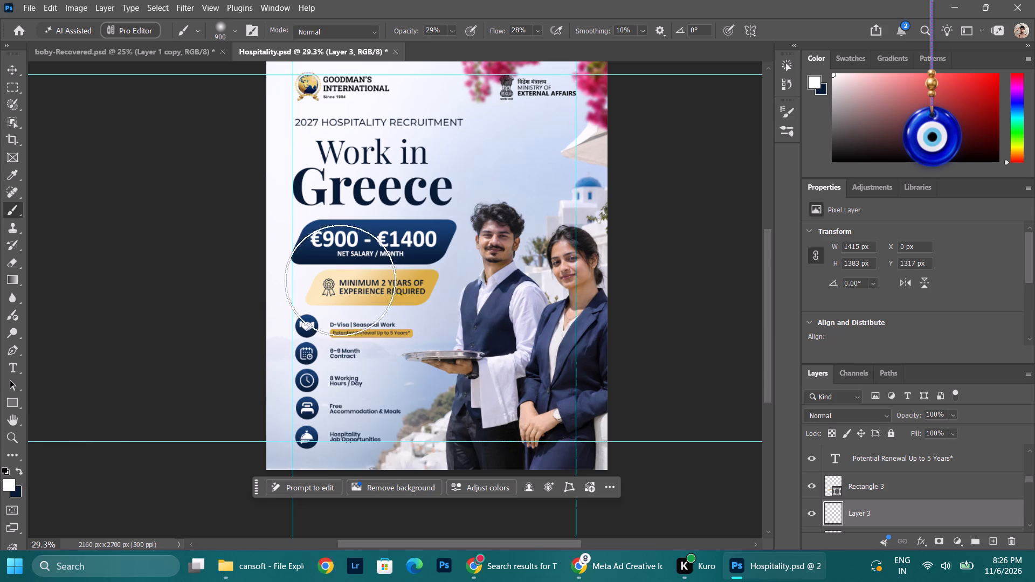
scroll(343, 398, "down", 5, "alt")
scroll(175, 308, "up", 2, "alt")
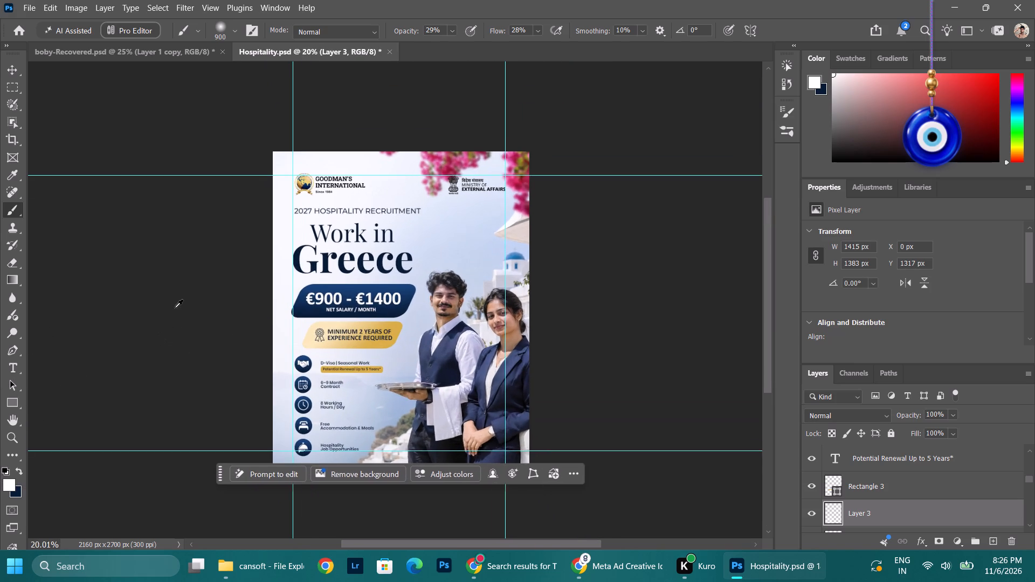
scroll(175, 308, "up", 1, "alt")
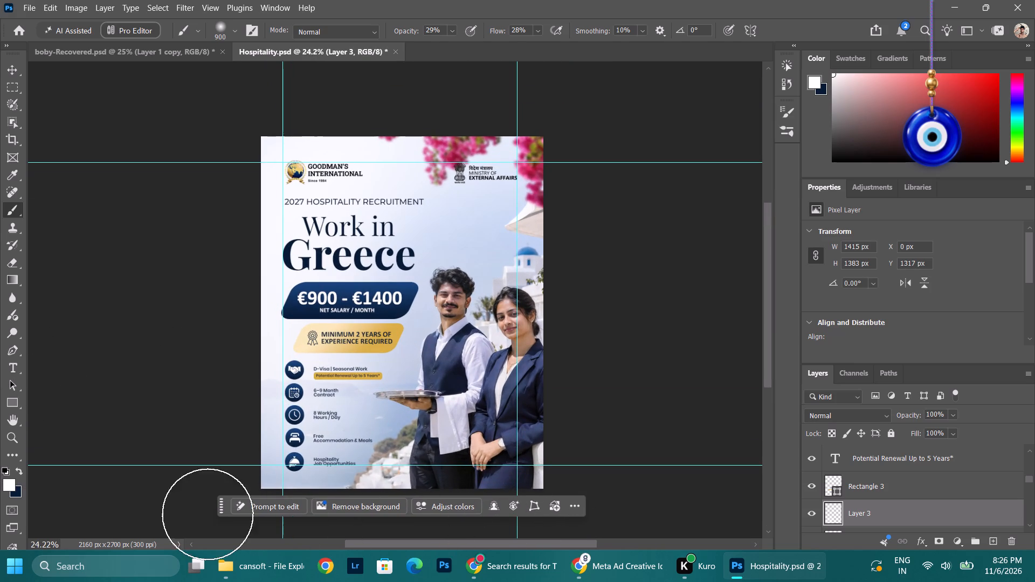
Switch to the Move tool and save the Hospitality poster document.
scroll(109, 167, "down", 1)
left_click(10, 73)
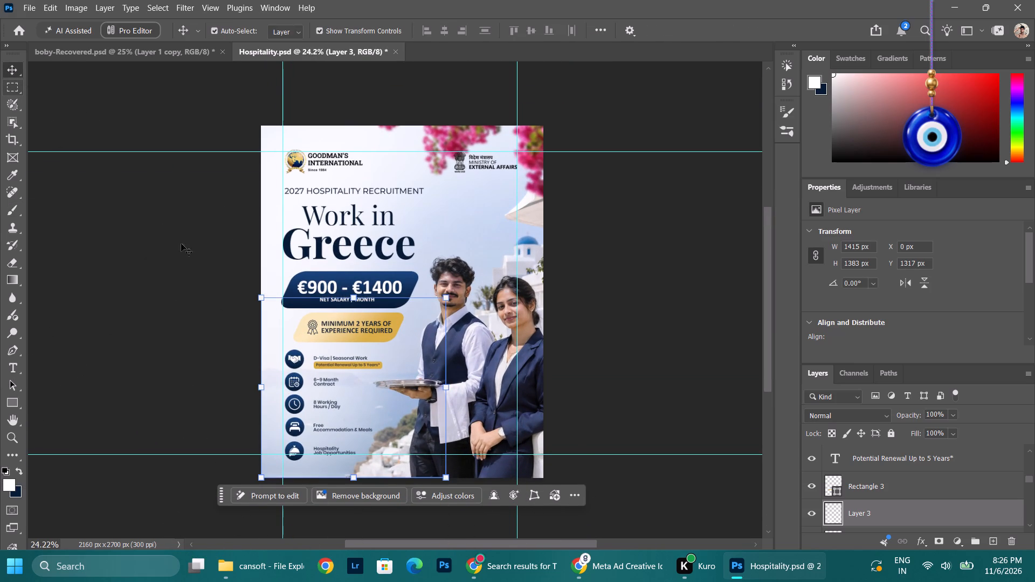
scroll(201, 284, "down", 3)
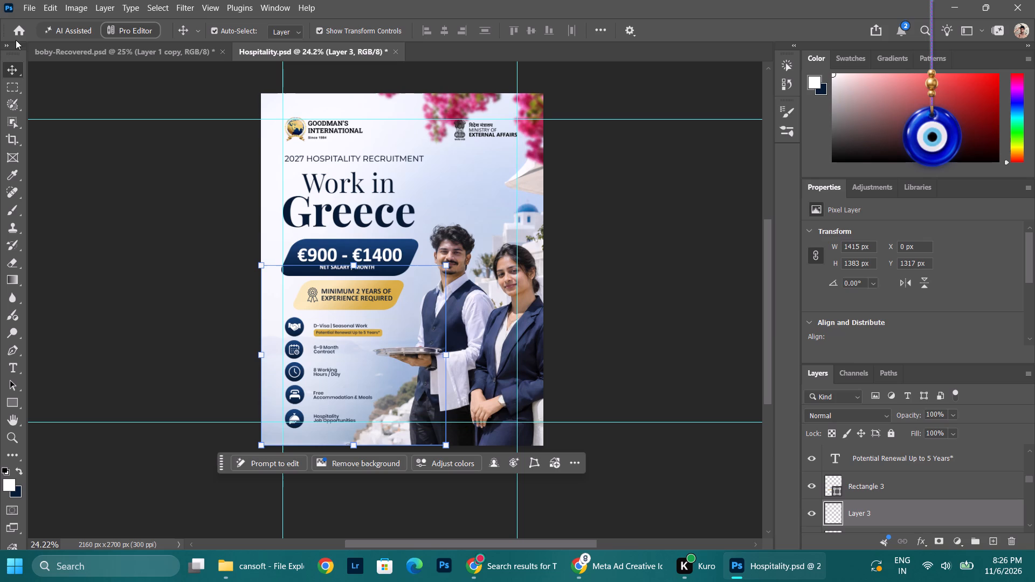
left_click(17, 13)
left_click(27, 8)
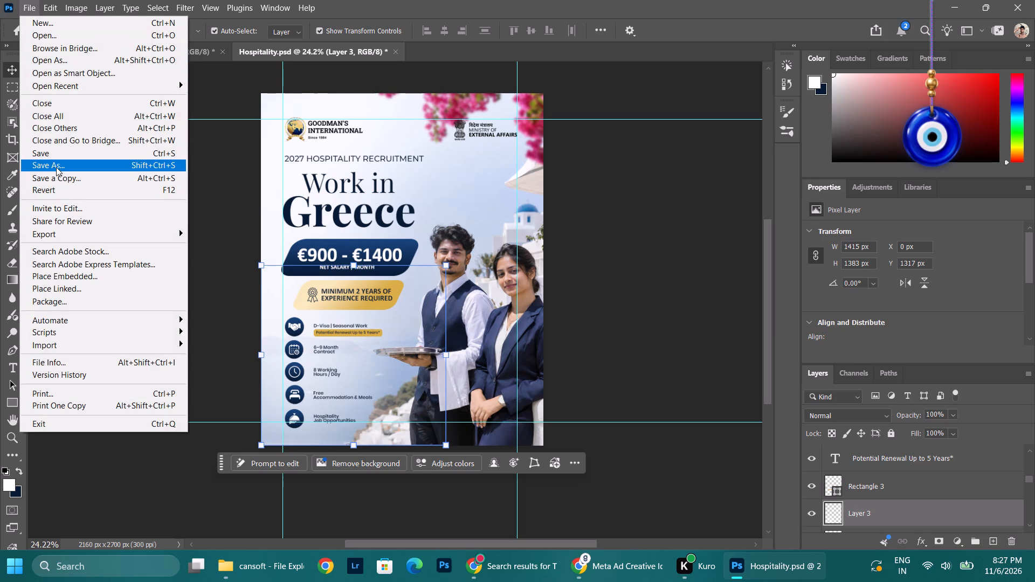
left_click(58, 150)
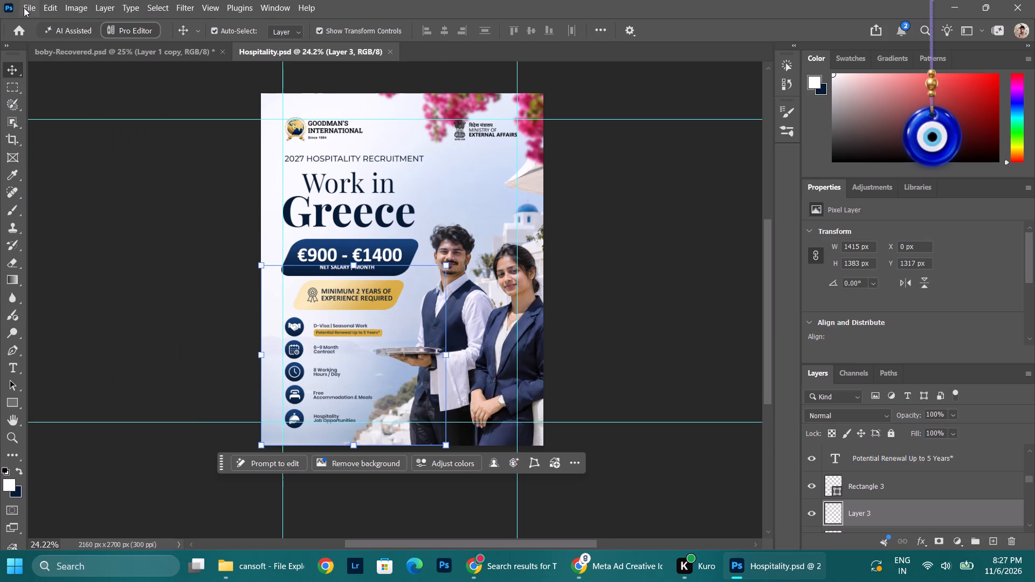
Select all layers from "dinner (1) copy" down to Background and stamp them into one merged layer at the top of the stack.
scroll(1028, 532, "up", 12)
scroll(942, 459, "up", 6)
left_click(942, 460)
scroll(942, 460, "up", 4)
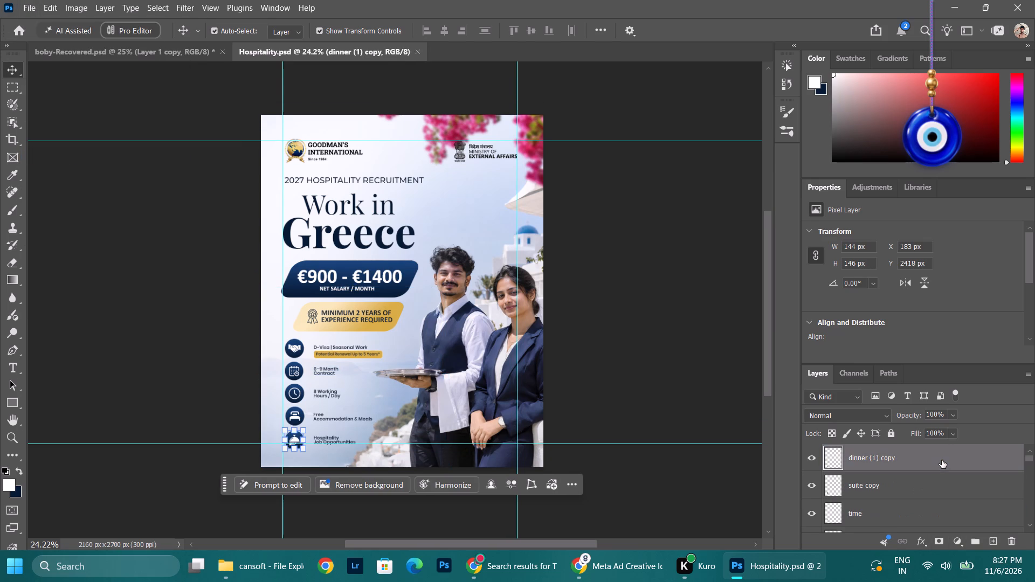
scroll(942, 460, "down", 20)
scroll(942, 460, "down", 20)
scroll(942, 460, "down", 1)
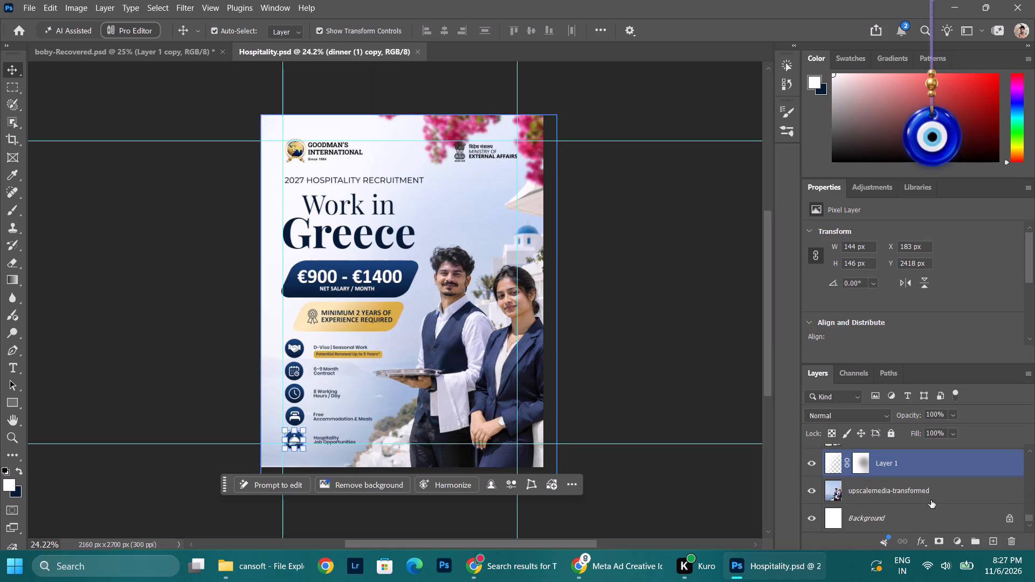
left_click(925, 519, "shift")
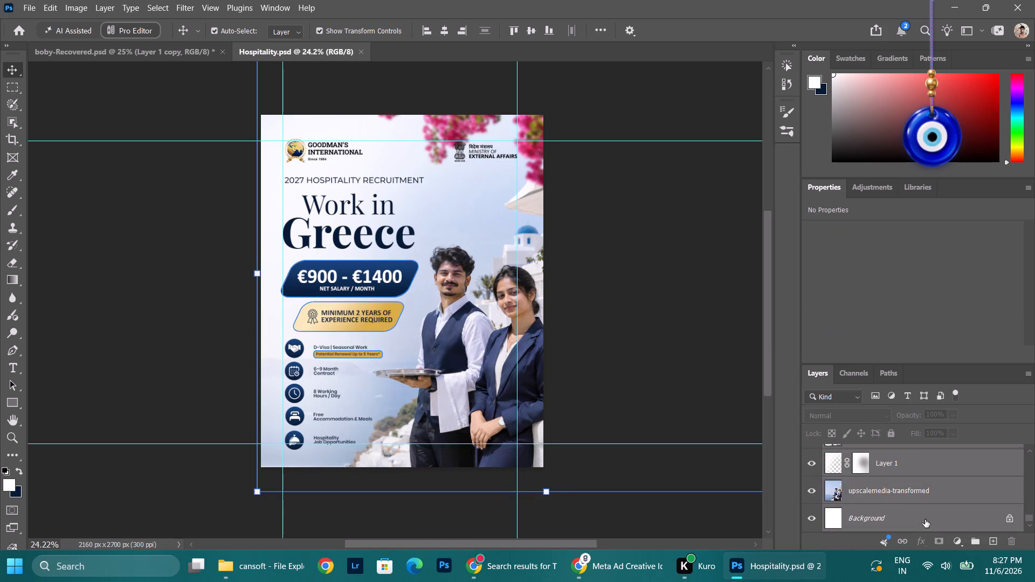
key("ctrl+alt+shift+e")
scroll(925, 519, "up", 20)
scroll(925, 519, "up", 1)
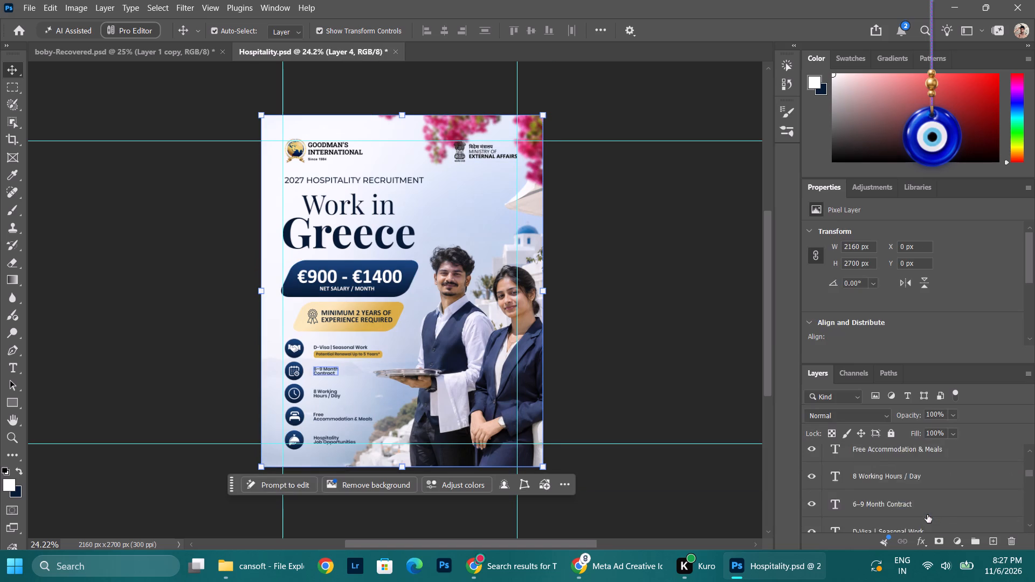
scroll(927, 515, "up", 19)
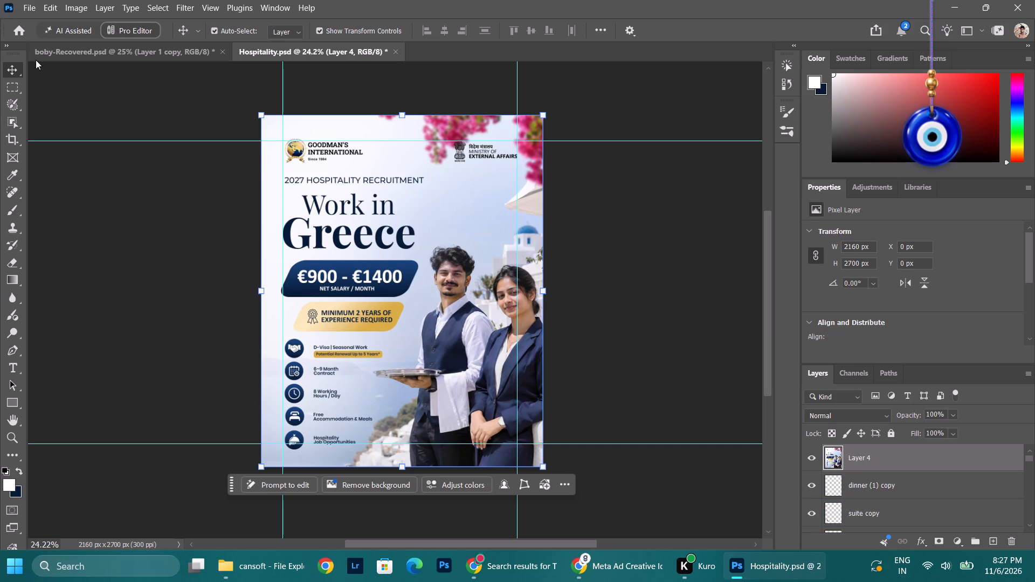
In the Camera Raw Filter on the merged layer, set Exposure -0.20, Contrast +10, Highlights -14 and Shadows -2, and lower Whites.
left_click(175, 0)
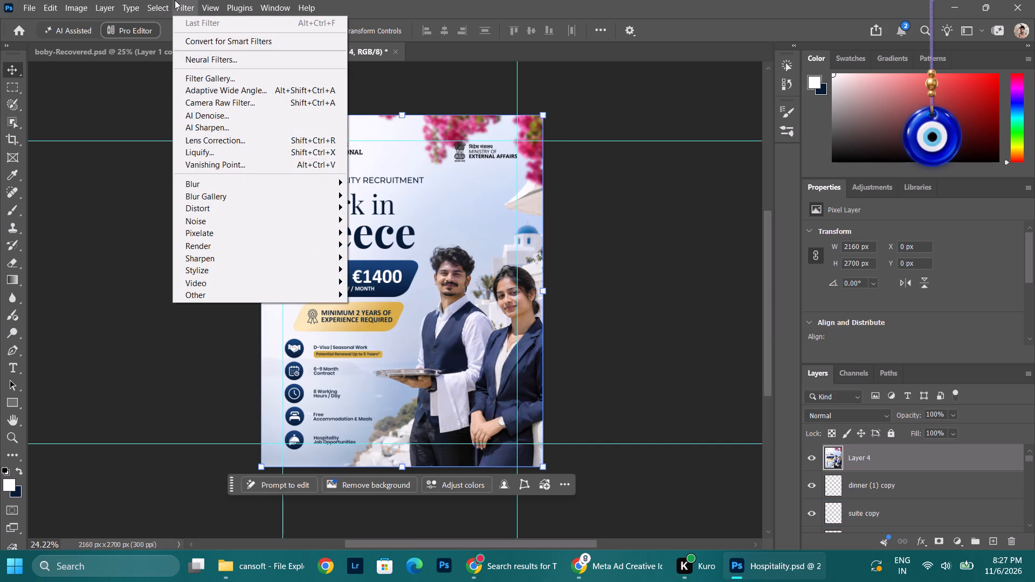
left_click(231, 103)
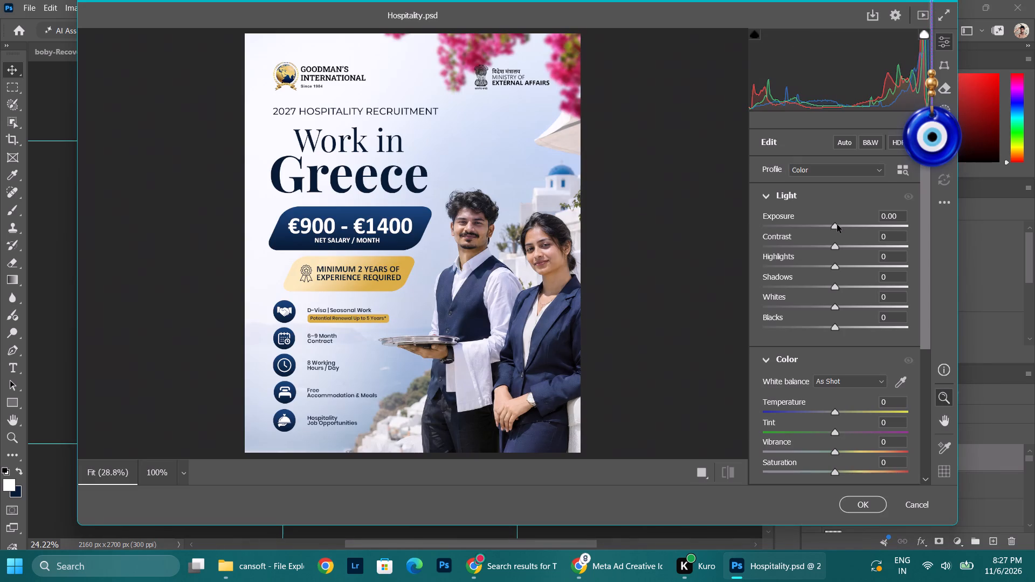
left_click(837, 225)
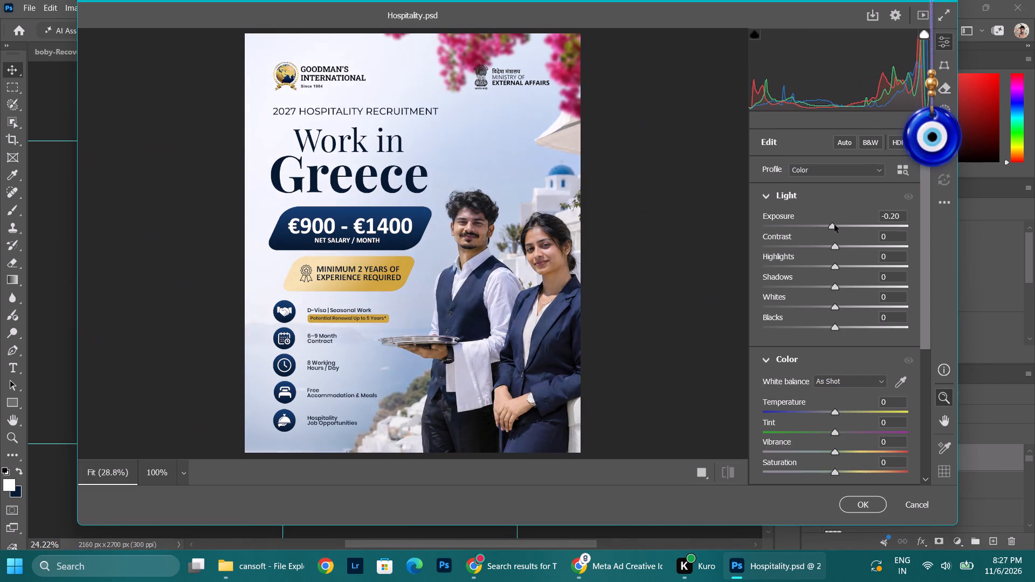
left_click_drag(835, 247, 839, 244)
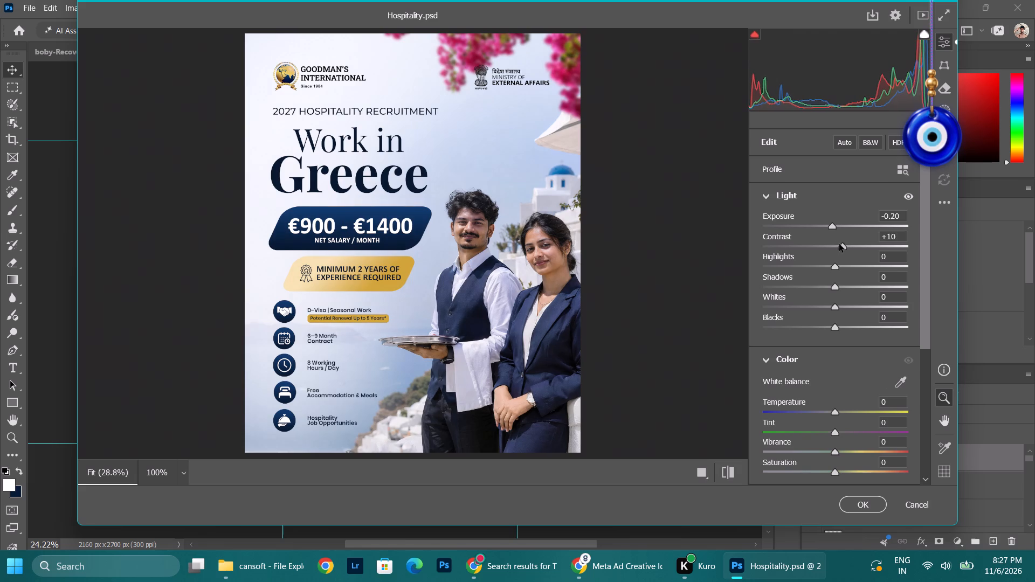
left_click_drag(839, 244, 849, 236)
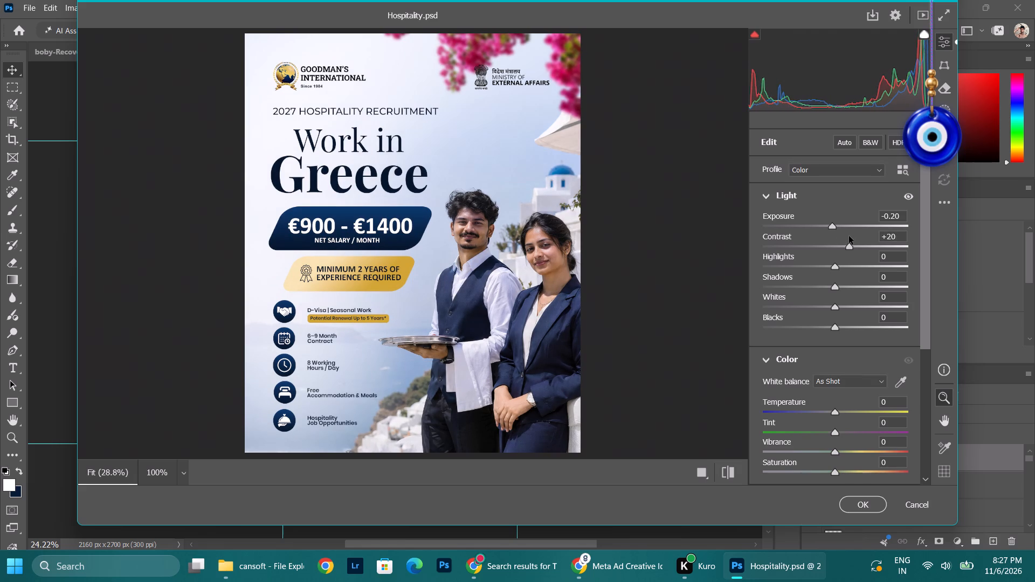
left_click_drag(849, 236, 843, 237)
left_click_drag(835, 269, 838, 251)
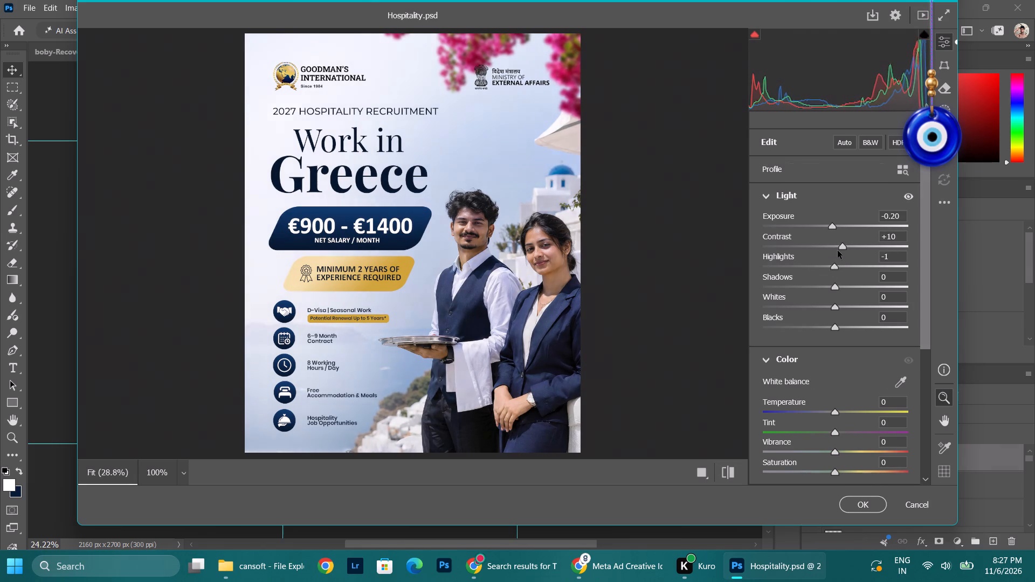
left_click_drag(838, 251, 825, 253)
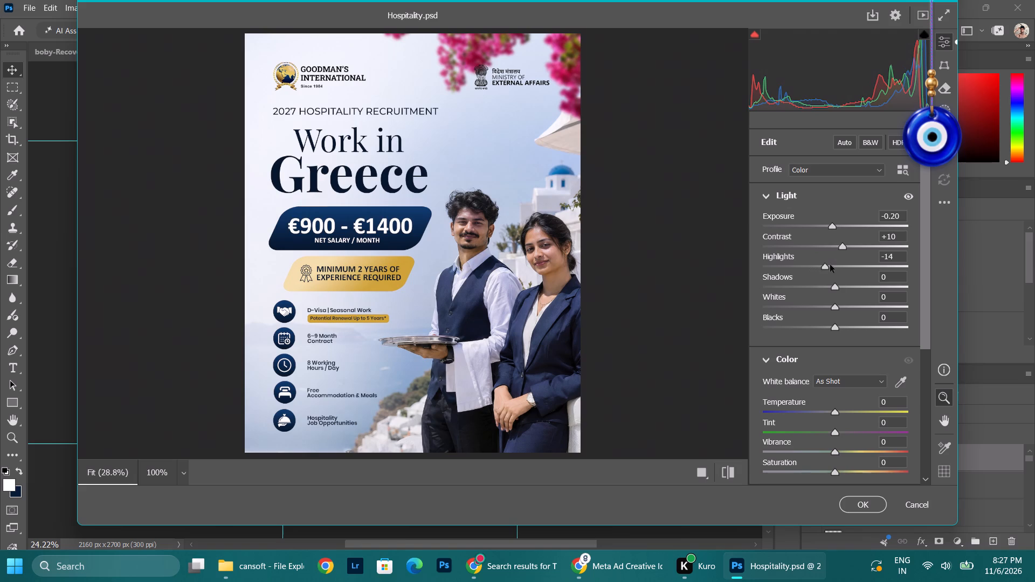
left_click_drag(834, 288, 830, 282)
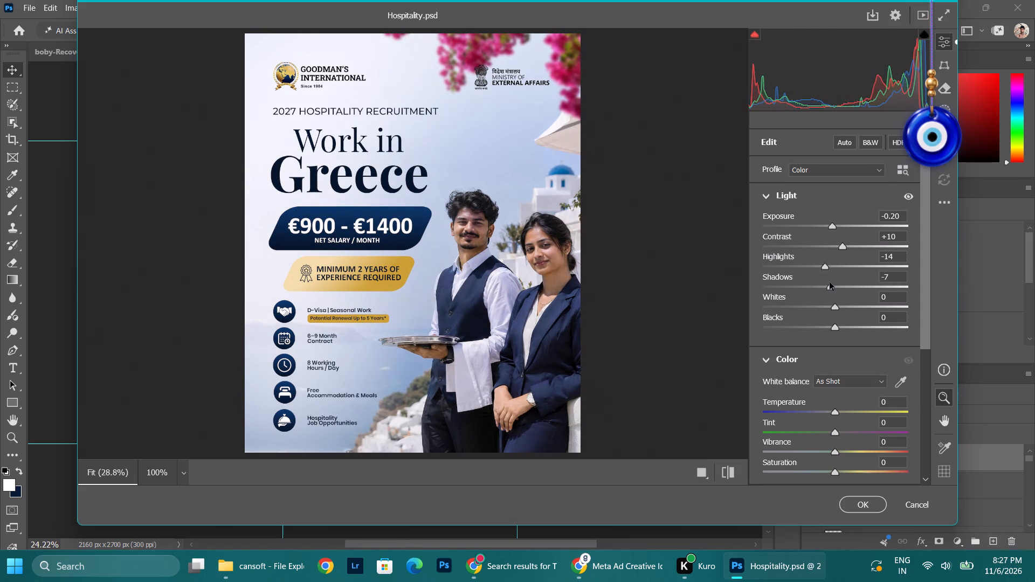
left_click_drag(830, 282, 833, 282)
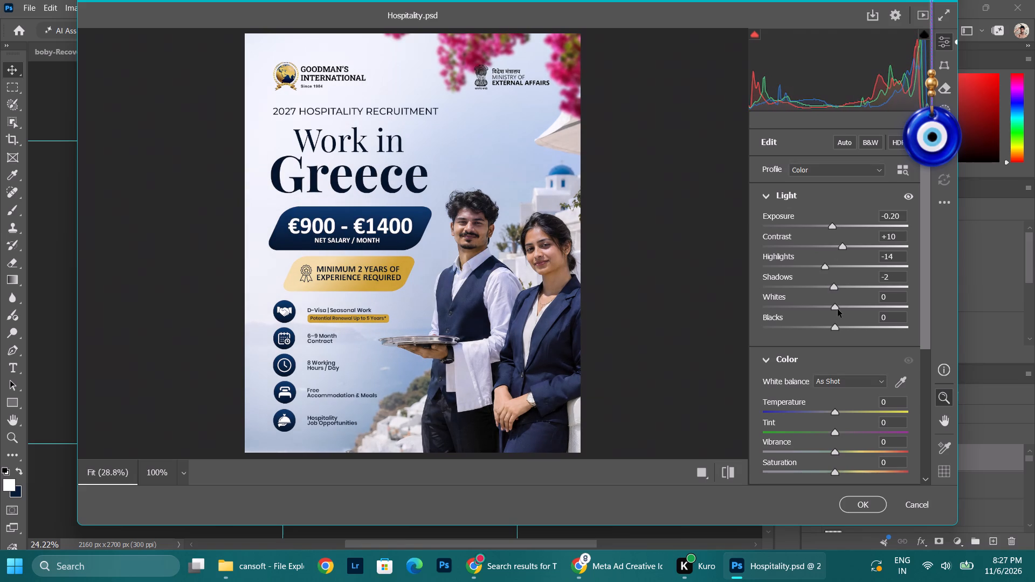
left_click_drag(838, 308, 810, 306)
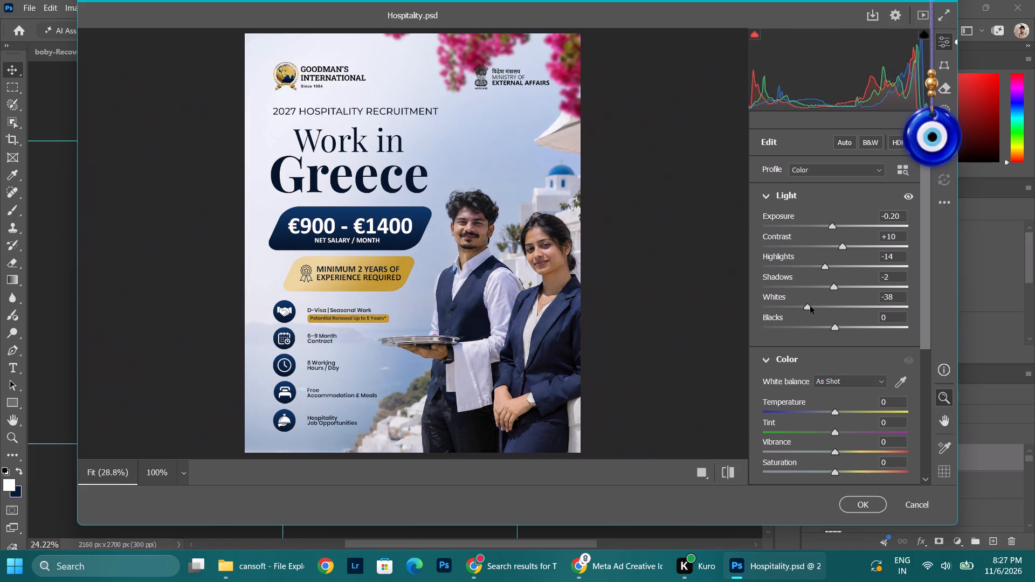
left_click_drag(810, 306, 822, 311)
Set the Camera Raw color adjustments to Vibrance +15 and Tint +3.
scroll(823, 316, "down", 3)
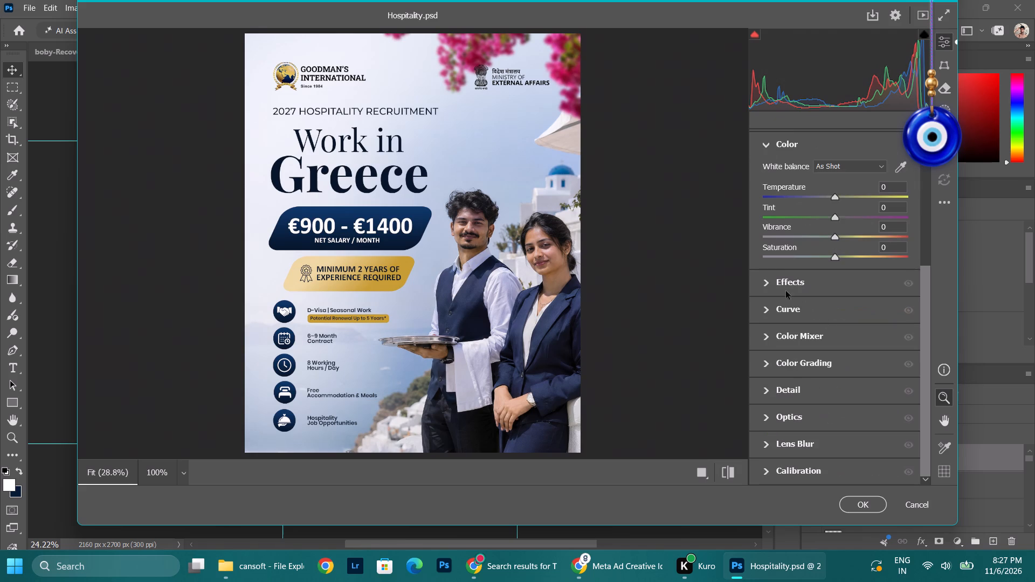
left_click_drag(837, 237, 848, 237)
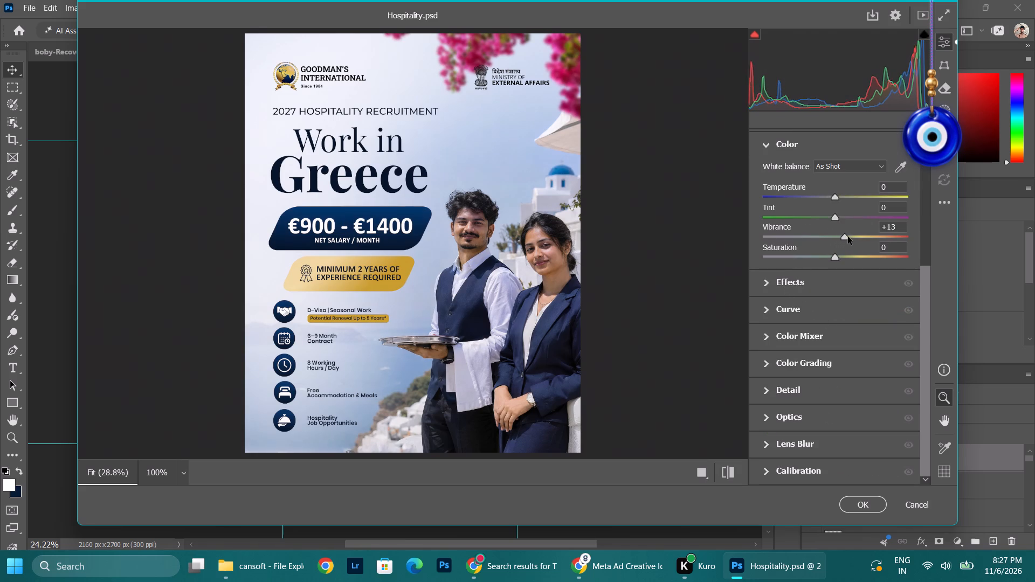
left_click_drag(848, 237, 848, 234)
left_click_drag(835, 221, 817, 218)
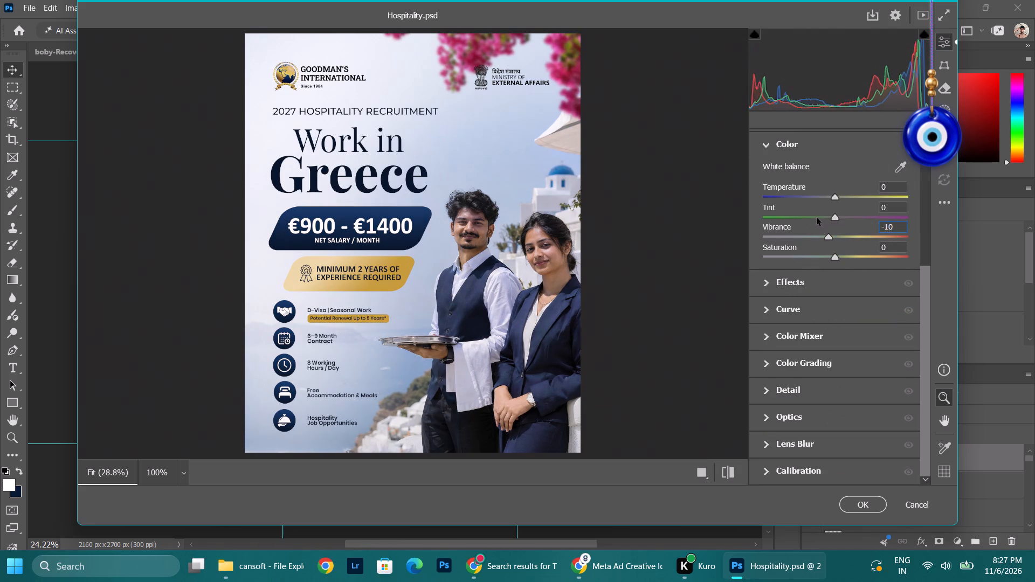
left_click_drag(817, 218, 846, 210)
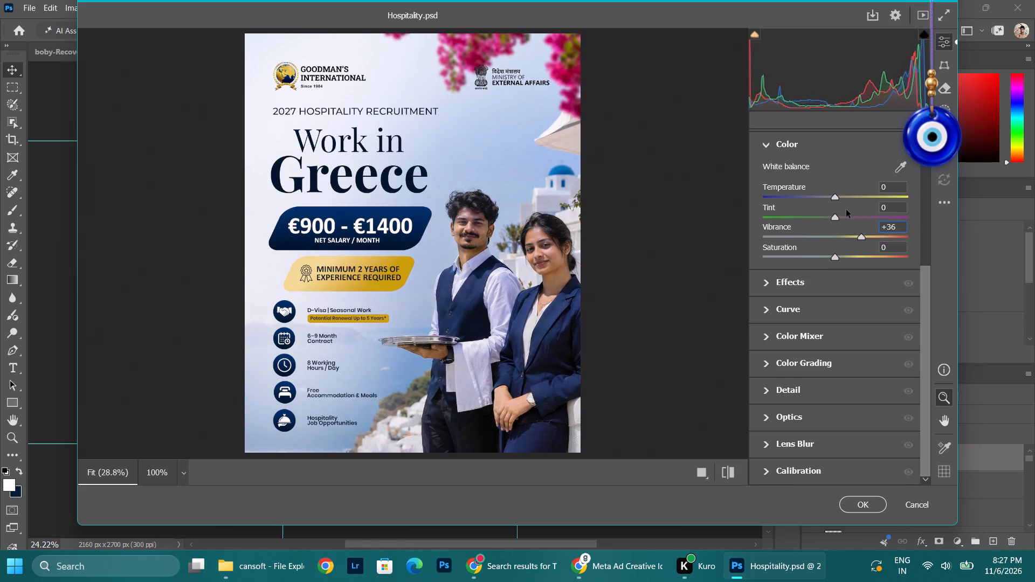
left_click_drag(846, 210, 834, 212)
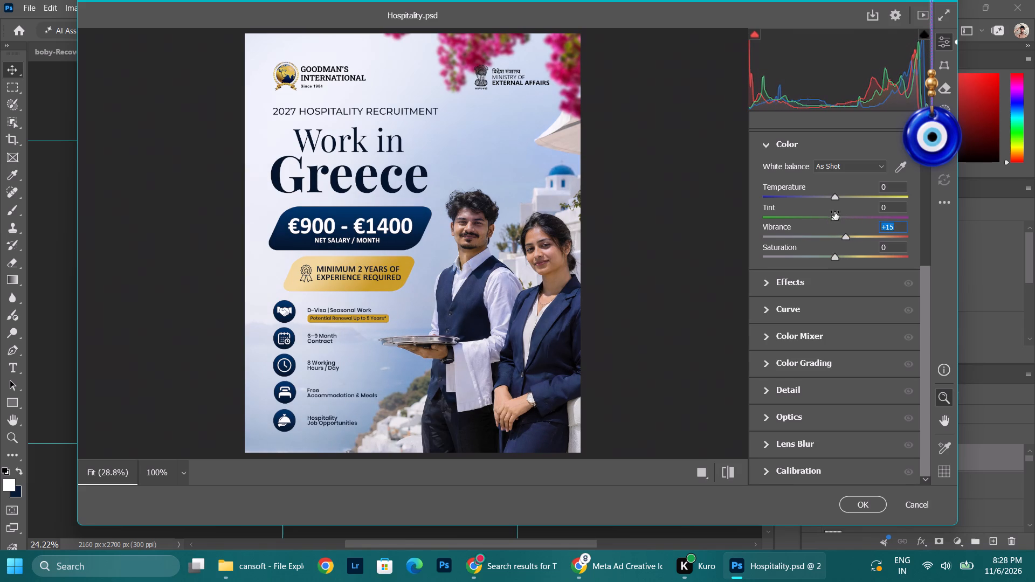
left_click(836, 215)
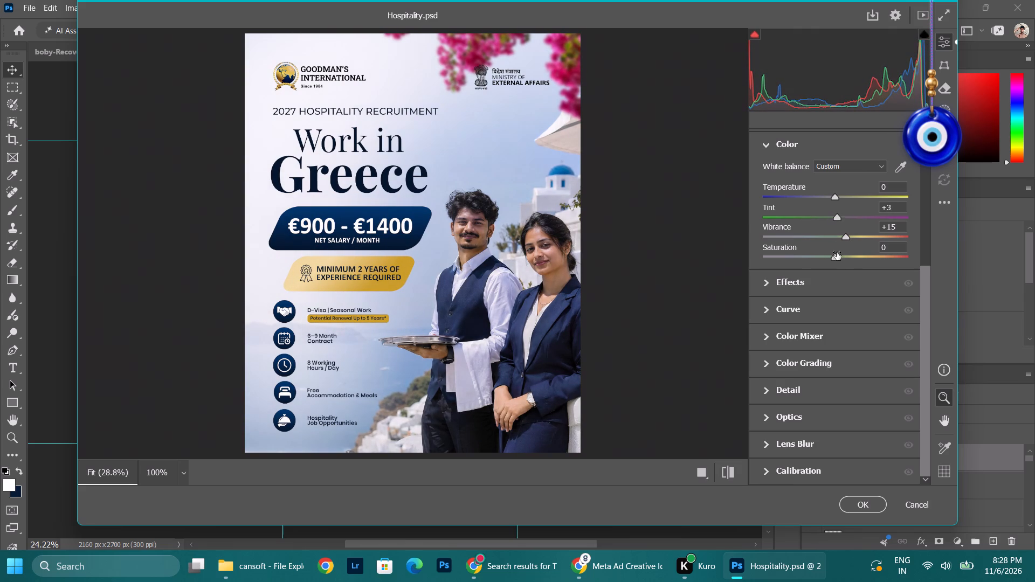
Set Saturation to +7 in the Camera Raw color adjustments.
left_click_drag(837, 259, 840, 258)
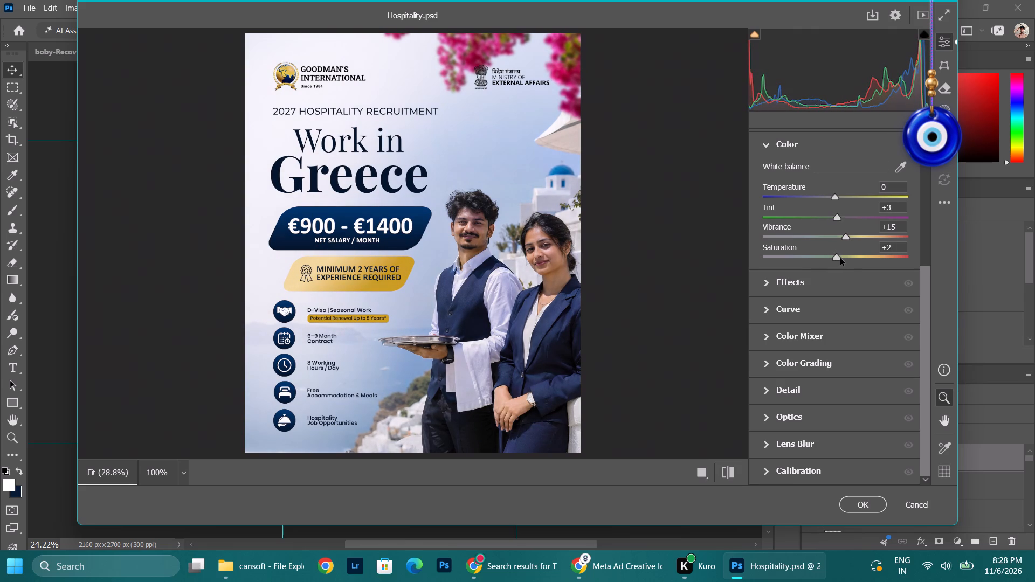
left_click_drag(840, 258, 841, 258)
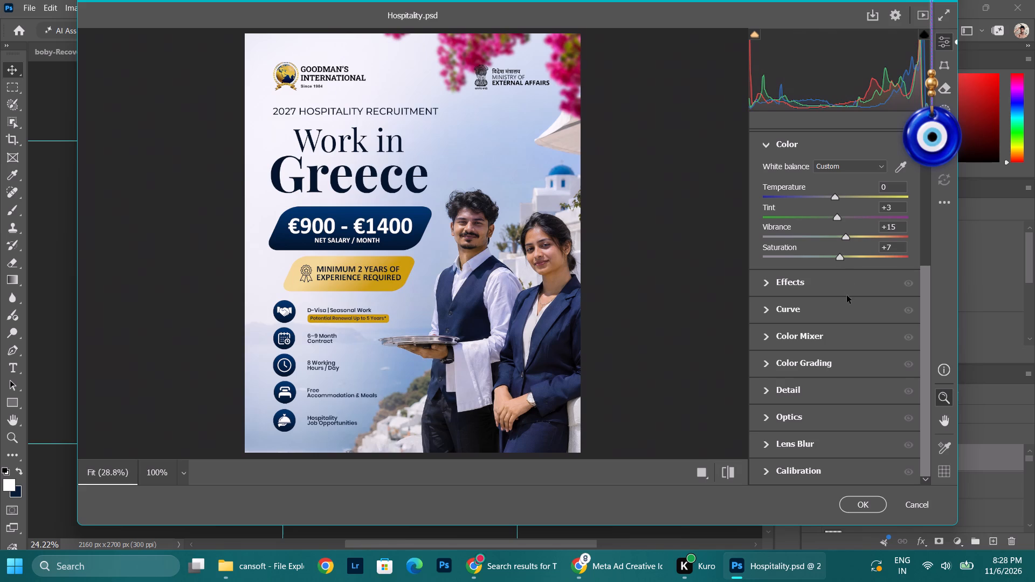
Shape the Camera Raw point curve with input/output points 141/155, 71/74 and 204/217, and apply the filter to the merged layer.
left_click(774, 309)
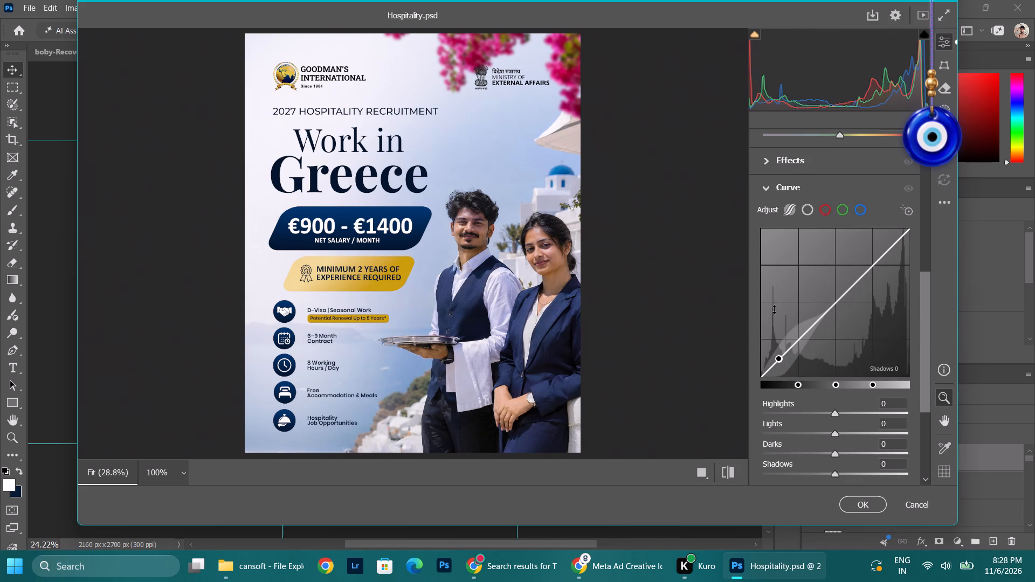
left_click(806, 214)
left_click_drag(836, 301, 848, 283)
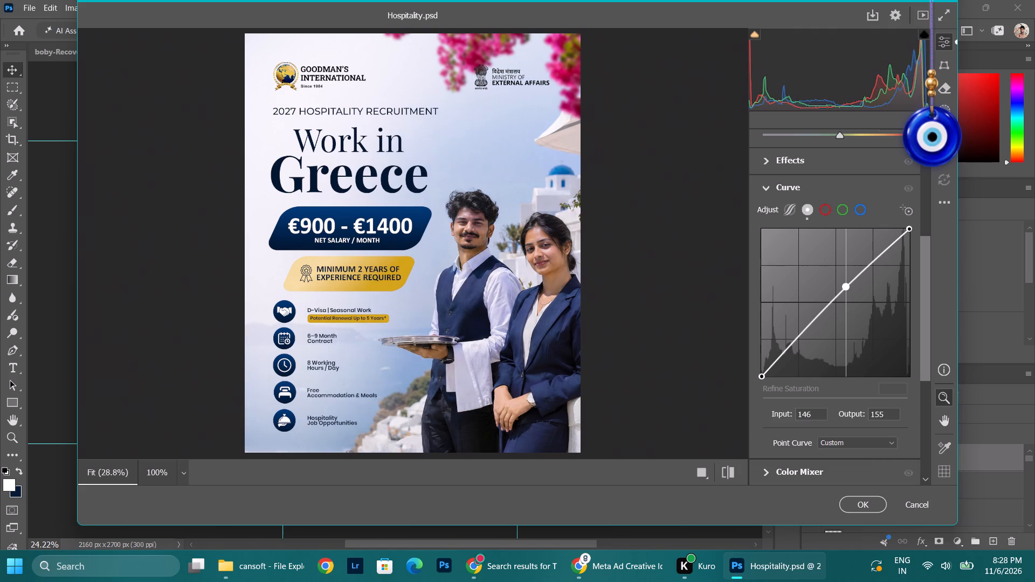
left_click_drag(848, 283, 845, 283)
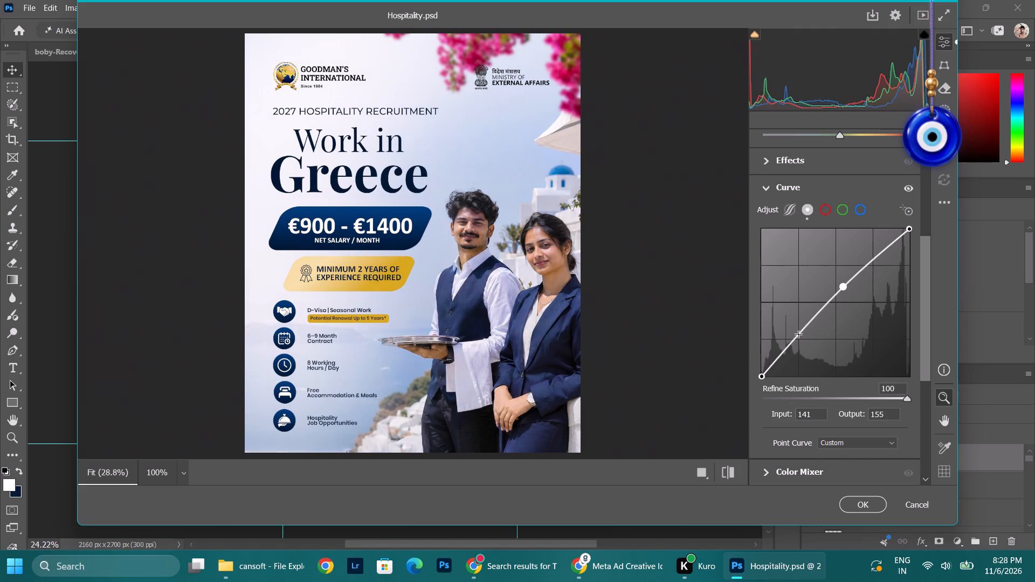
left_click(799, 334)
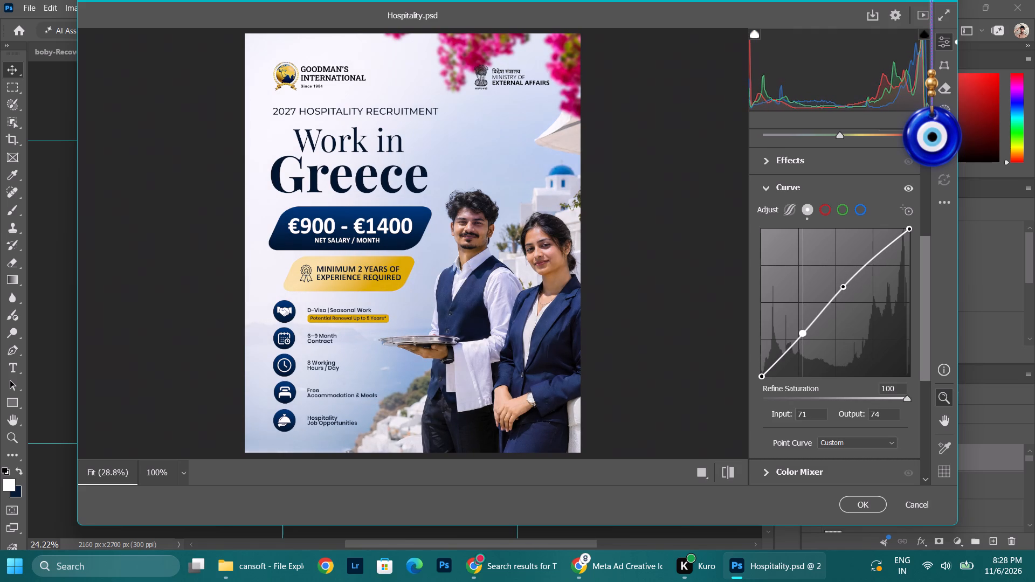
left_click(880, 253)
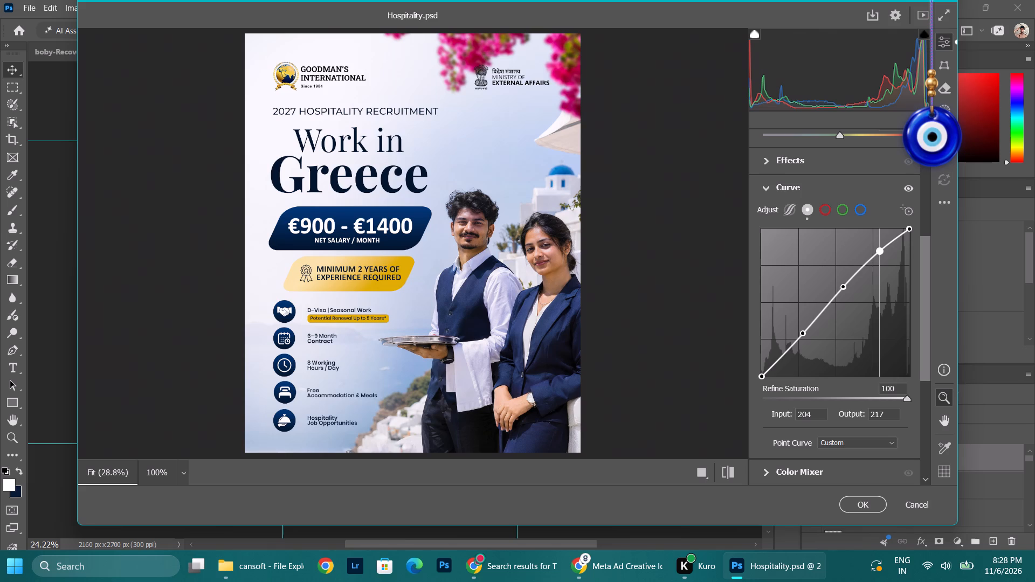
left_click(866, 505)
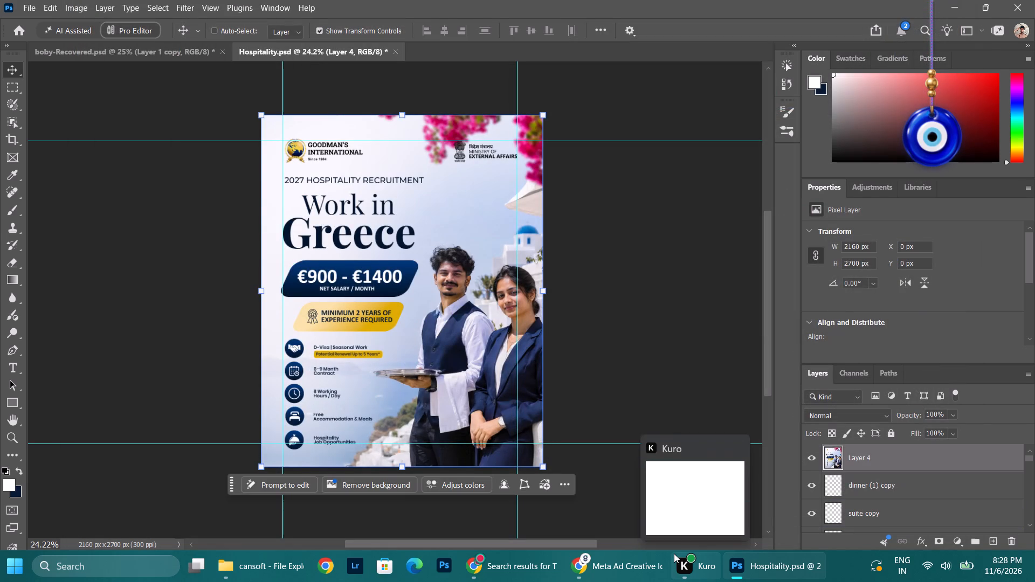
Copy the entire merged poster image and switch to the Chrome browser window.
key("ctrl+a")
key("ctrl+c")
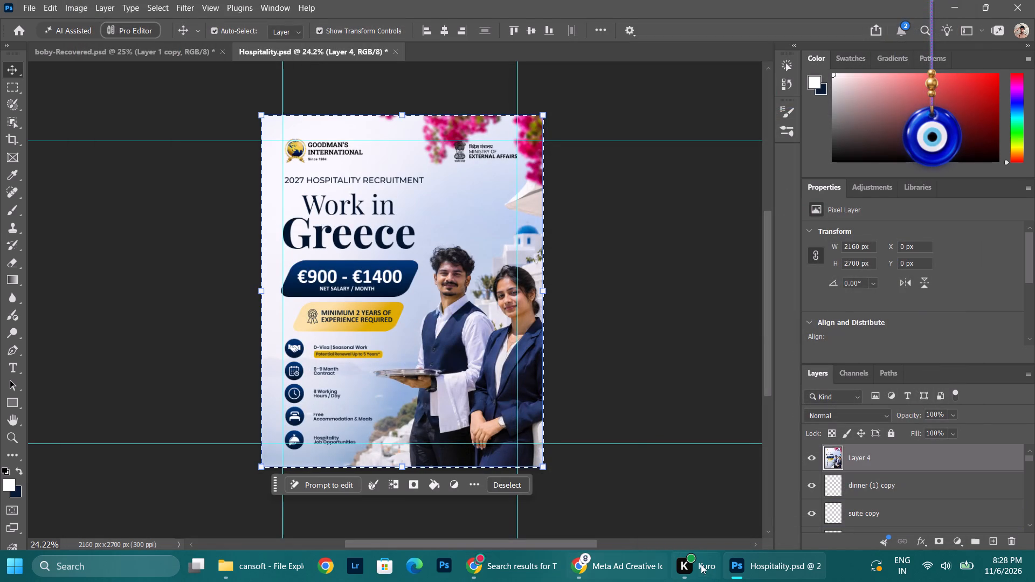
left_click(500, 573)
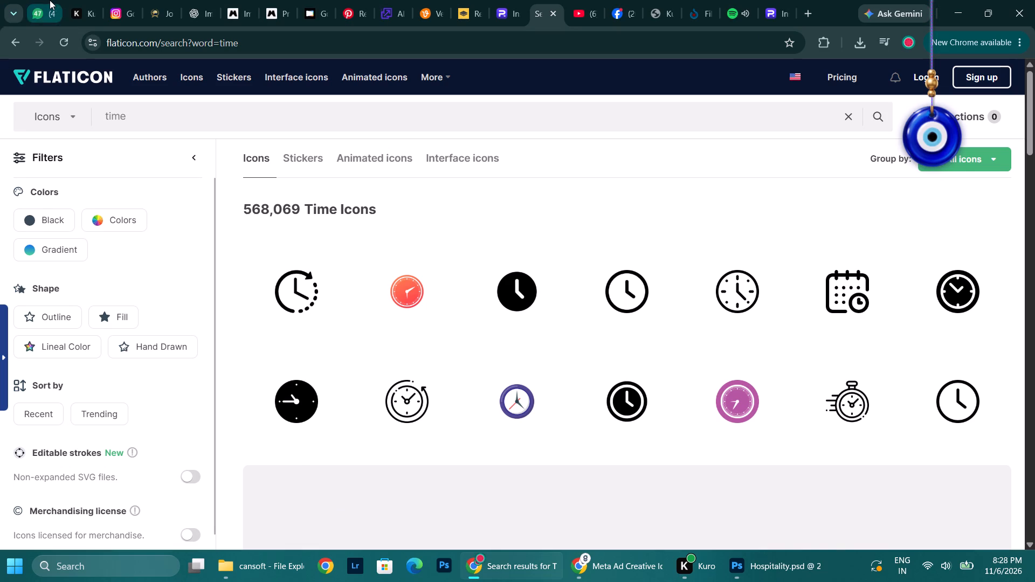